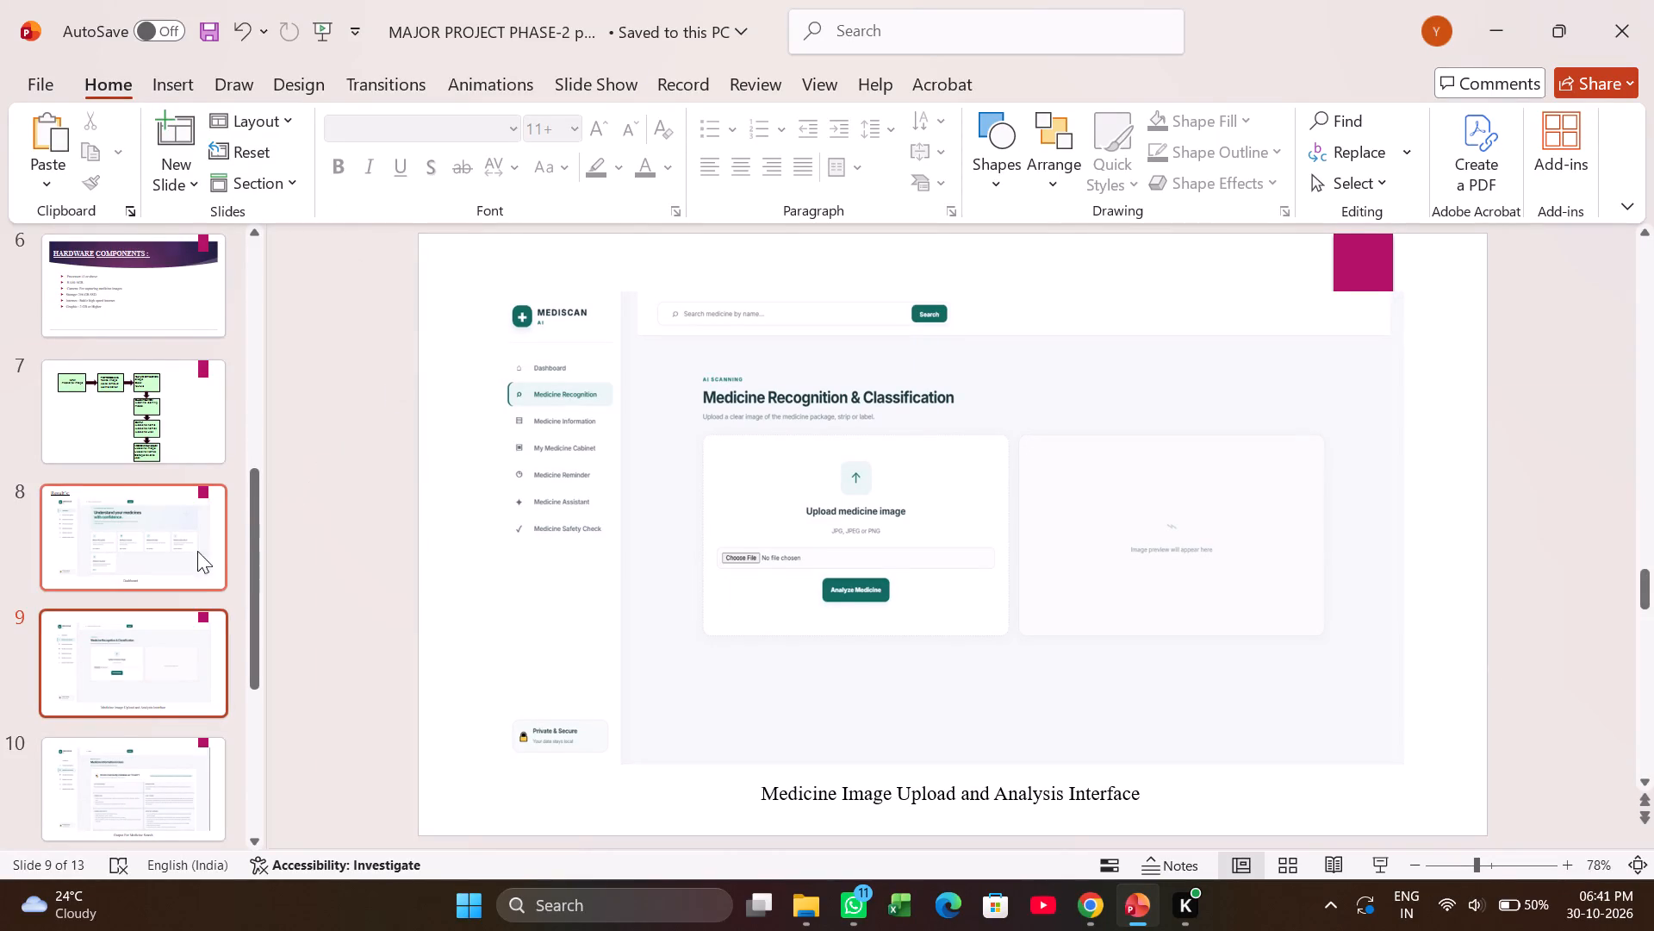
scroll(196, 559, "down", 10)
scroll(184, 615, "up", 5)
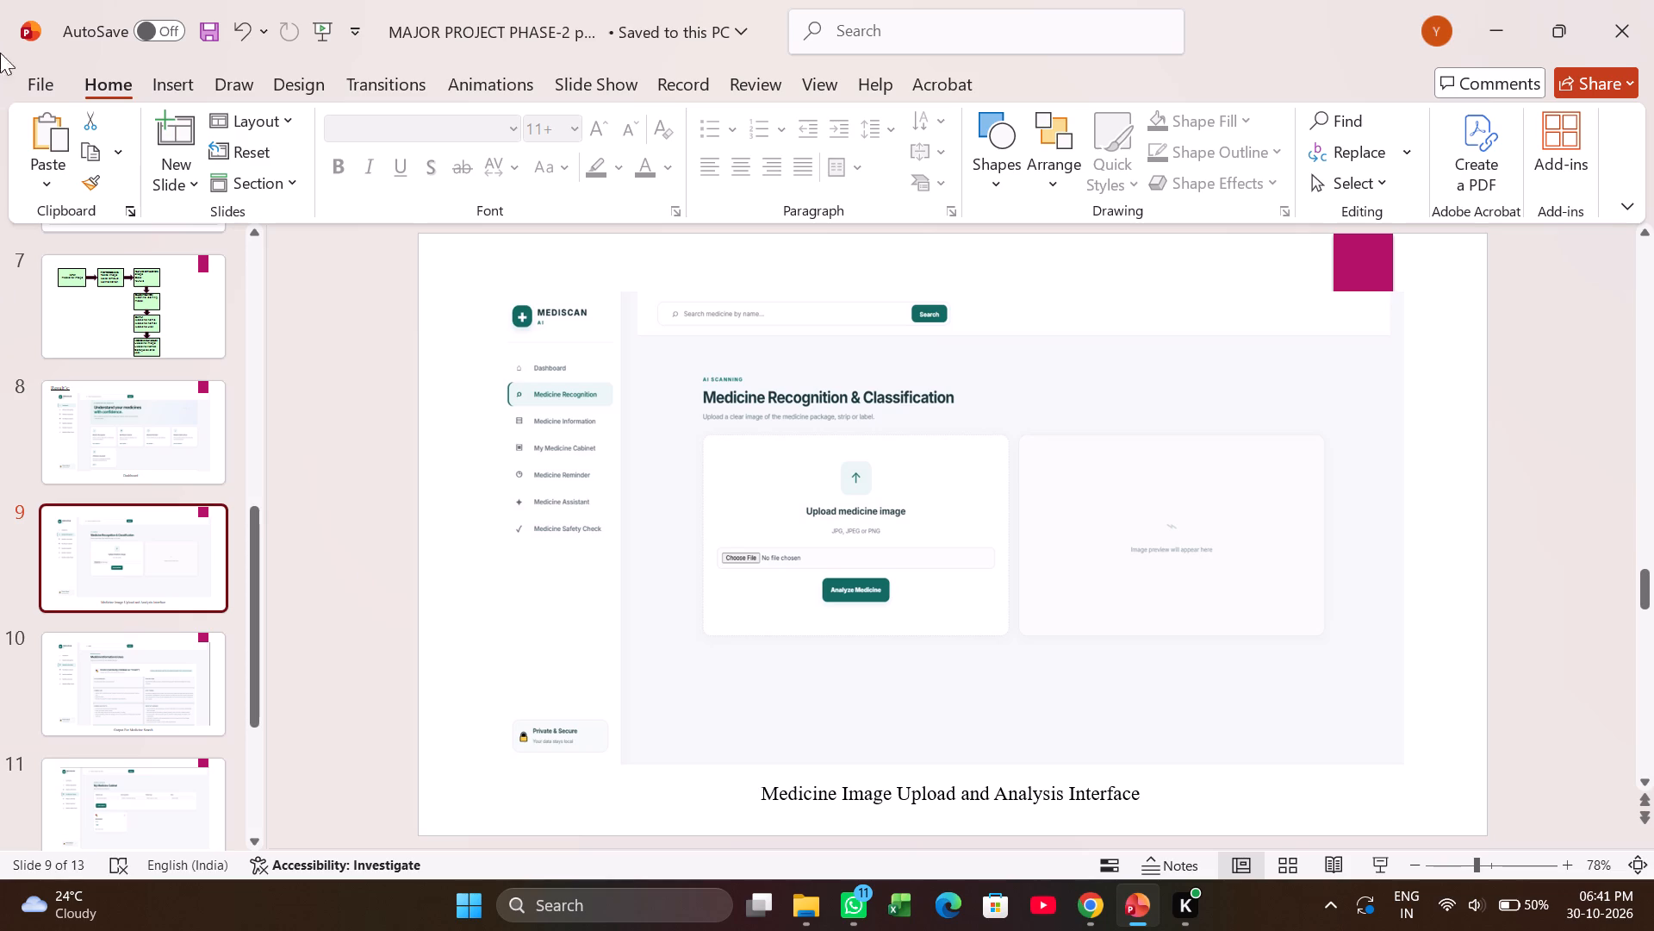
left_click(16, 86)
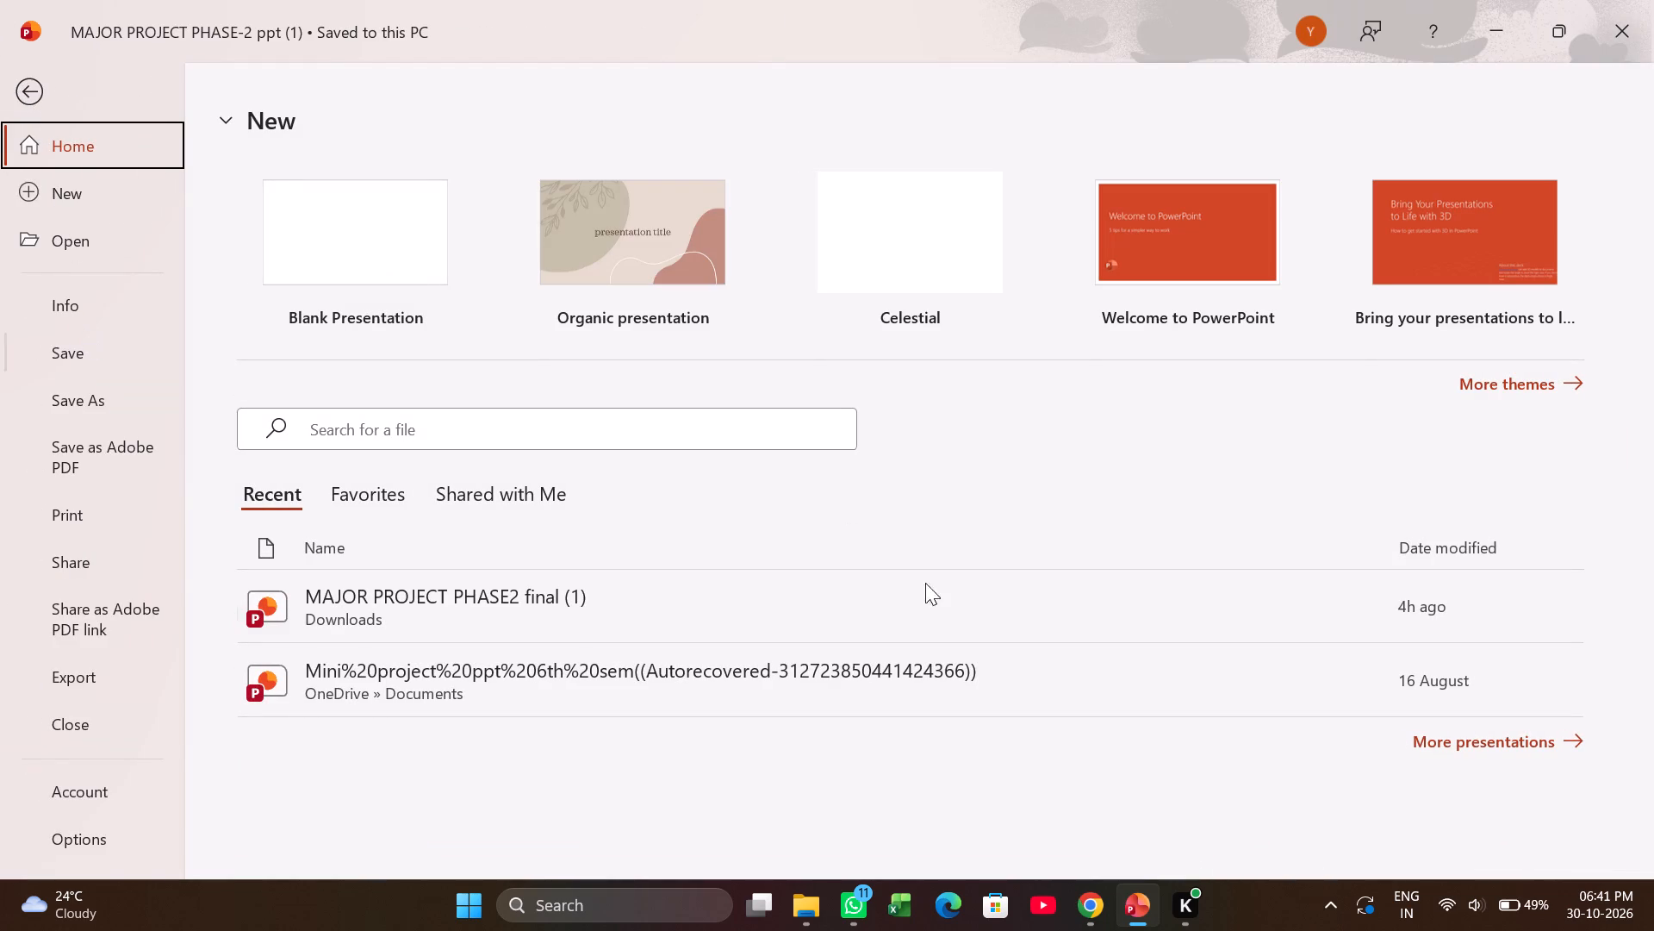
Switch to File Explorer and open the presentation "MAJOR PROJECT PHASE2 final (1)" from the Downloads folder.
left_click(811, 914)
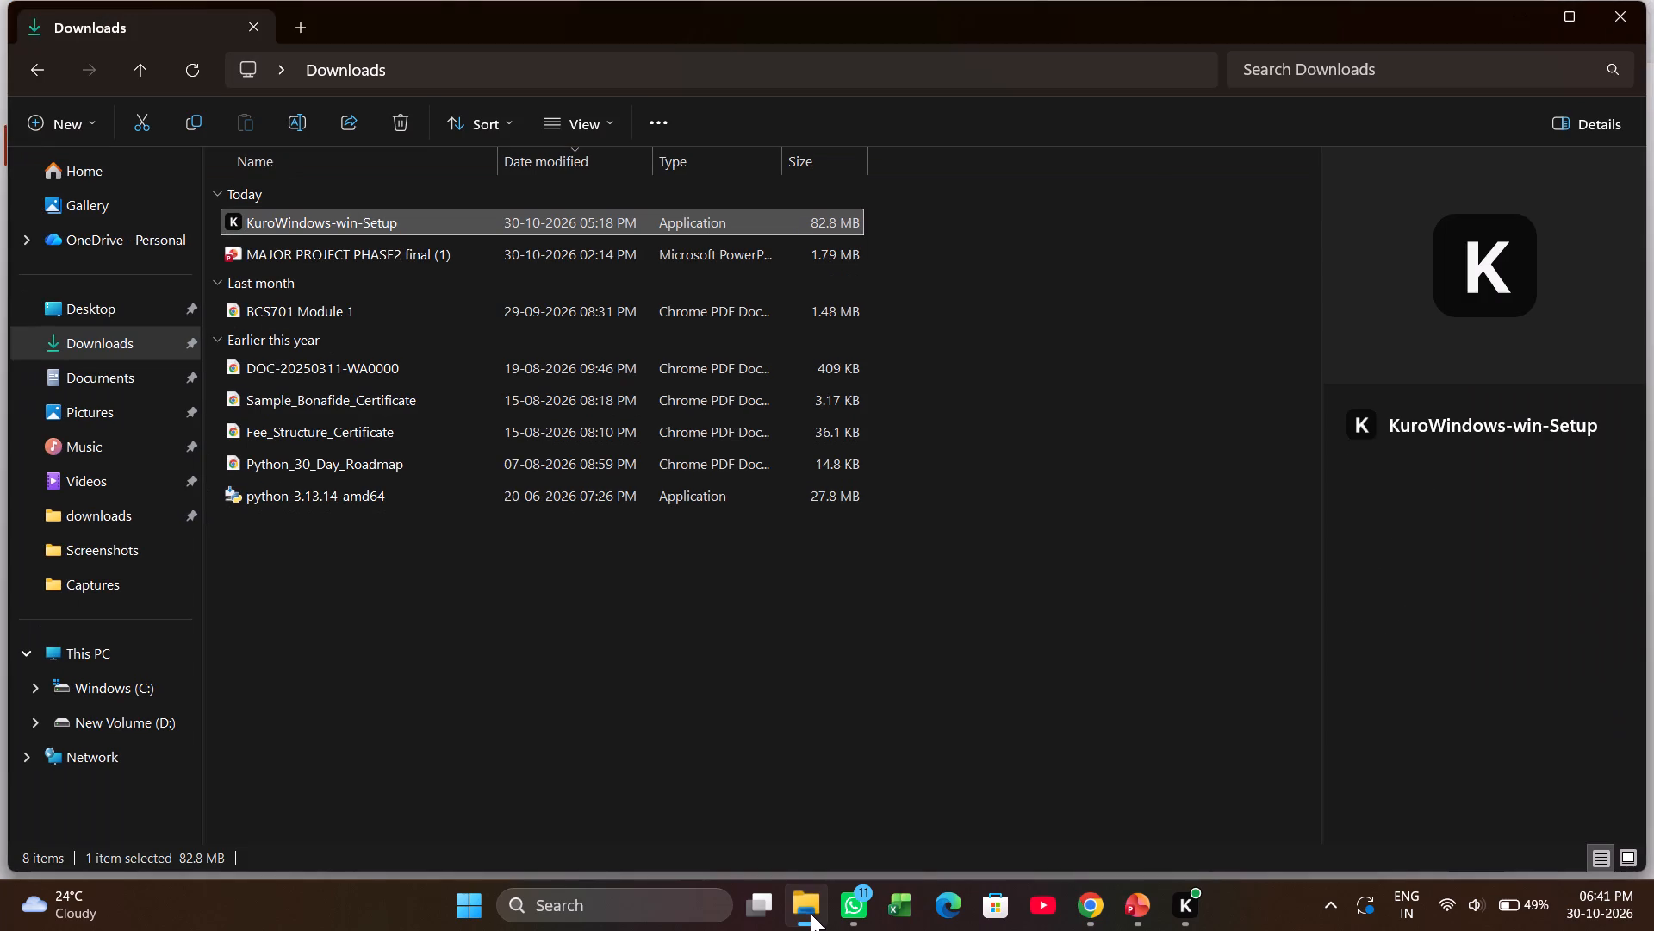
left_click(432, 262)
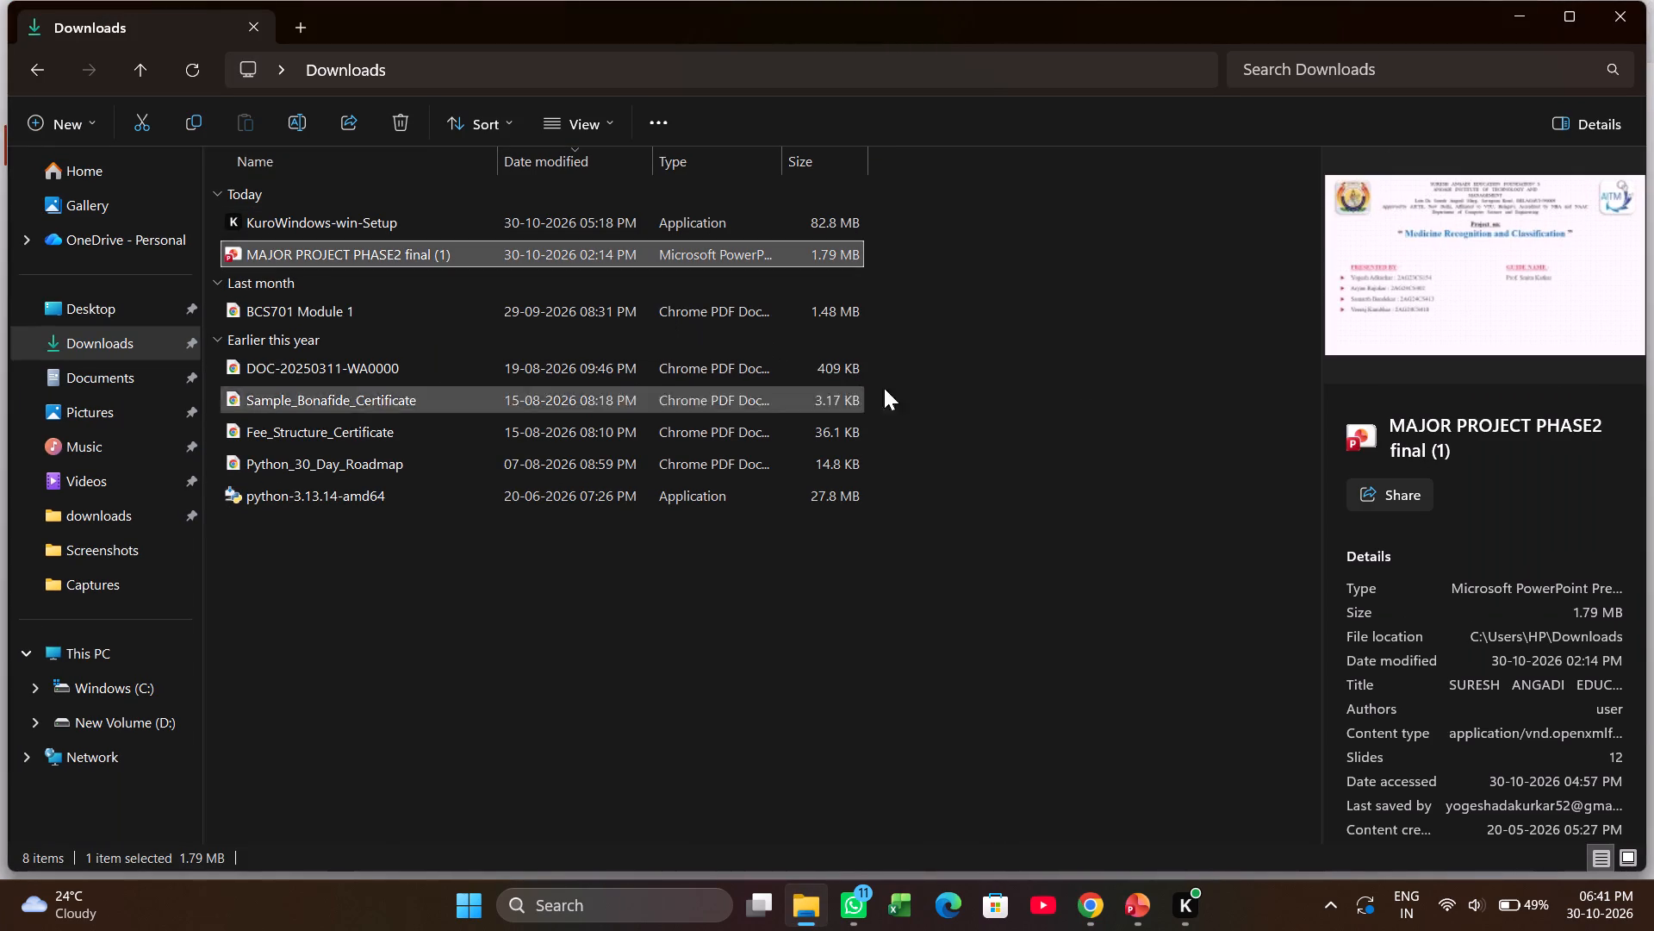
left_click(1494, 285)
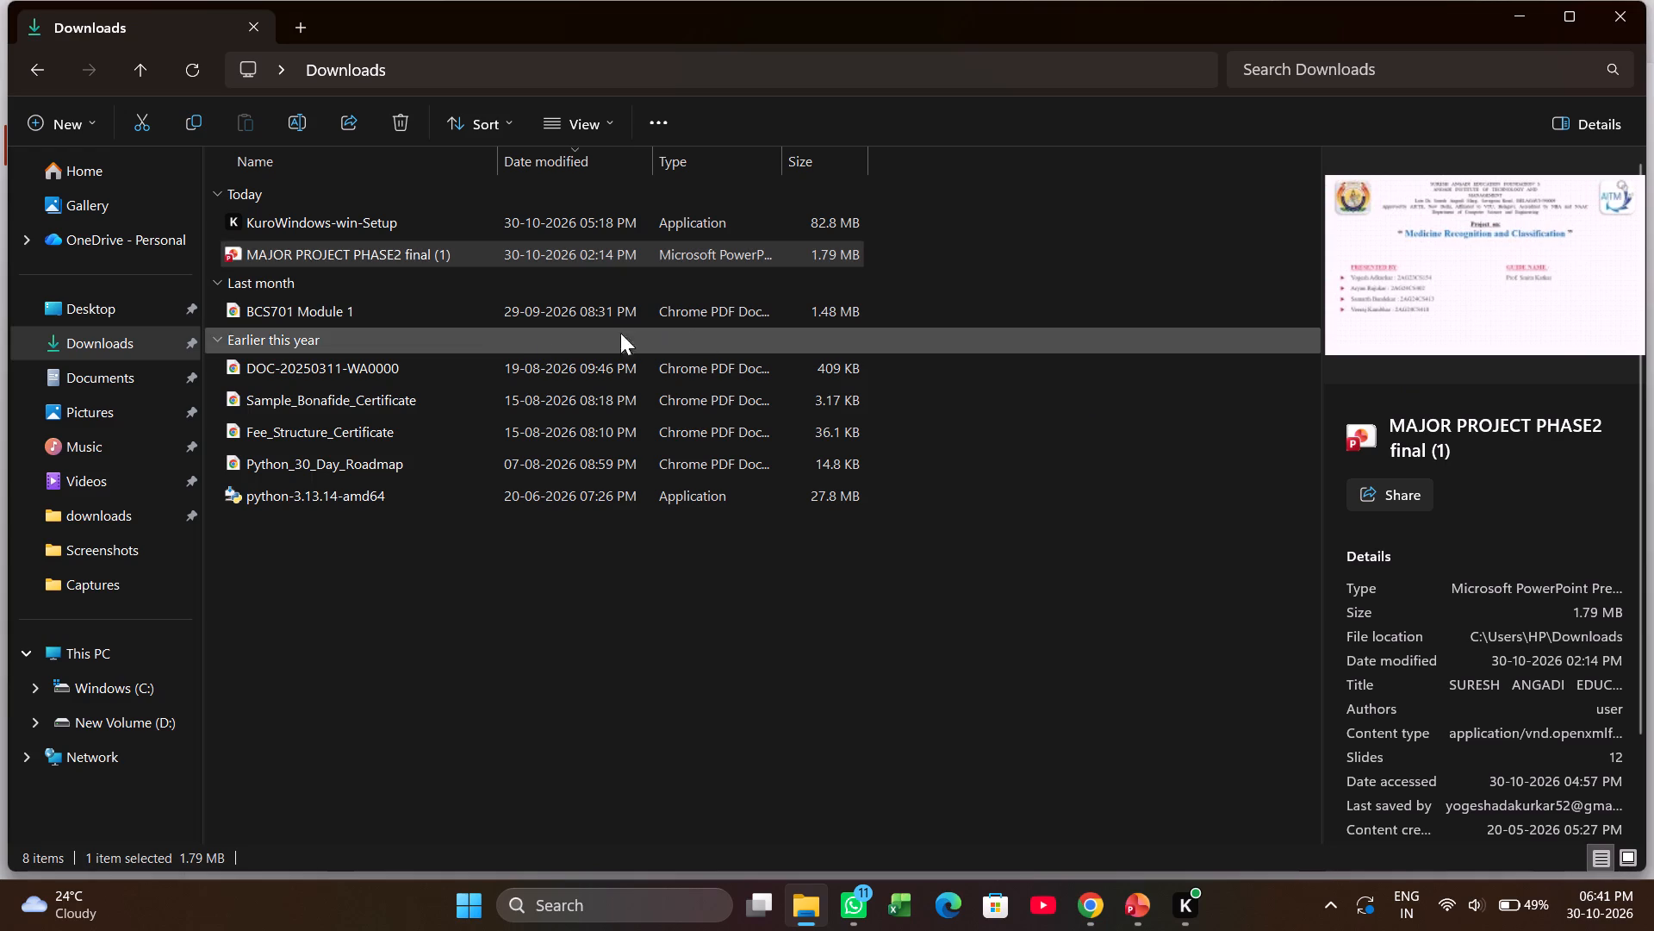
double_click(328, 251)
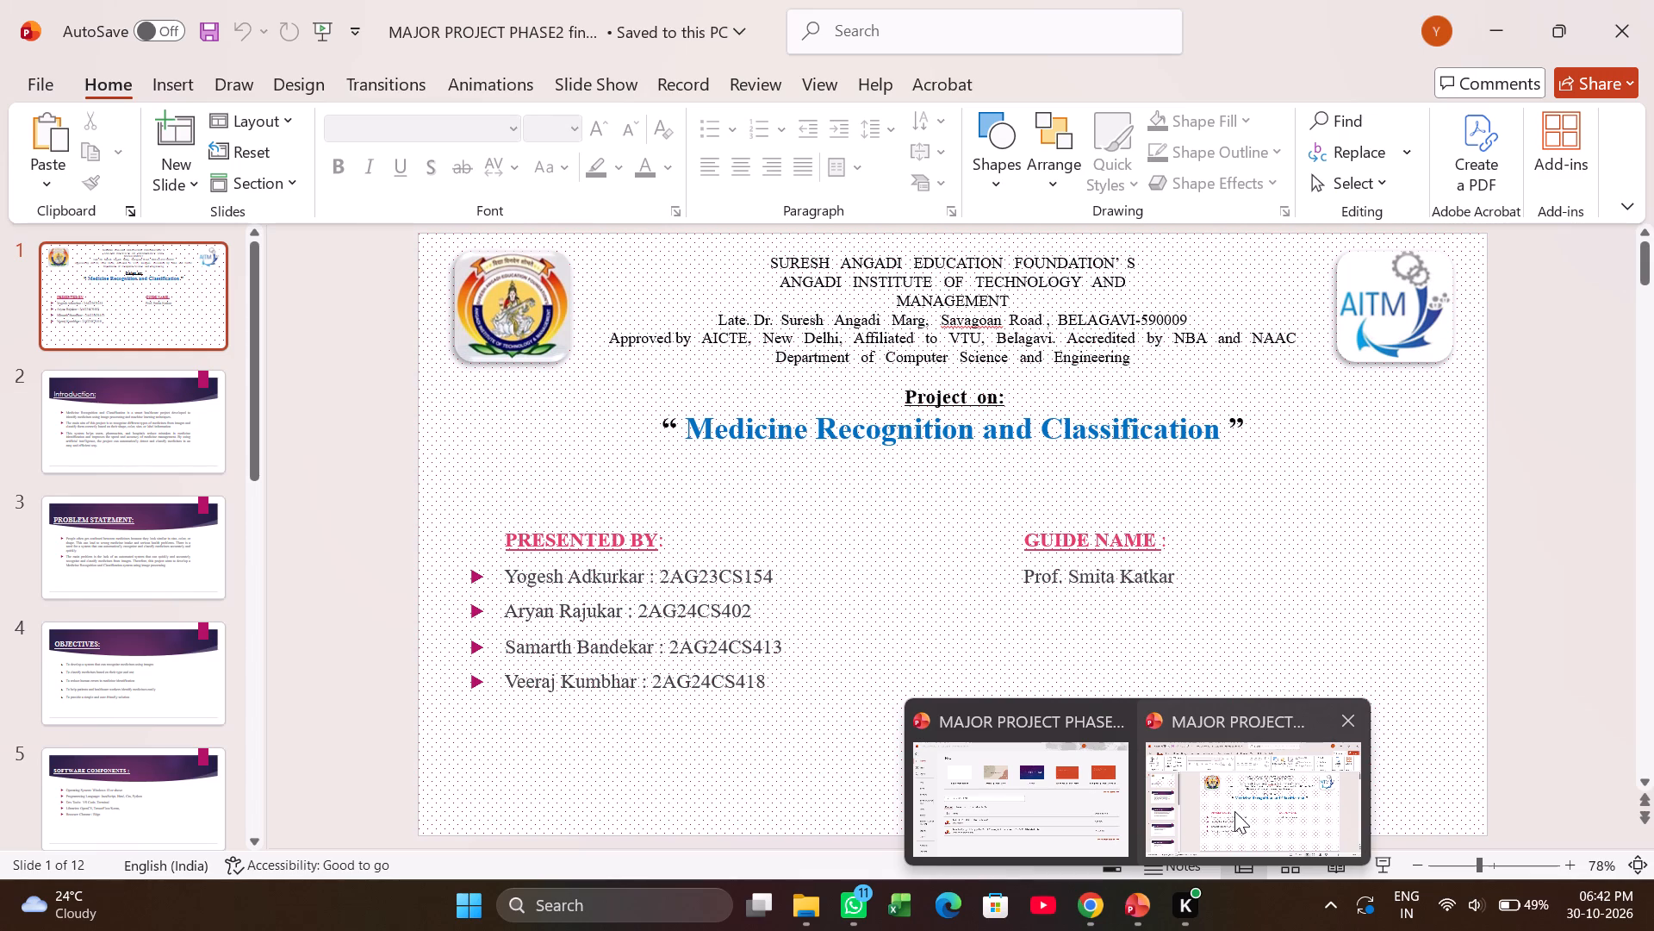
left_click(1234, 811)
Look through the opened presentation's slides, examining the flow chart, architecture diagram and data flow diagram, and minimize its window.
scroll(933, 544, "down", 3)
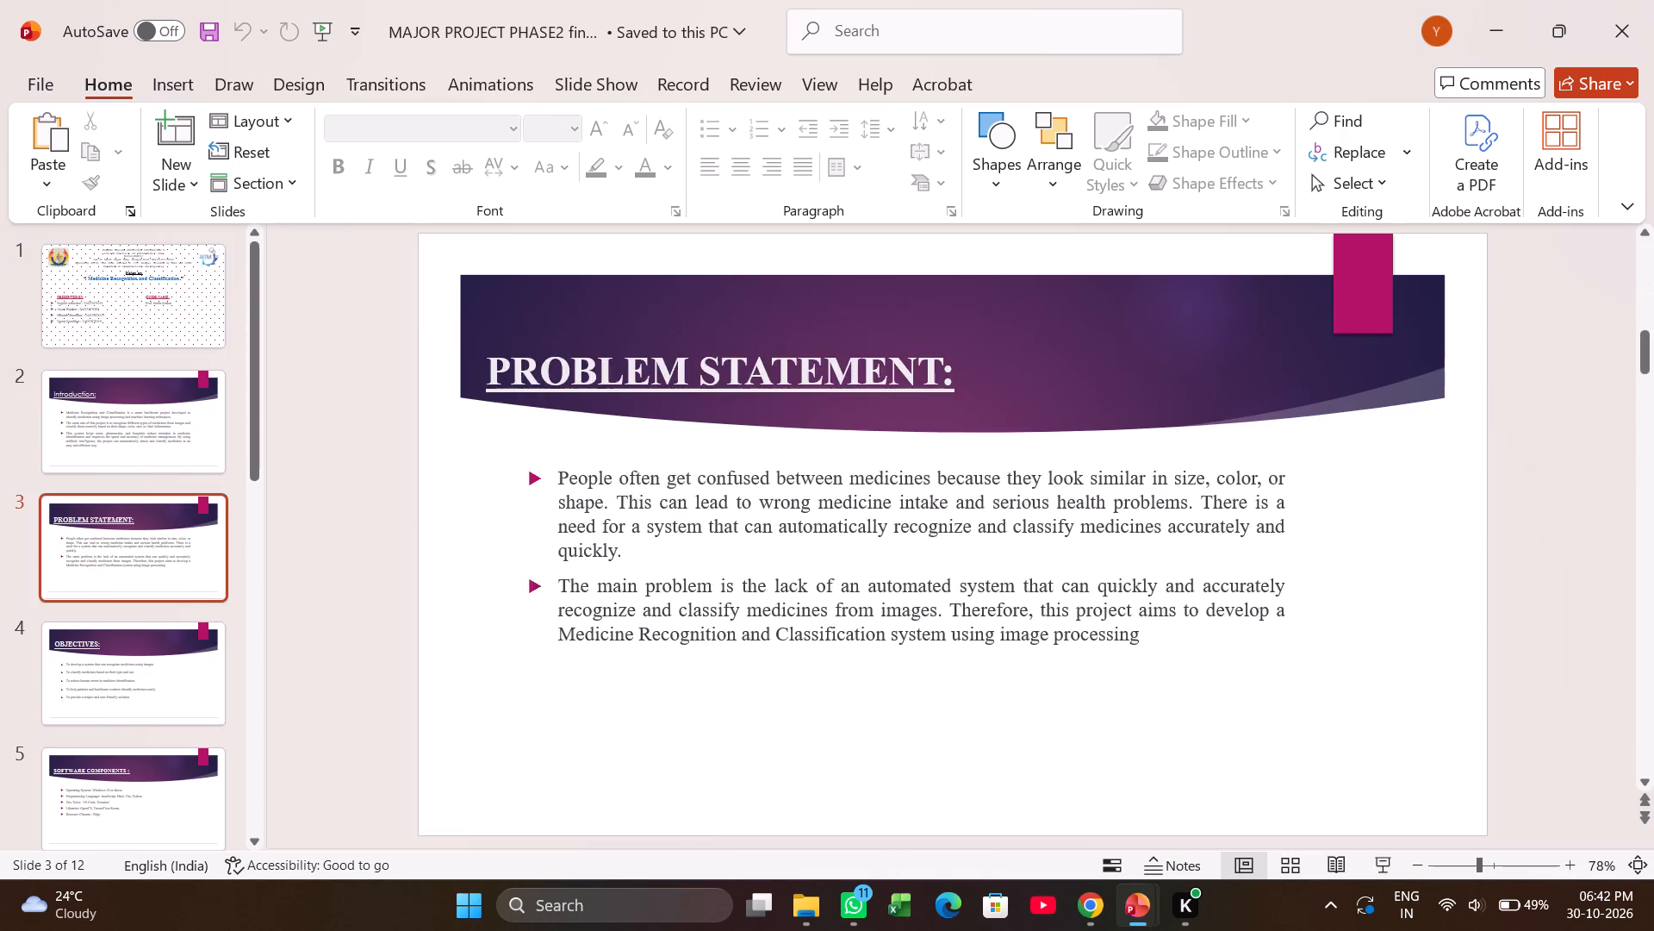
scroll(933, 547, "down", 10)
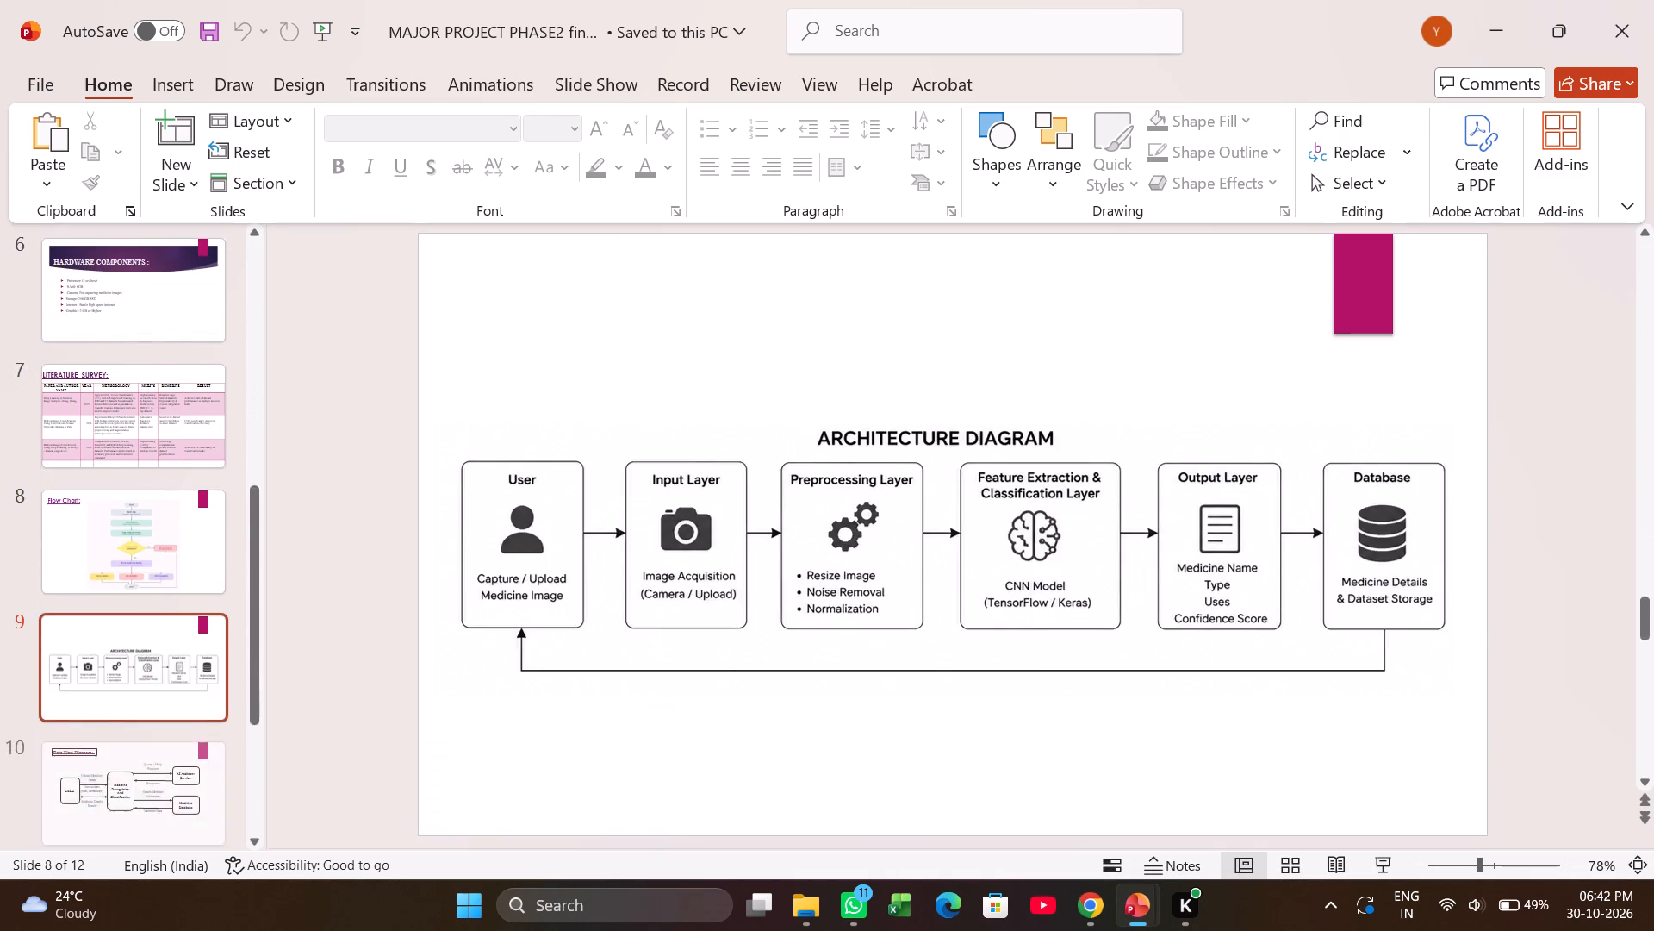
scroll(933, 553, "down", 5)
scroll(933, 553, "up", 2)
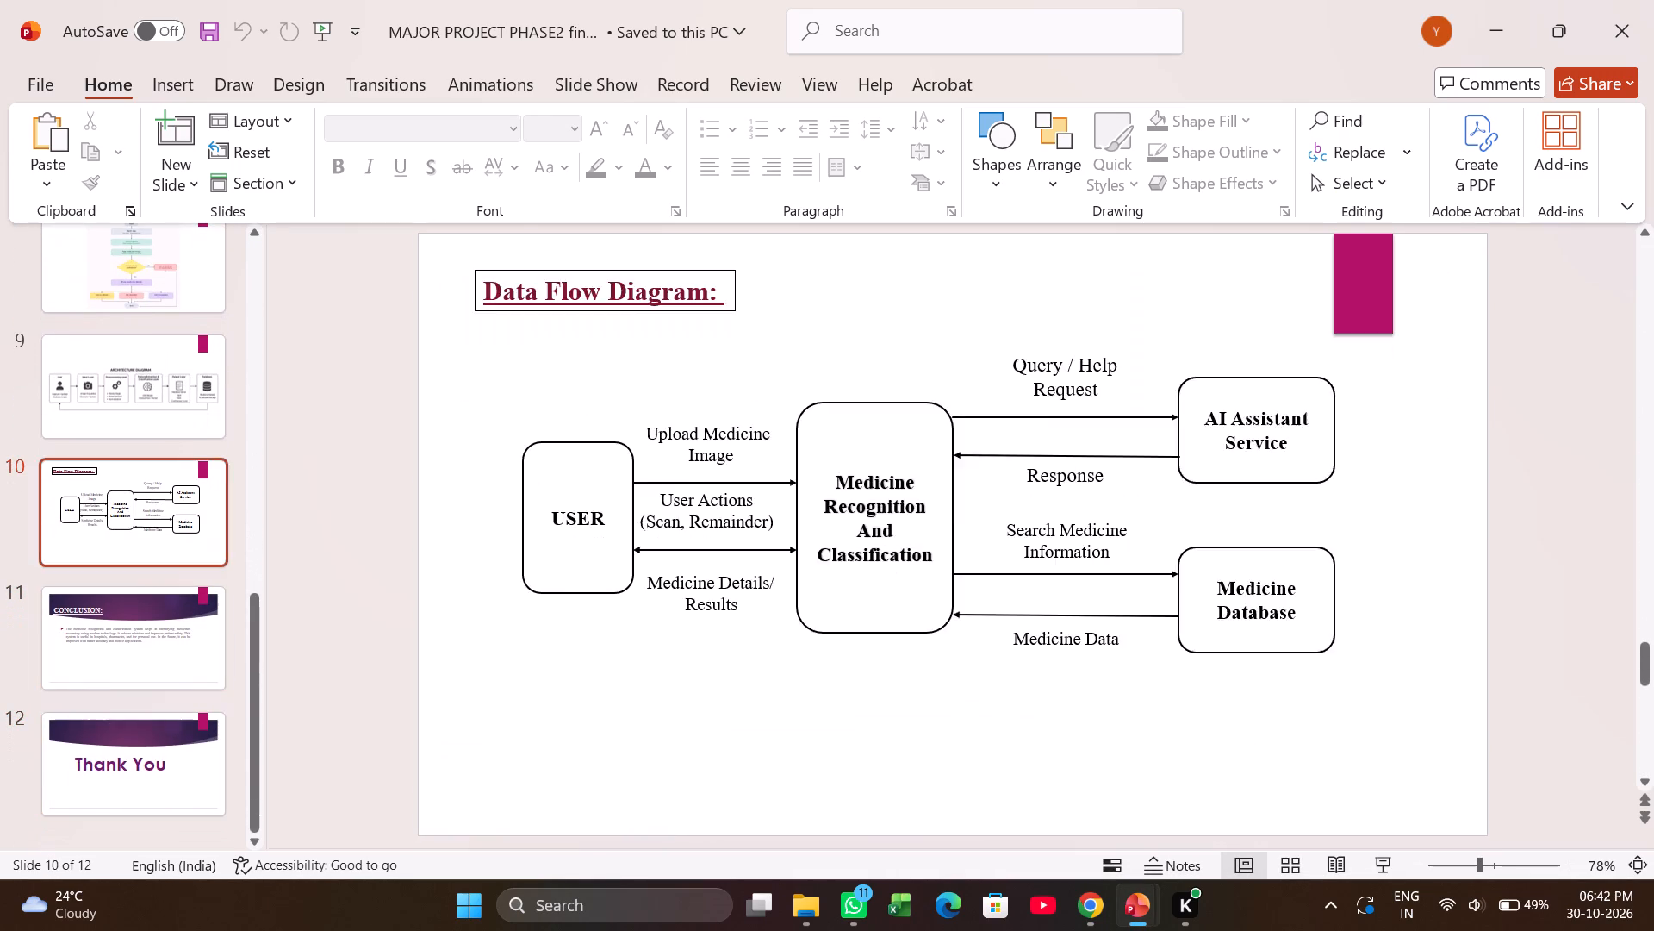
scroll(933, 553, "up", 2)
scroll(933, 553, "down", 2)
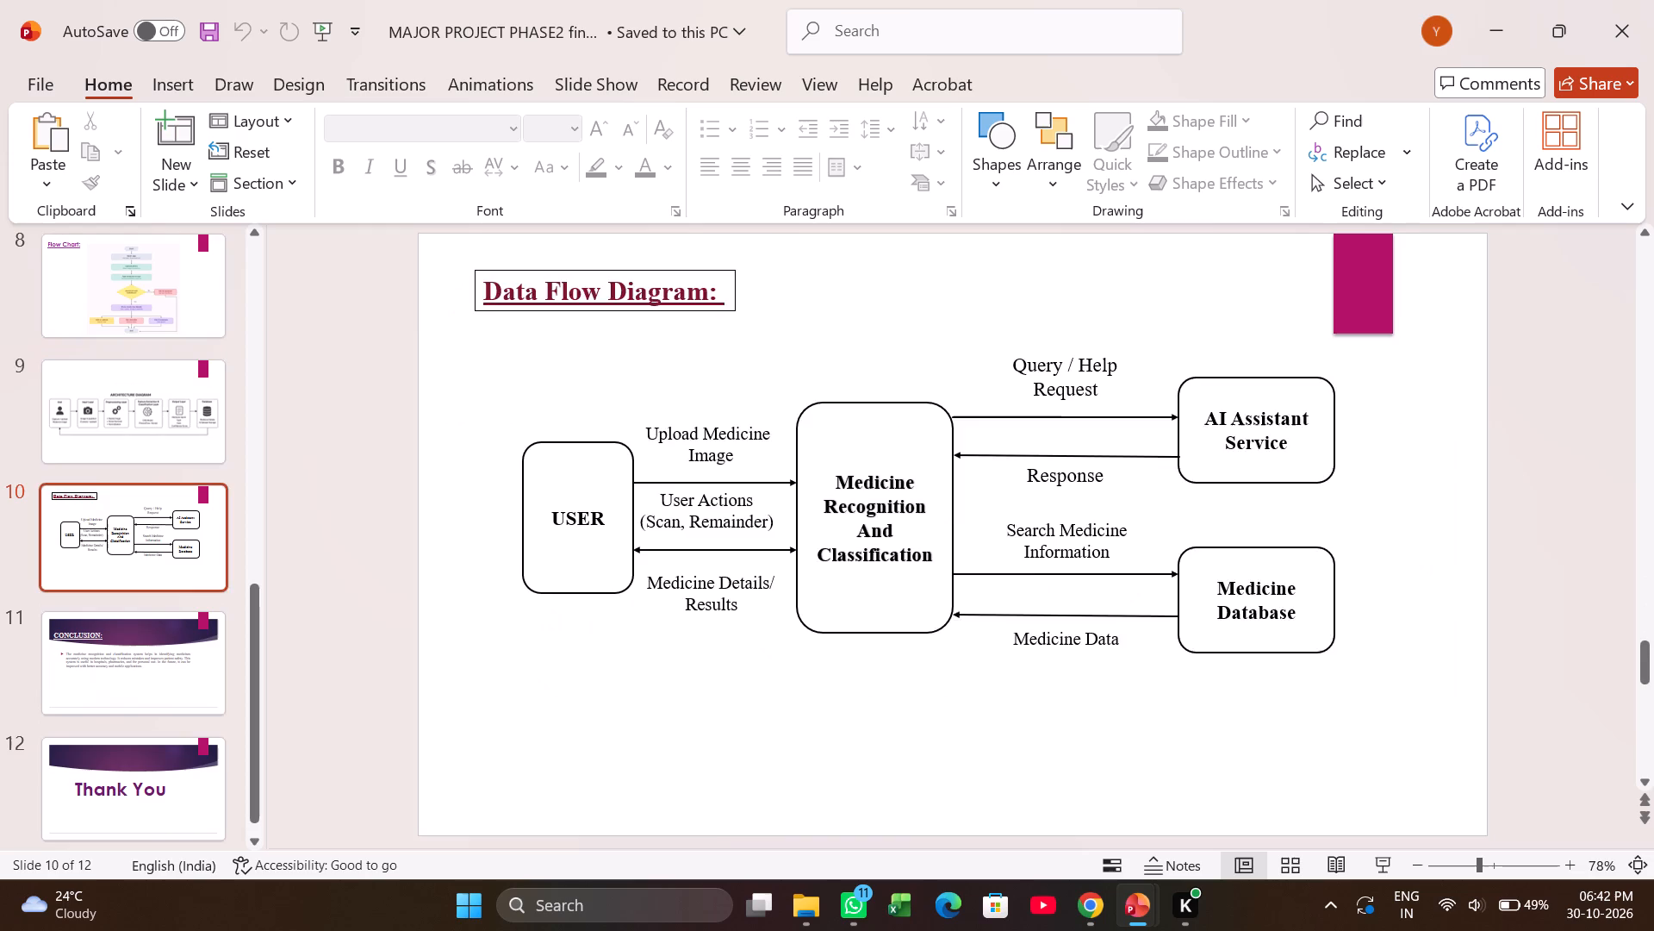
scroll(933, 553, "up", 3)
scroll(933, 553, "down", 5)
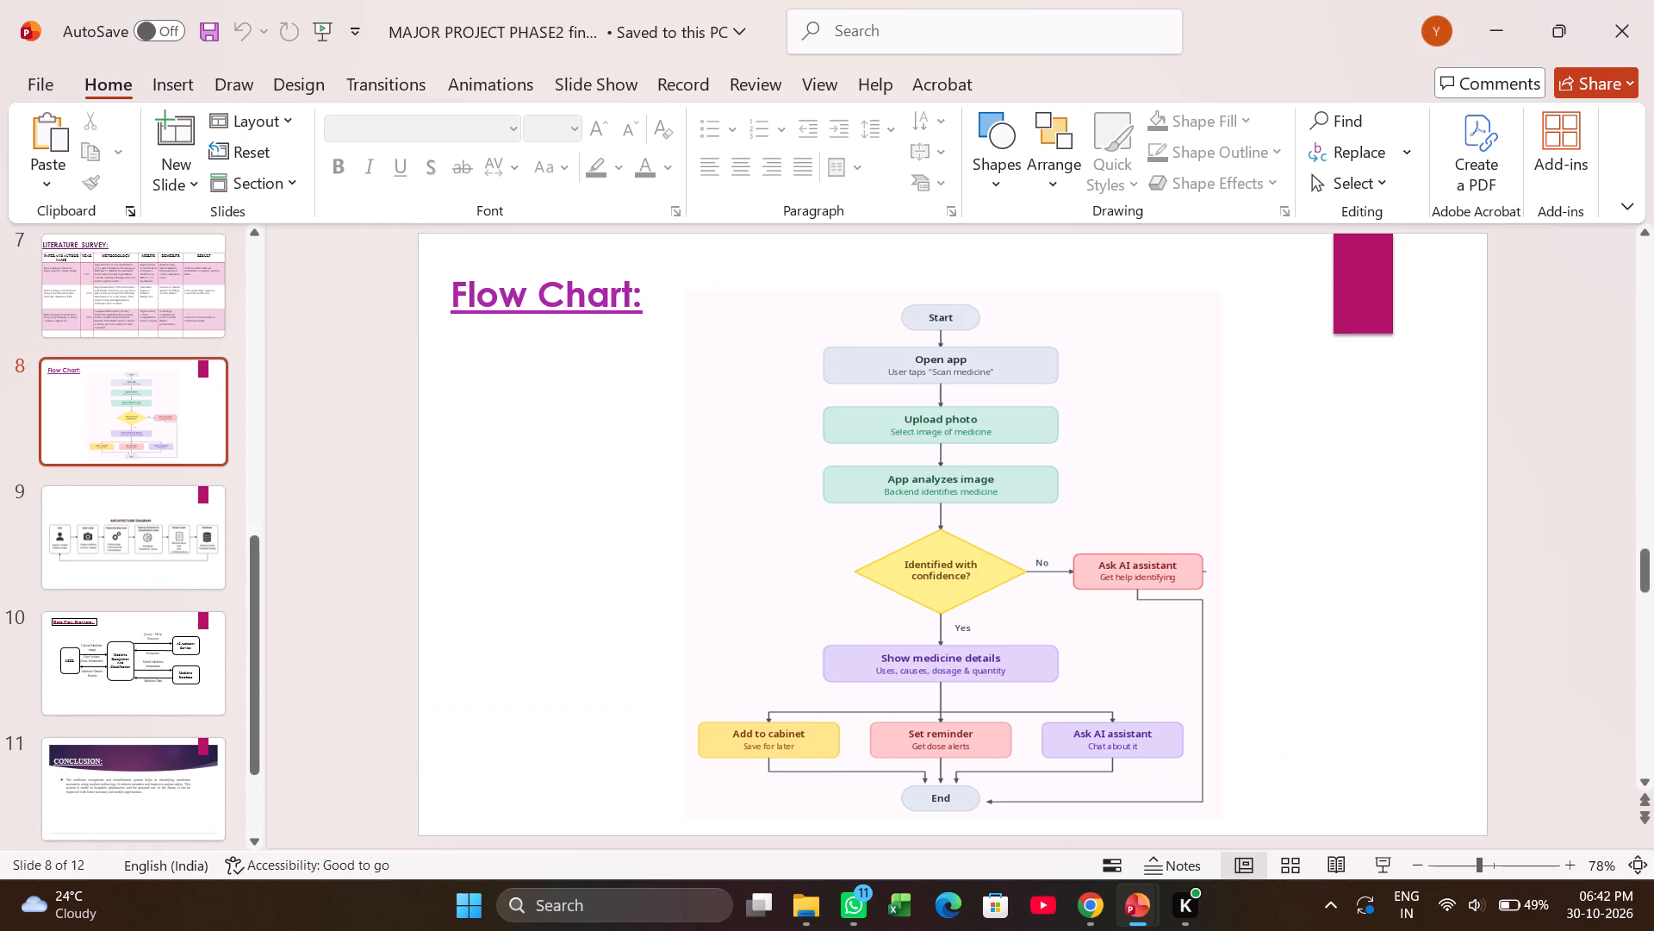
scroll(933, 553, "down", 2)
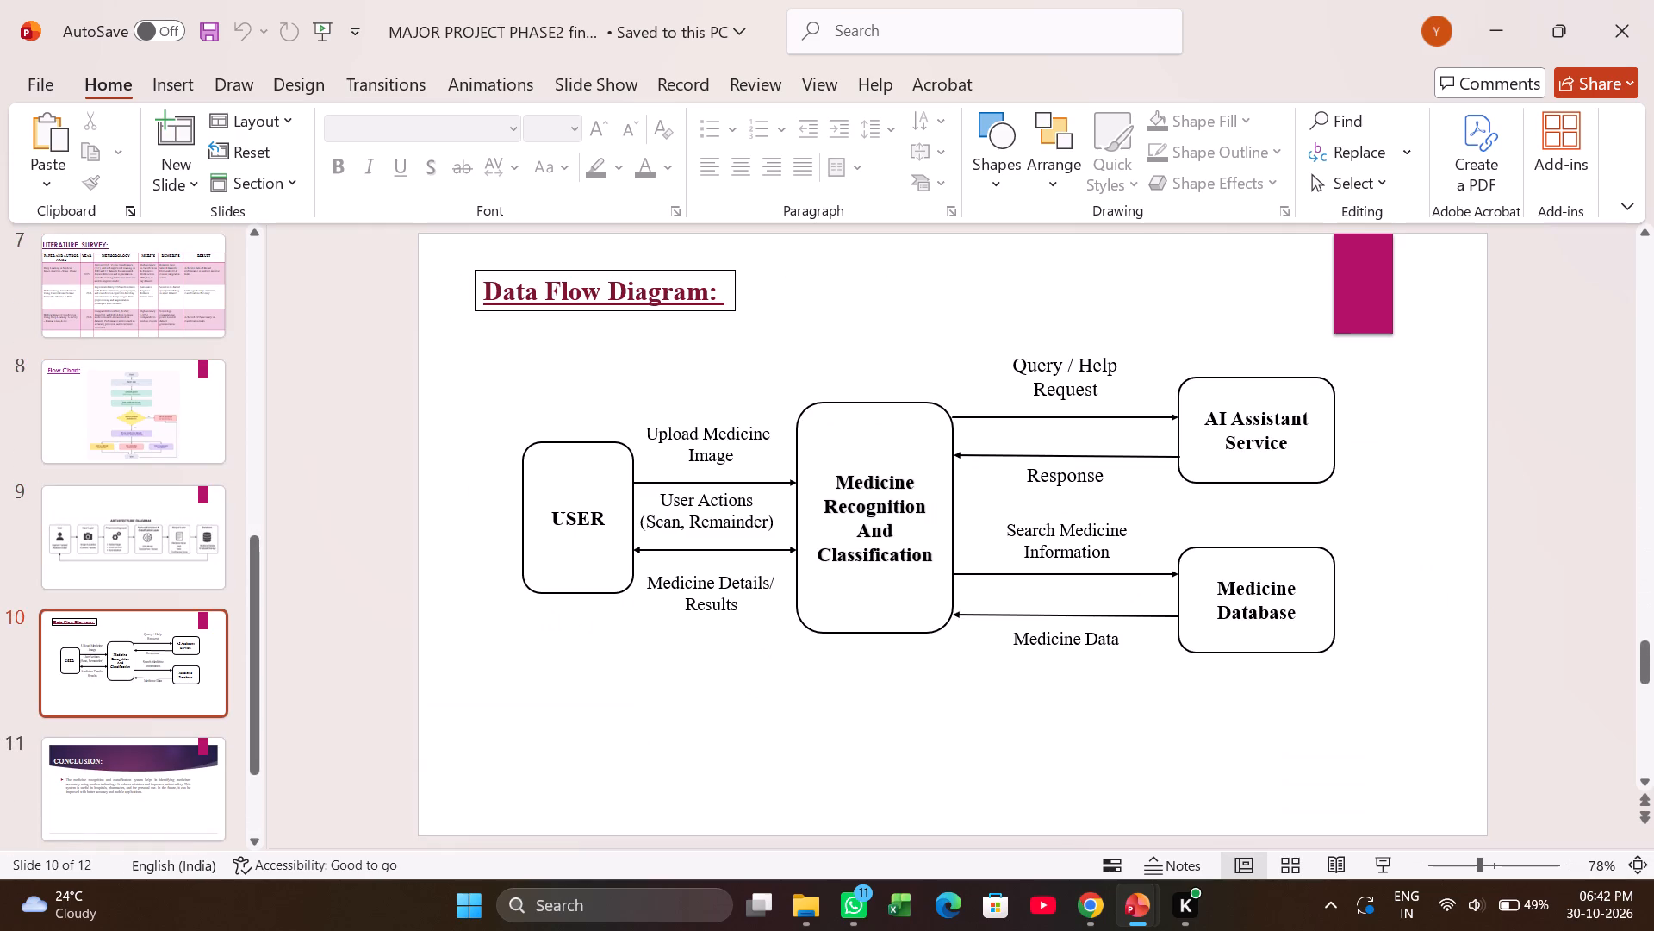
scroll(933, 553, "up", 2)
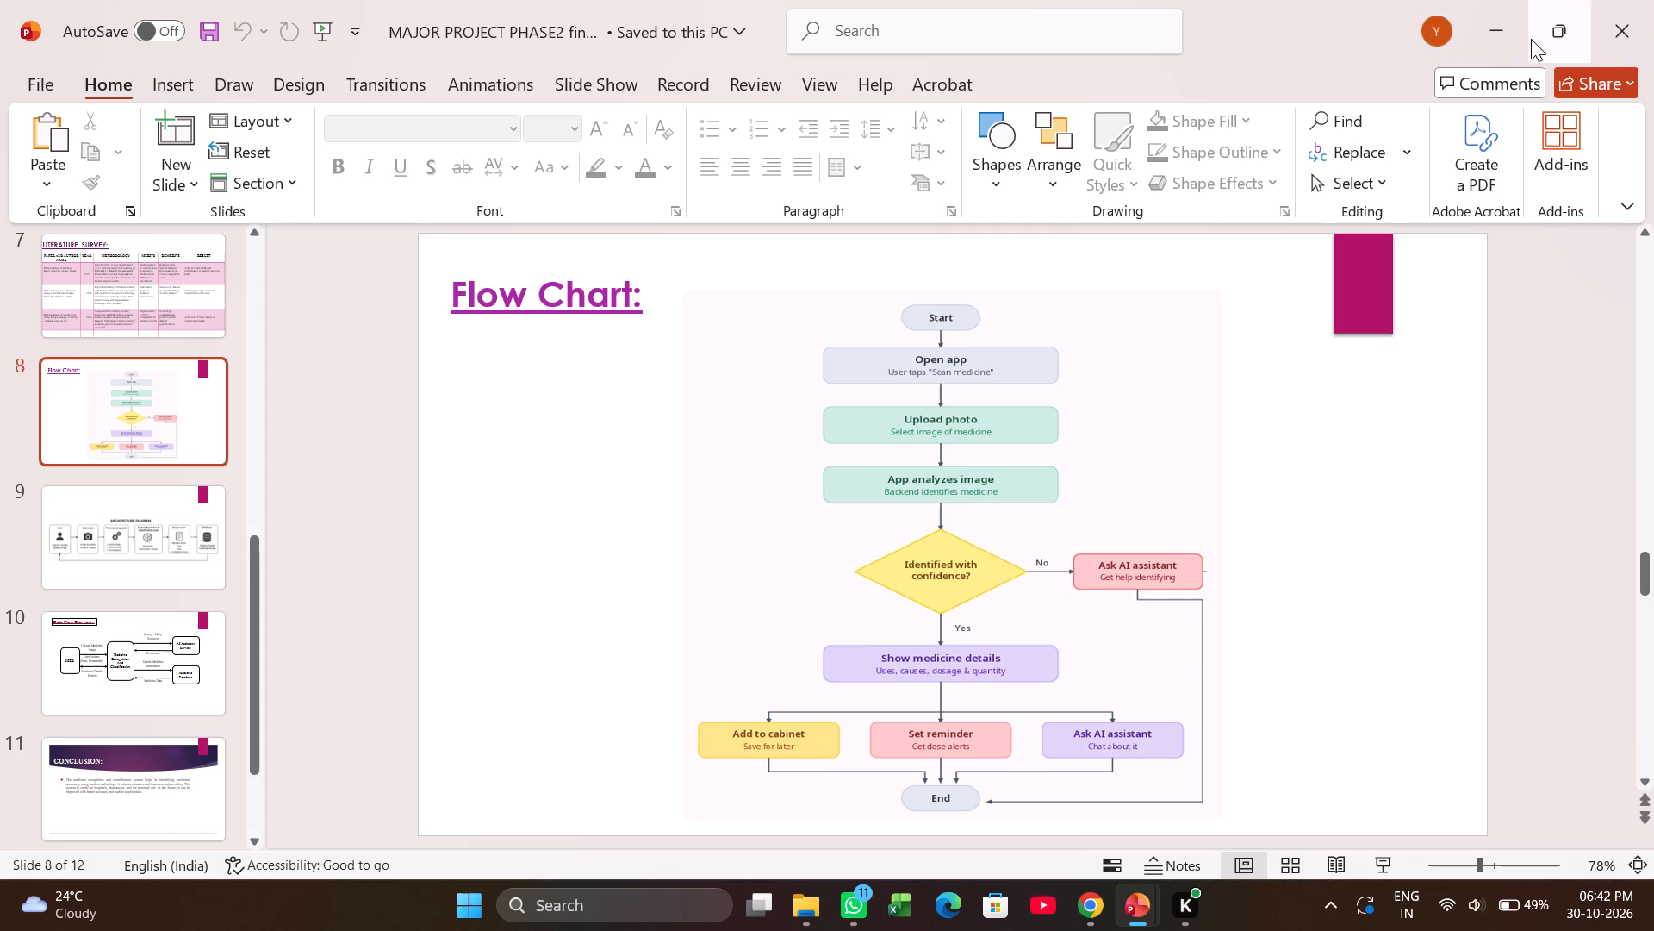
left_click(1484, 28)
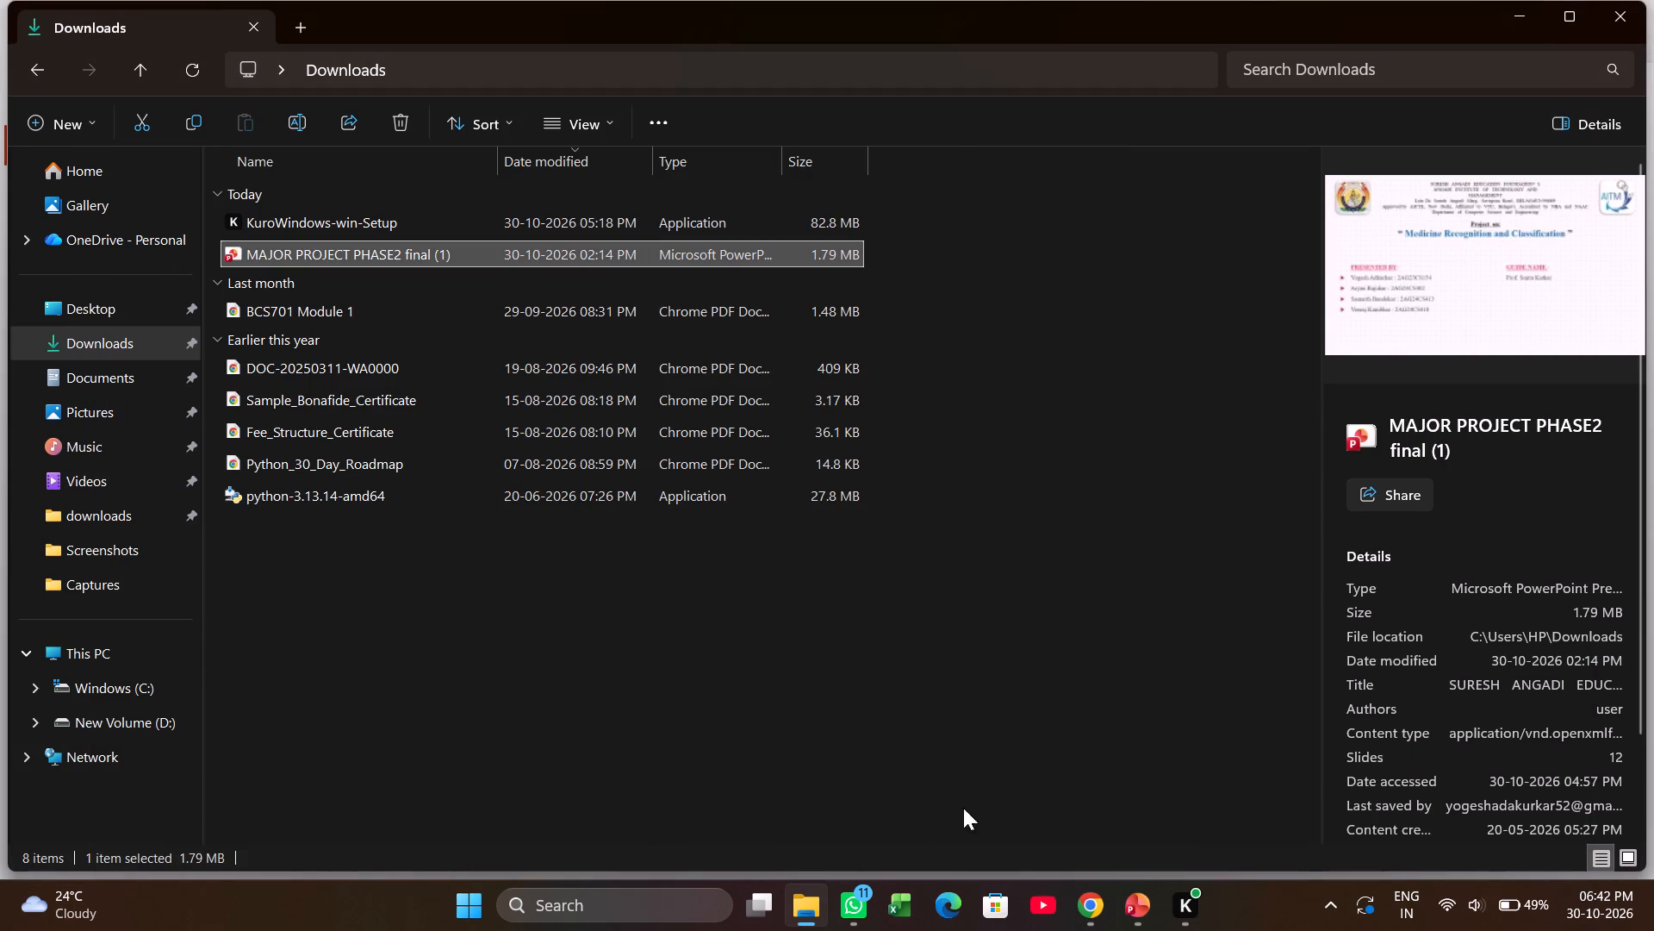
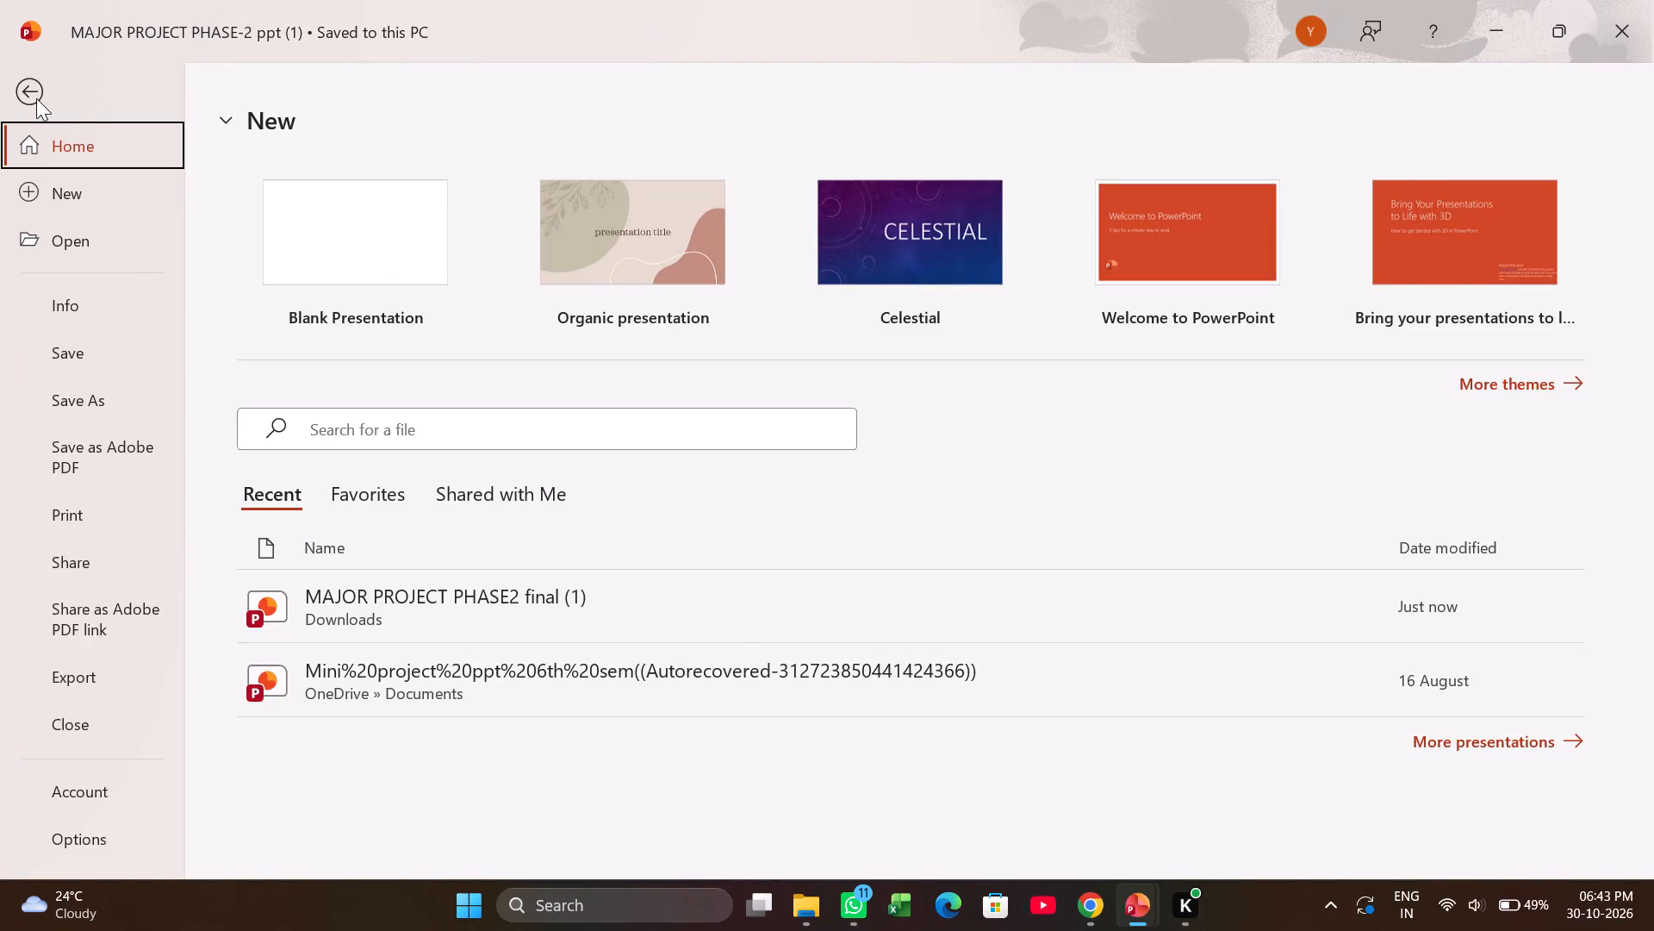
Return to the slides of "MAJOR PROJECT PHASE-2 ppt (1)" and look through them, including the medicine image upload interface and the title slide.
left_click(36, 98)
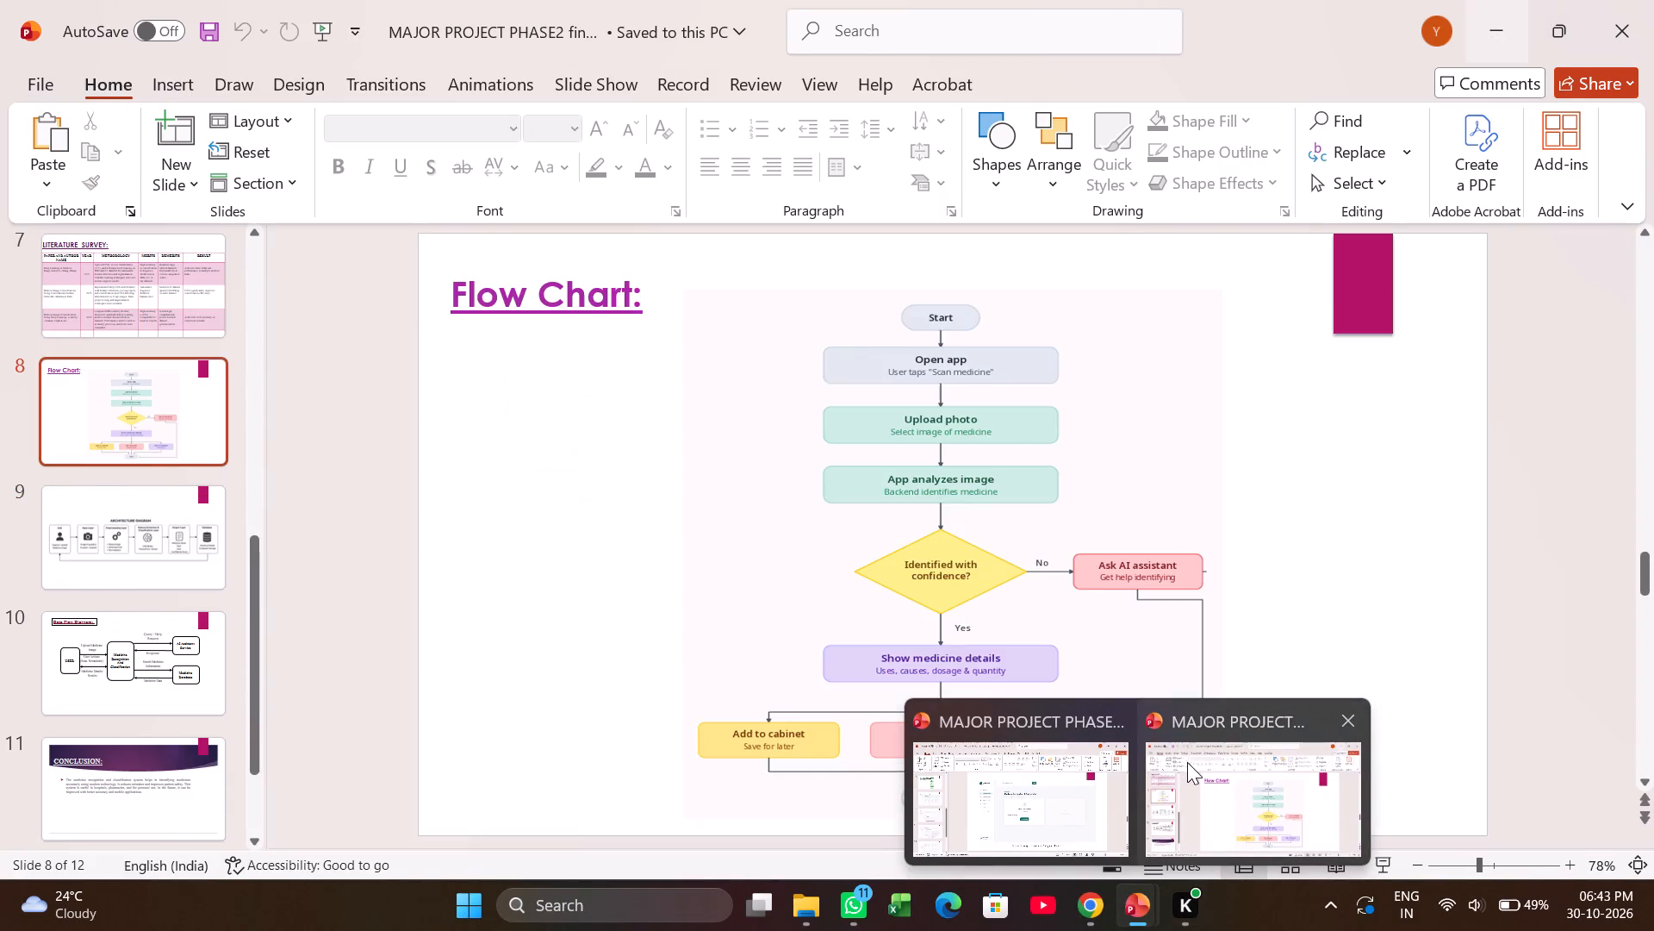
scroll(927, 445, "down", 10)
scroll(980, 454, "up", 11)
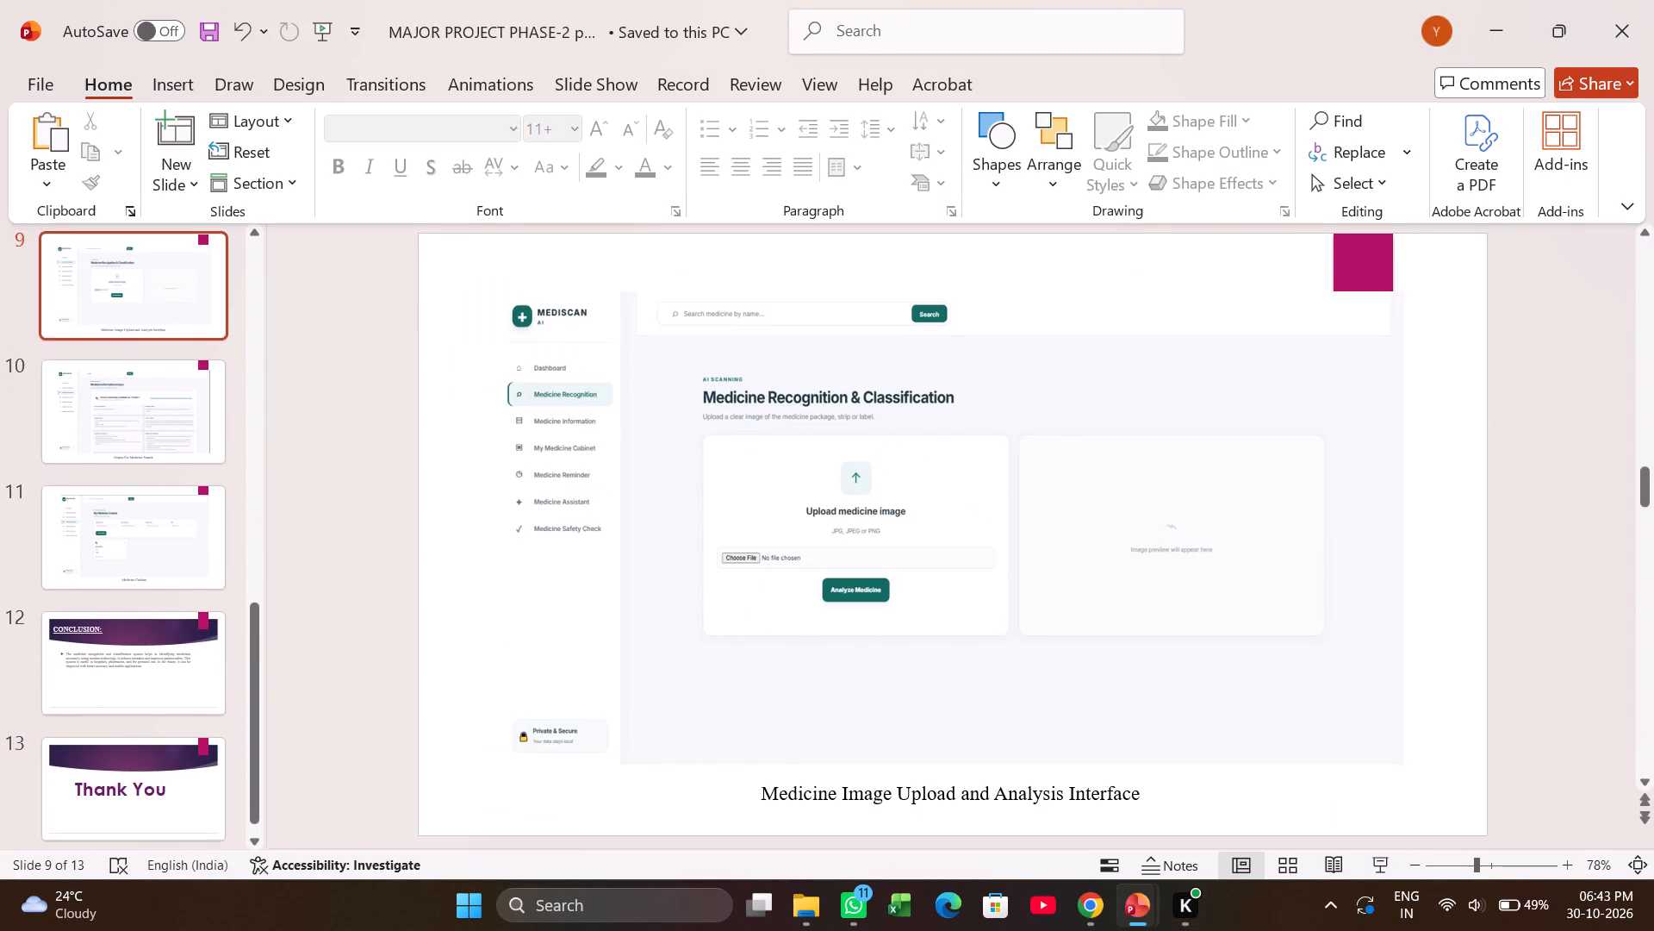
scroll(981, 455, "up", 6)
scroll(1018, 349, "up", 5)
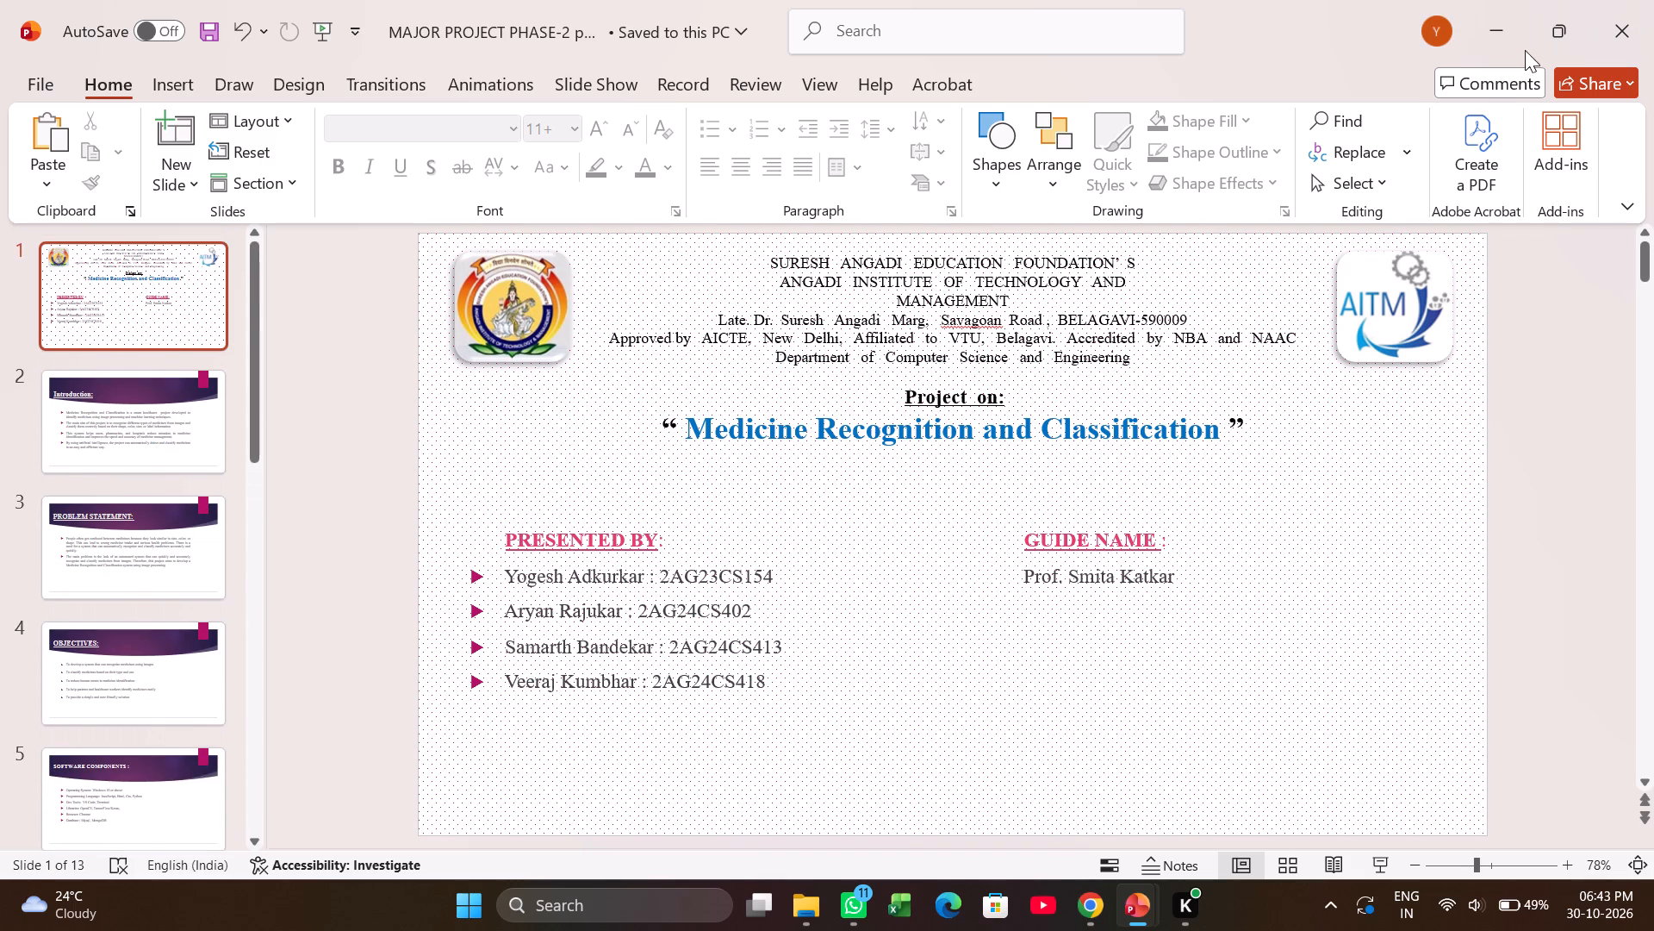
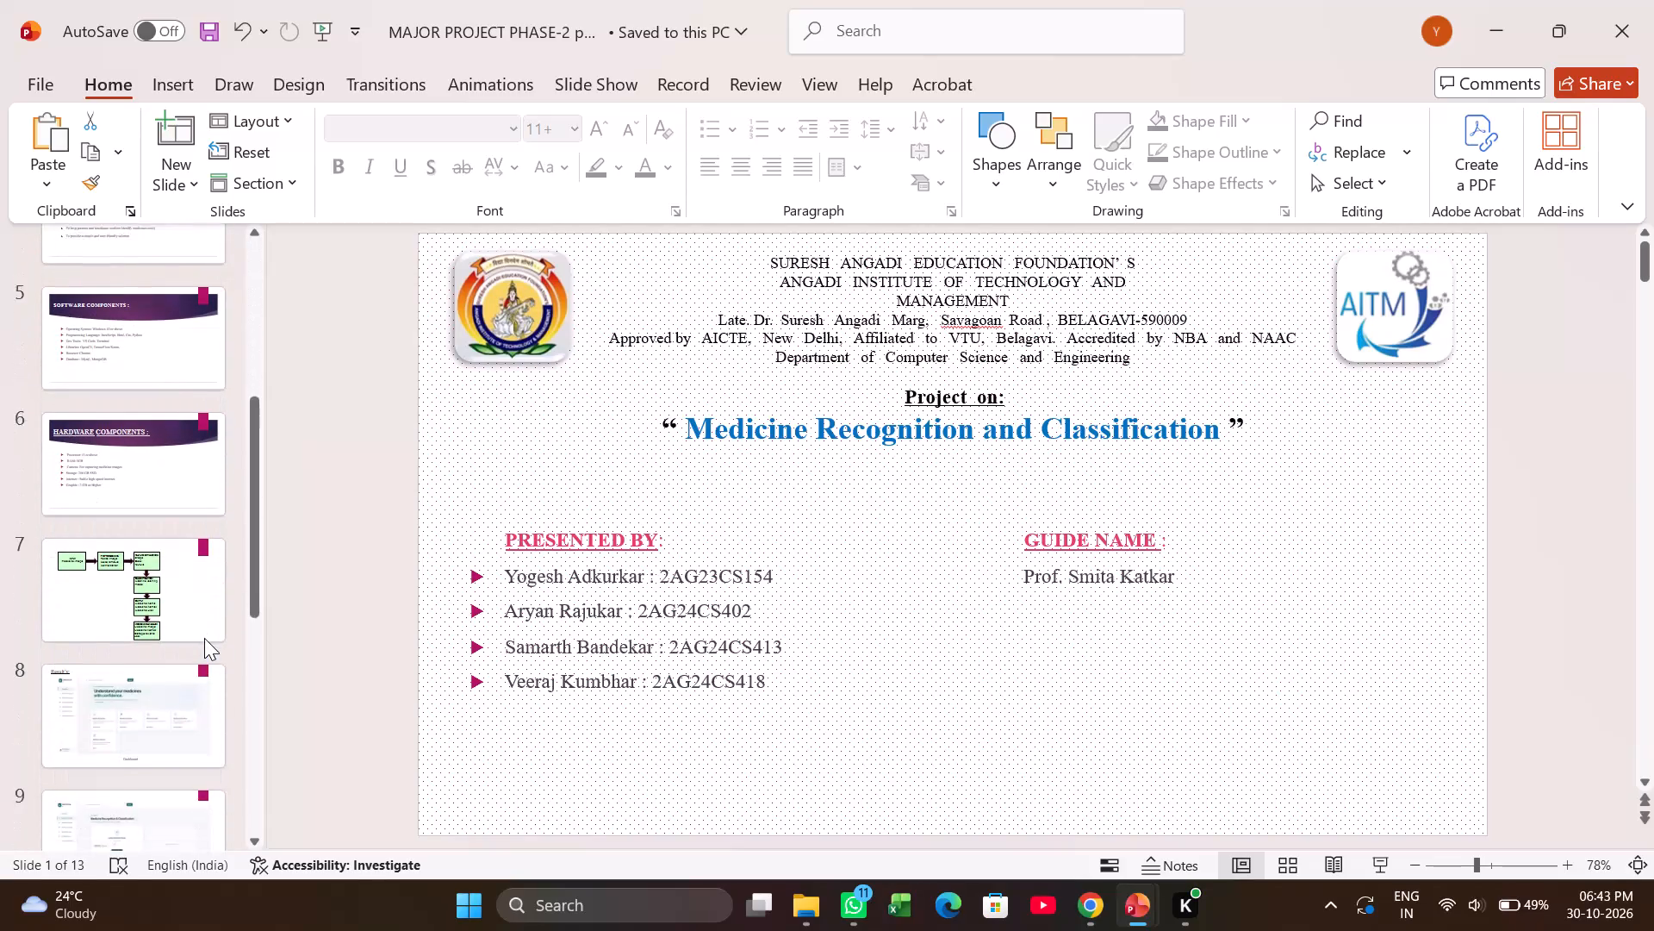
Look through the remaining slide thumbnails, from the workflow diagram to the closing Thank You slide.
scroll(203, 638, "down", 10)
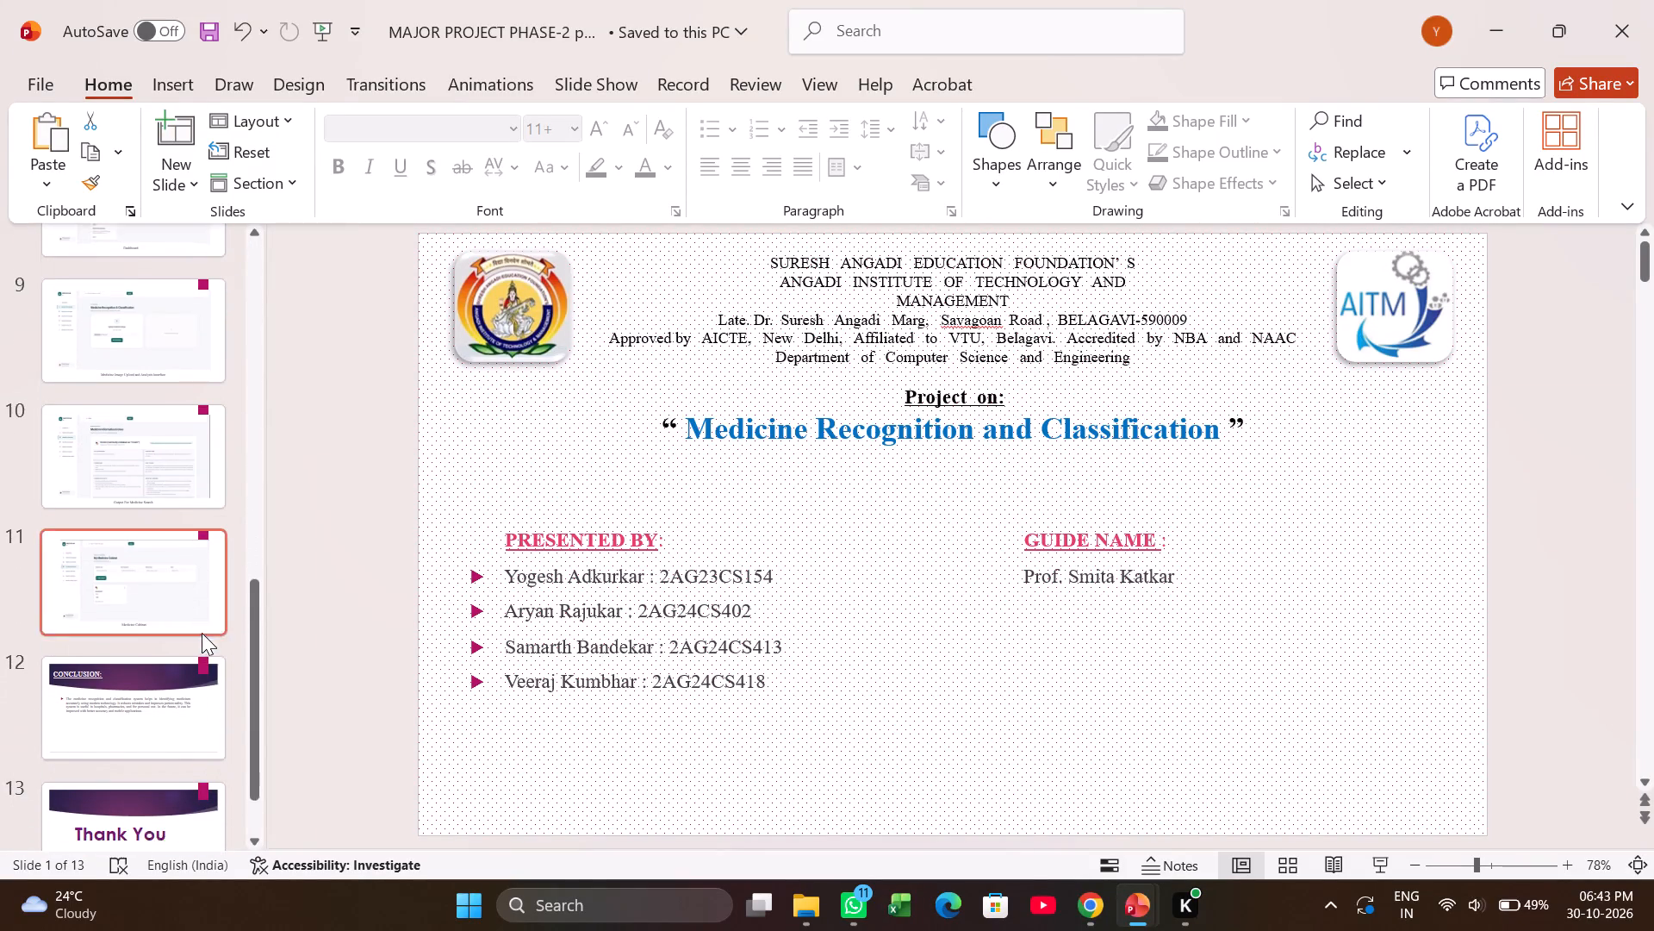
scroll(202, 633, "down", 11)
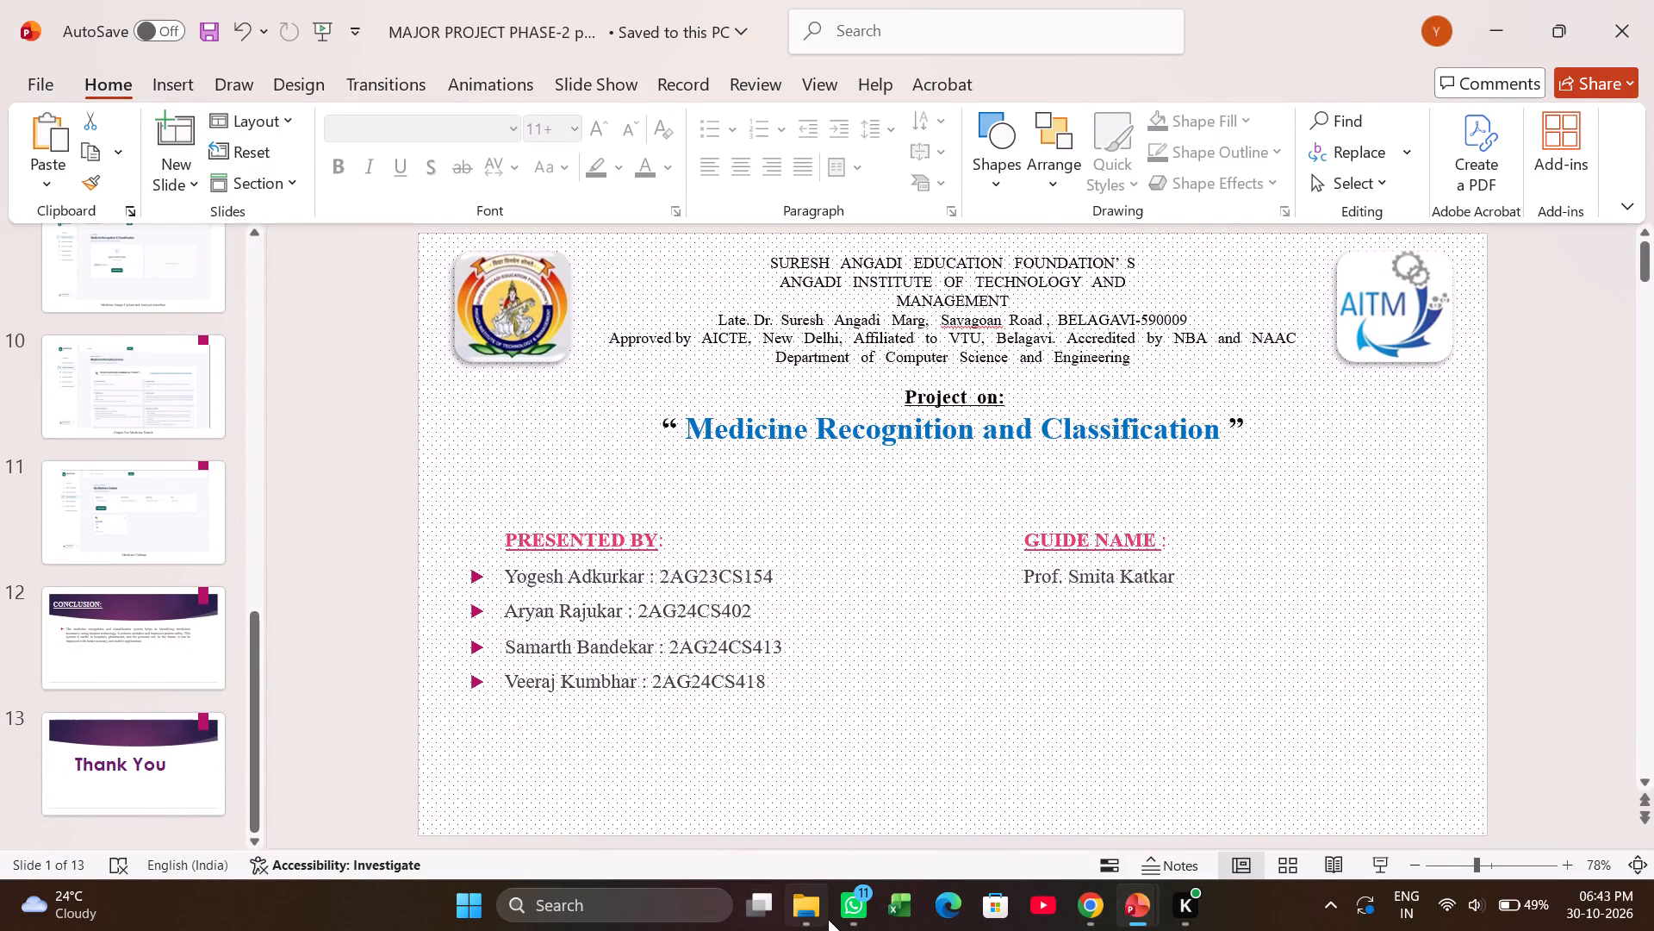
Switch to File Explorer and check the contents of Downloads, the downloads folder on New Volume (D:), and Documents.
left_click(811, 915)
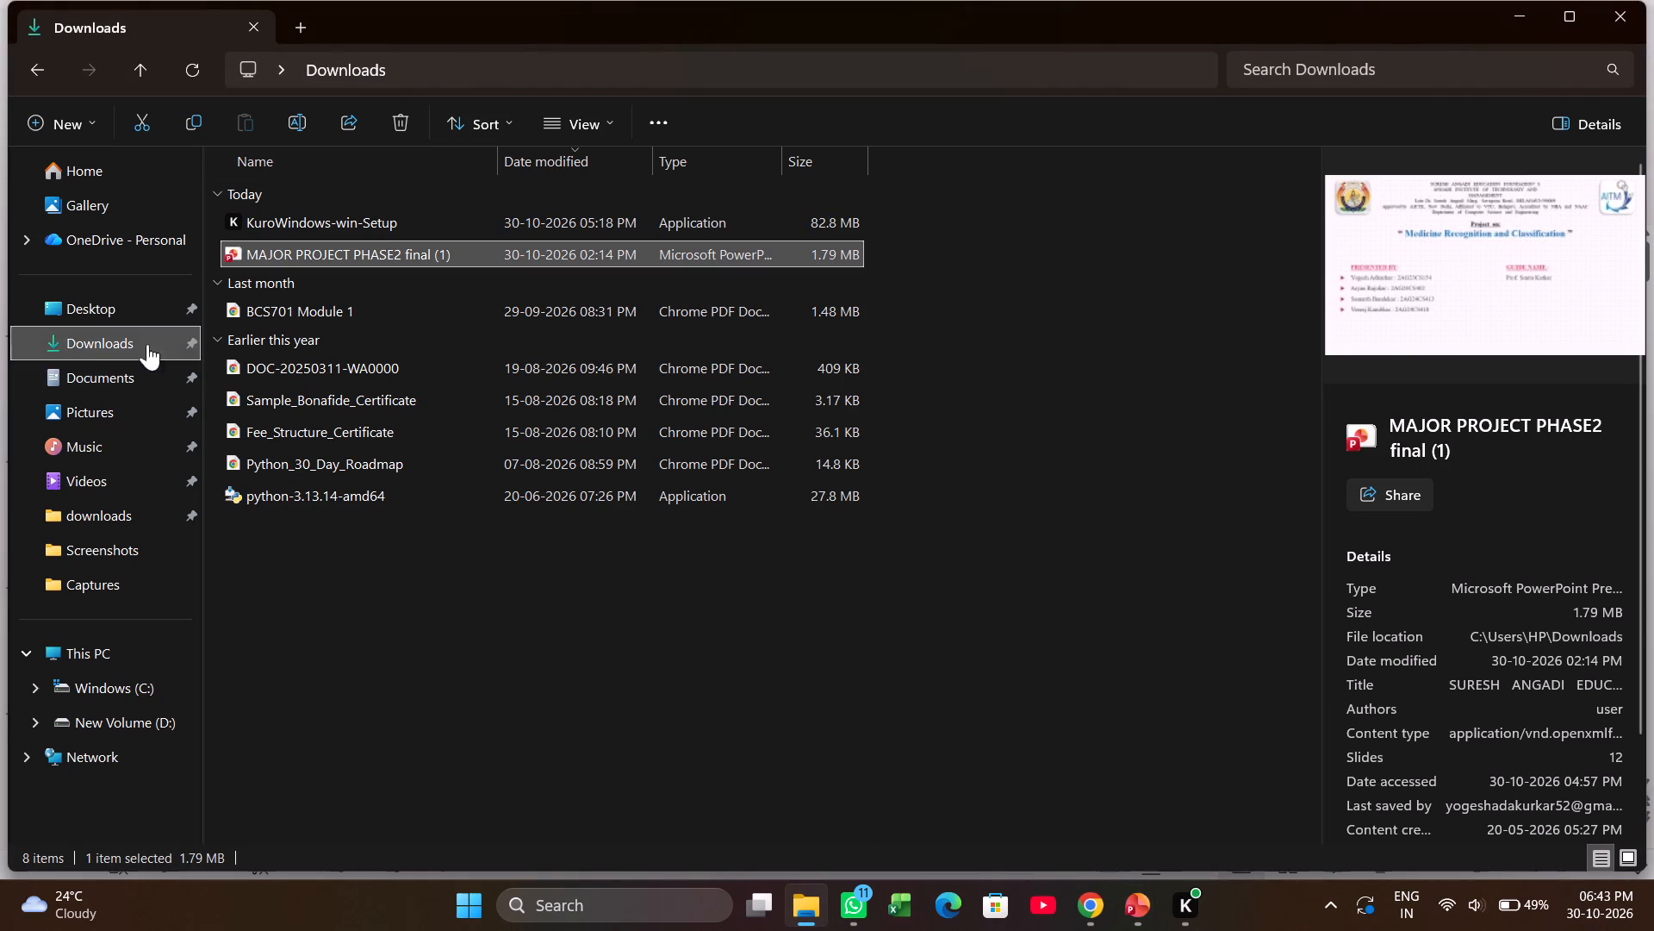
left_click(103, 347)
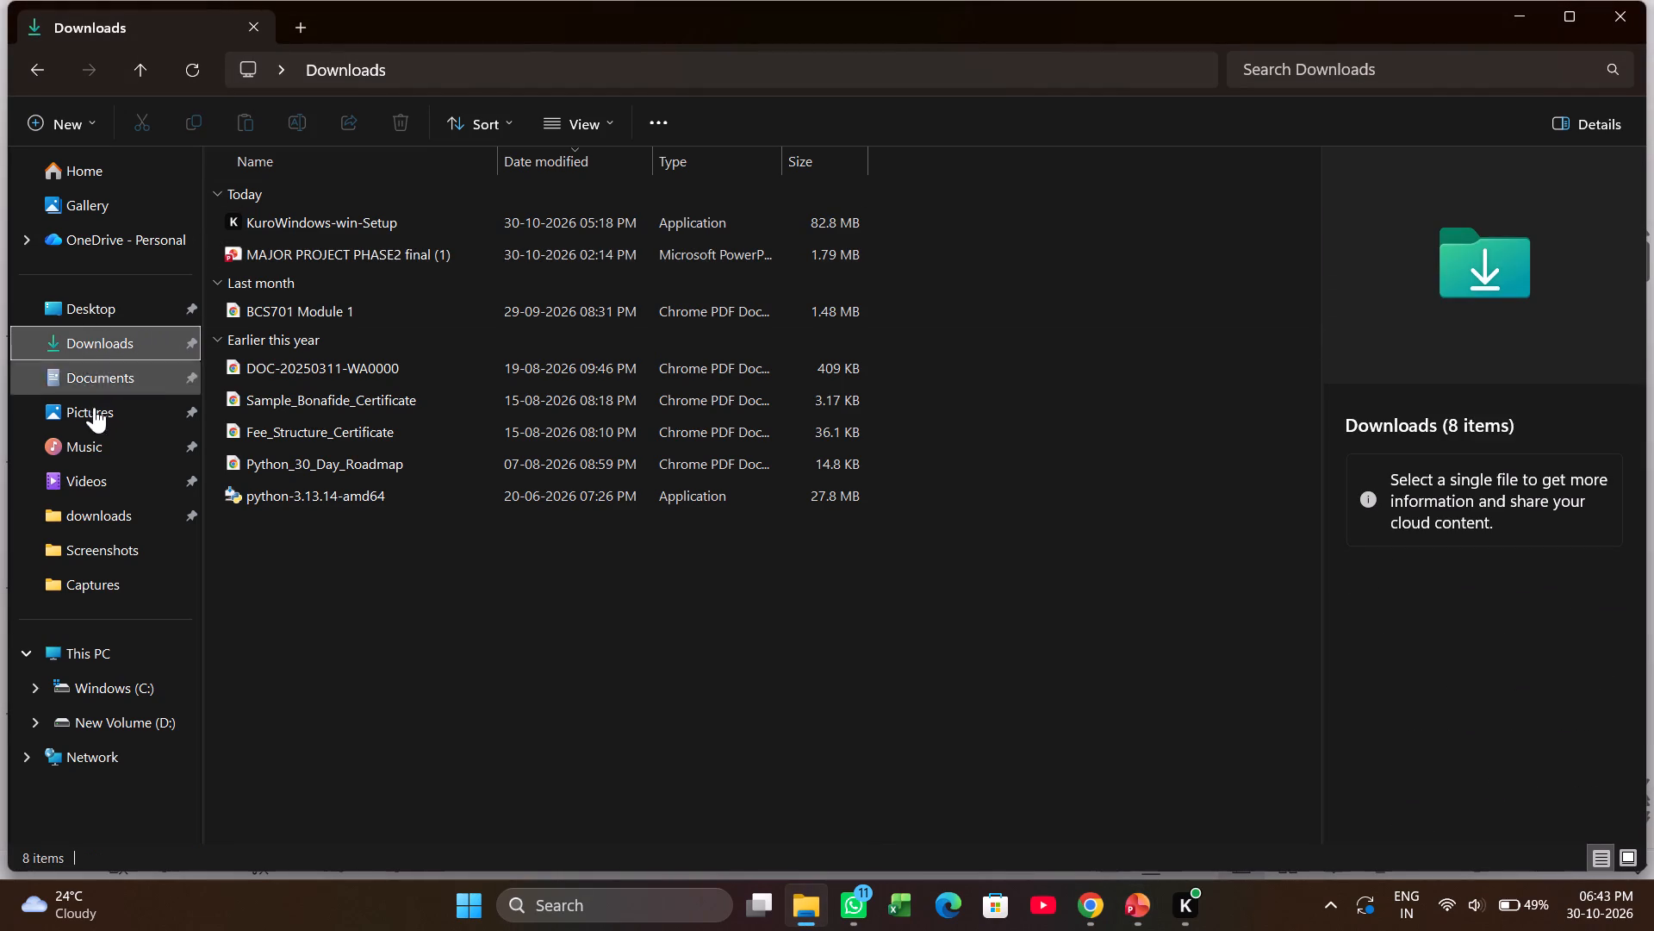
left_click(106, 508)
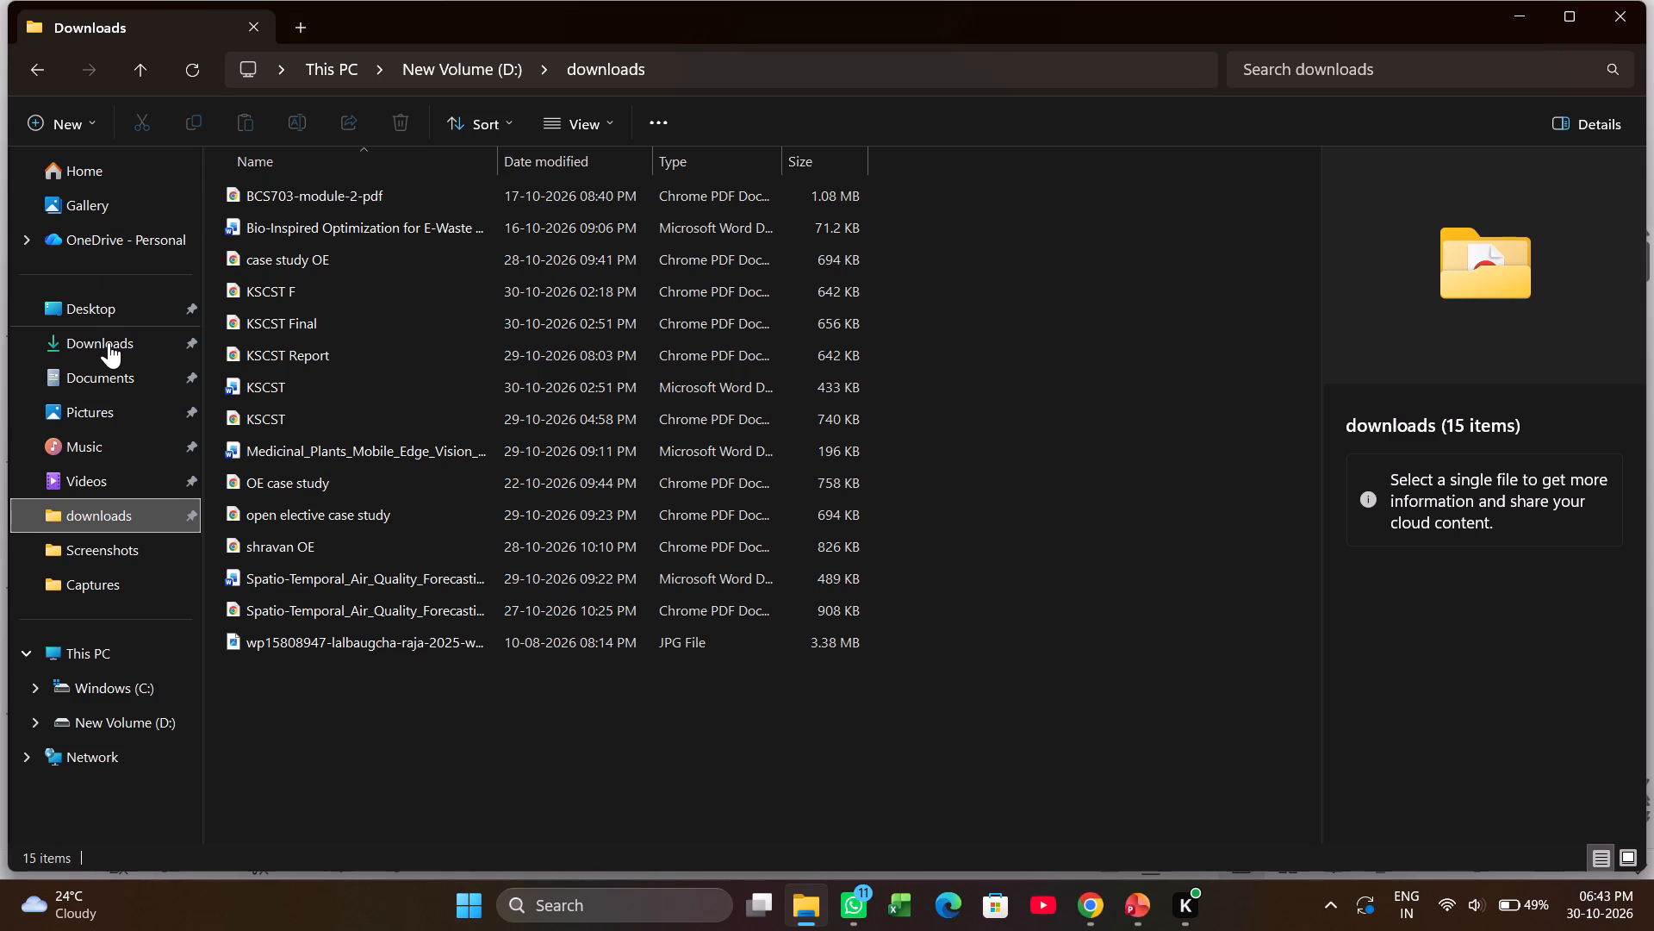
left_click(95, 362)
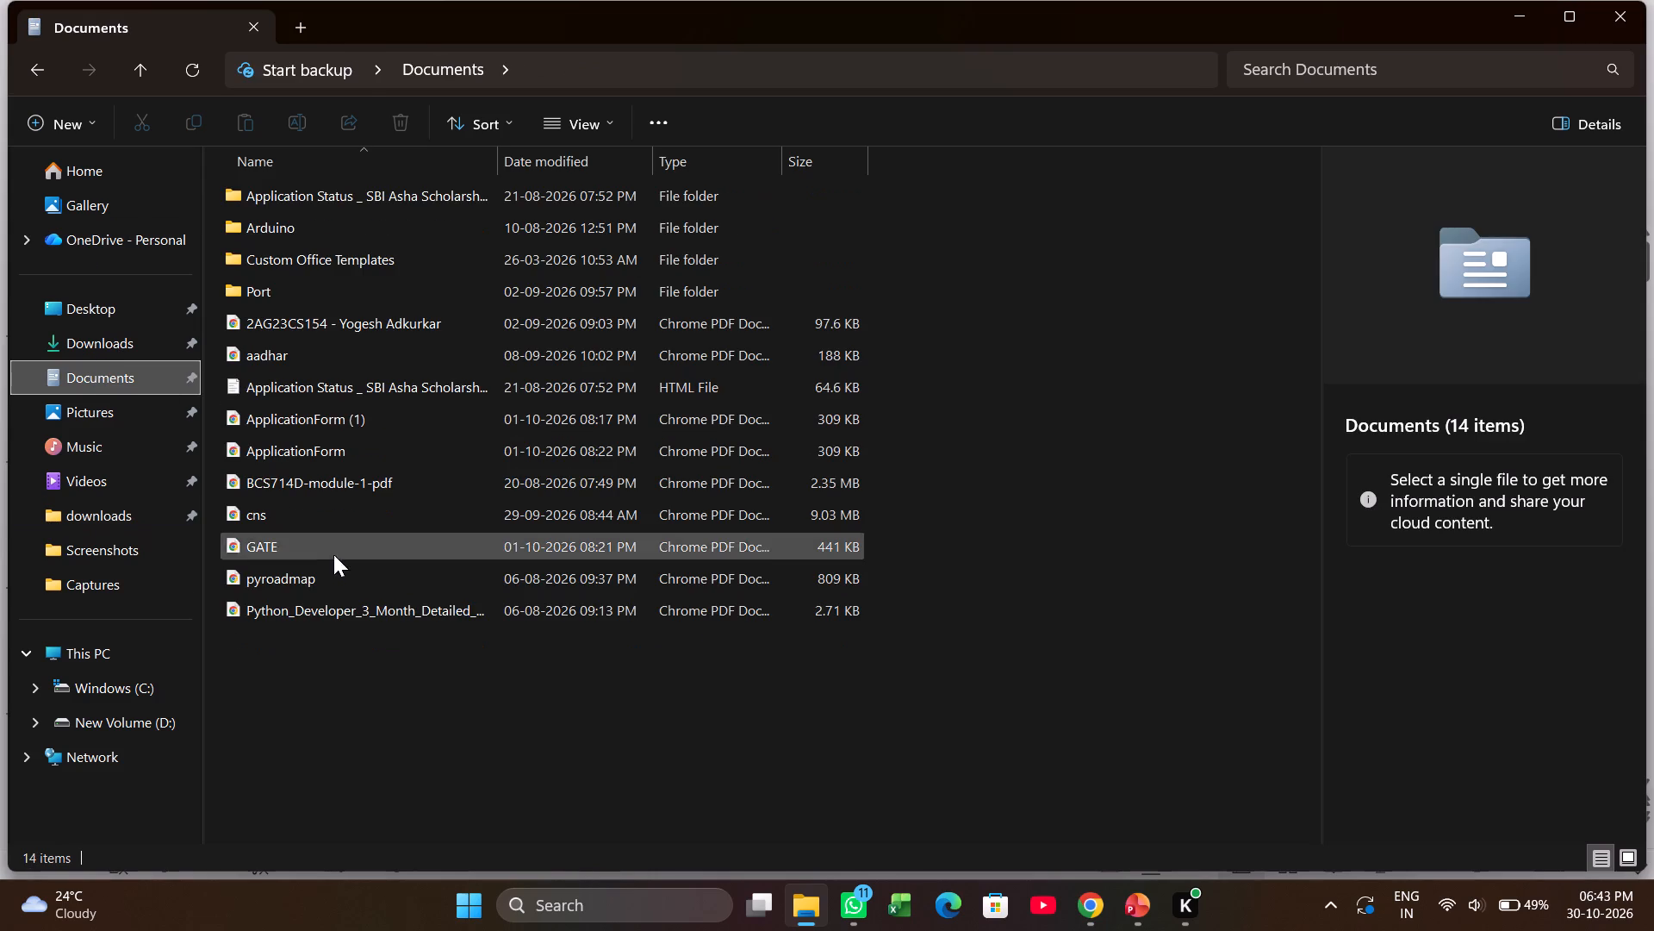
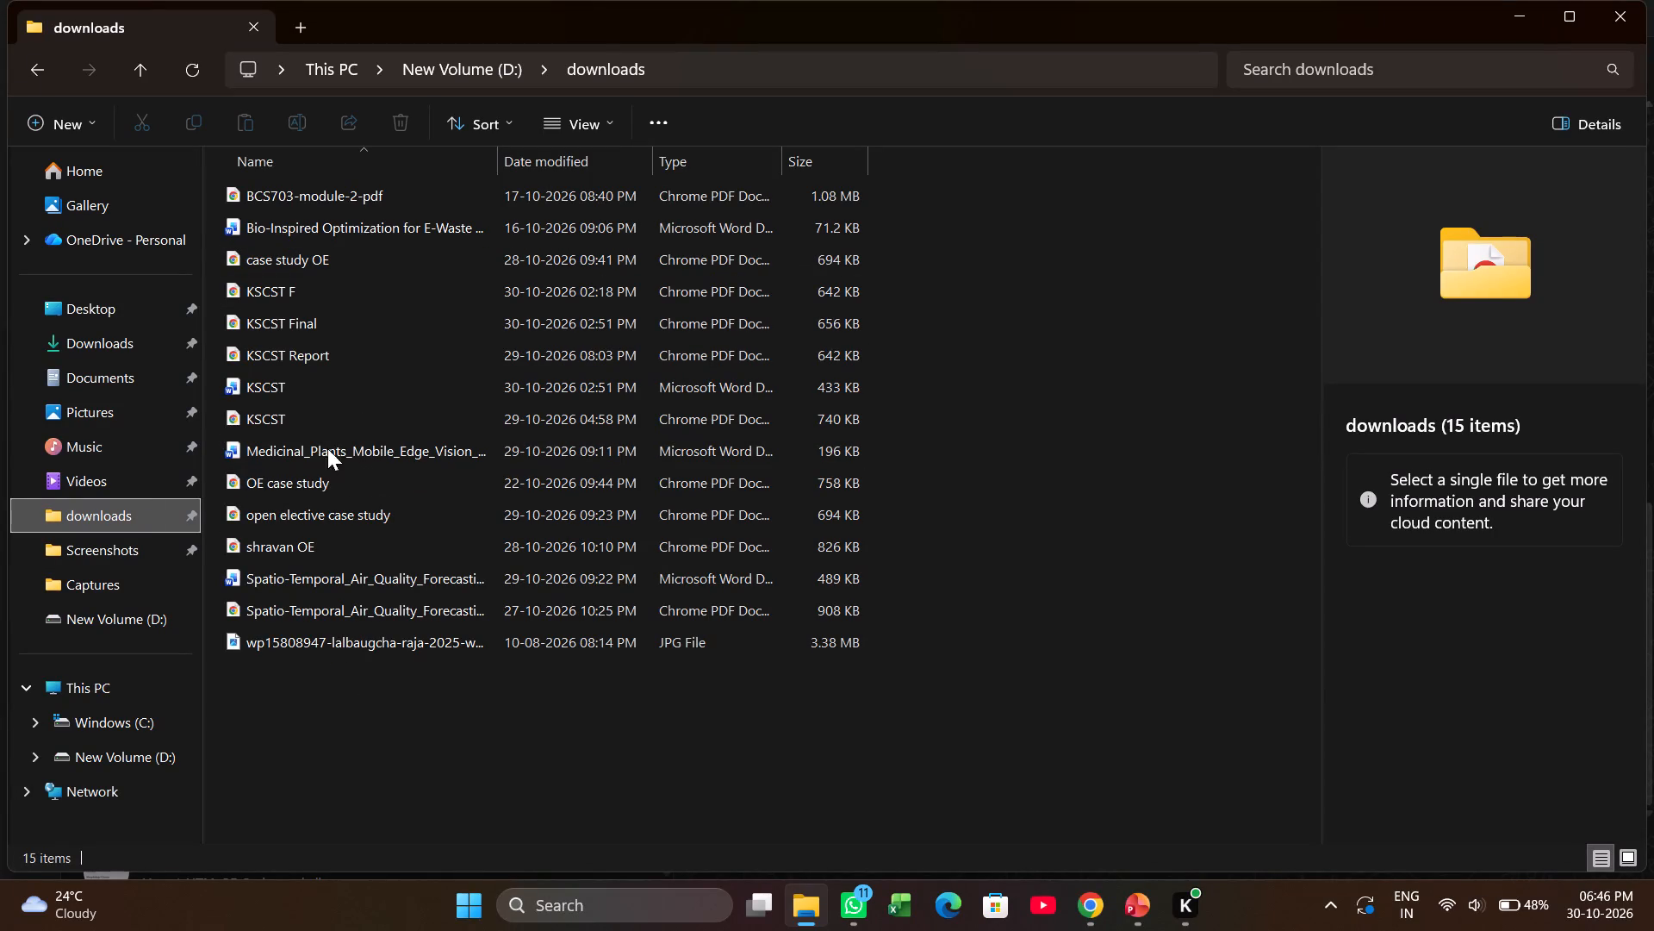
Locate the saved "MAJOR PROJECT PHASE-2" presentation on New Volume (D:), checking Captures, Documents and Screenshots along the way, and open it.
left_click(37, 64)
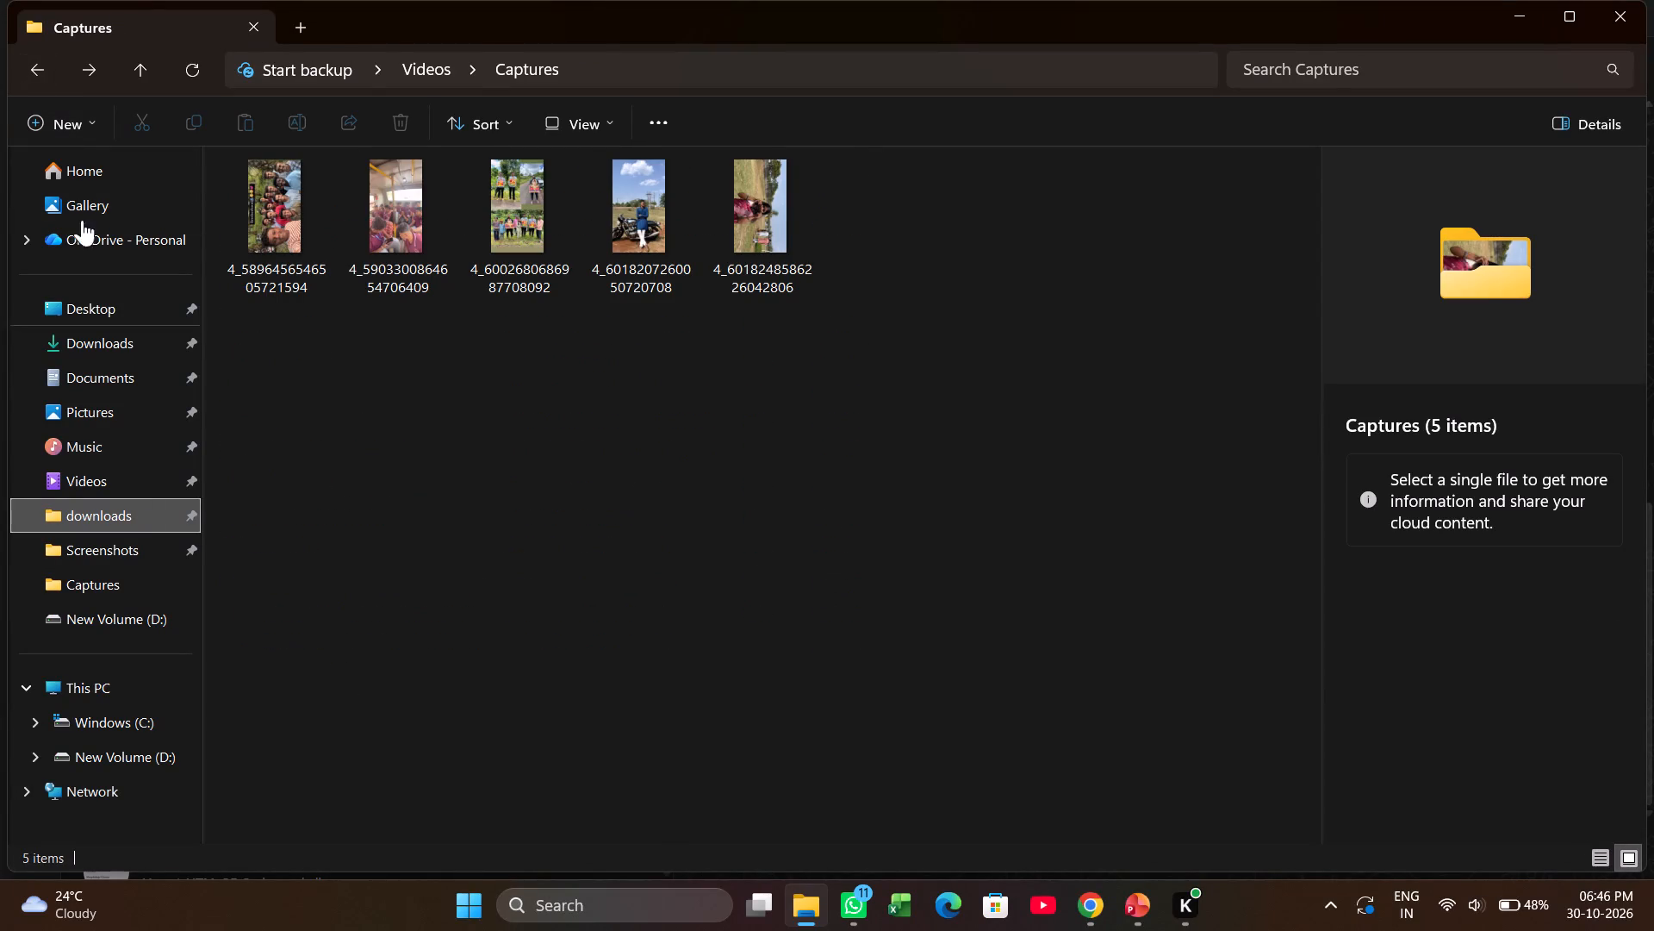
left_click(46, 77)
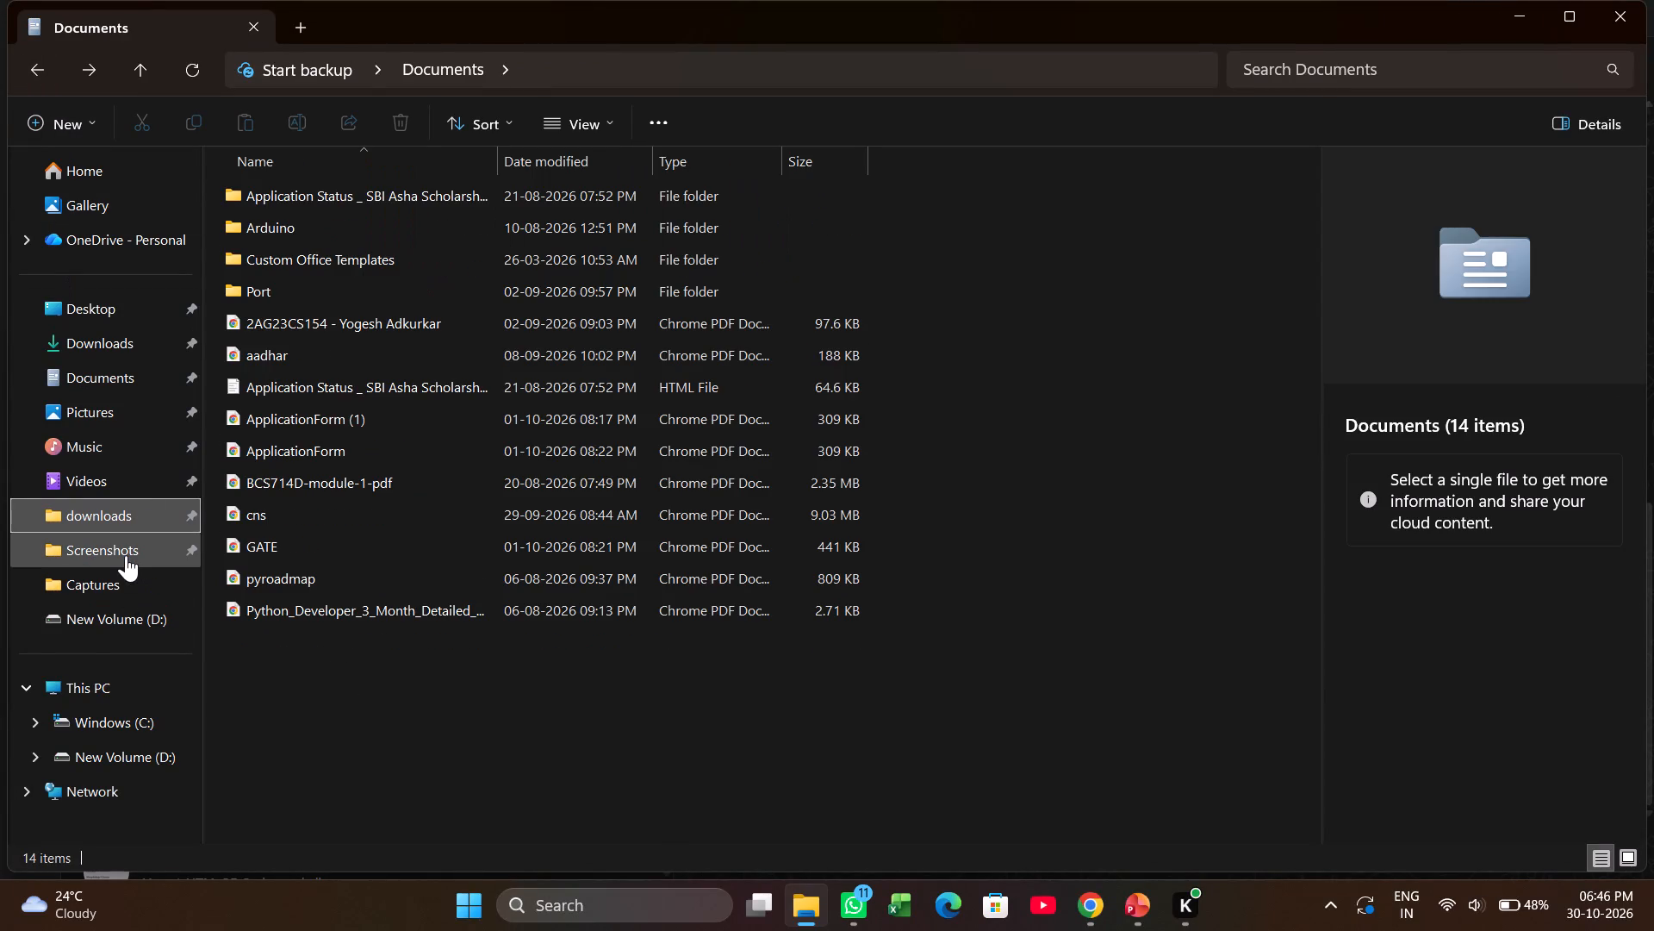
left_click(126, 555)
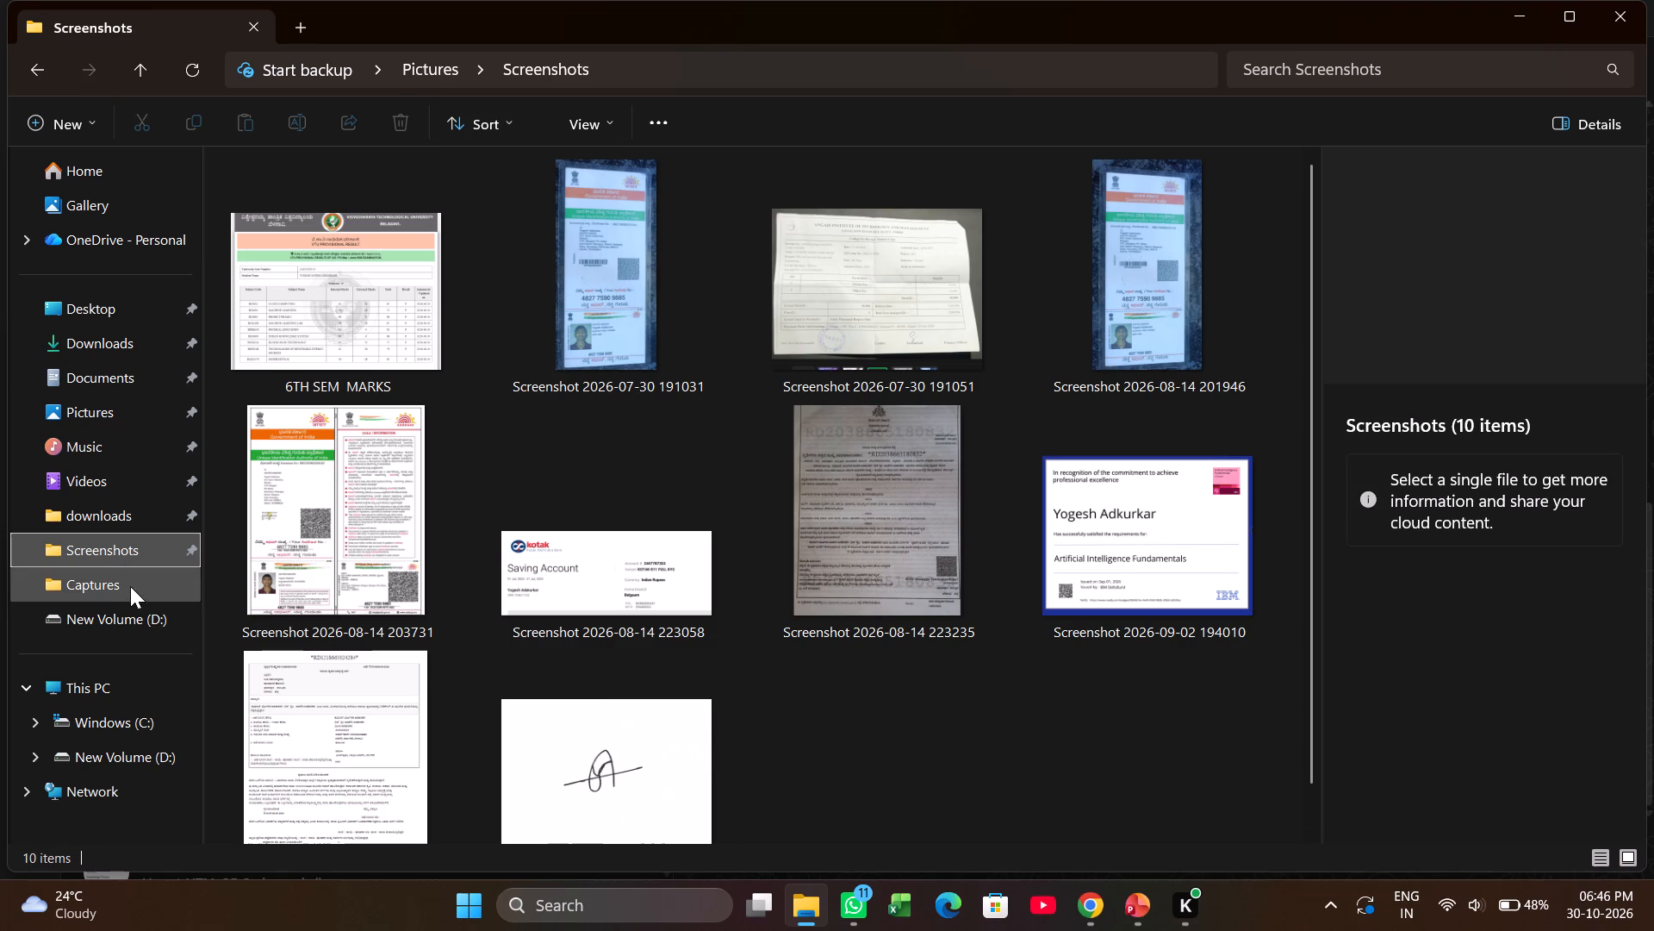
left_click(96, 377)
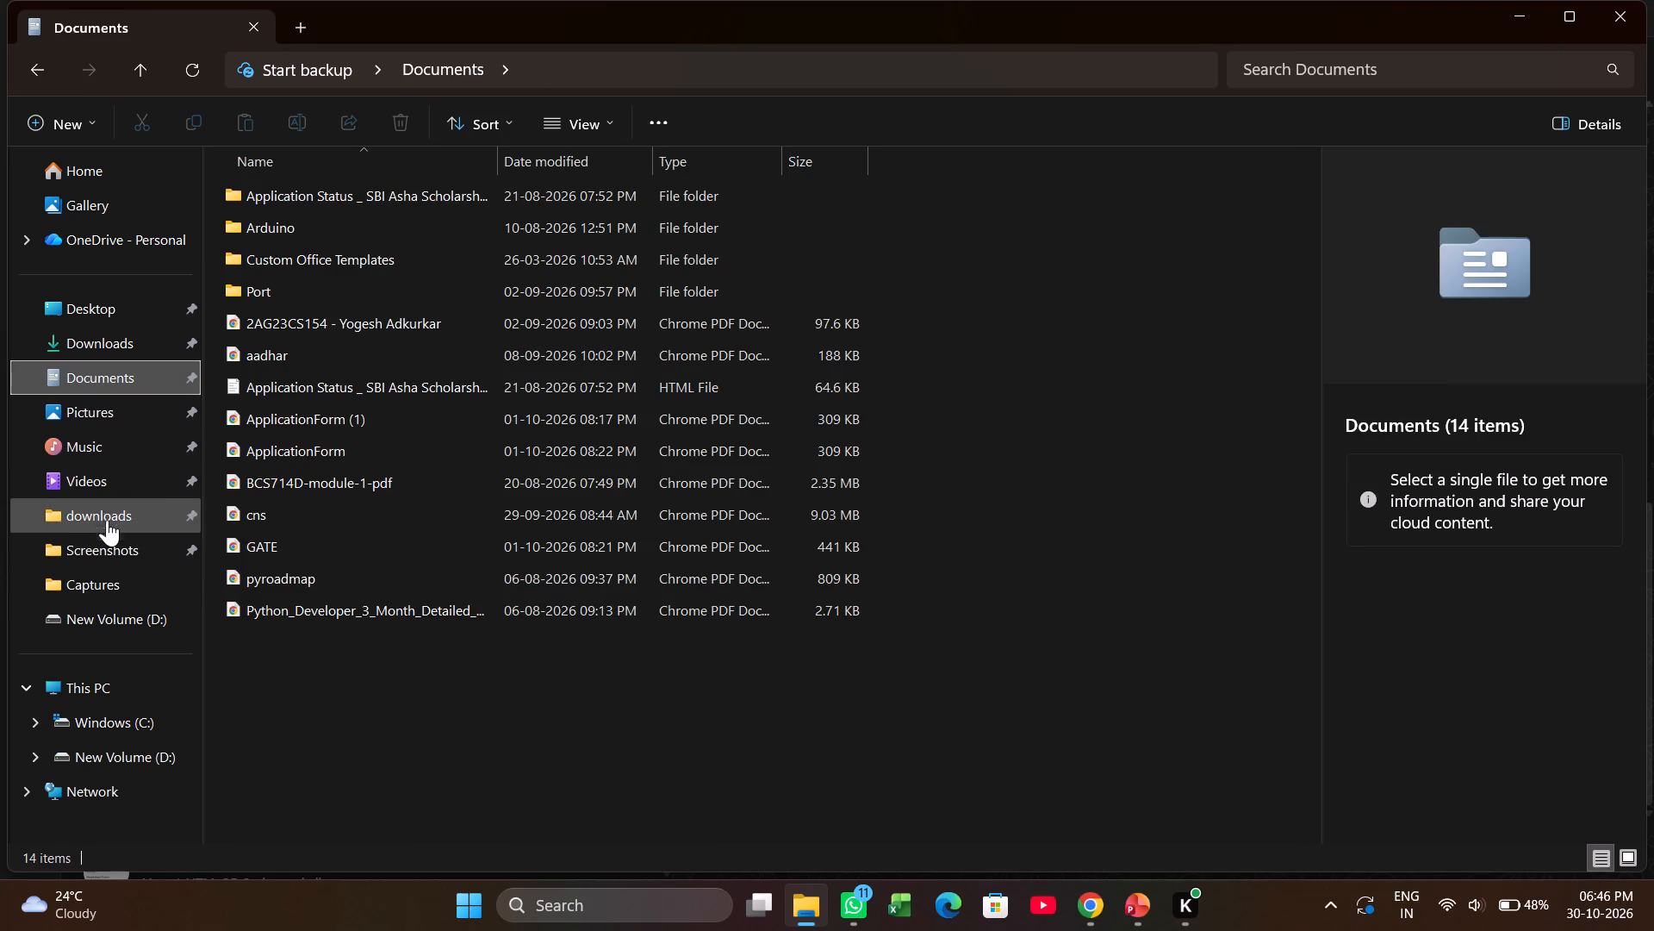
left_click(143, 750)
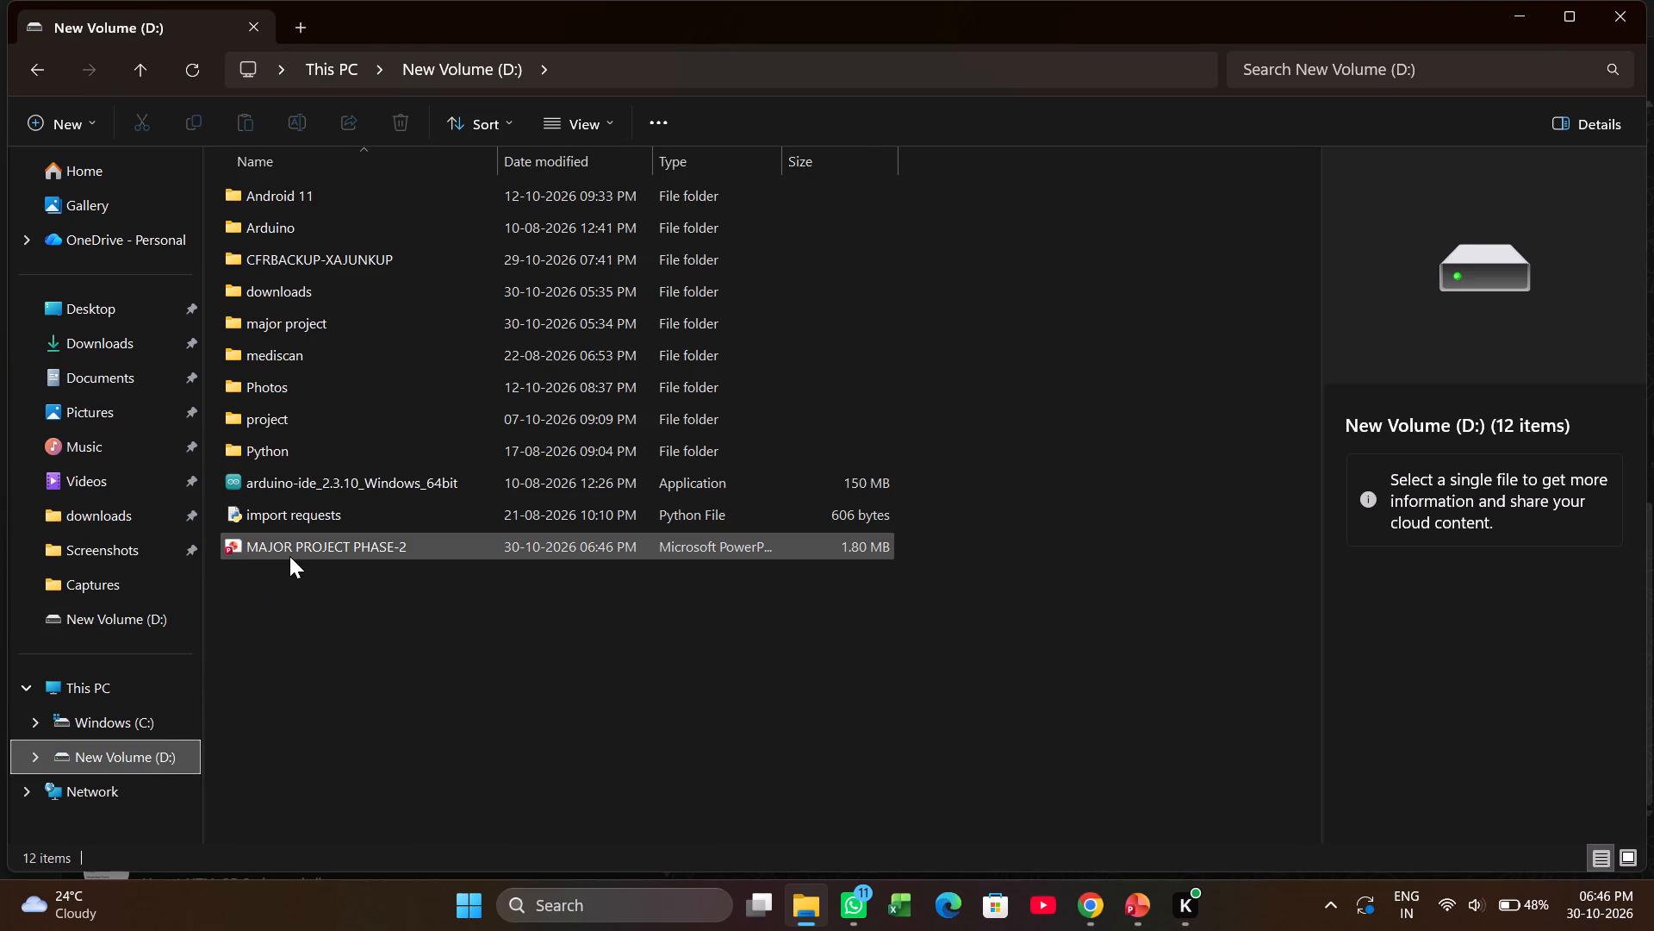
double_click(294, 553)
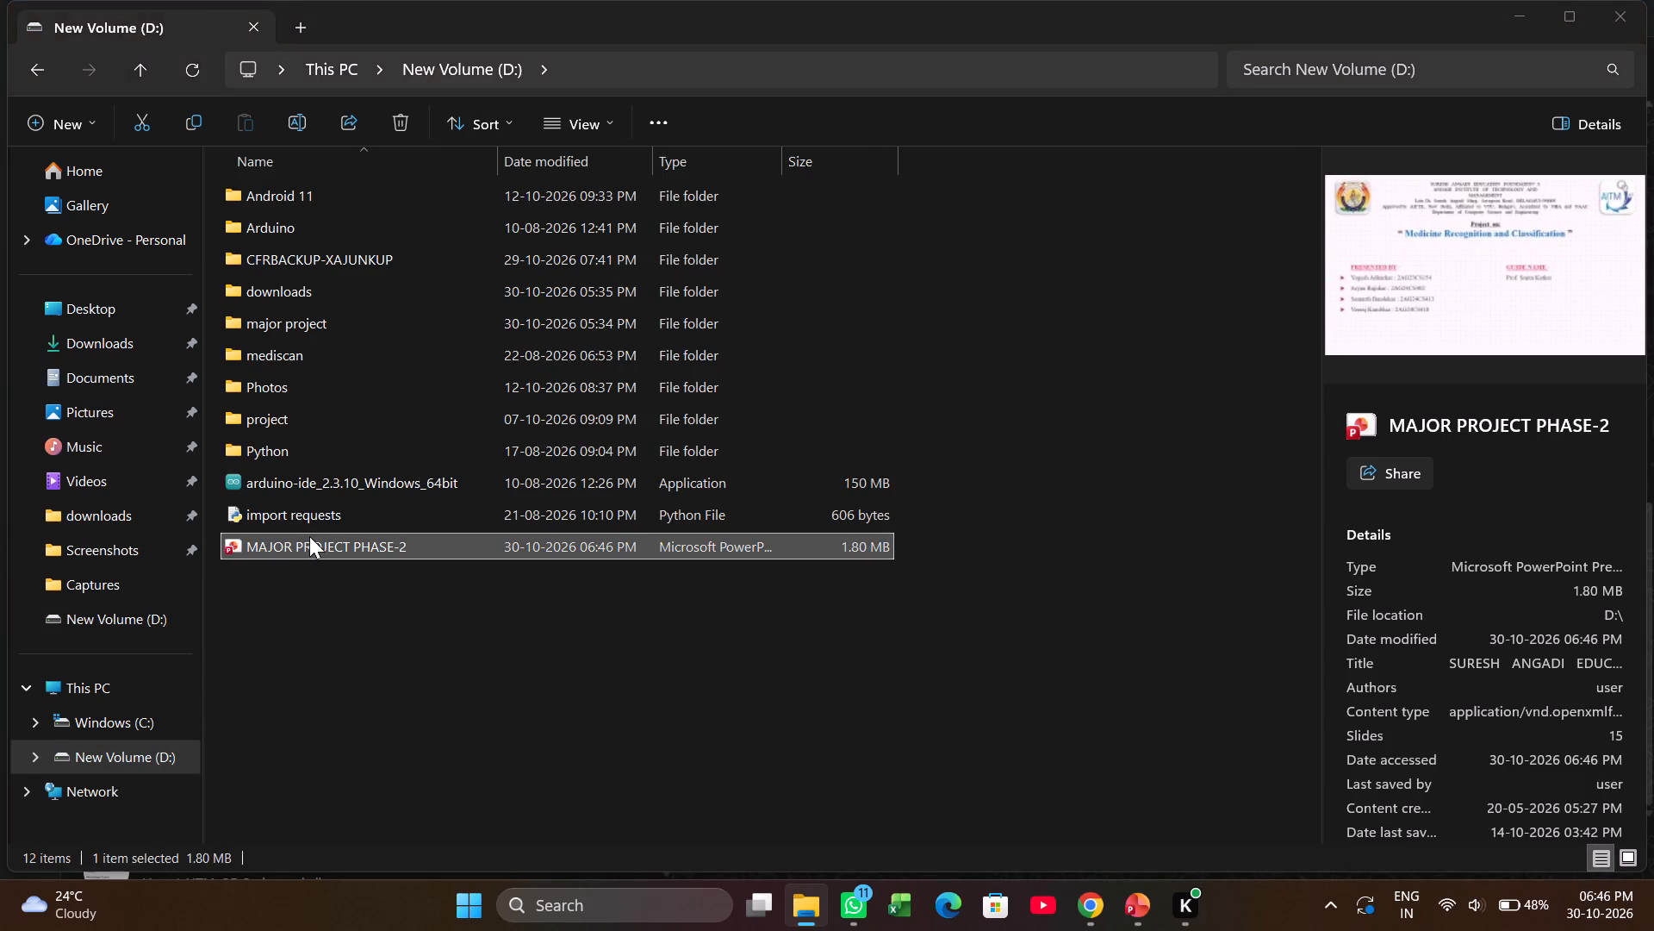
Look through the slide thumbnails of MAJOR PROJECT PHASE-2, from the component slides to the closing Thank You slide.
scroll(172, 542, "down", 12)
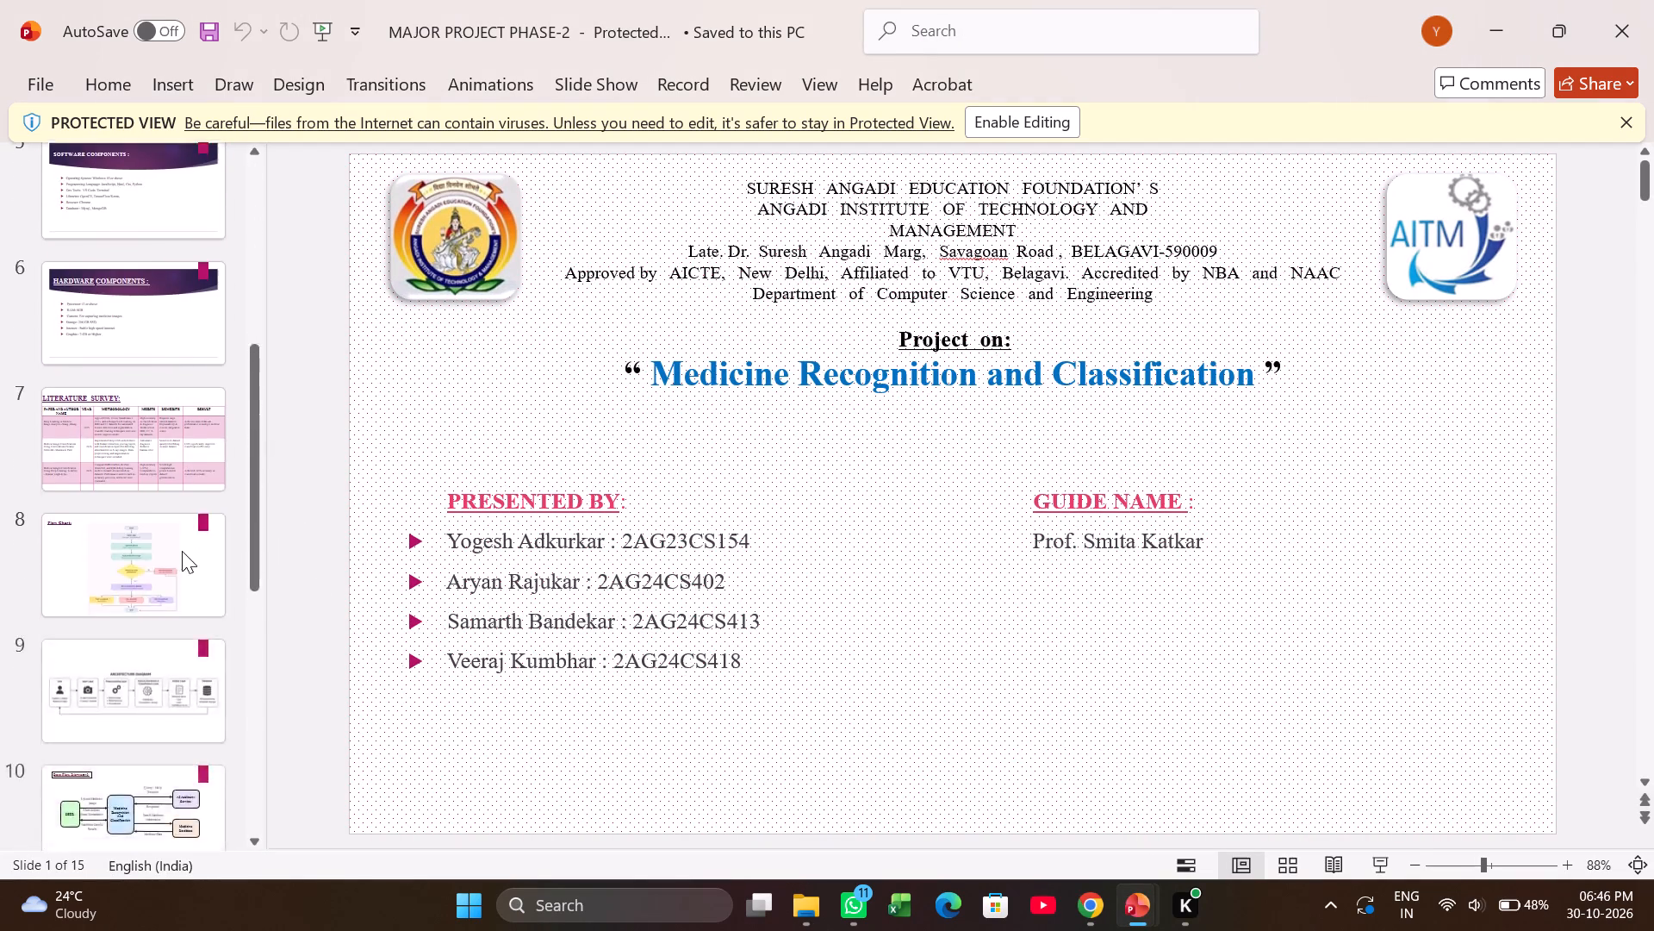
scroll(182, 551, "down", 20)
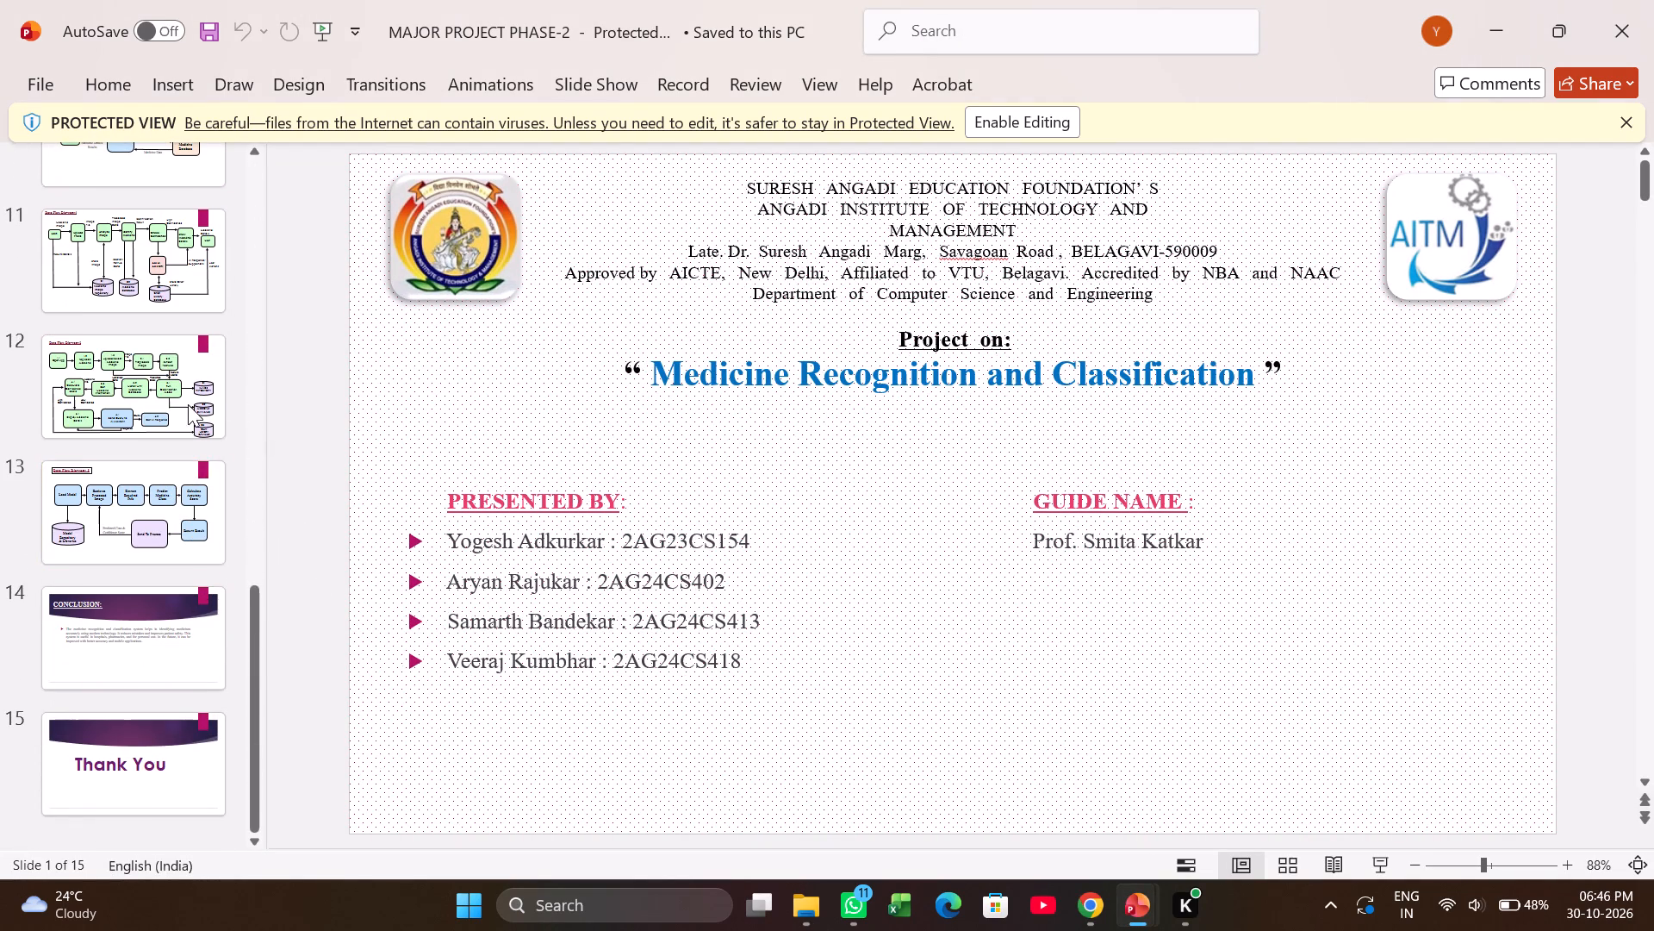
scroll(531, 535, "up", 4)
scroll(201, 586, "down", 13)
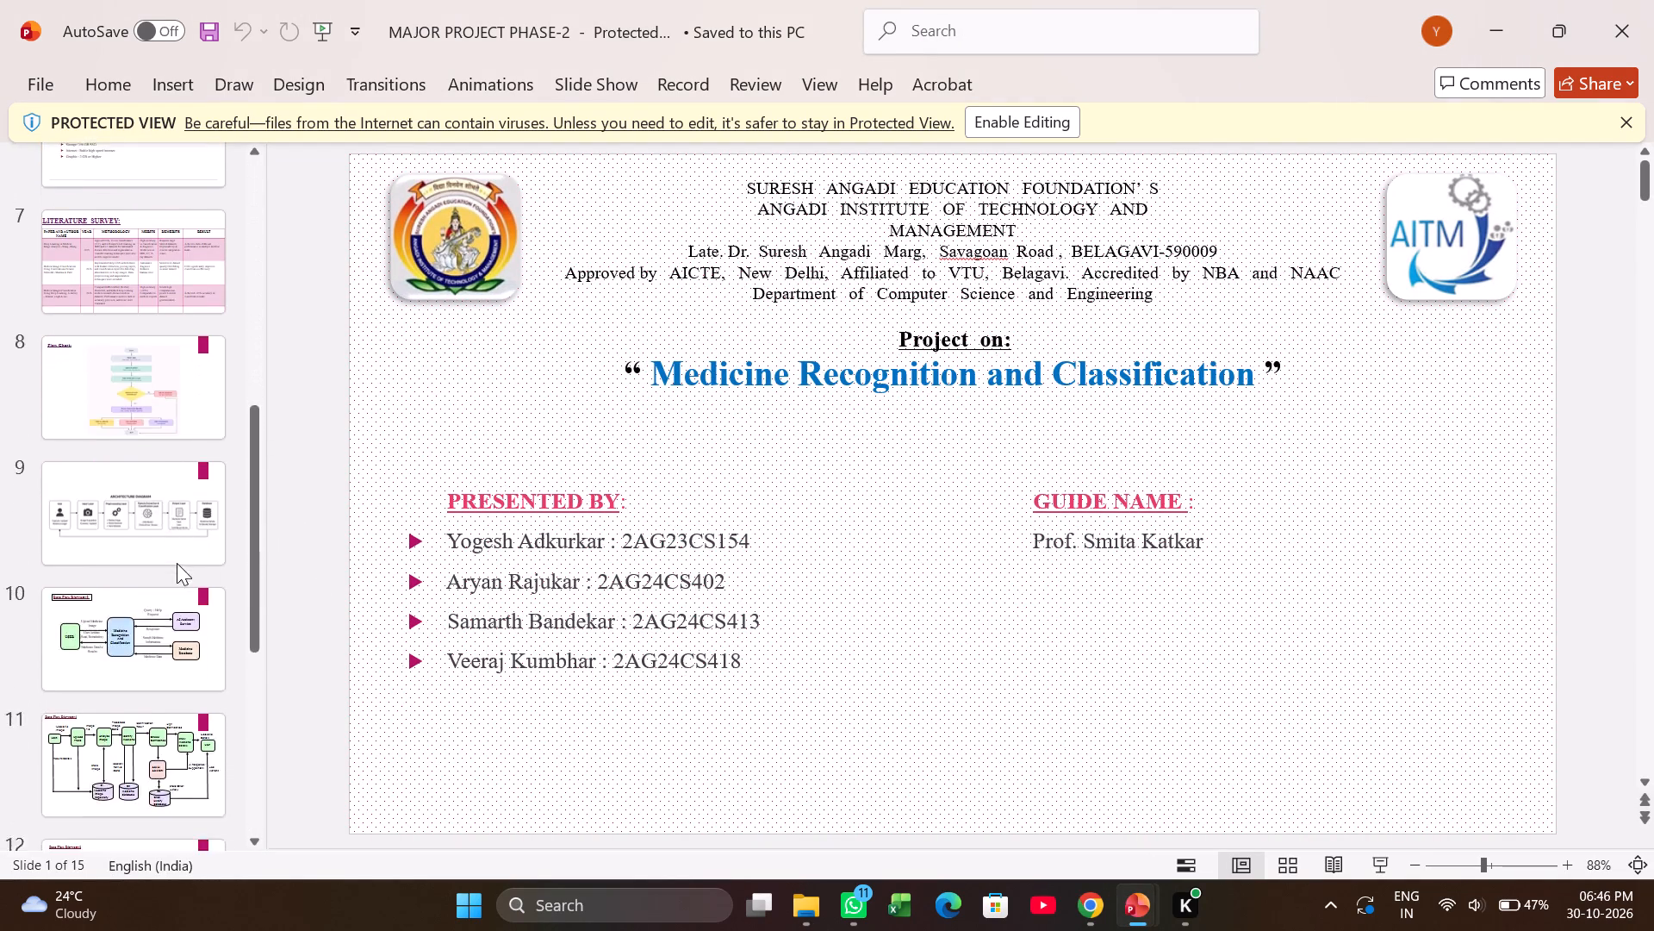
scroll(177, 563, "down", 16)
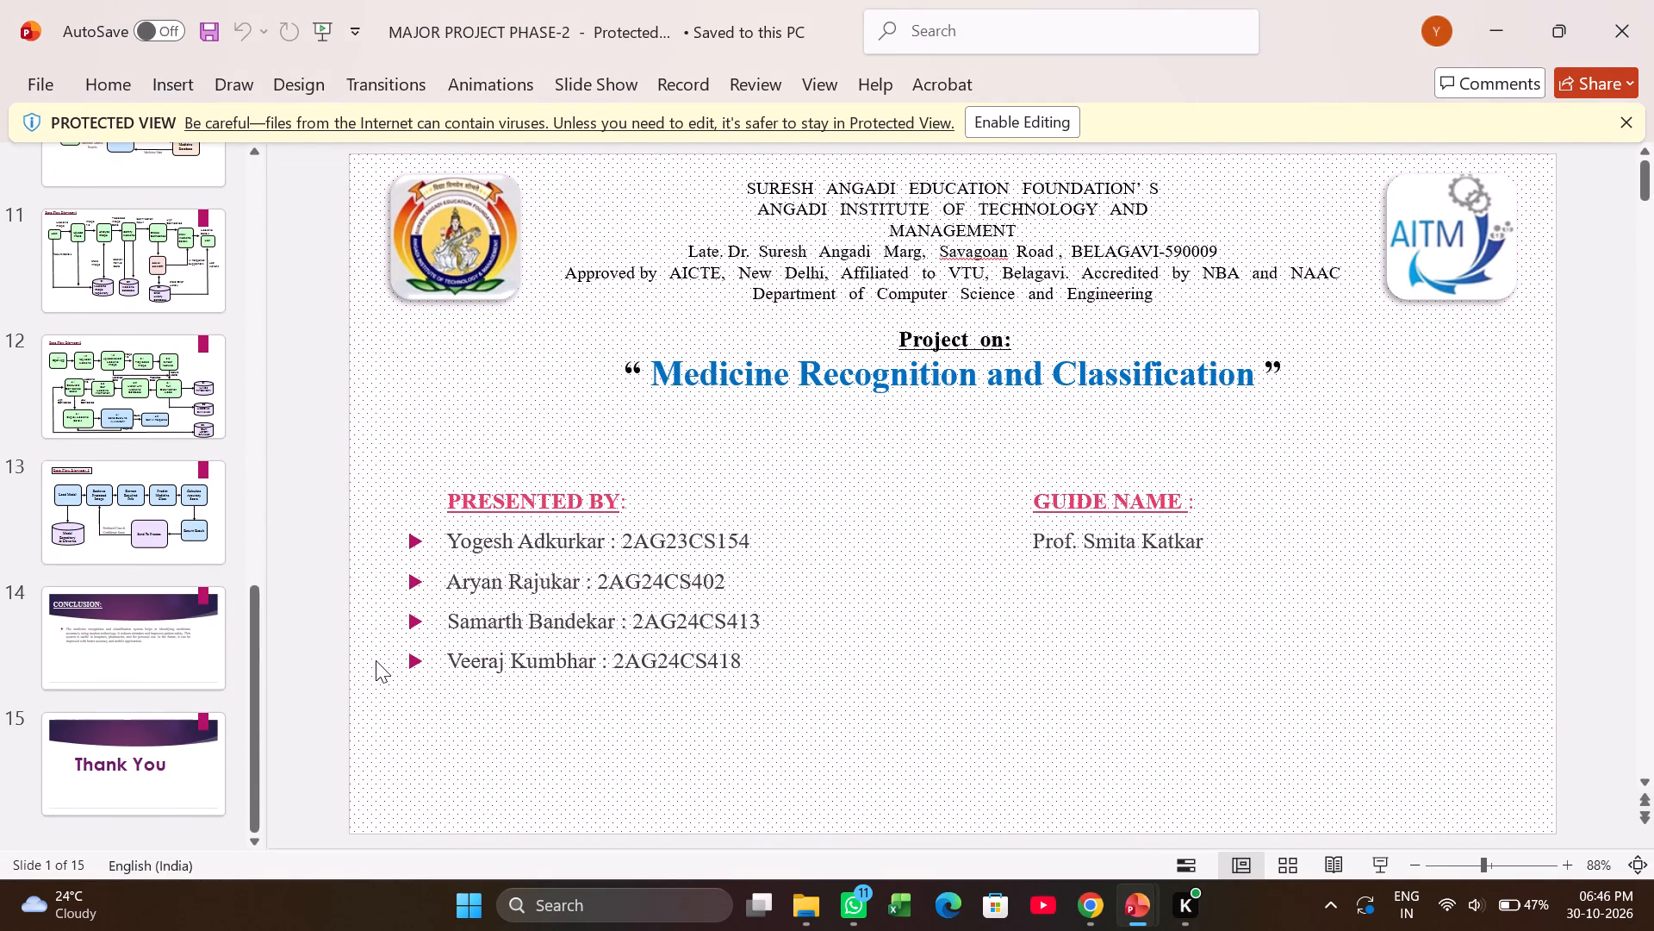
scroll(28, 458, "up", 7)
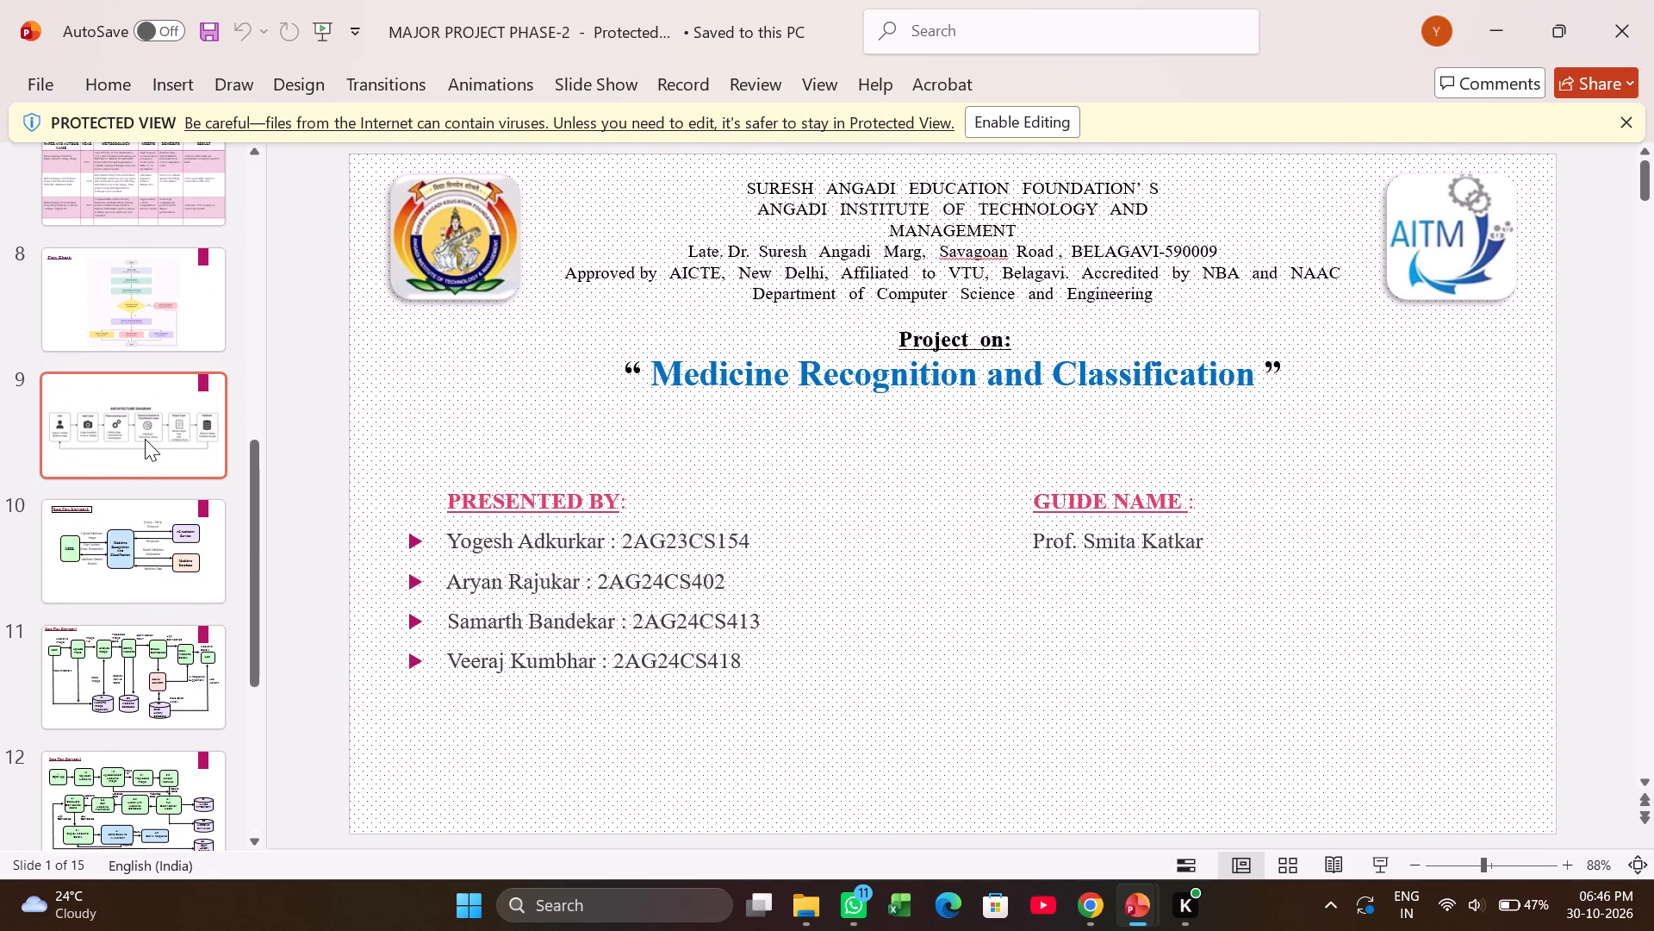
Examine the Architecture Diagram, Objectives and Literature Survey slides in the MAJOR PROJECT PHASE-2 presentation.
left_click(145, 436)
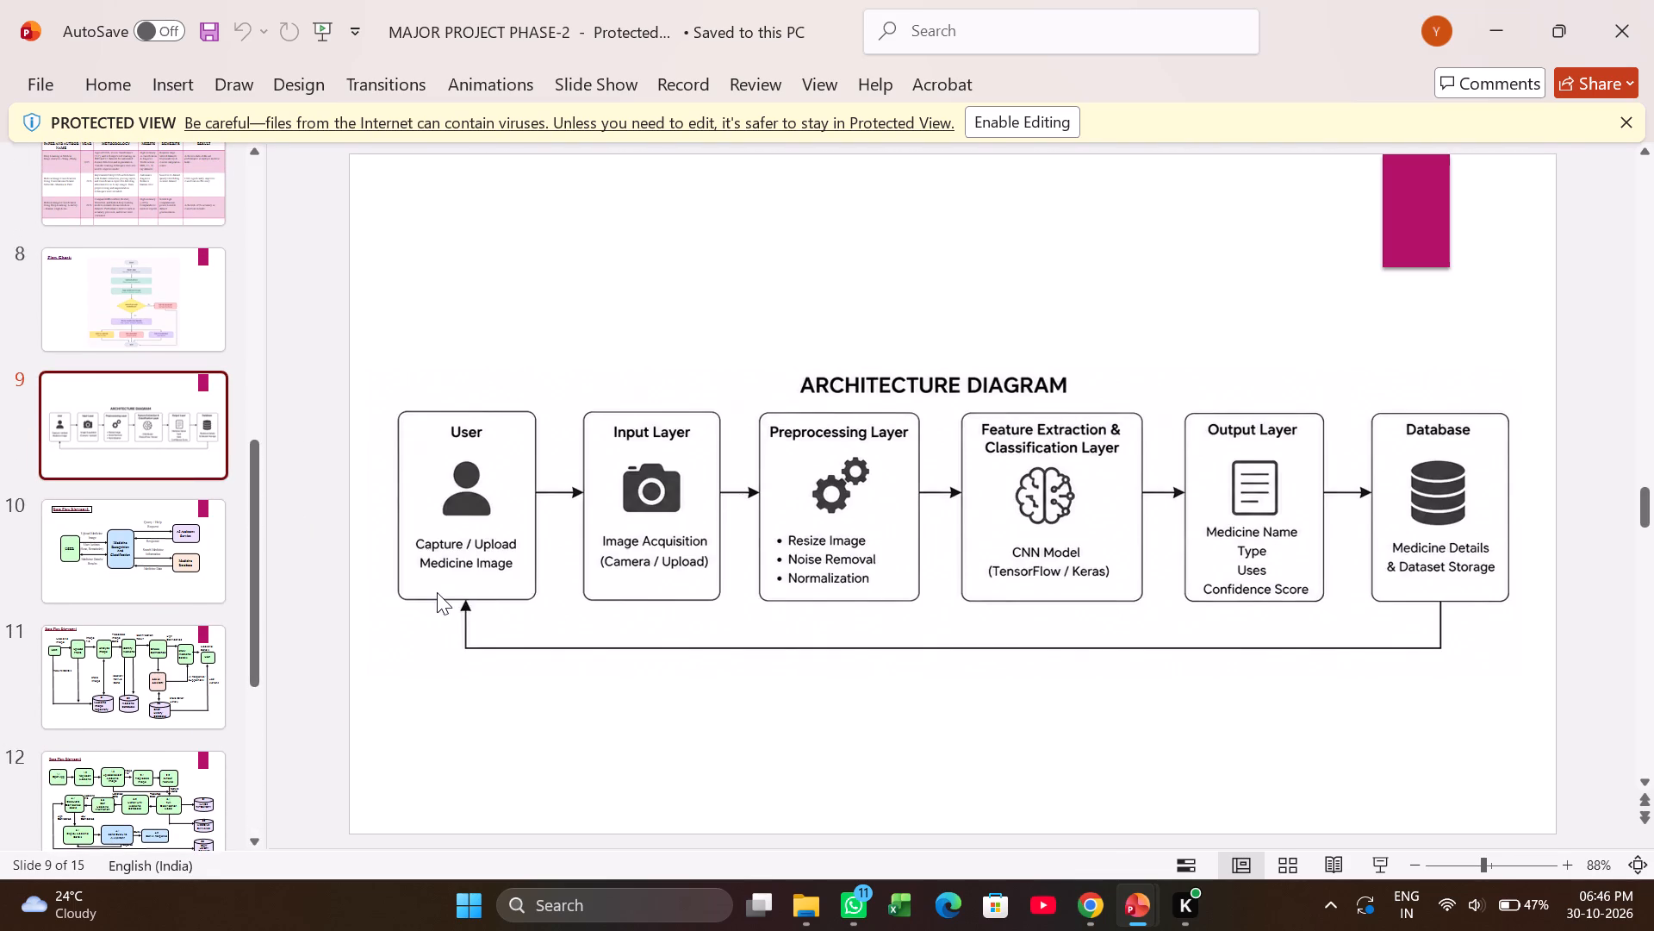
scroll(437, 589, "up", 5)
scroll(316, 554, "up", 1)
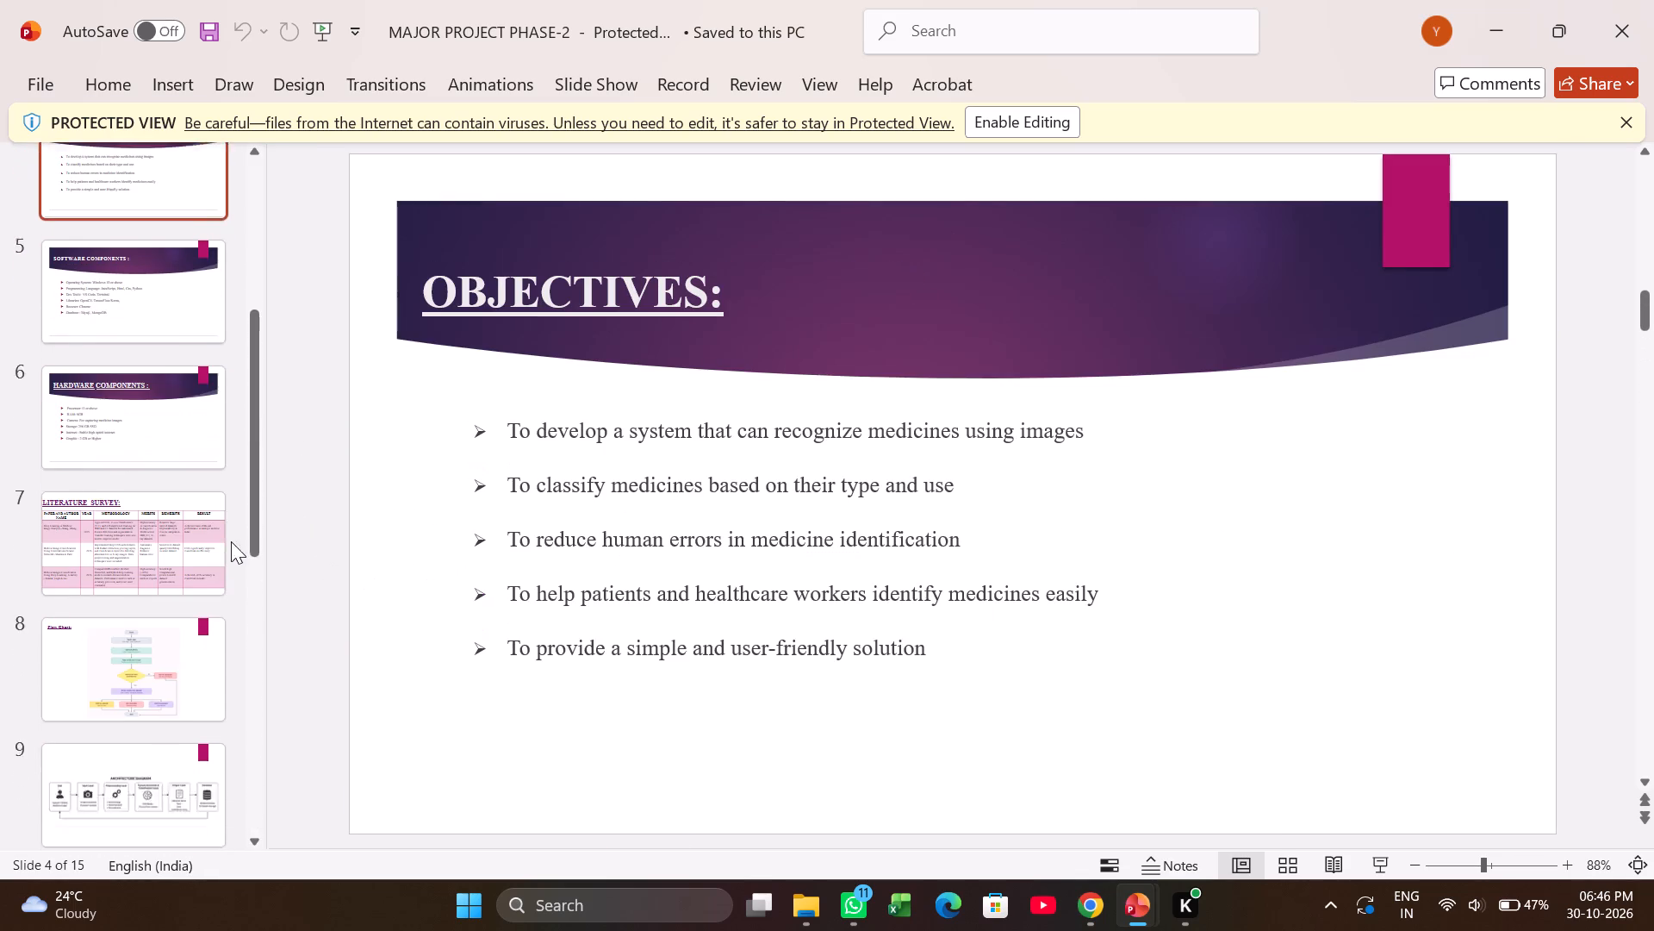
scroll(228, 541, "up", 5)
scroll(294, 528, "down", 3)
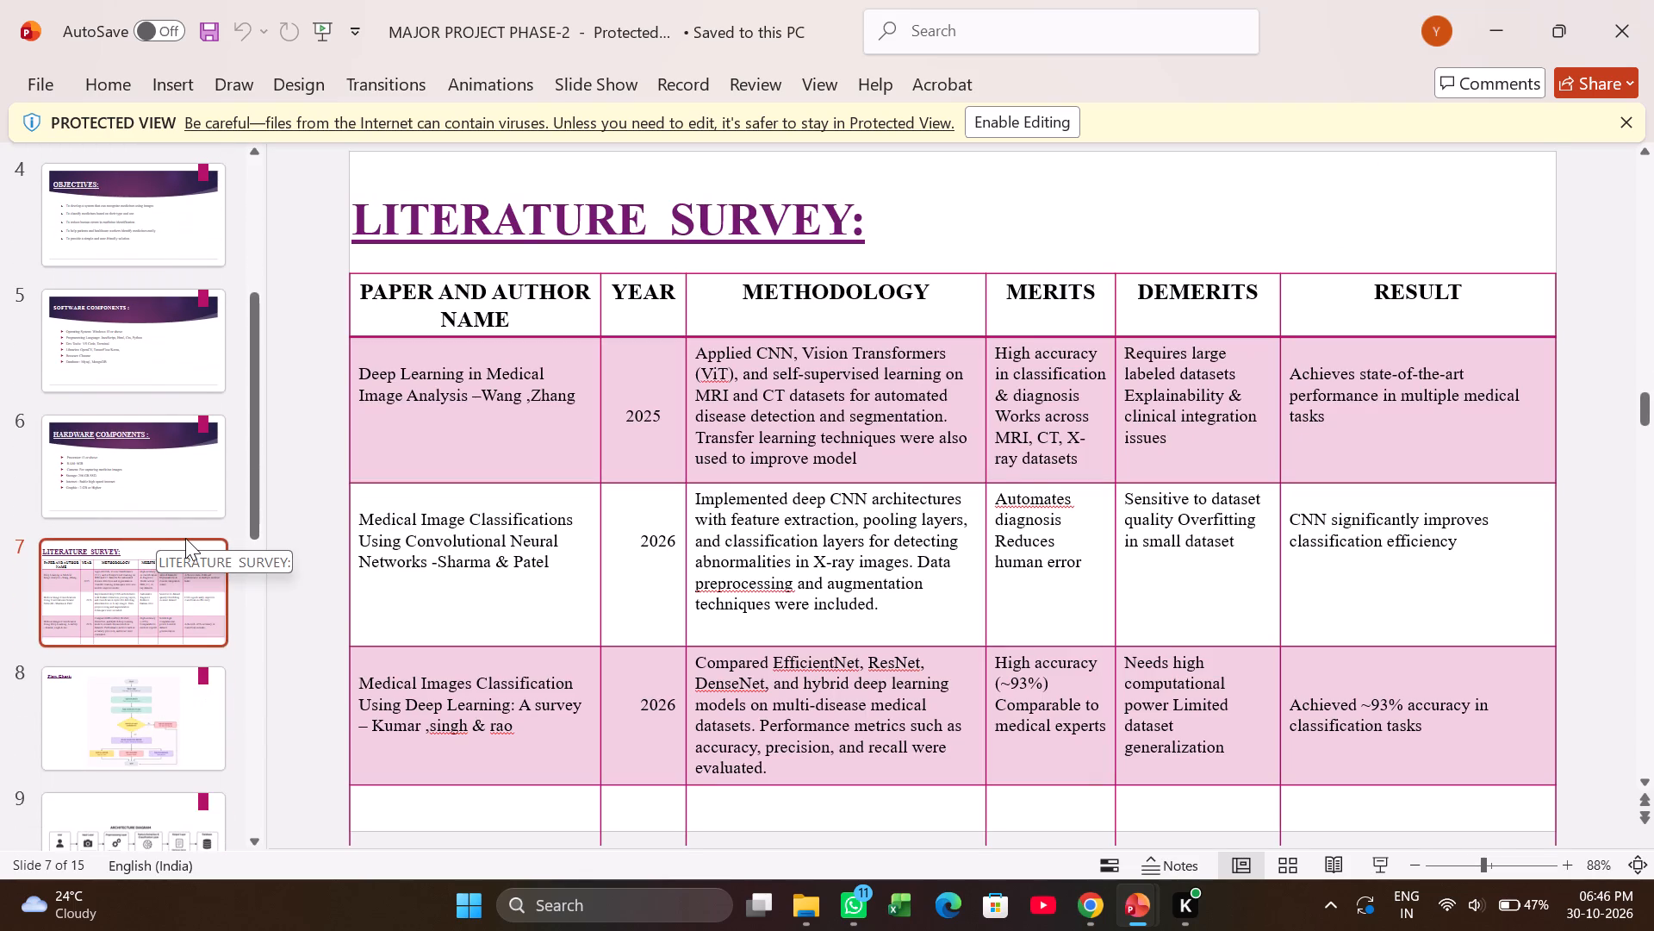
scroll(245, 659, "down", 3)
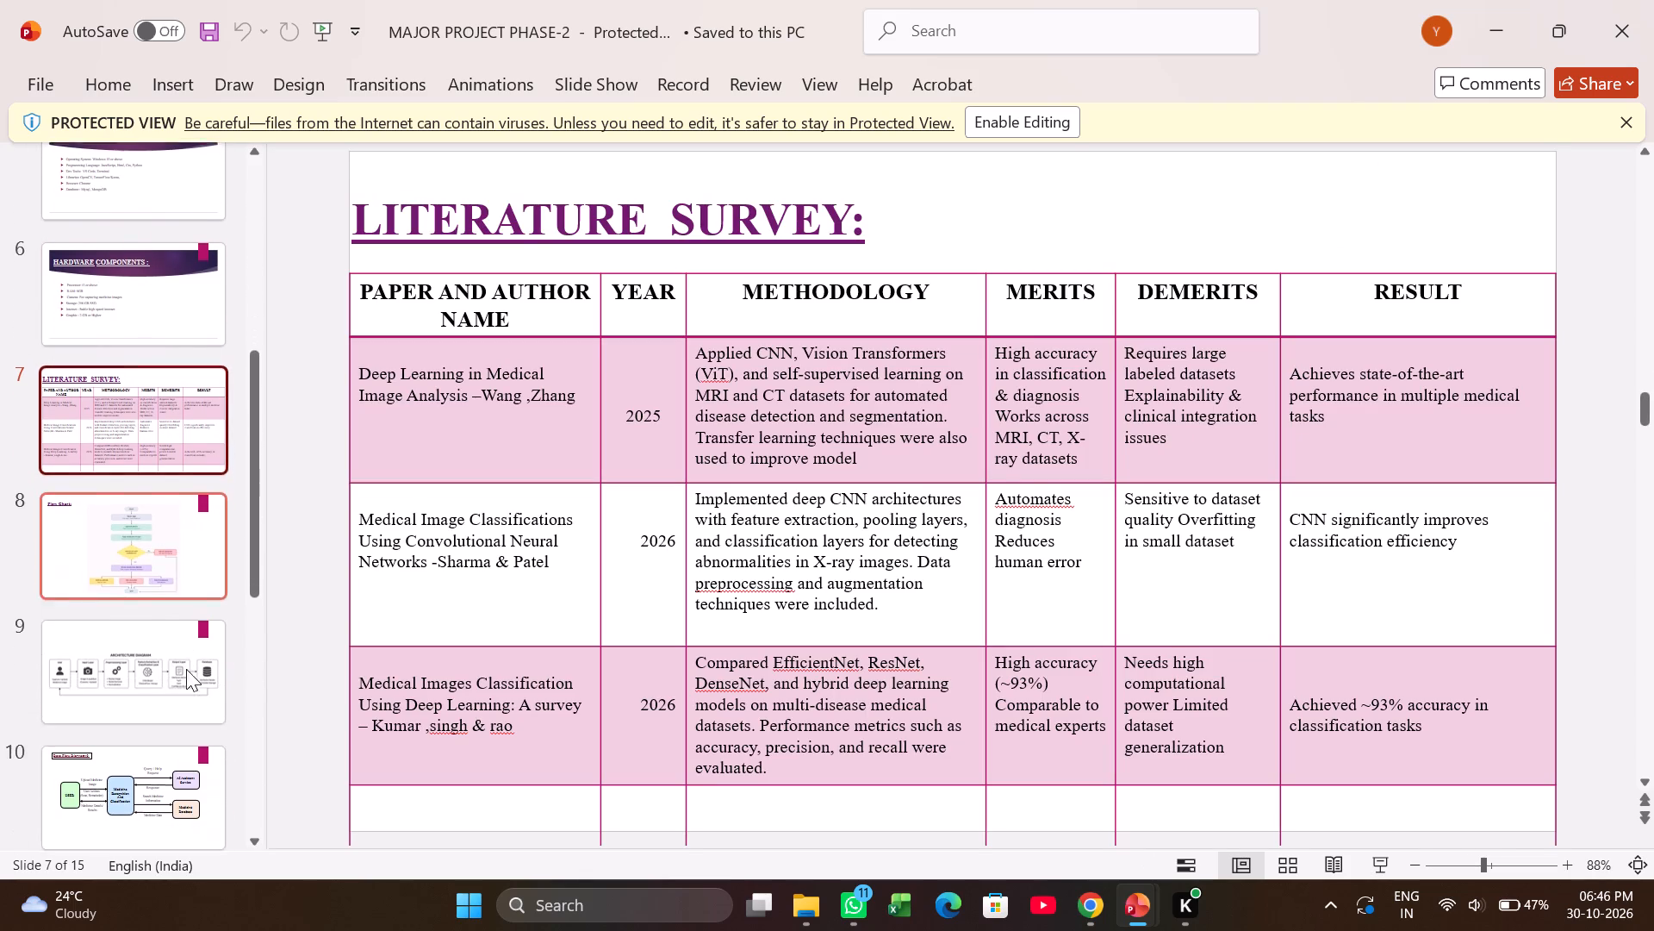
Copy all the diagram shapes, without the title, from the Data Flow Diagram:0 slide.
scroll(165, 639, "down", 3)
left_click(146, 617)
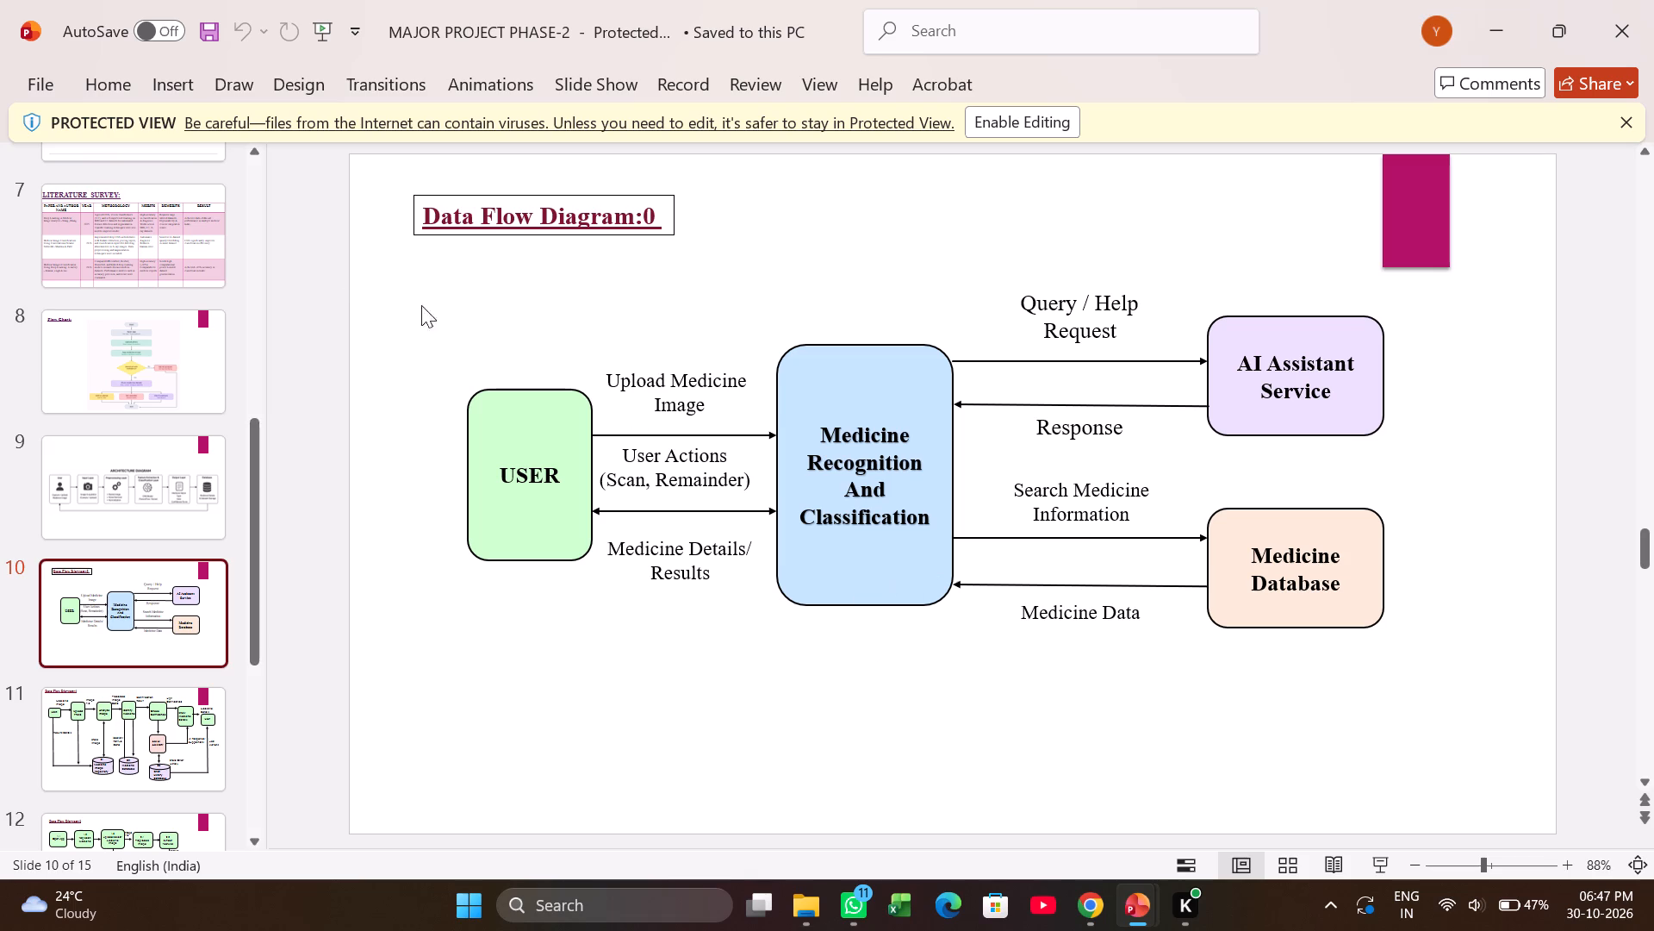
left_click(389, 266)
left_click_drag(394, 273, 1321, 650)
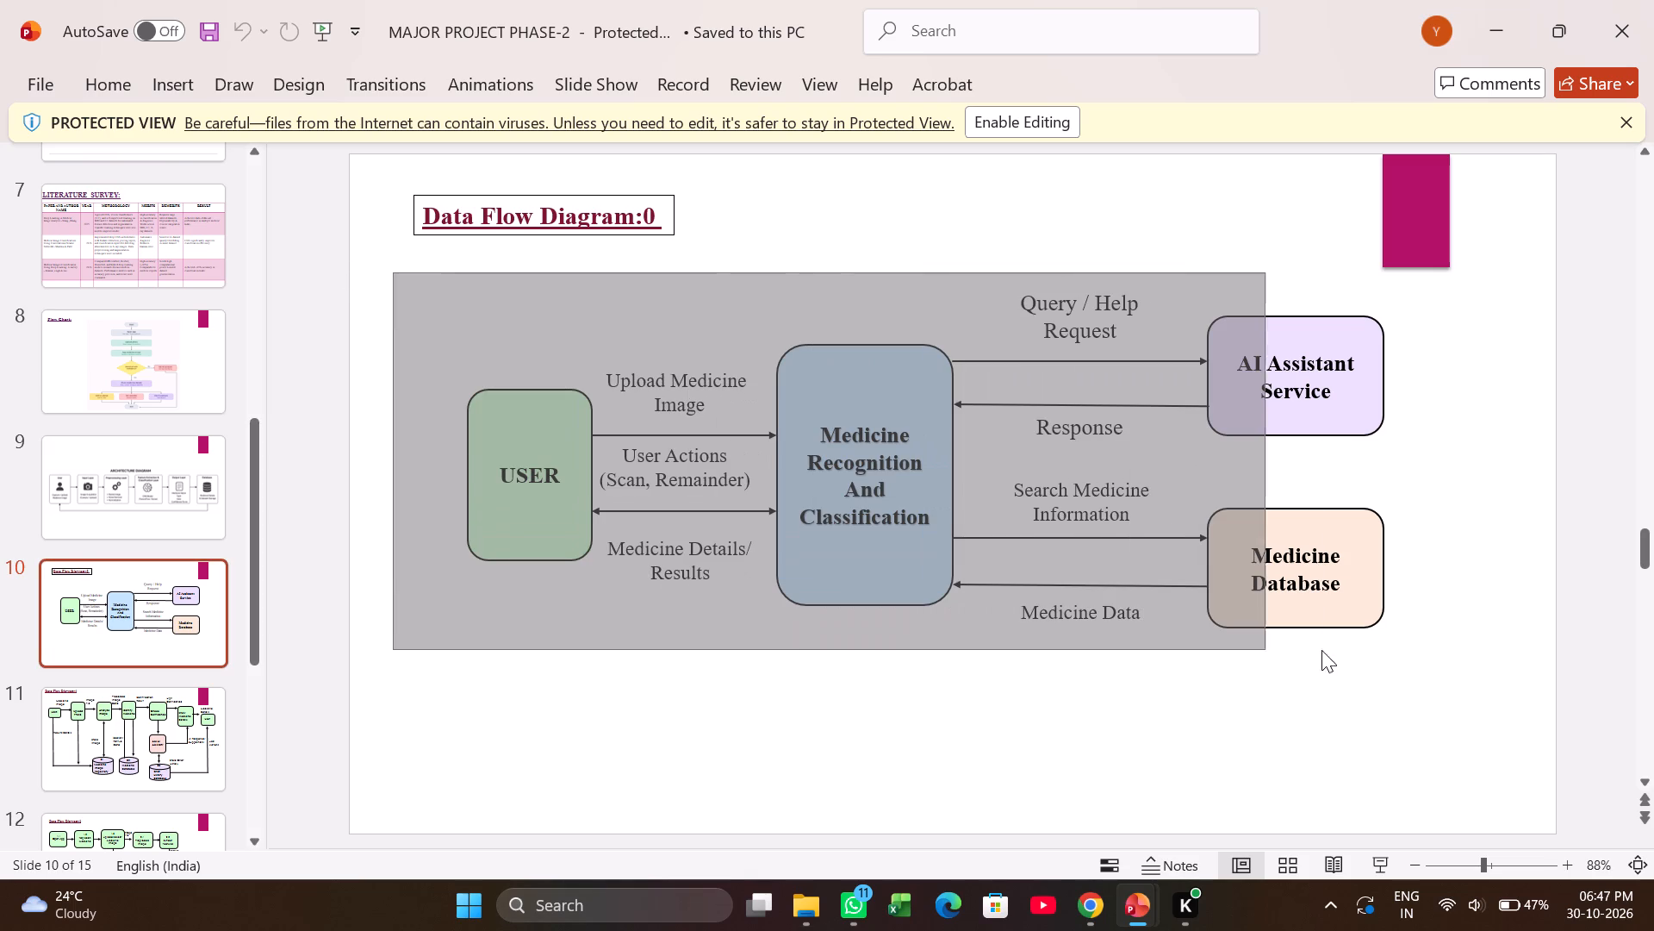
left_click_drag(1321, 650, 1442, 696)
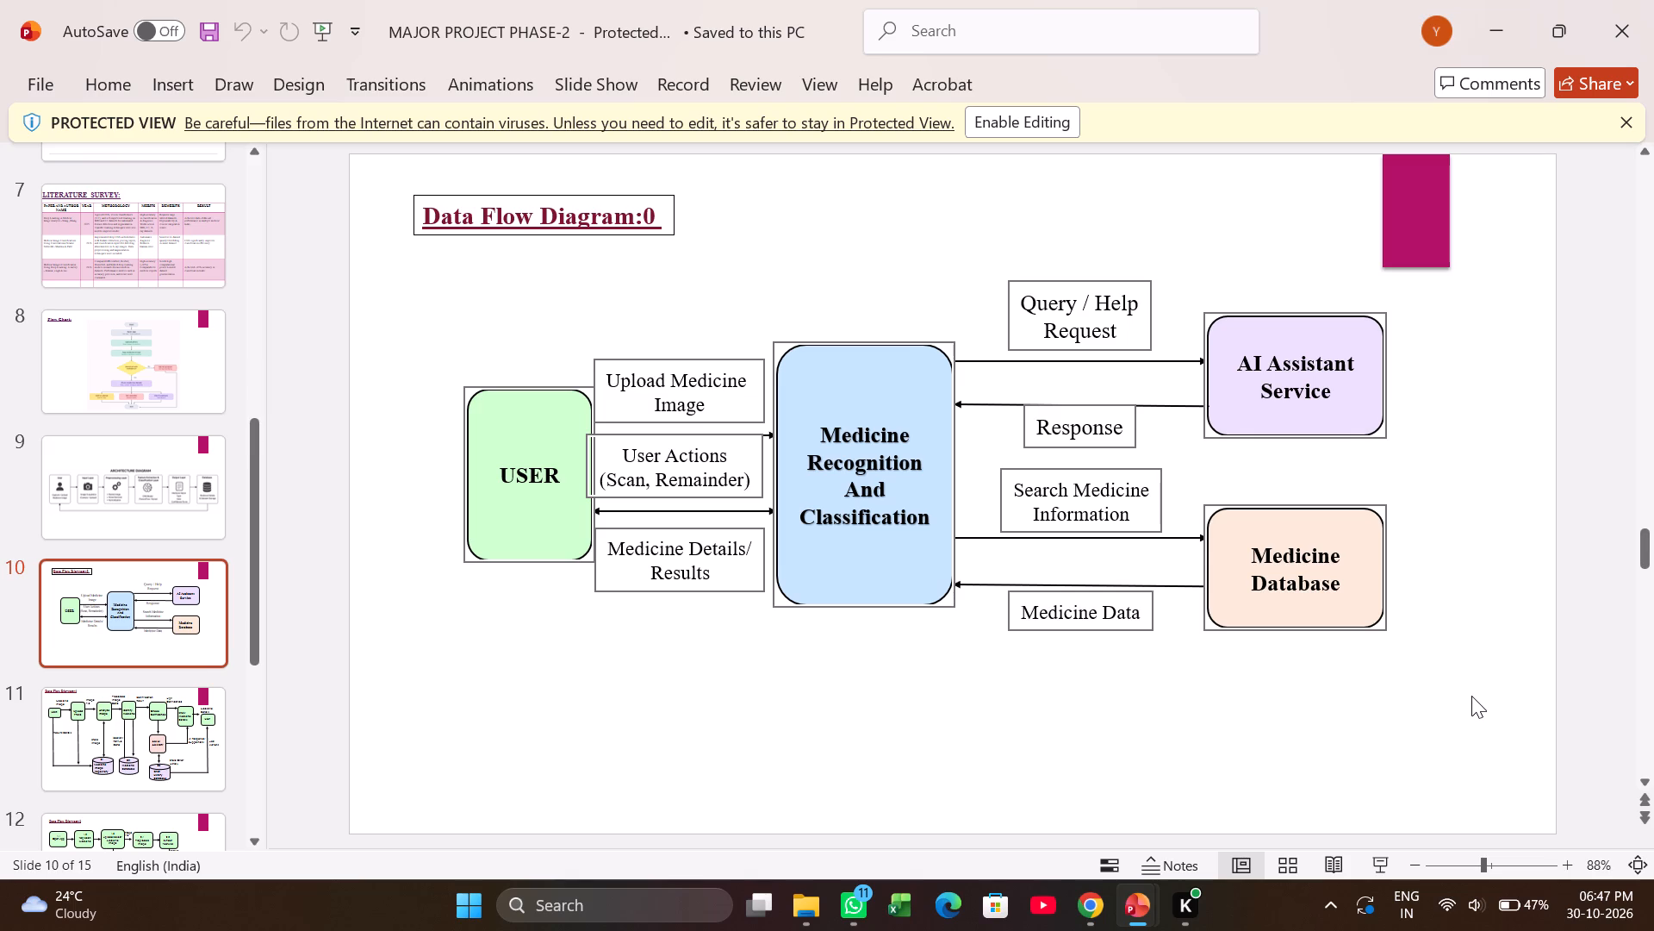
key("ctrl+c")
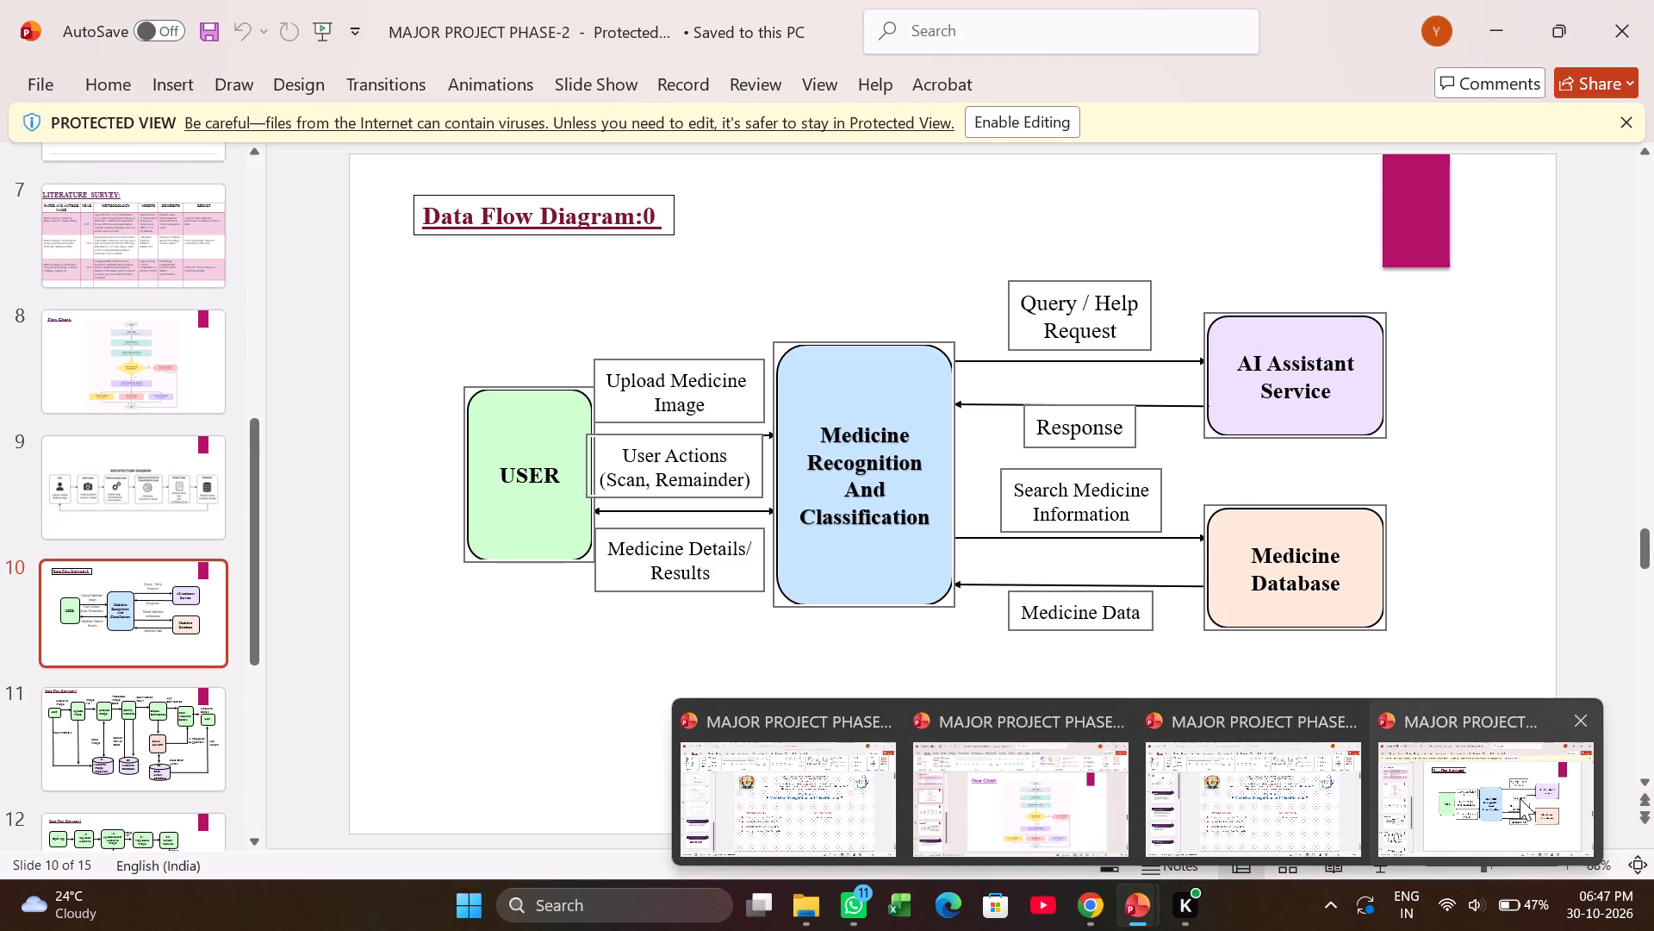
Switch to the editable 15-slide phase-2 presentation, check its slides through Data Flow Diagram:1, and close it.
left_click(1267, 821)
scroll(797, 469, "down", 1)
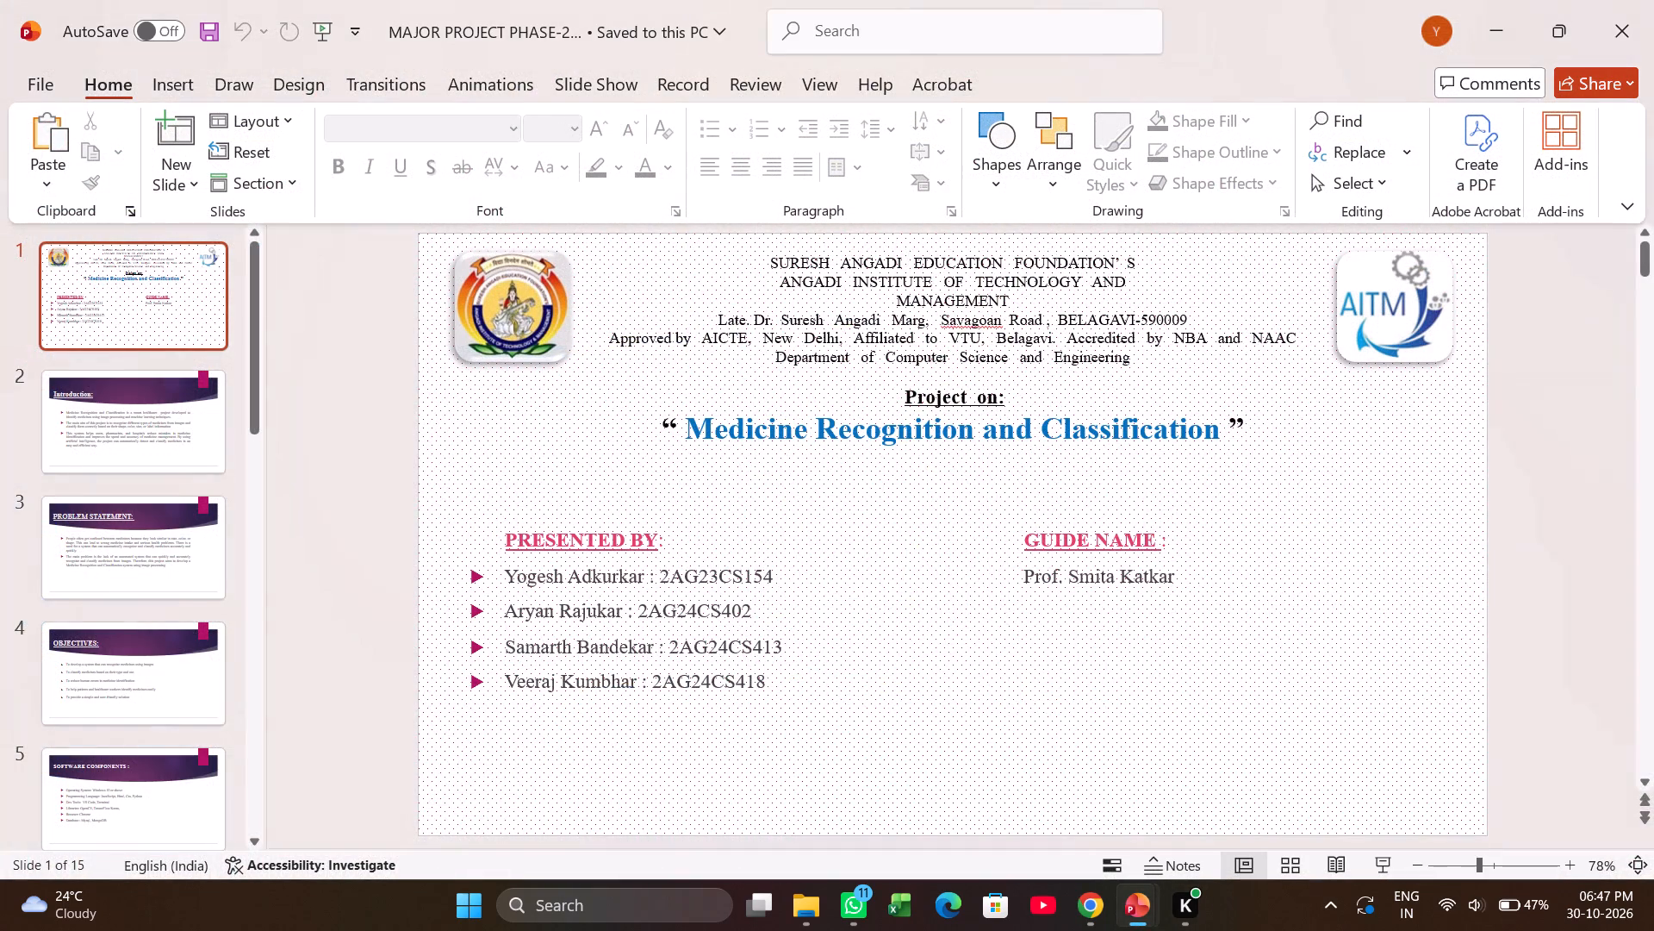
scroll(797, 472, "down", 7)
scroll(815, 540, "down", 7)
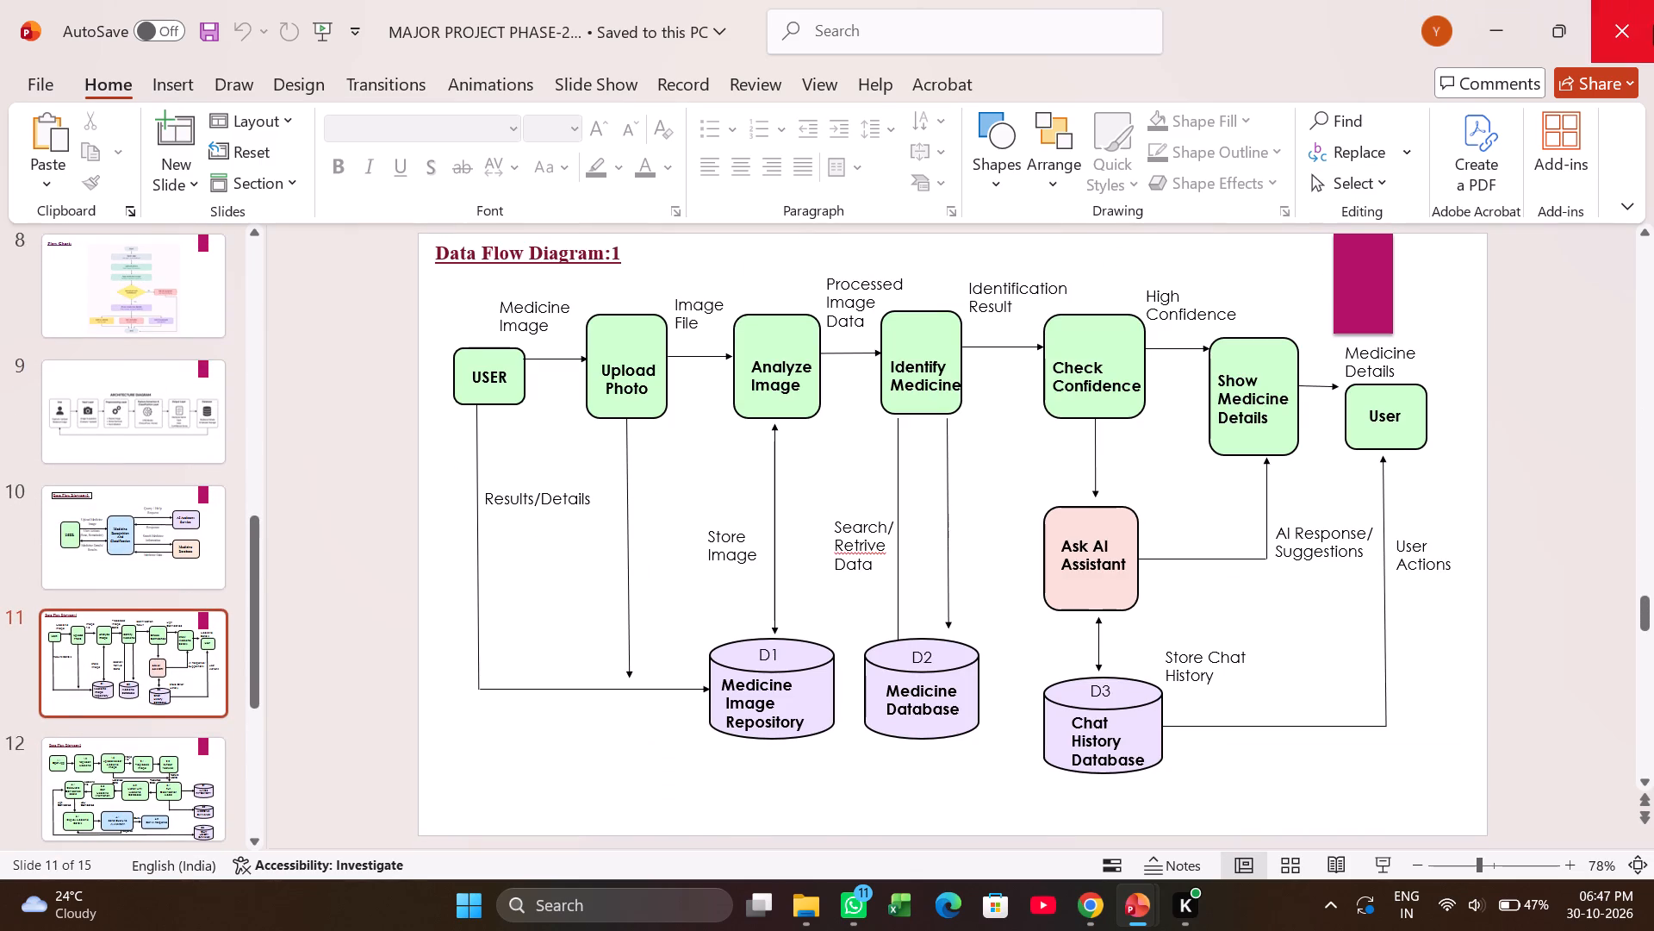
left_click(1631, 30)
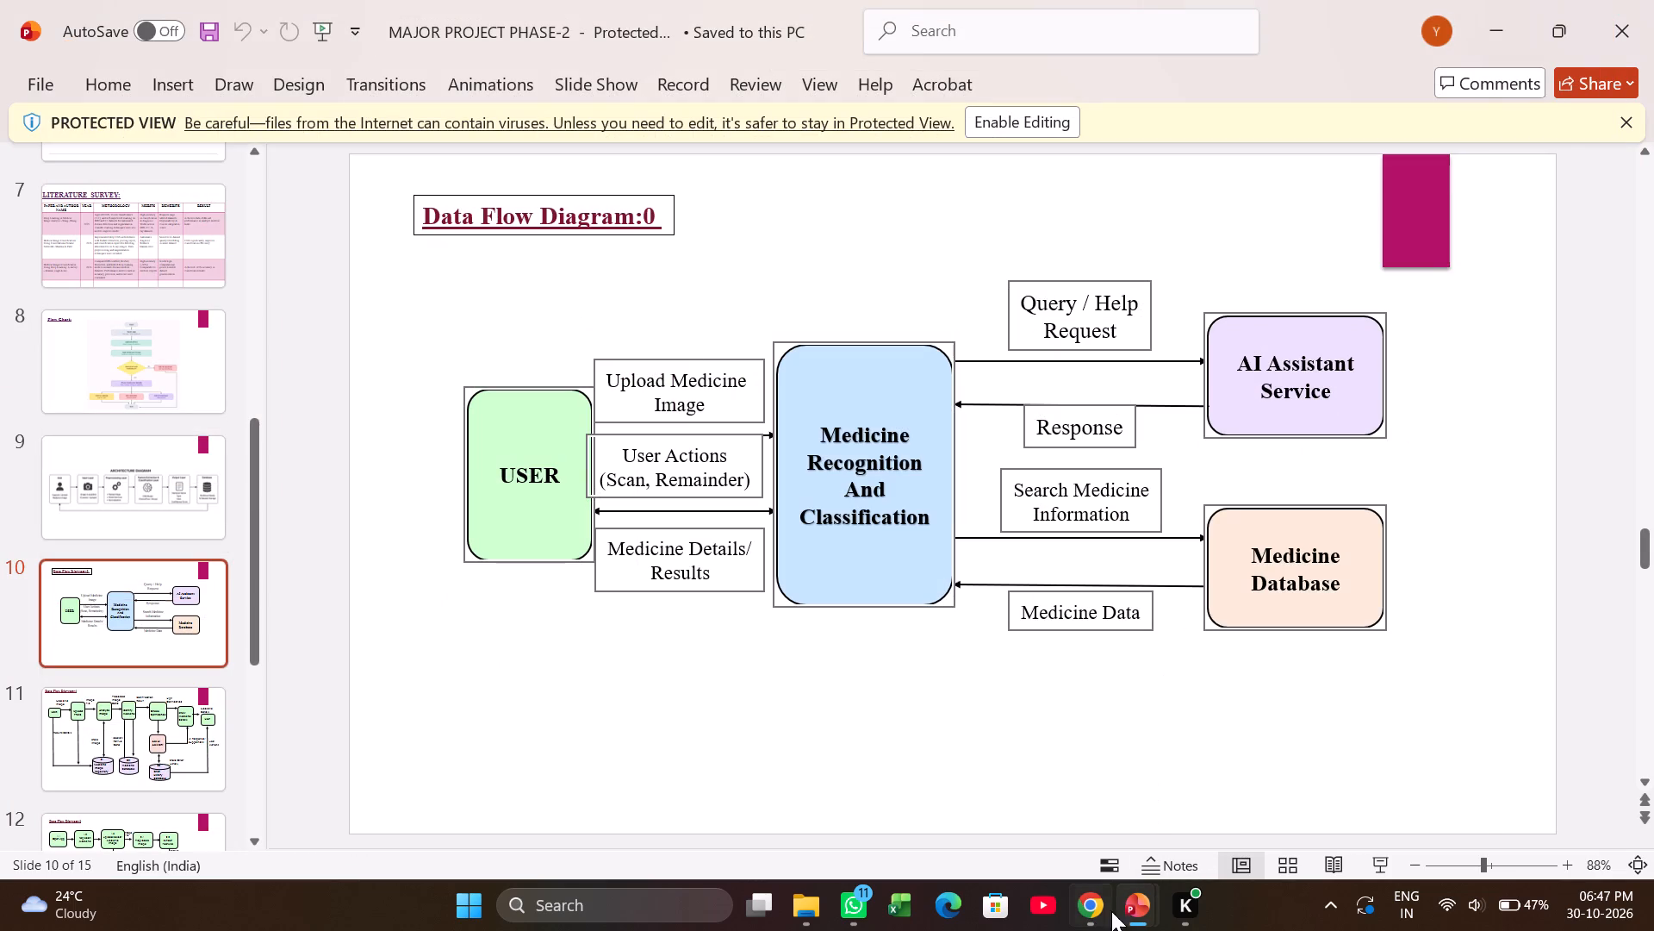
Switch to the 13-slide phase-2 presentation and go to its block diagram slide just before the Result's slide.
left_click(908, 803)
scroll(647, 523, "down", 2)
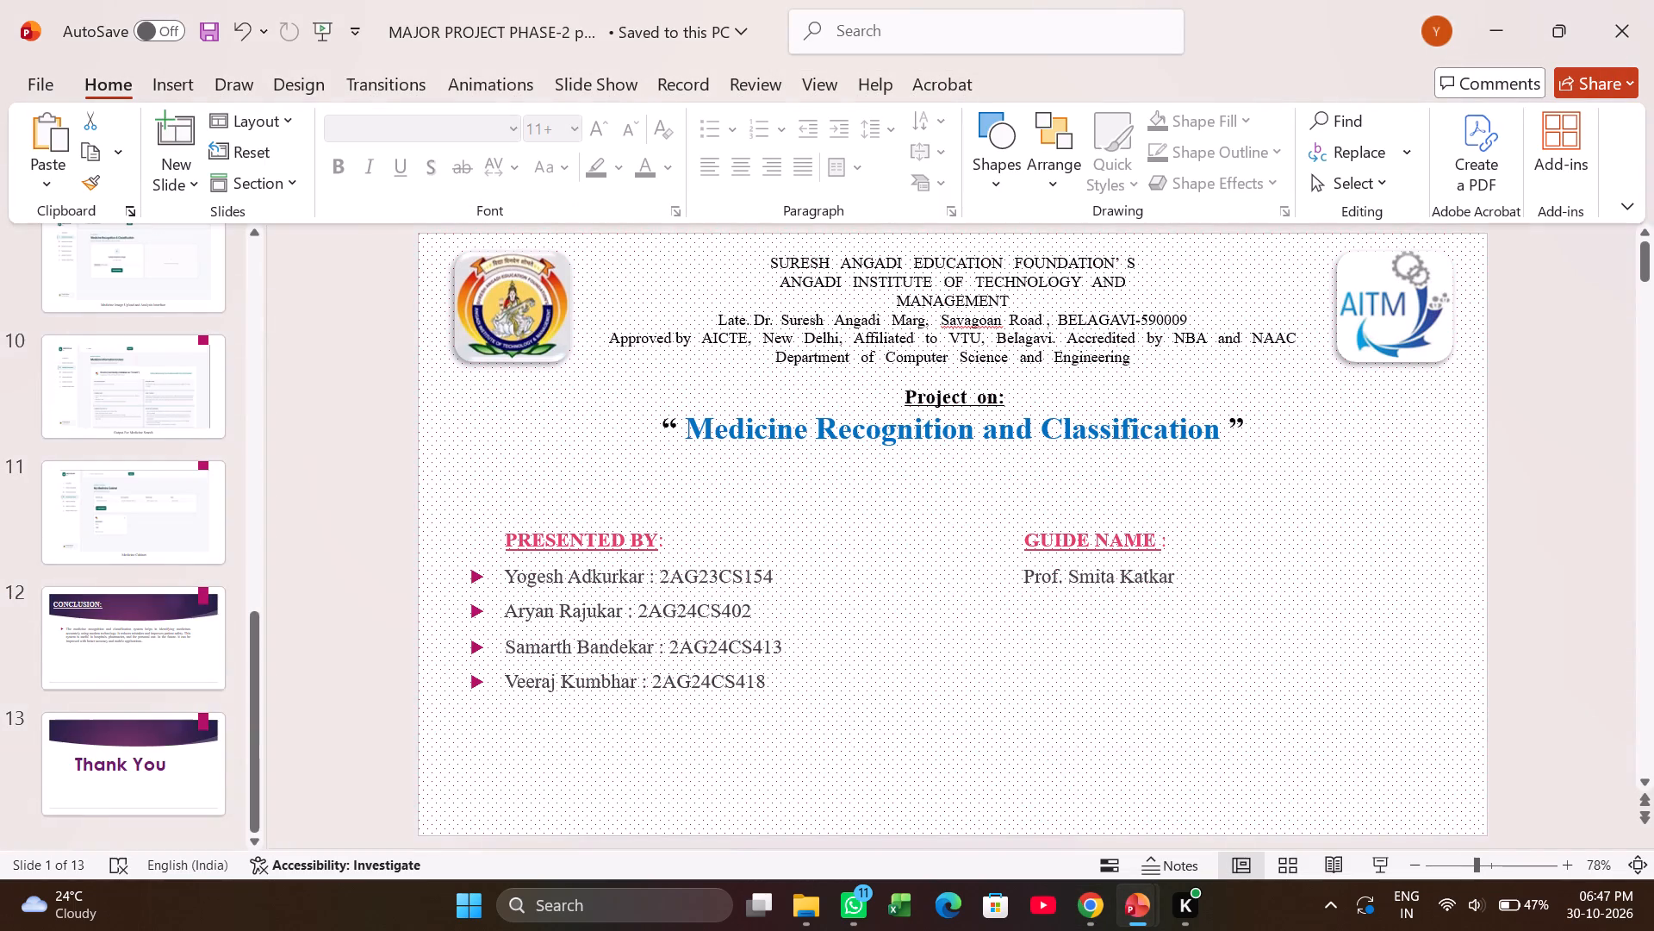
scroll(647, 534, "down", 6)
scroll(647, 544, "up", 2)
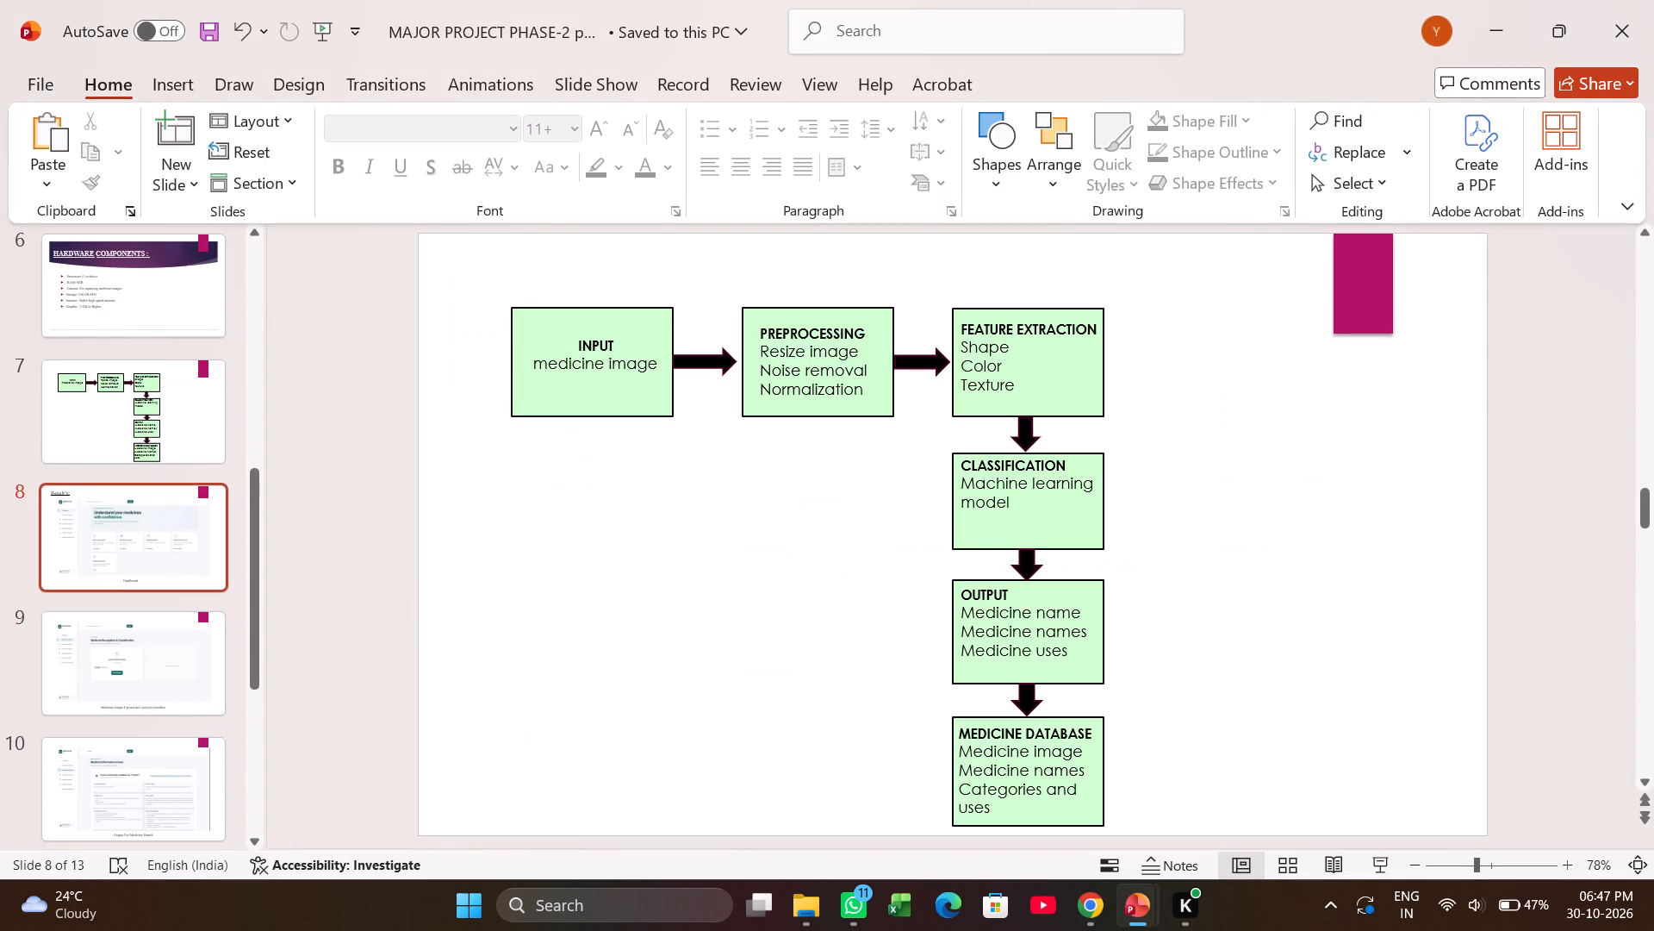
scroll(1054, 595, "down", 1)
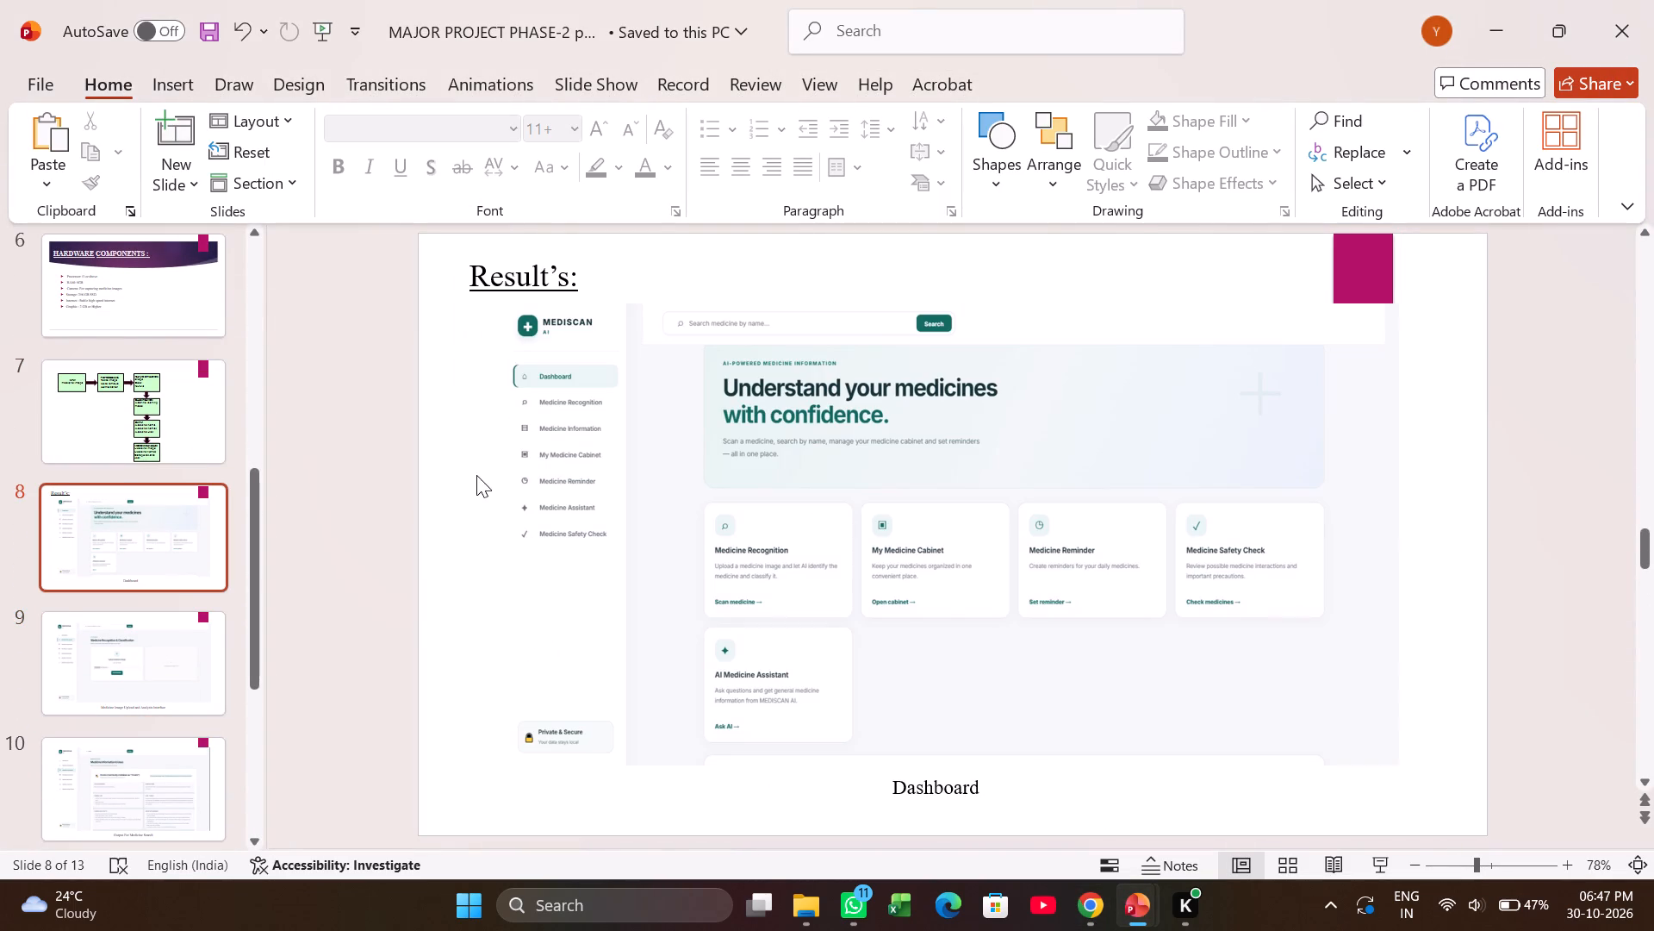
scroll(476, 475, "up", 1)
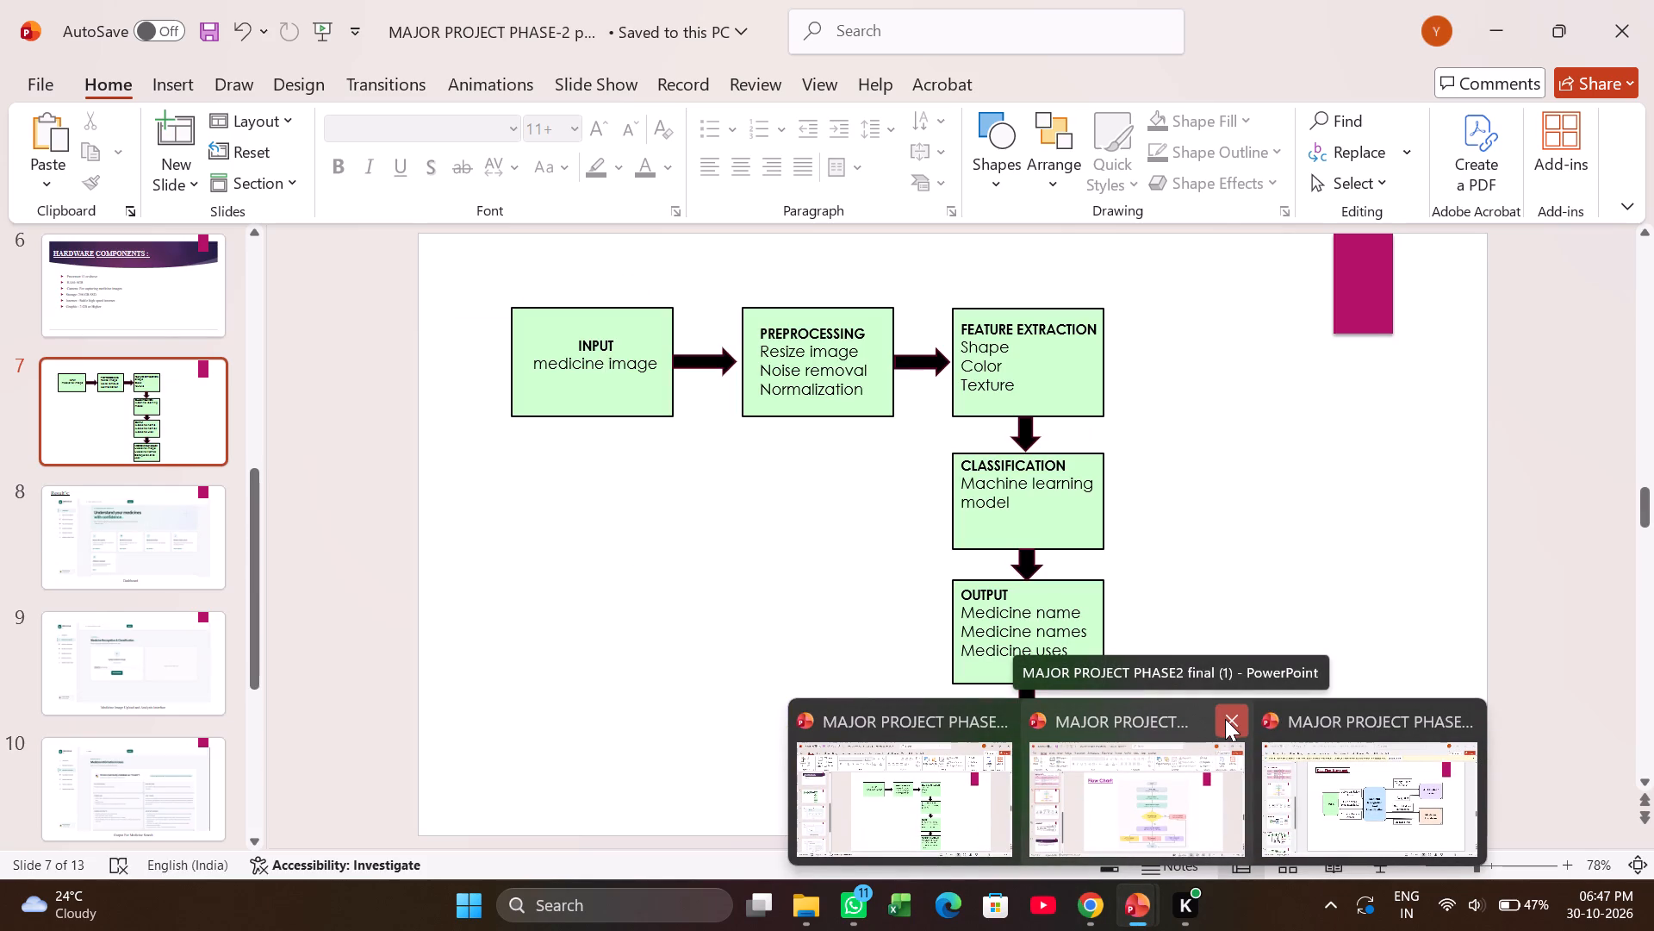
Close the MAJOR PROJECT PHASE2 final (1) presentation.
left_click(1225, 719)
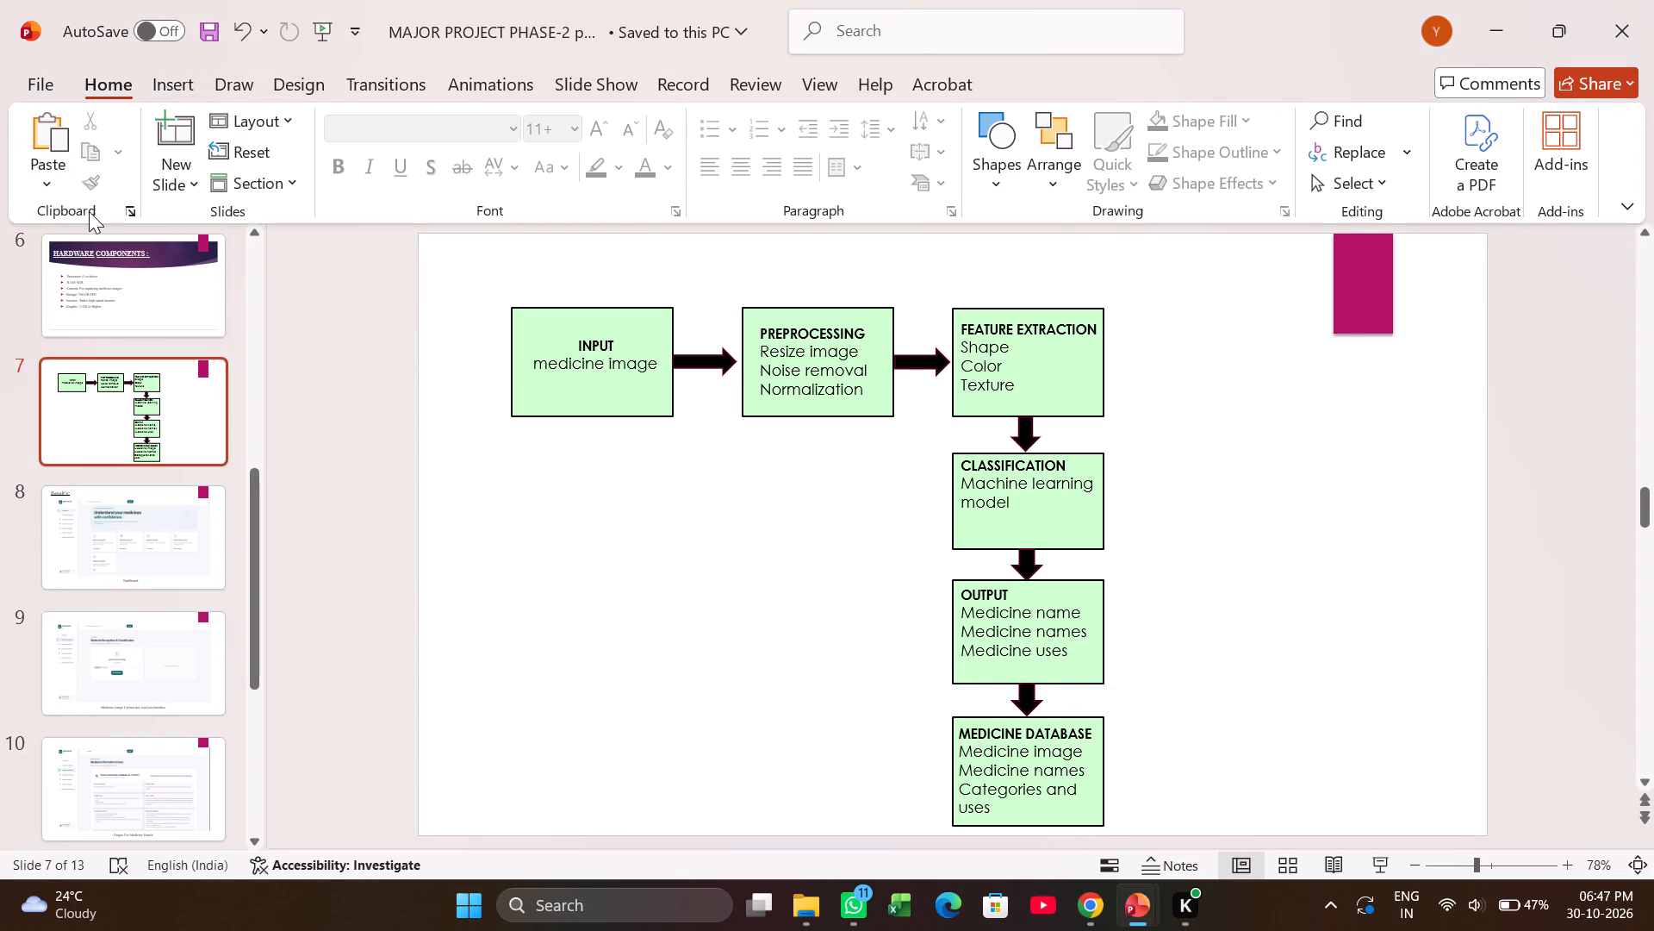
Add a blank slide after the block diagram slide and paste the copied Data Flow Diagram:0 shapes onto it.
left_click(168, 181)
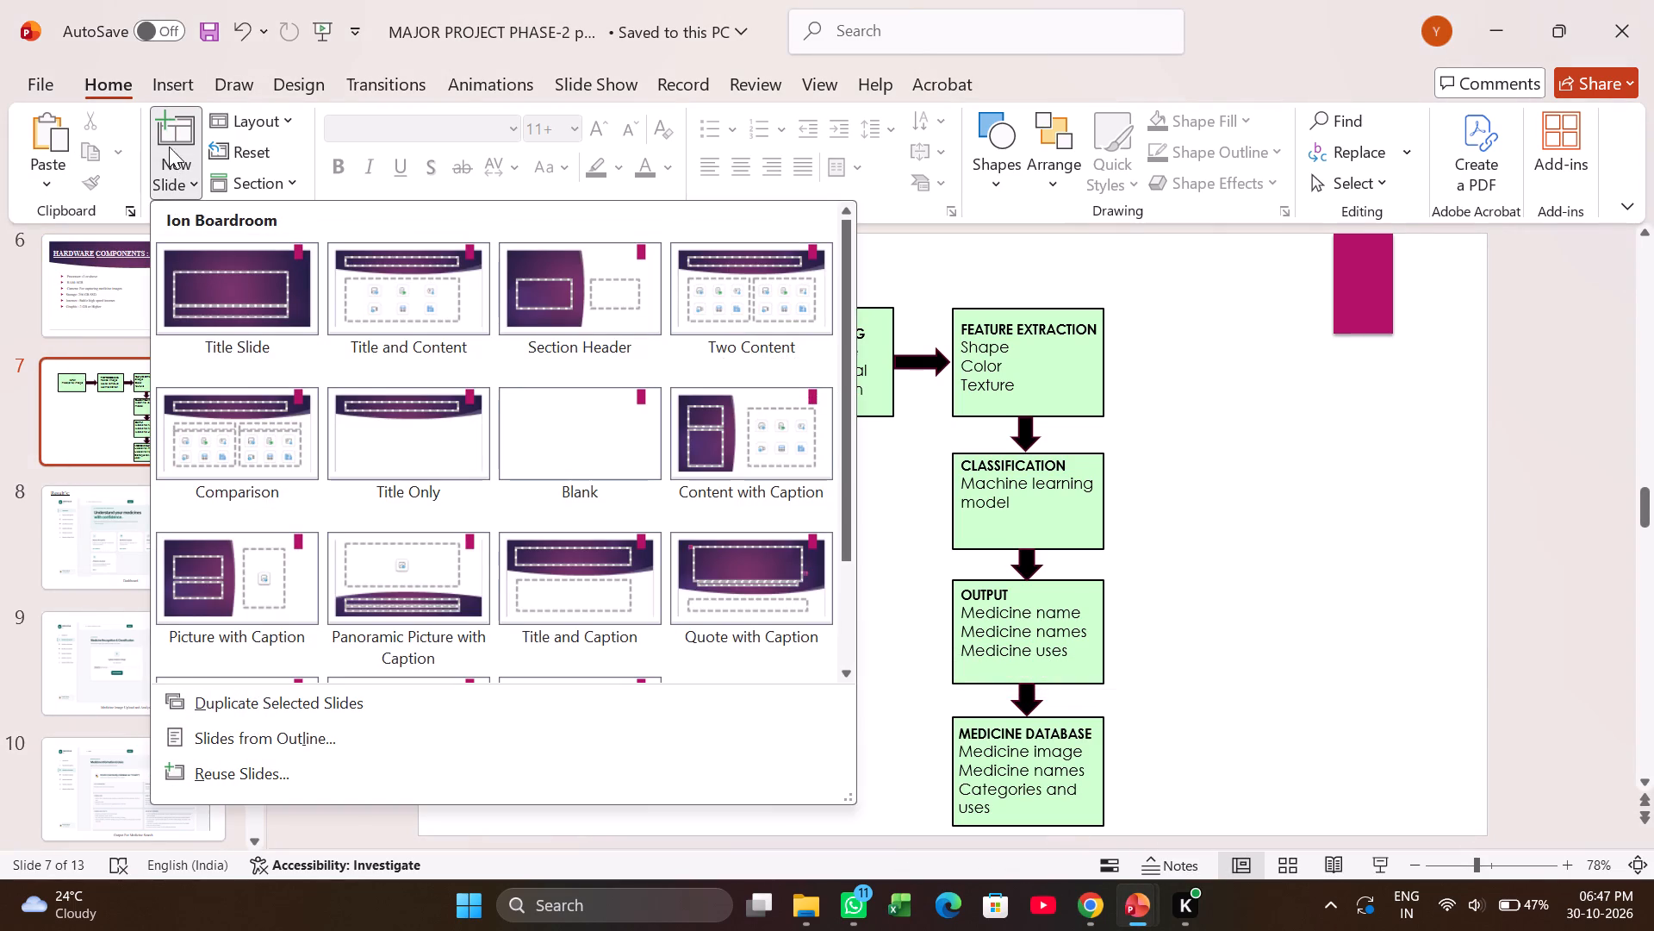
left_click(169, 142)
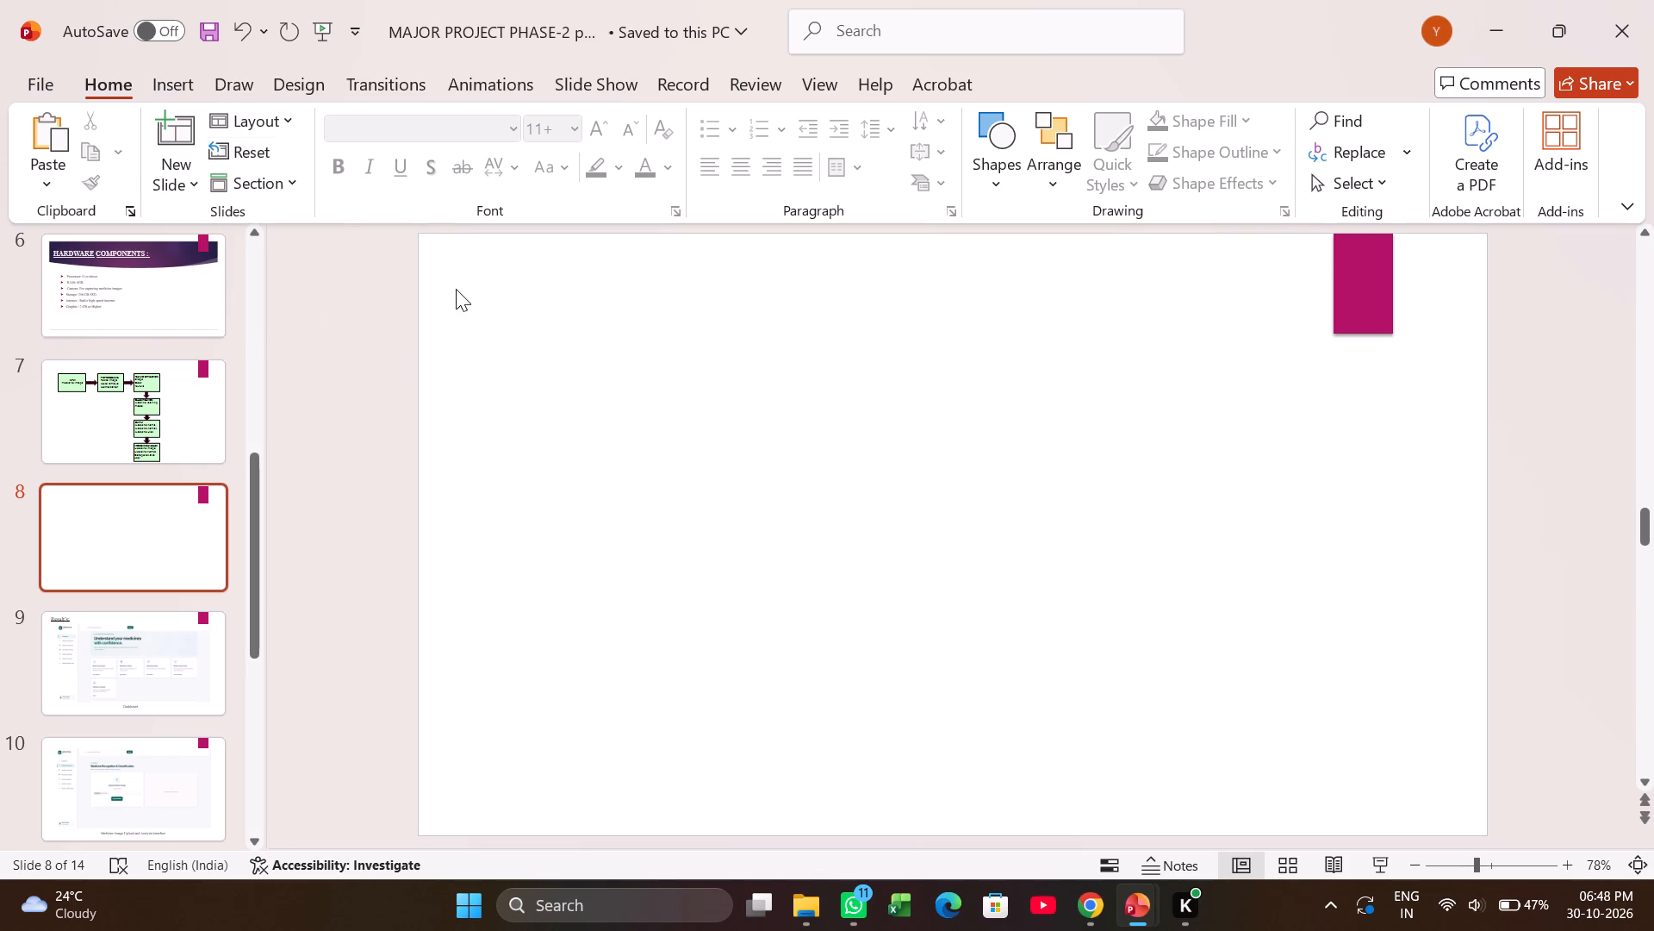
right_click(499, 327)
left_click(555, 403)
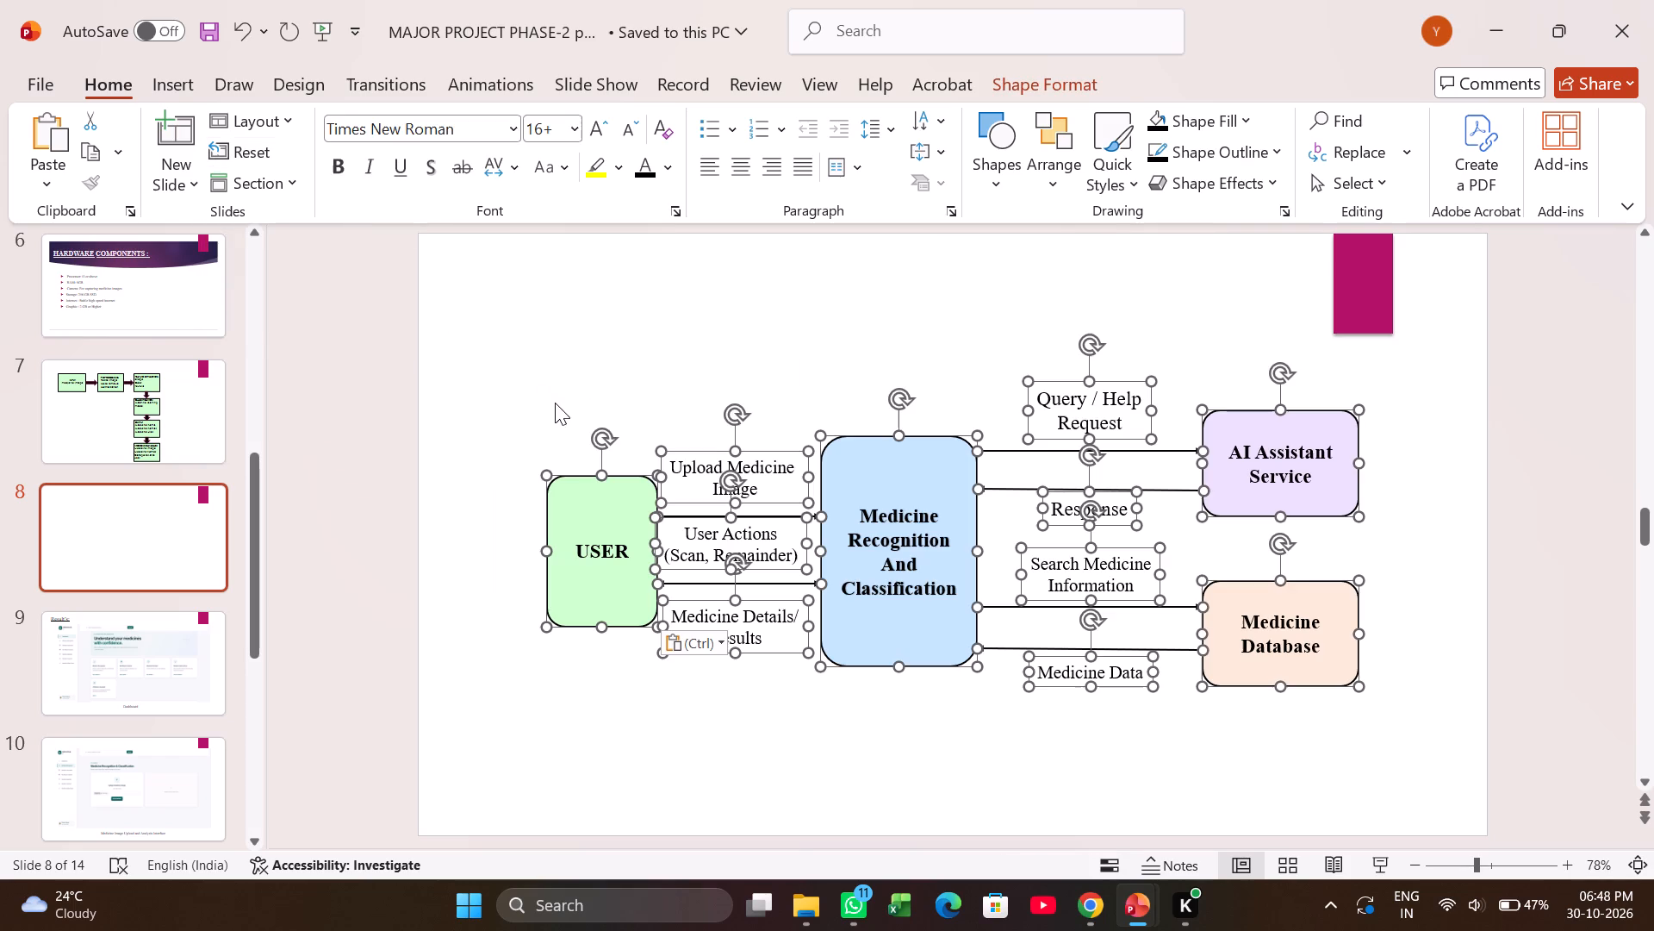
left_click(836, 781)
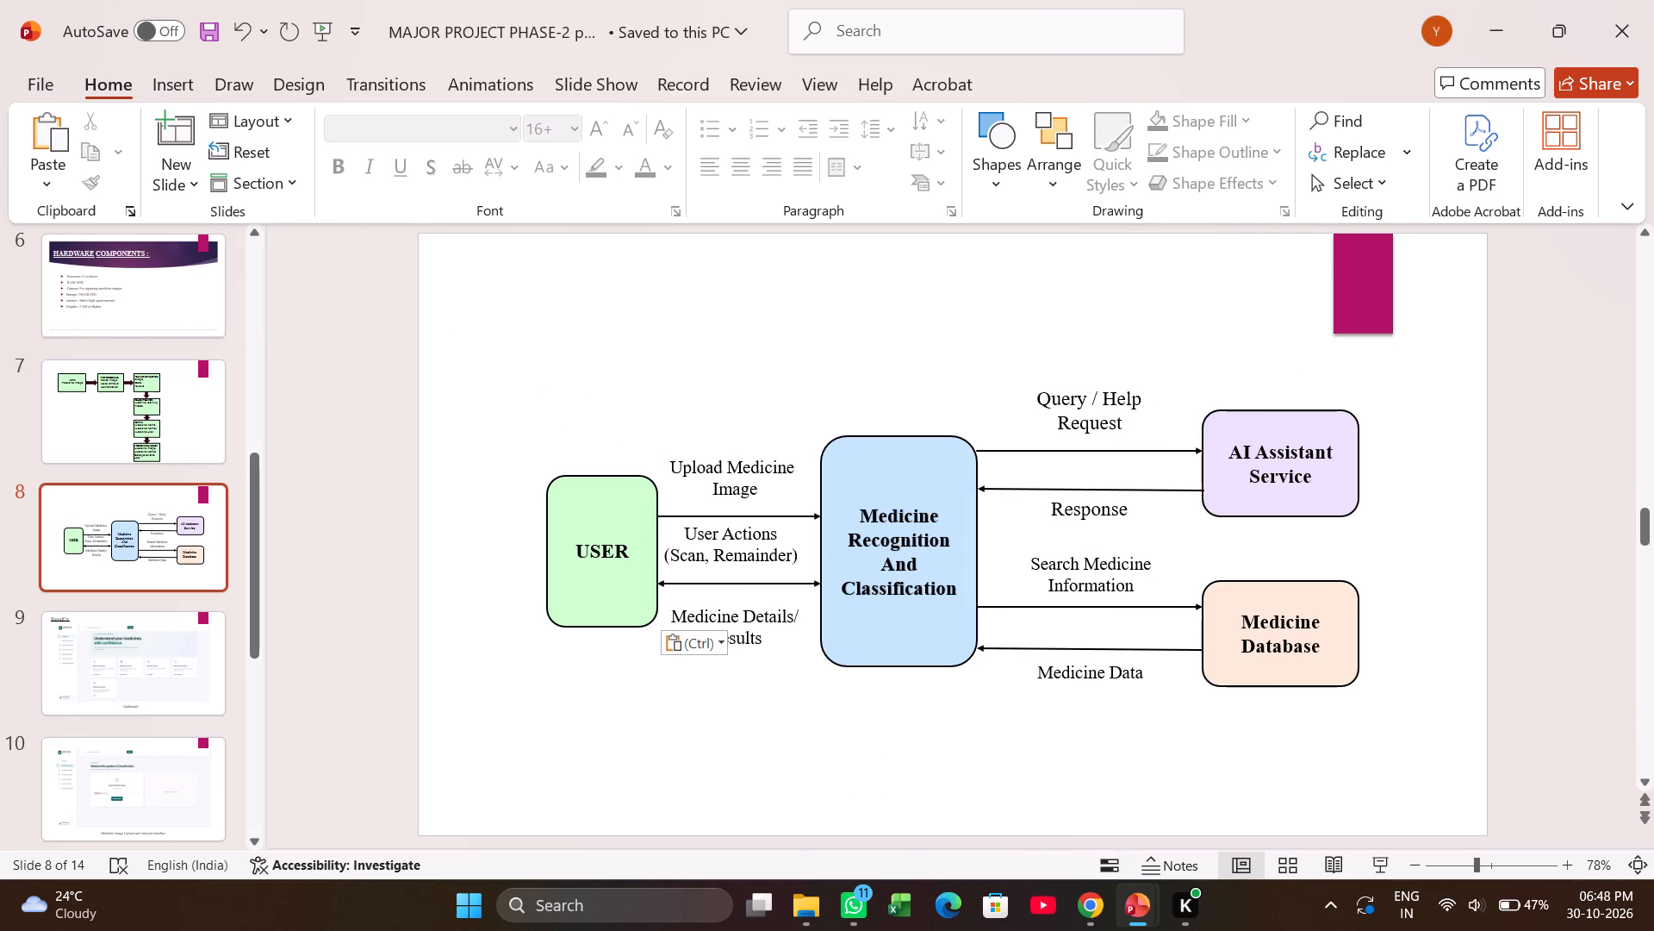
Add two more blank slides directly after the pasted data flow diagram slide.
left_click(173, 157)
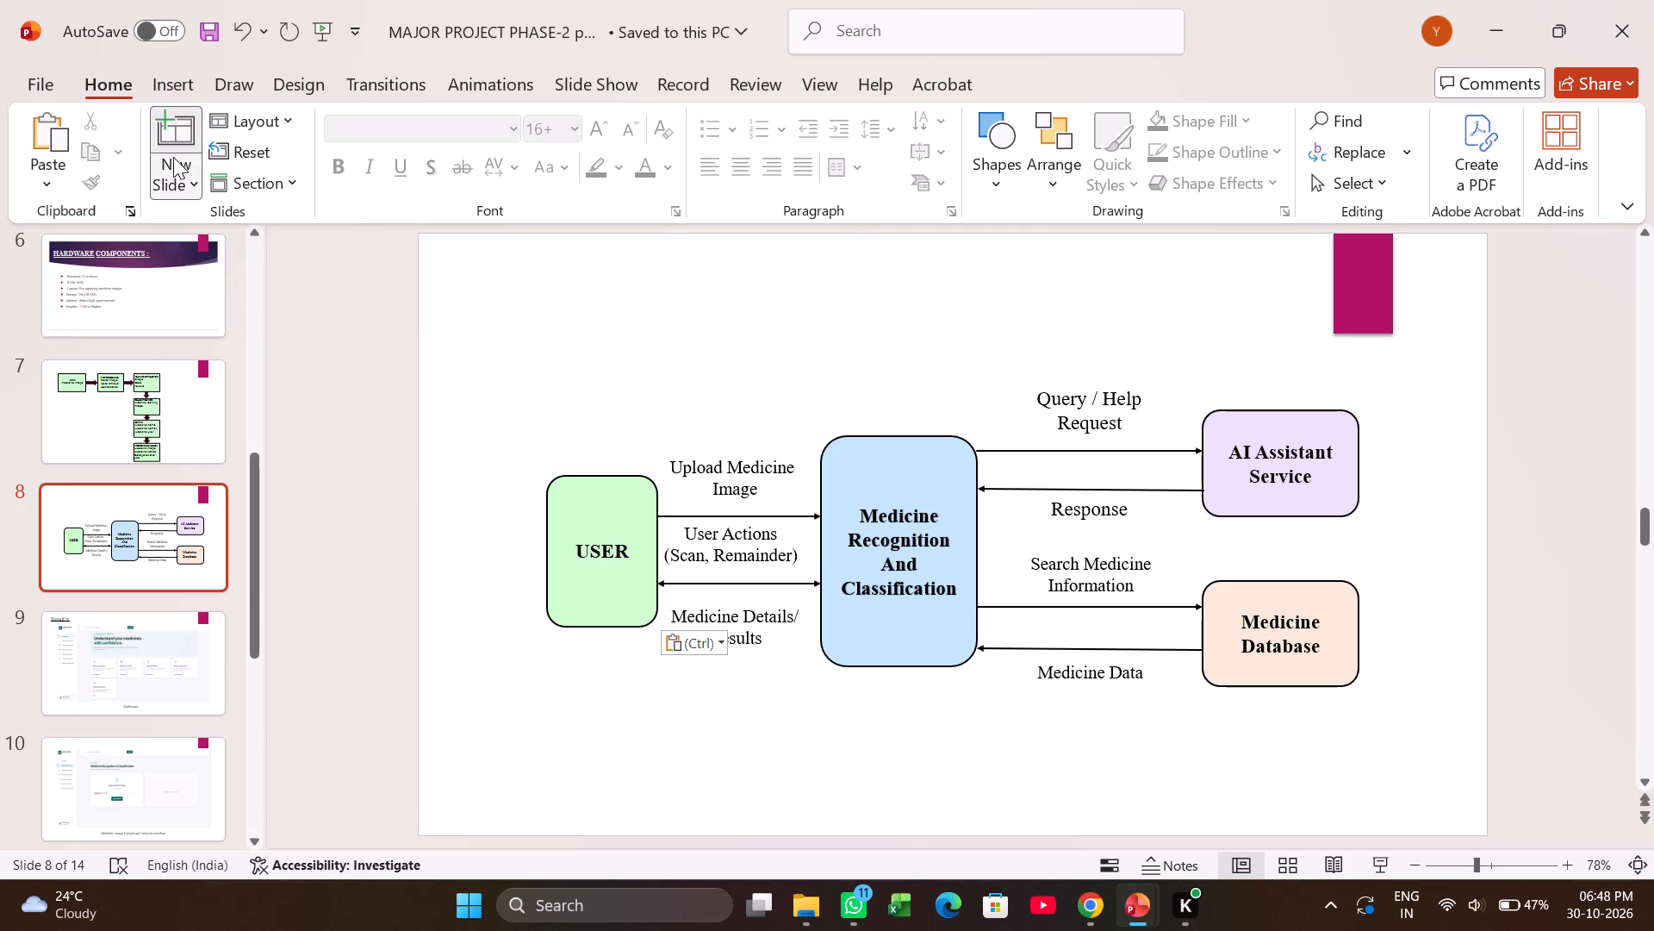
left_click(173, 157)
left_click(177, 124)
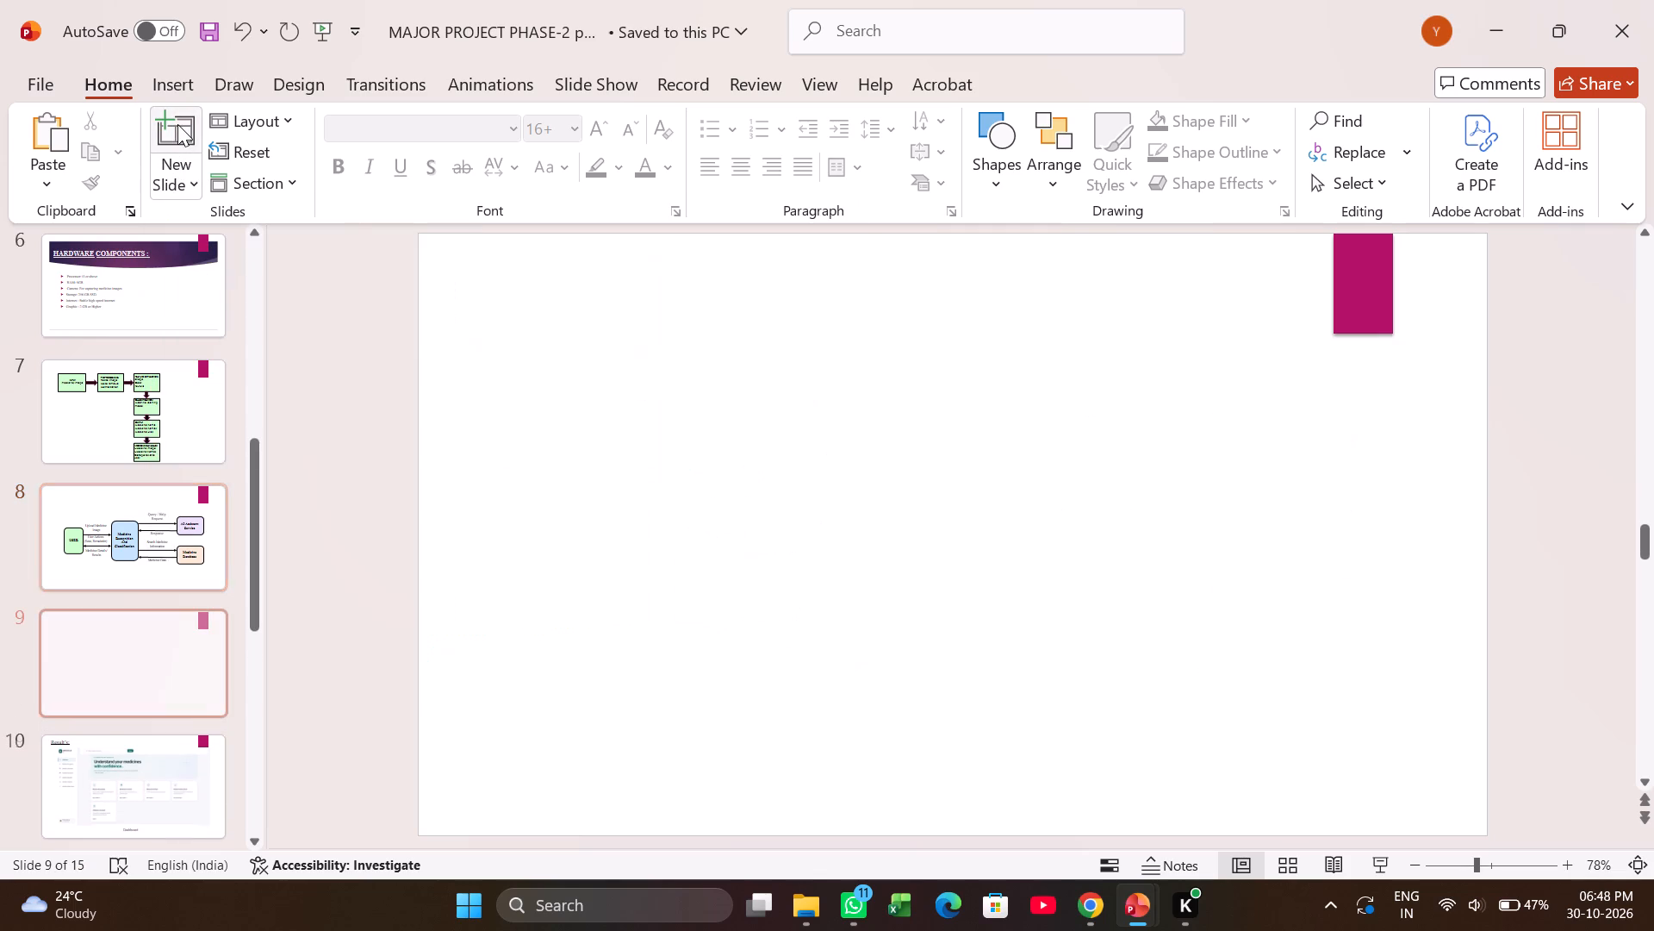
left_click(177, 124)
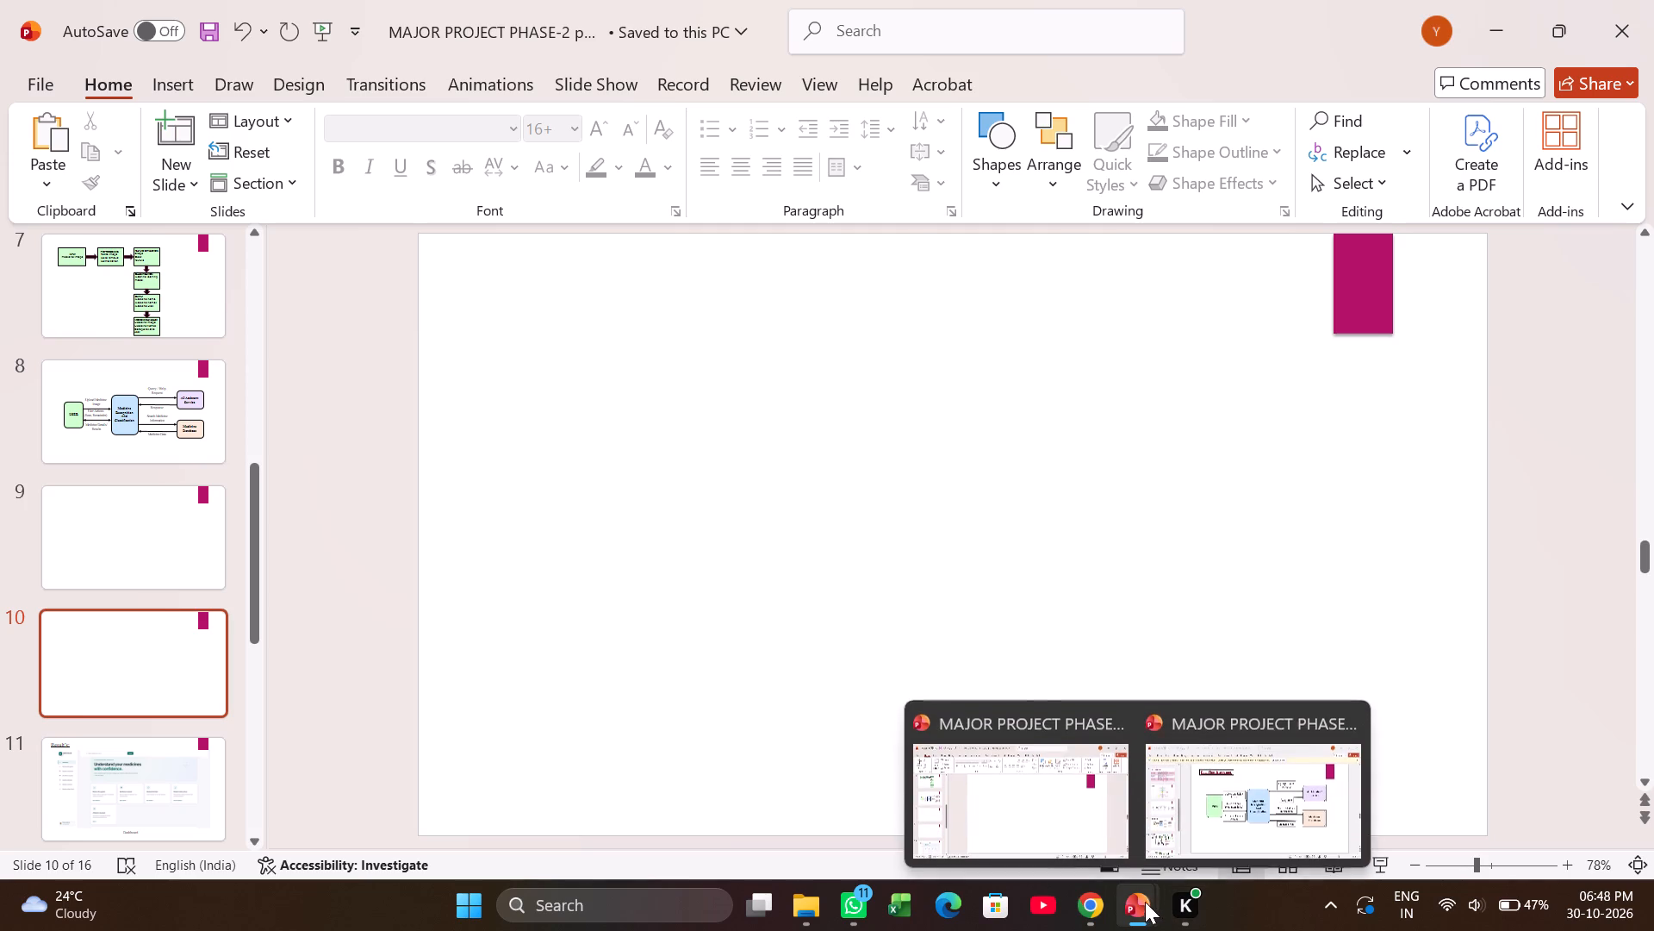
Switch to the MAJOR PROJECT PHASE-2 presentation in protected view and go to its Data Flow Diagram:1 slide.
left_click(1216, 797)
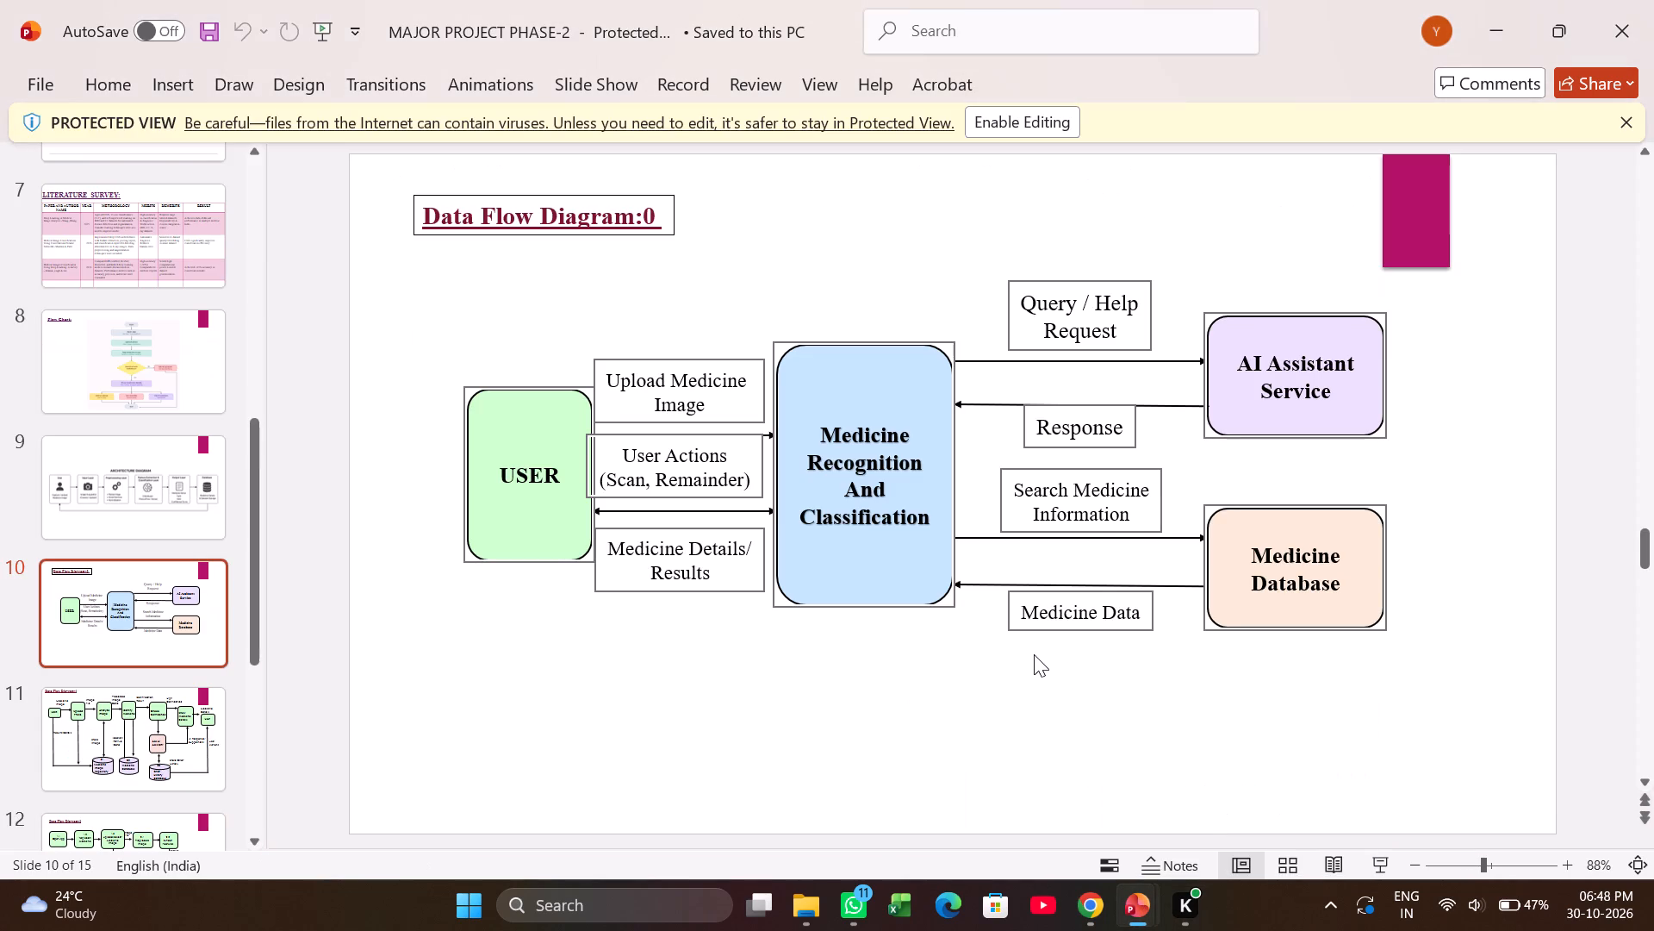
scroll(1034, 654, "down", 1)
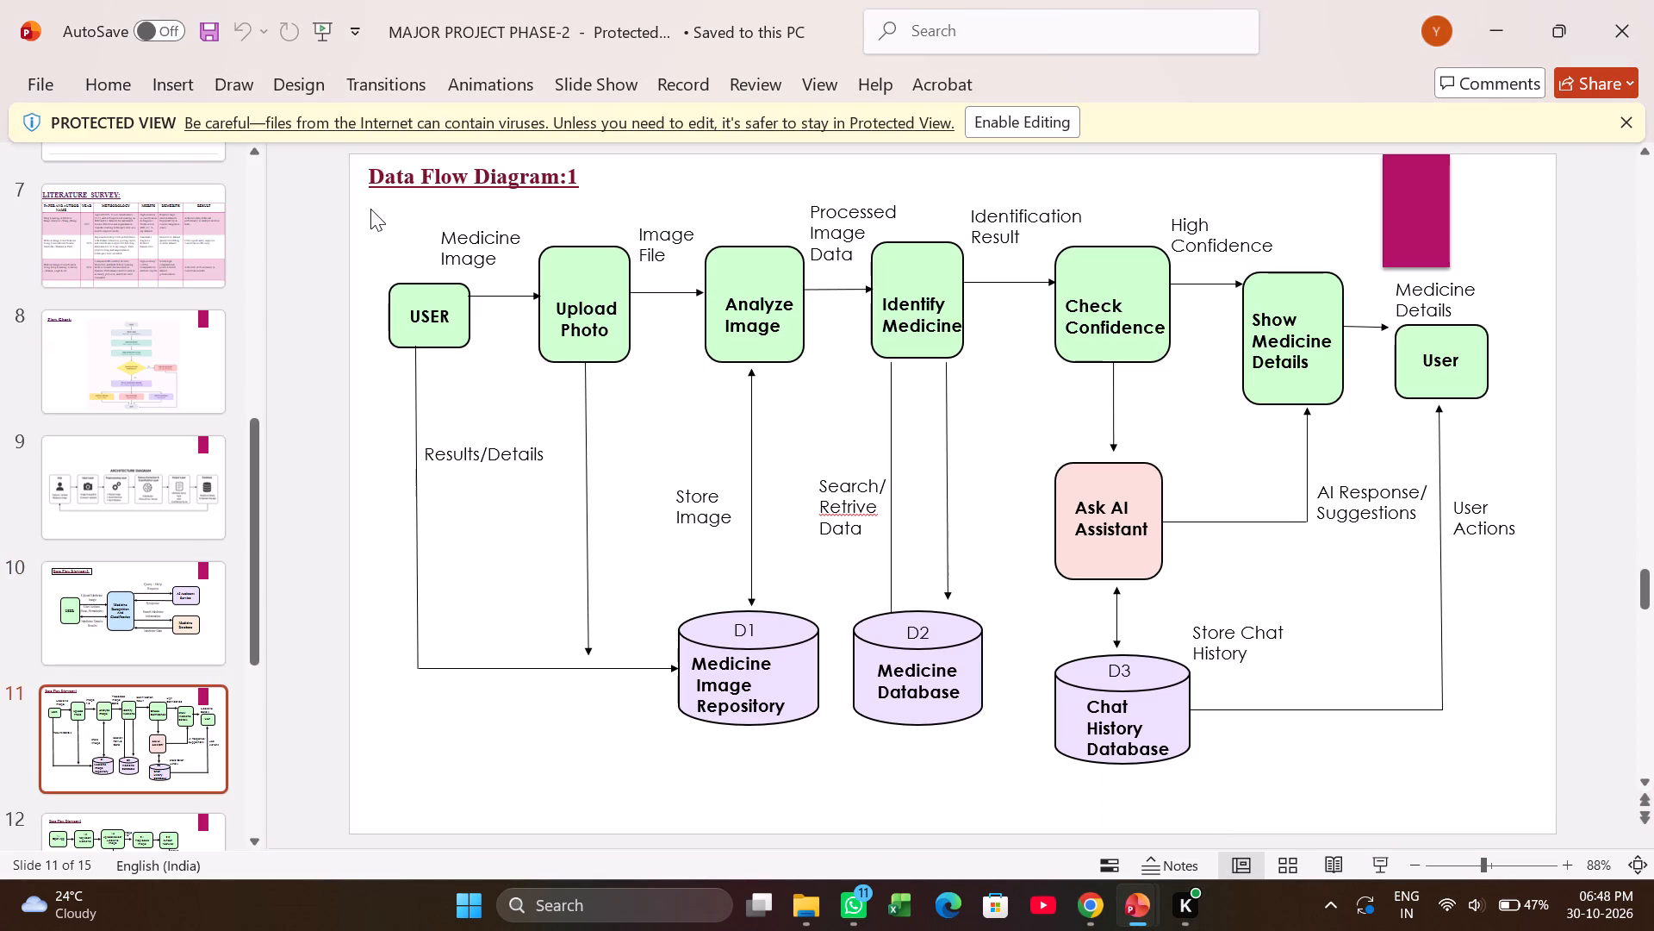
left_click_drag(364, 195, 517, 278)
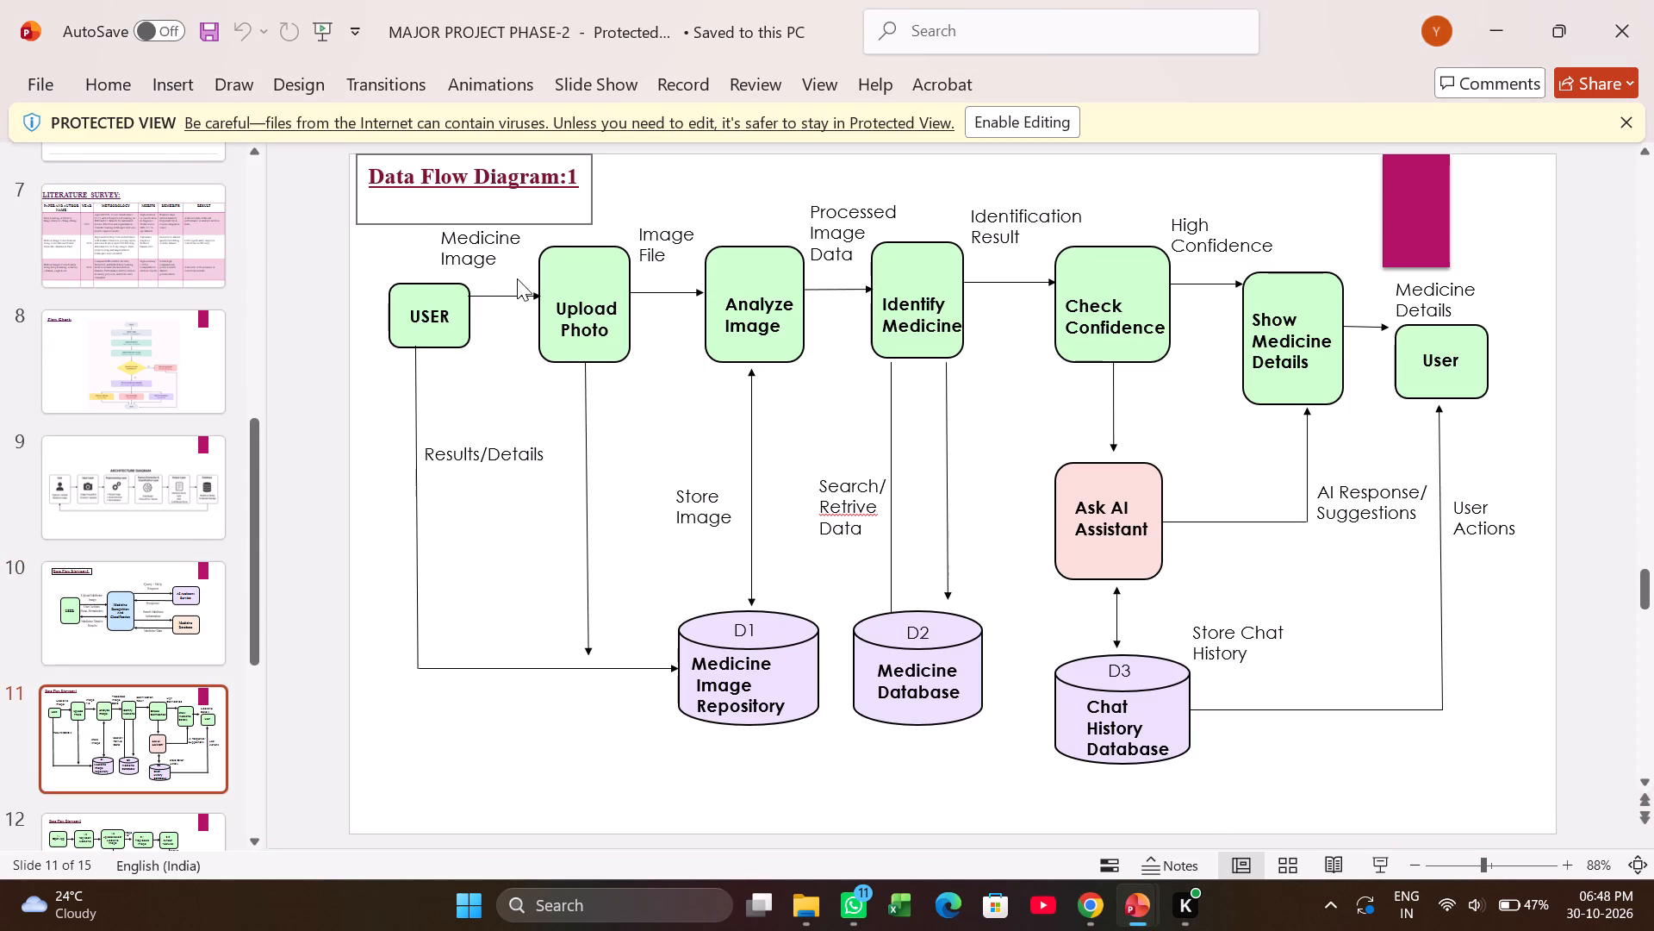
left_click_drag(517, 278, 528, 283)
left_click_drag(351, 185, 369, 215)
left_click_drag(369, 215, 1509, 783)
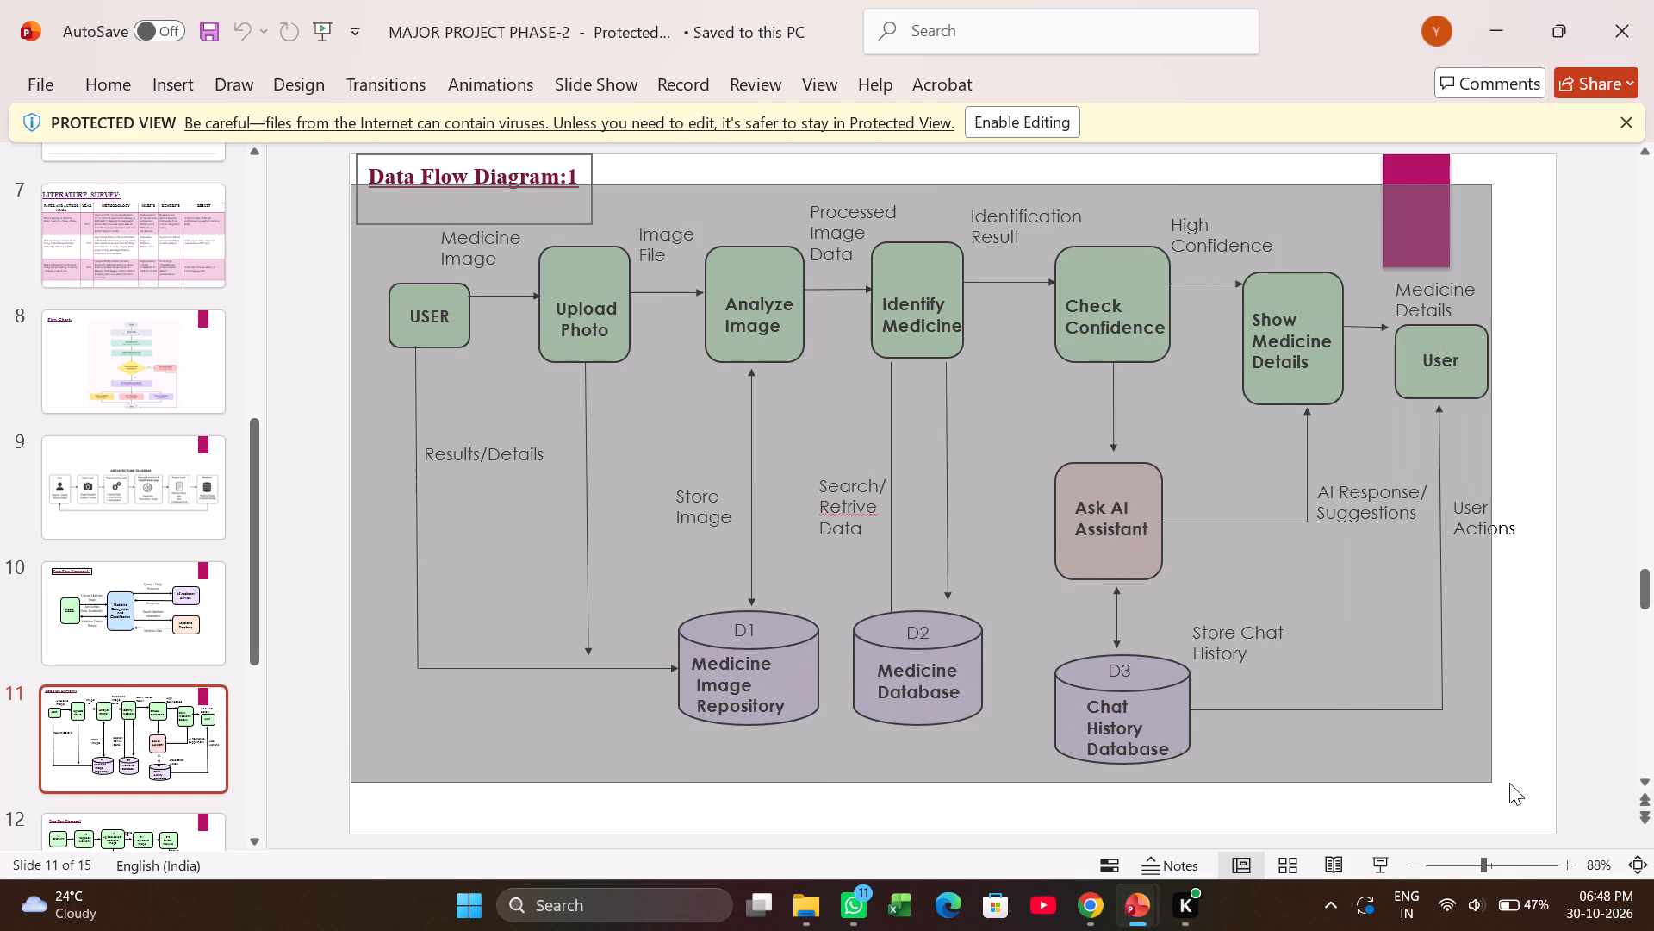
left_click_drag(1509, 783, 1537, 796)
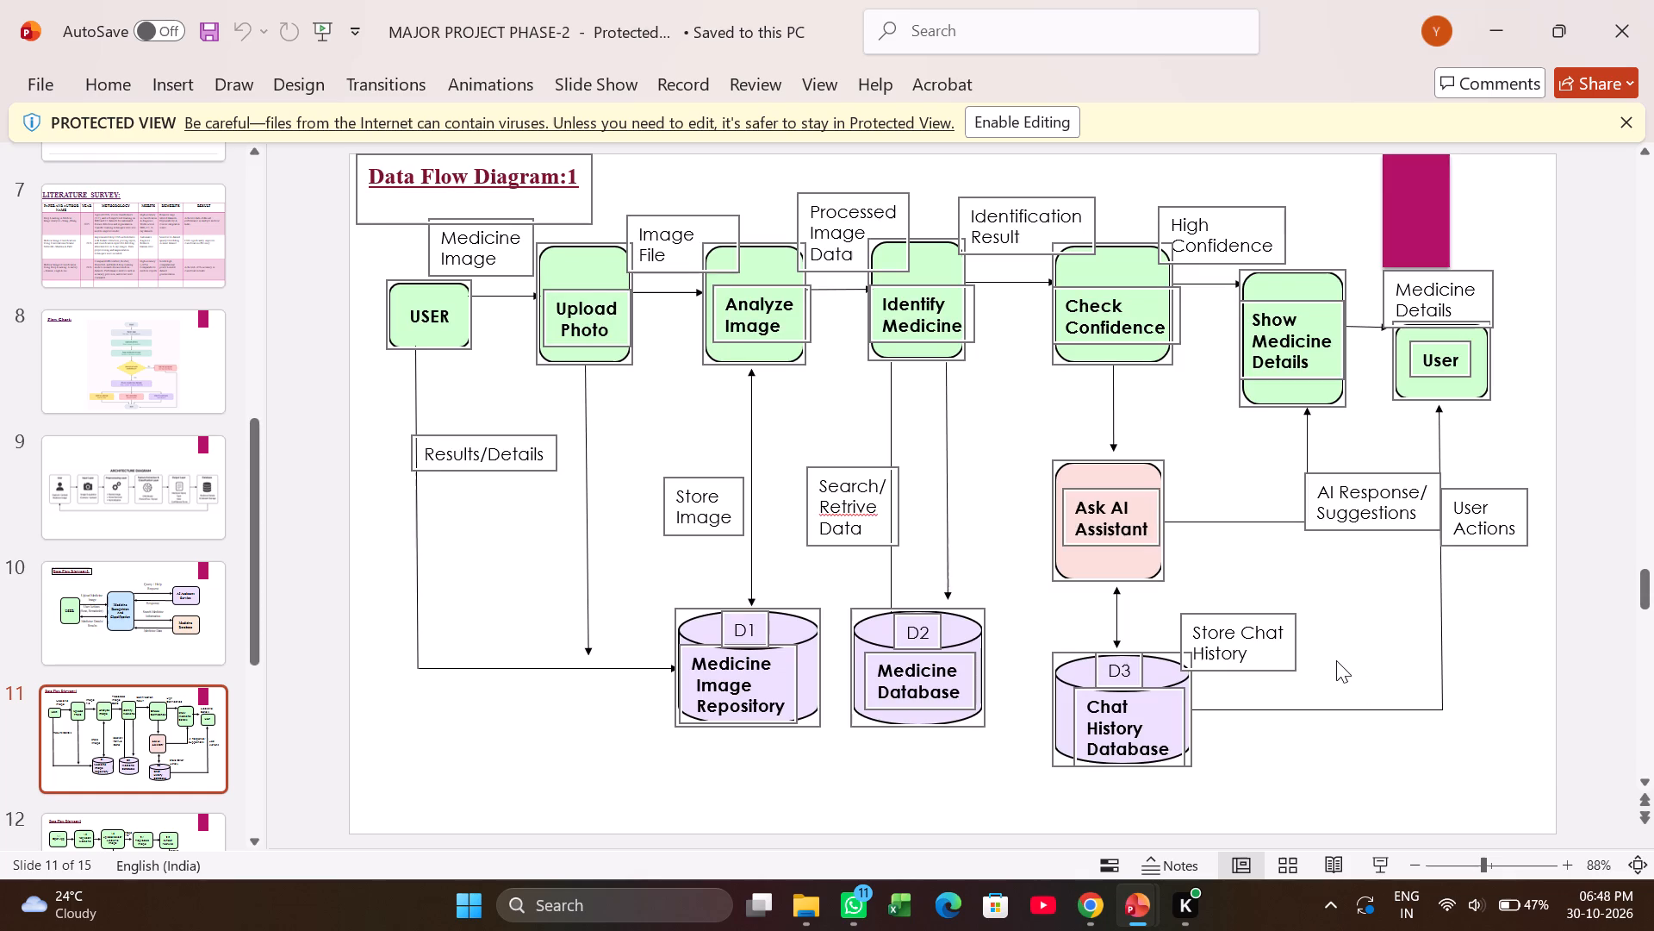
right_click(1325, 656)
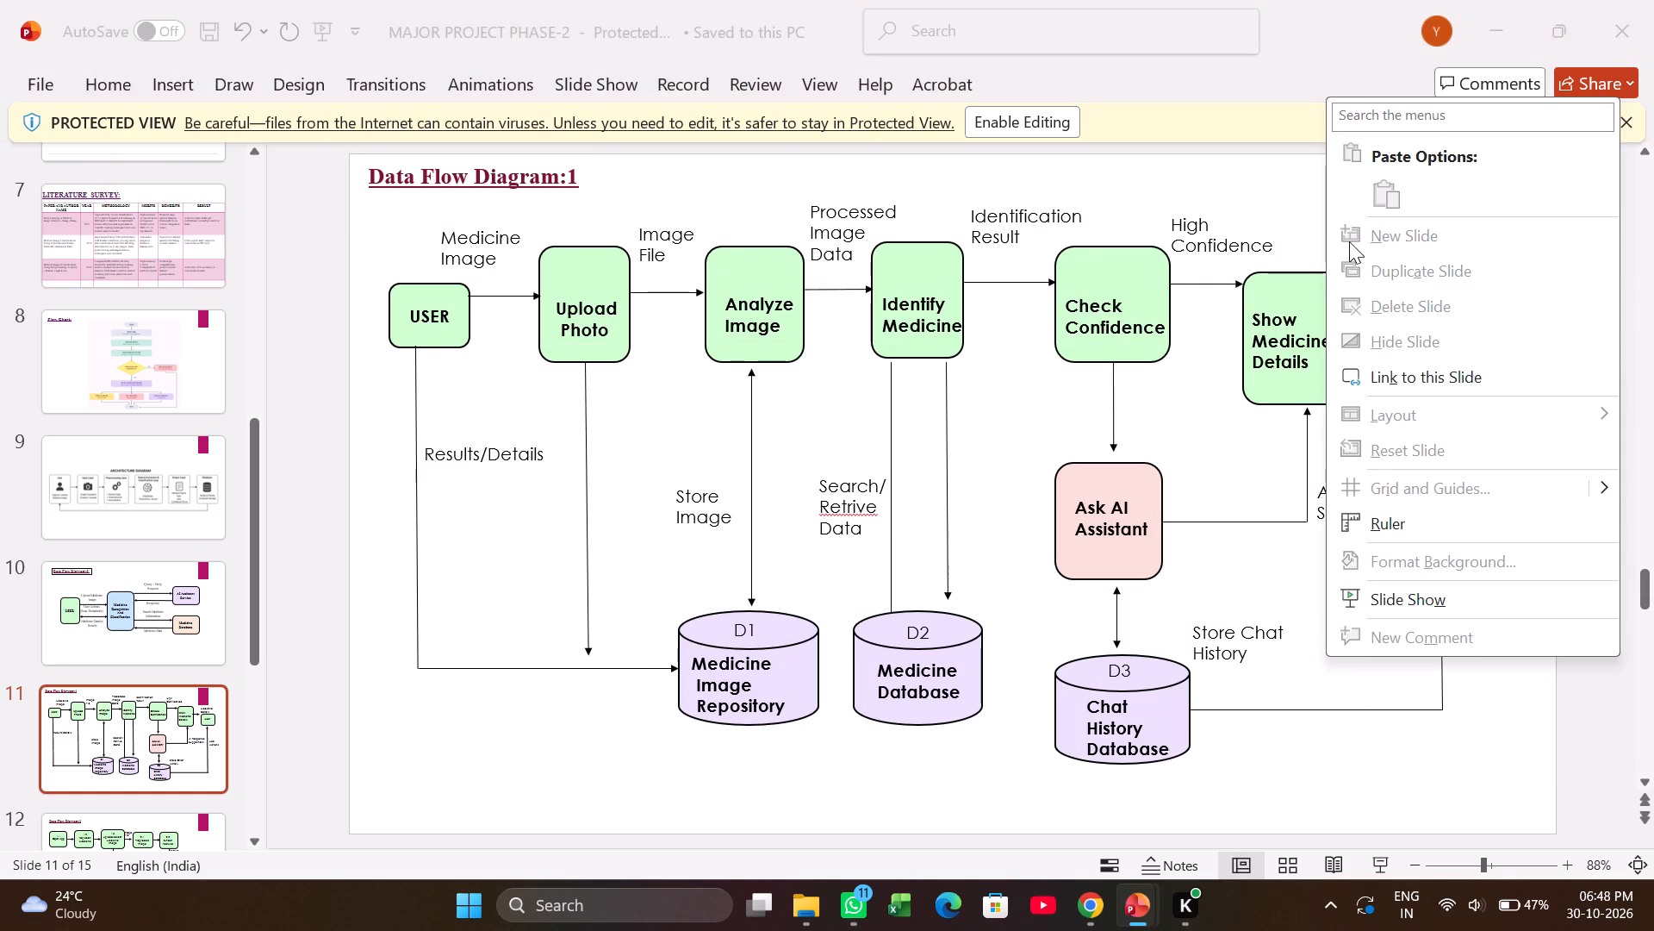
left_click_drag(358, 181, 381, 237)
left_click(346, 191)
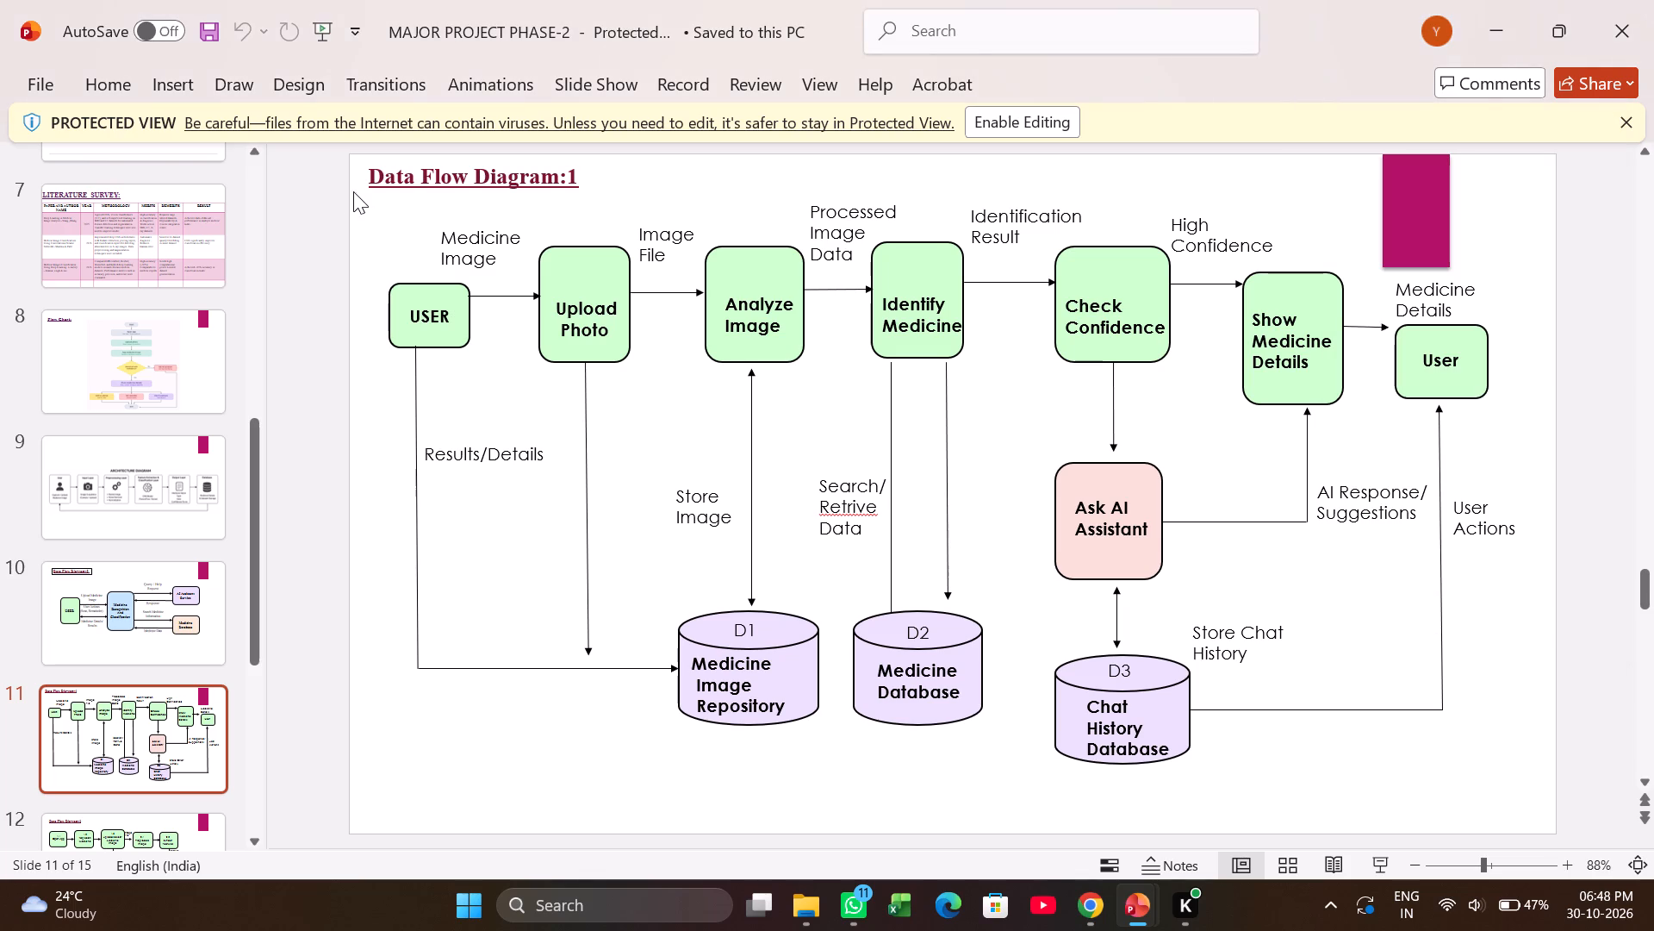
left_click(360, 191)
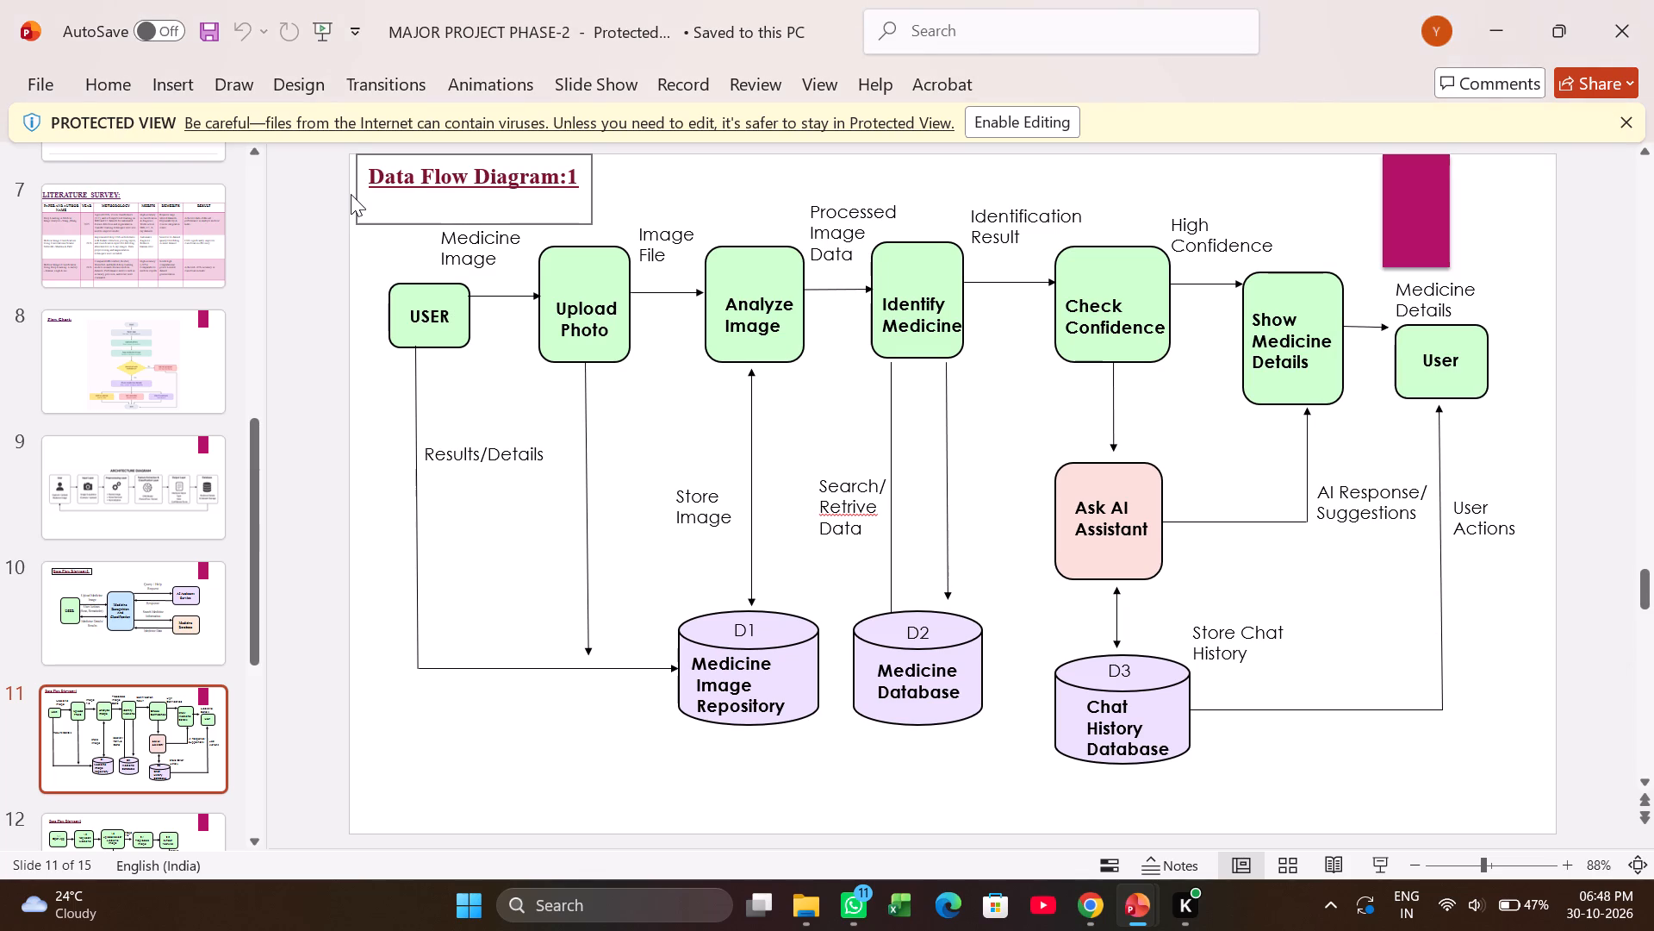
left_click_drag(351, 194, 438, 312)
Select the shapes, labels and connectors of Data Flow Diagram:1 without its title and copy them.
left_click_drag(1531, 806, 1382, 578)
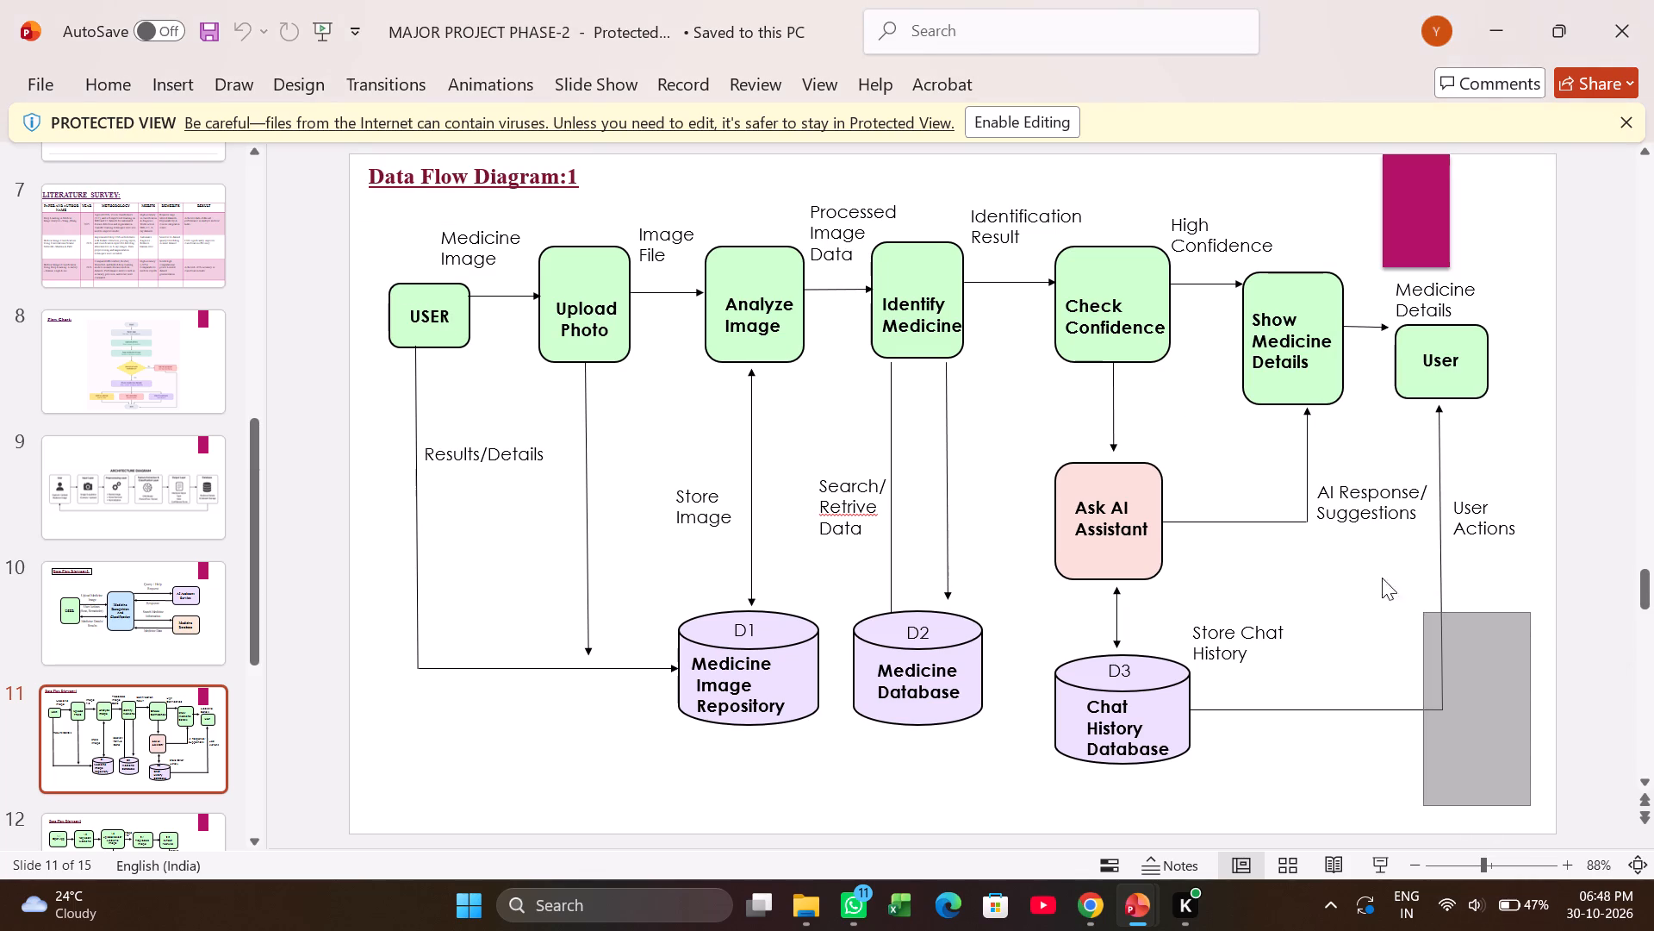
left_click_drag(1382, 578, 429, 201)
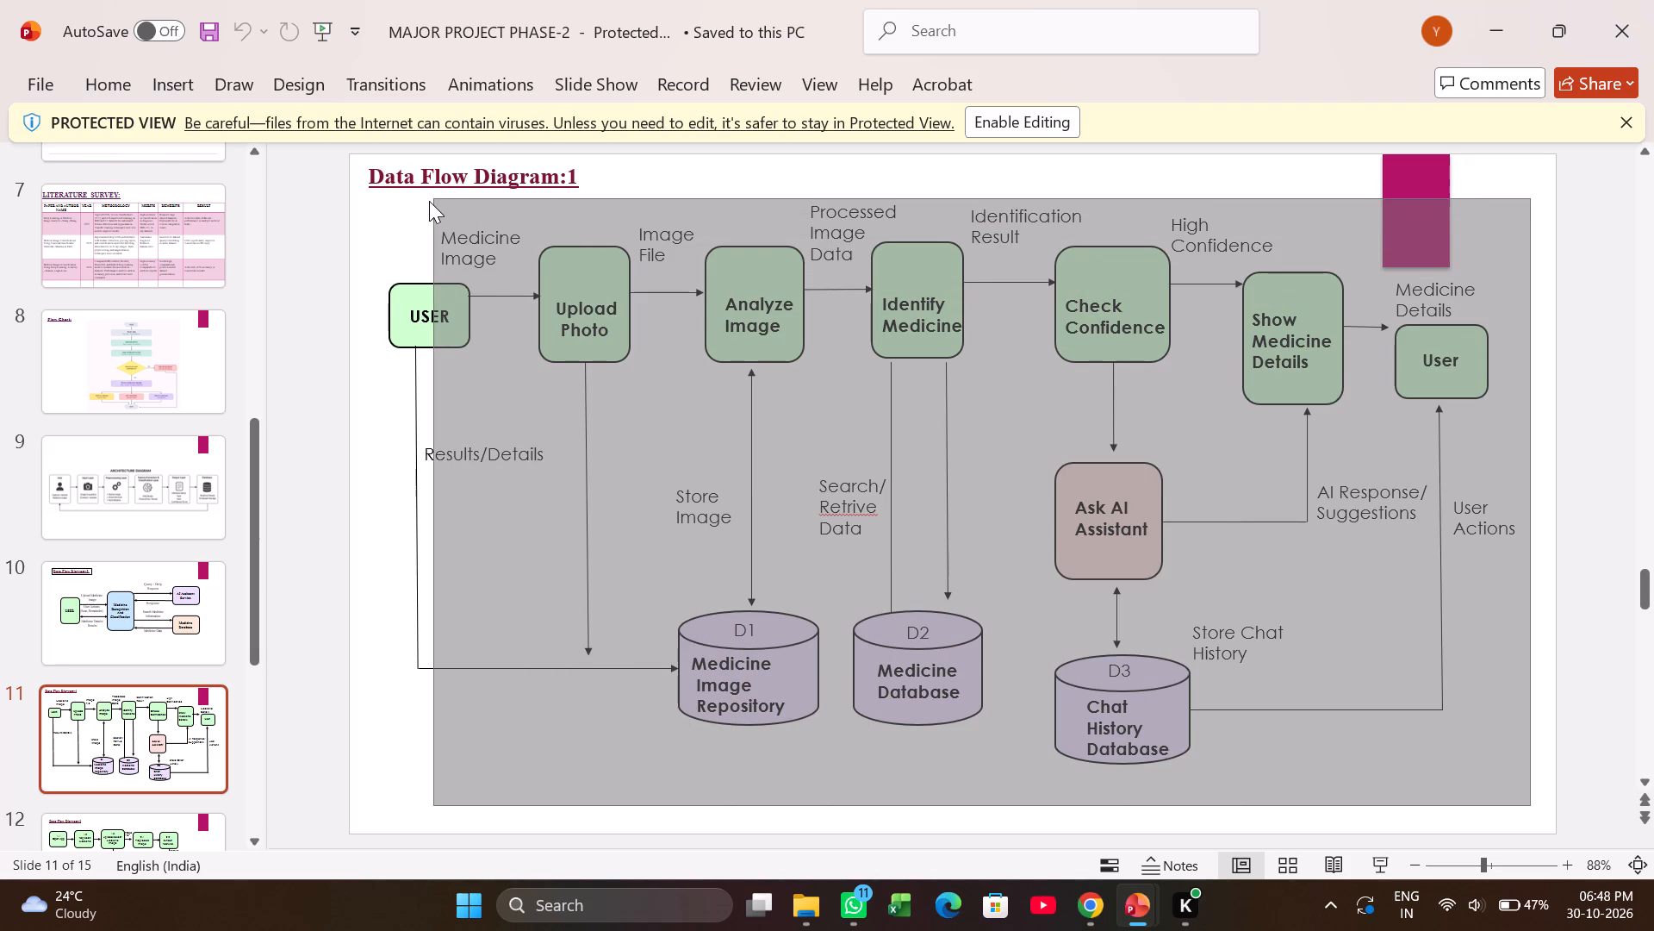
left_click_drag(429, 201, 366, 197)
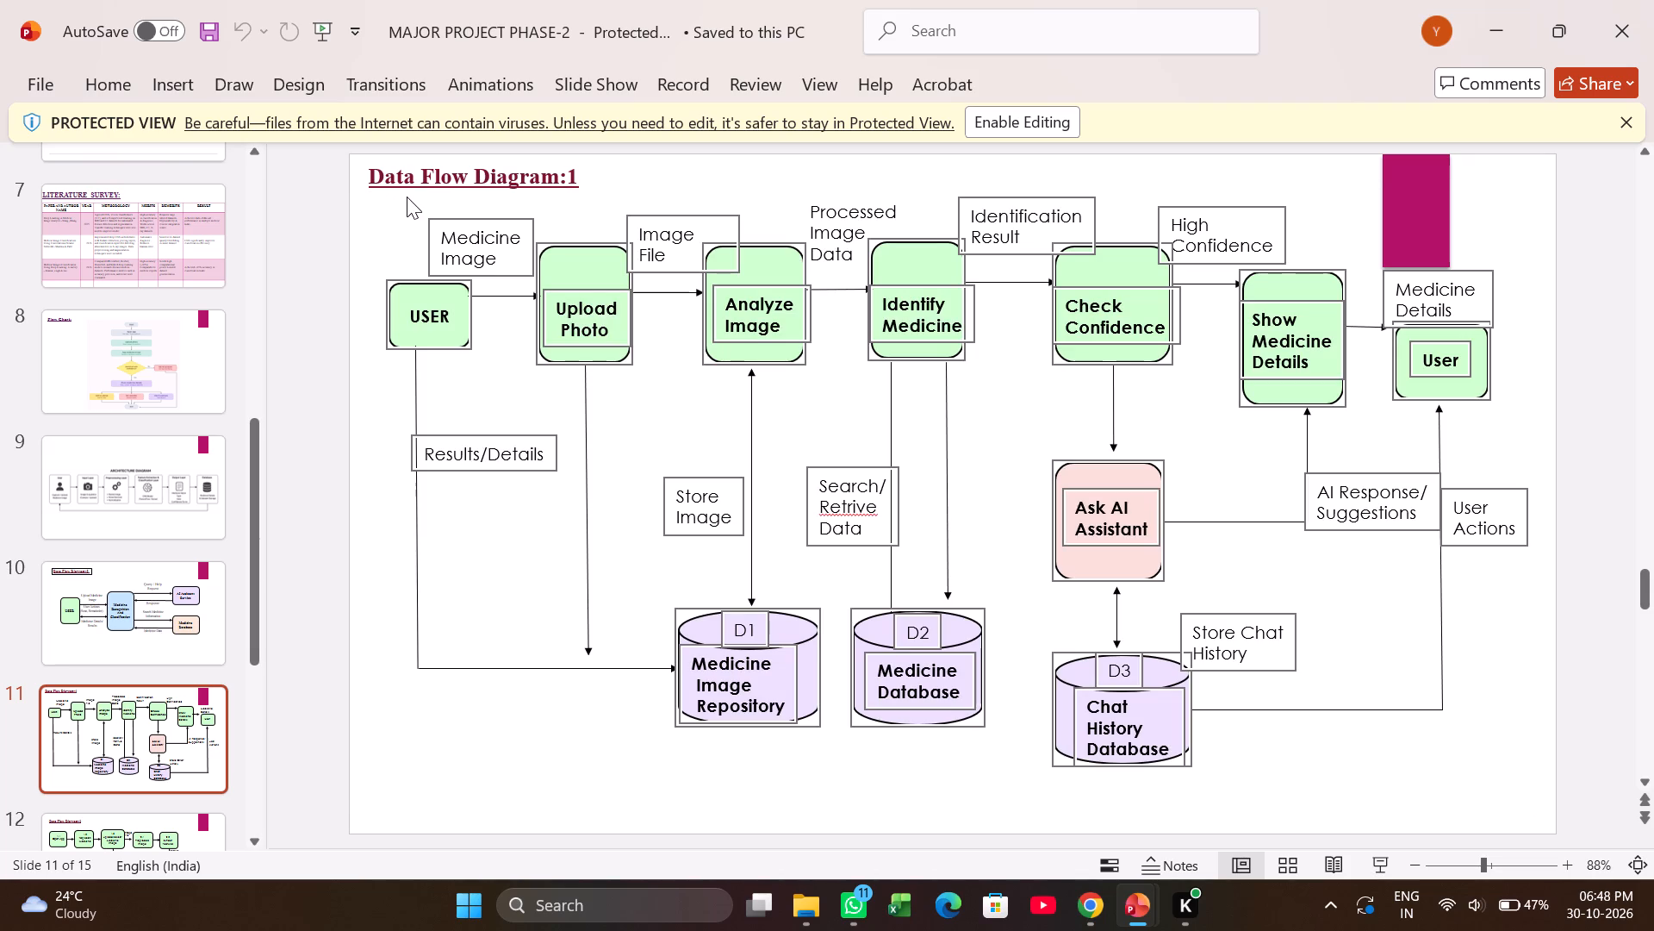
key("ctrl+c")
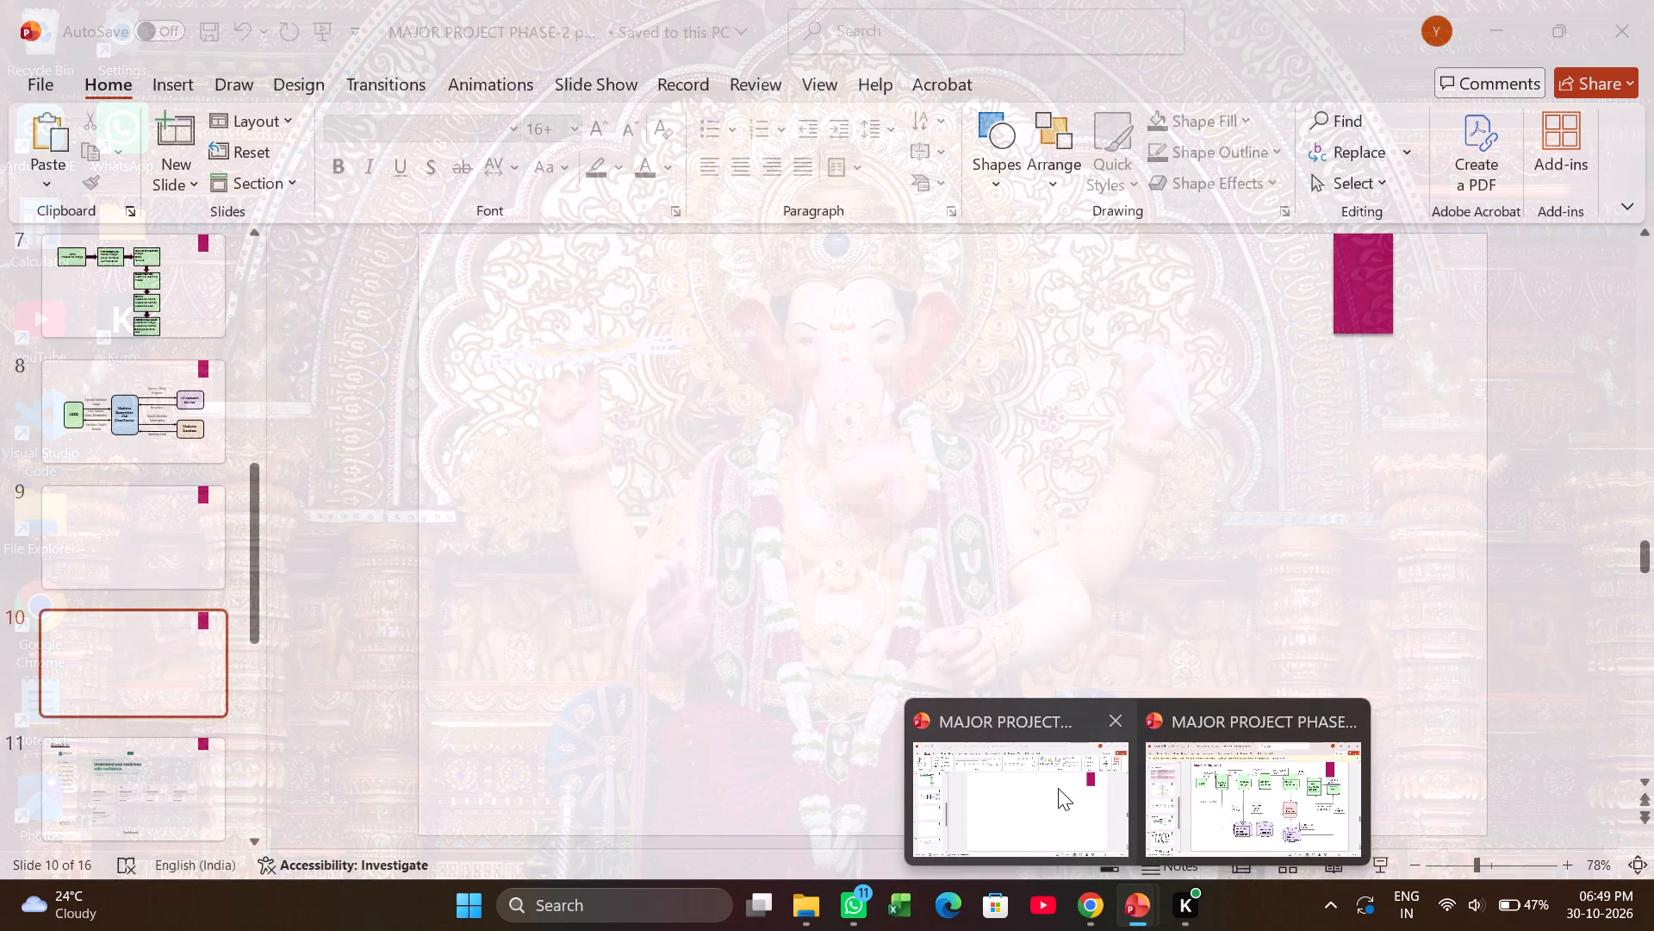
Switch to the phase-2 presentation with the results and paste the copied Data Flow Diagram:1 shapes onto blank slide 9.
left_click(1058, 788)
left_click(189, 531)
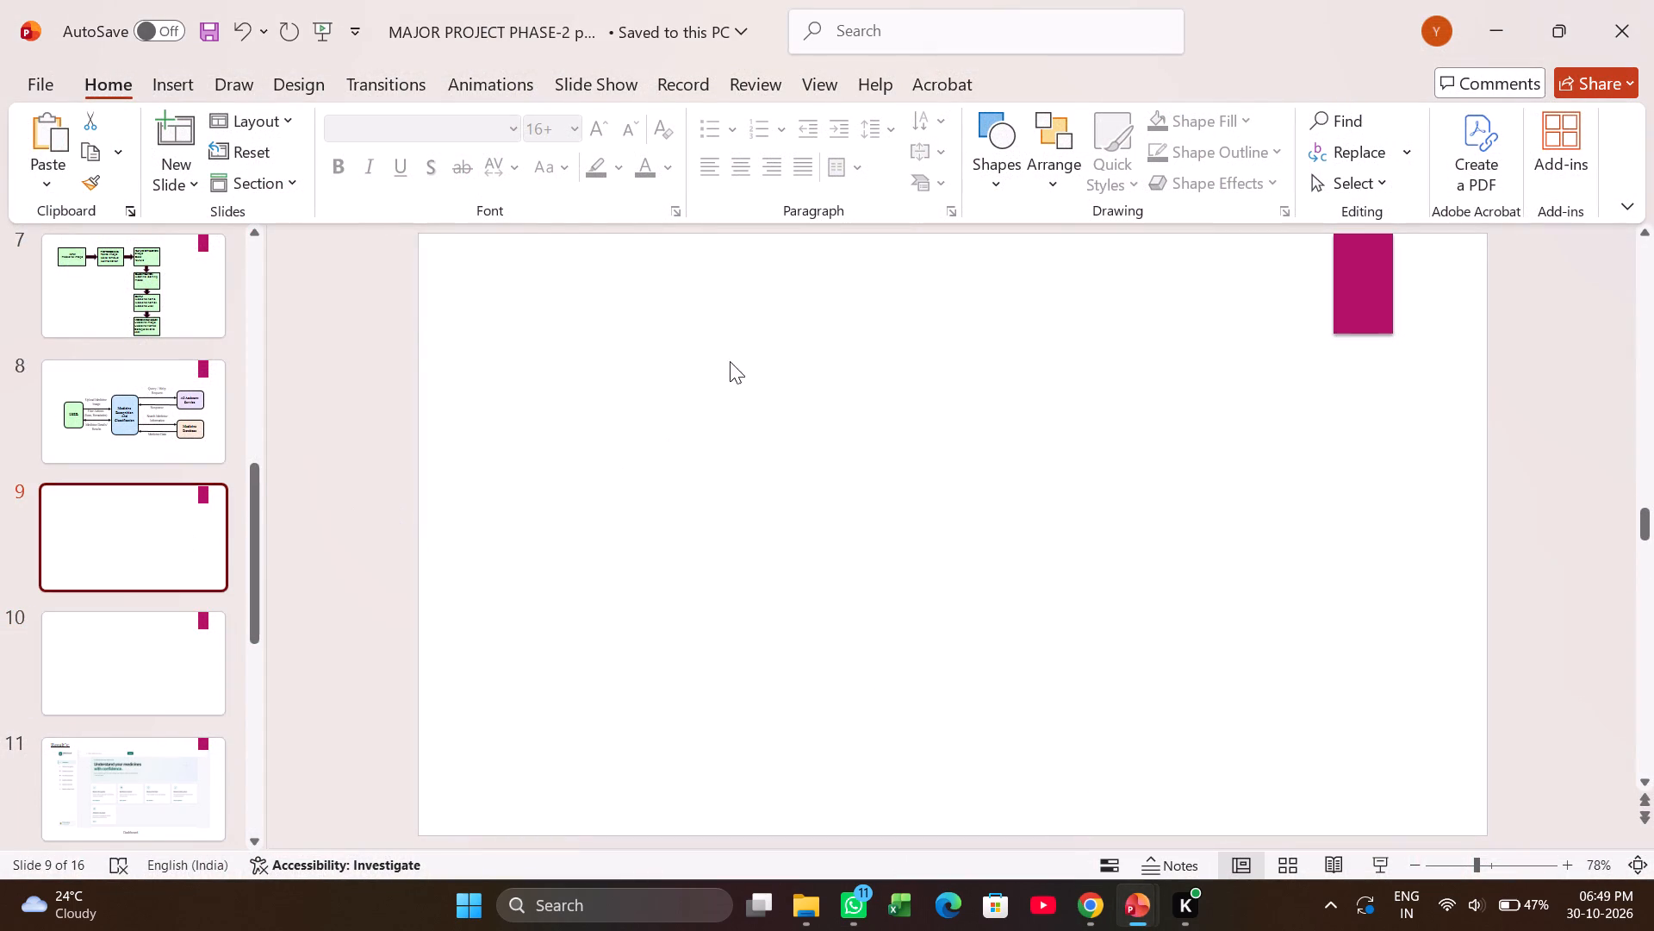
right_click(550, 324)
left_click(619, 408)
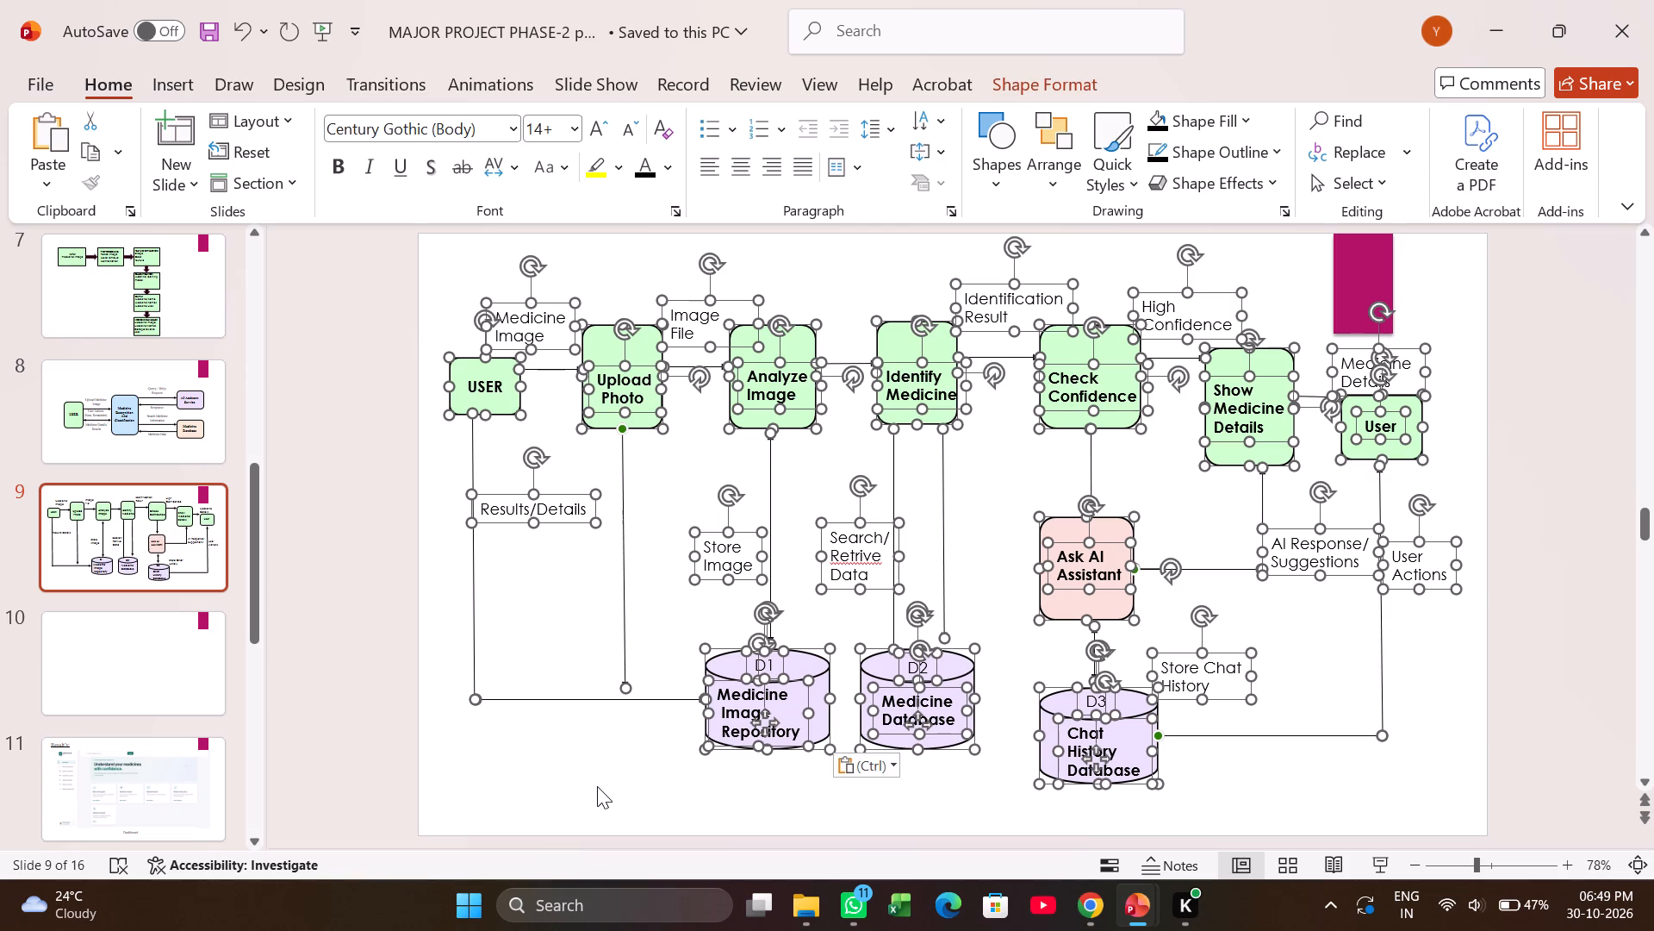
left_click(599, 778)
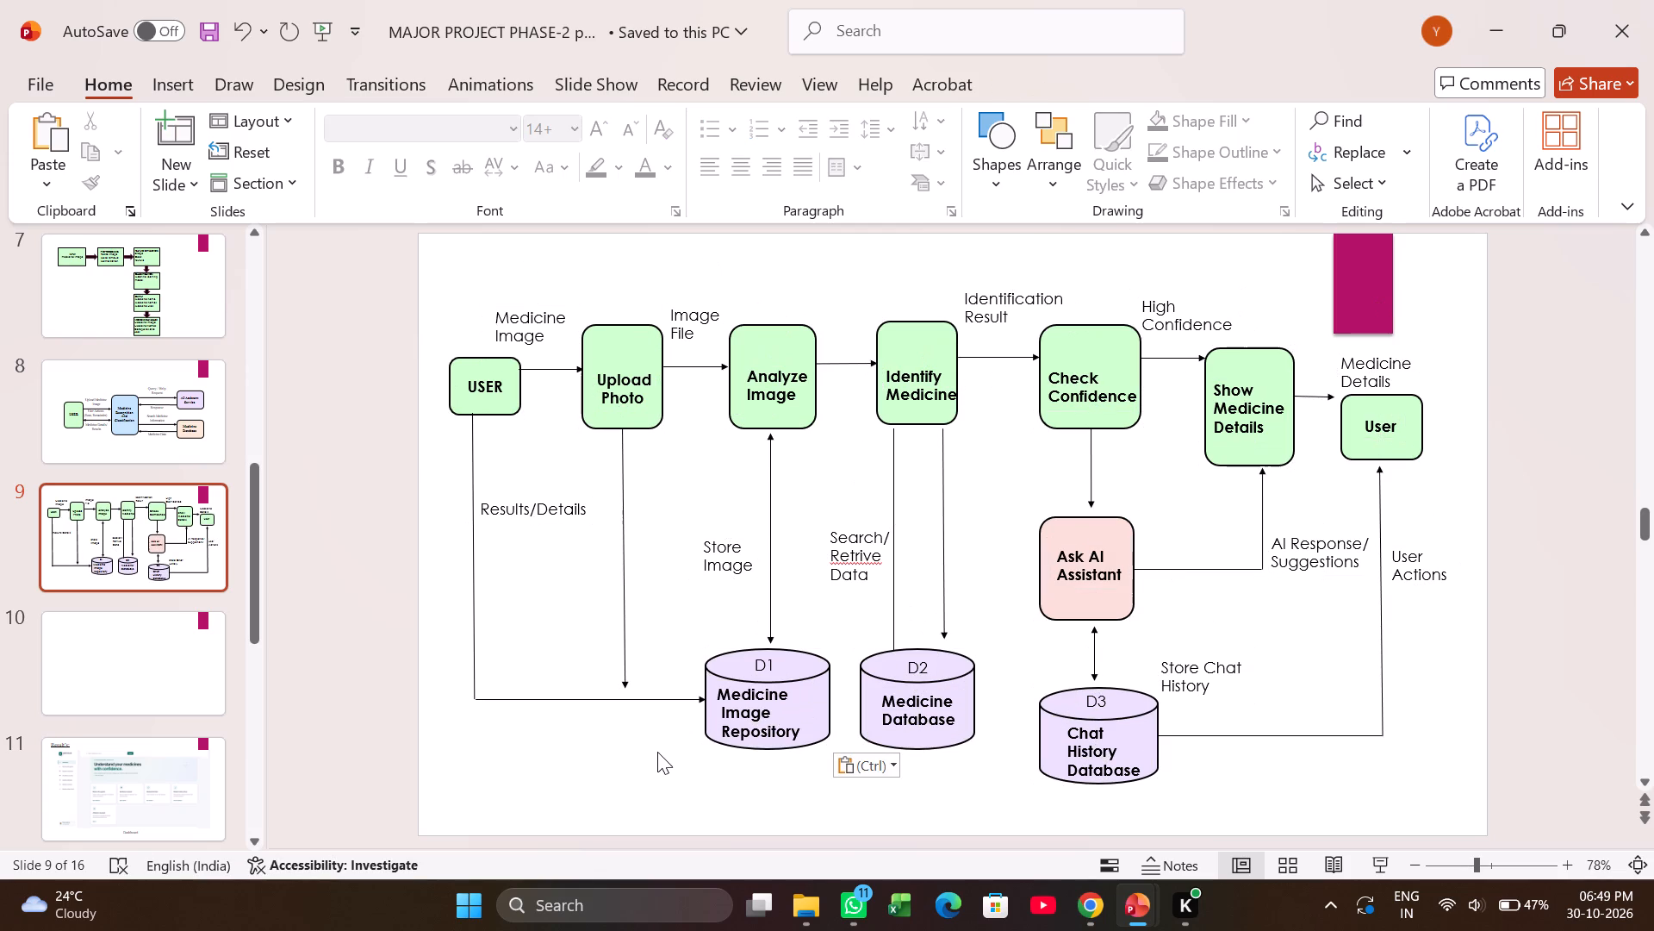
scroll(657, 752, "down", 1)
scroll(657, 752, "up", 1)
Return to the source presentation and copy the Data Flow Diagram:2 shapes, labels and connectors without the title.
scroll(663, 758, "down", 1)
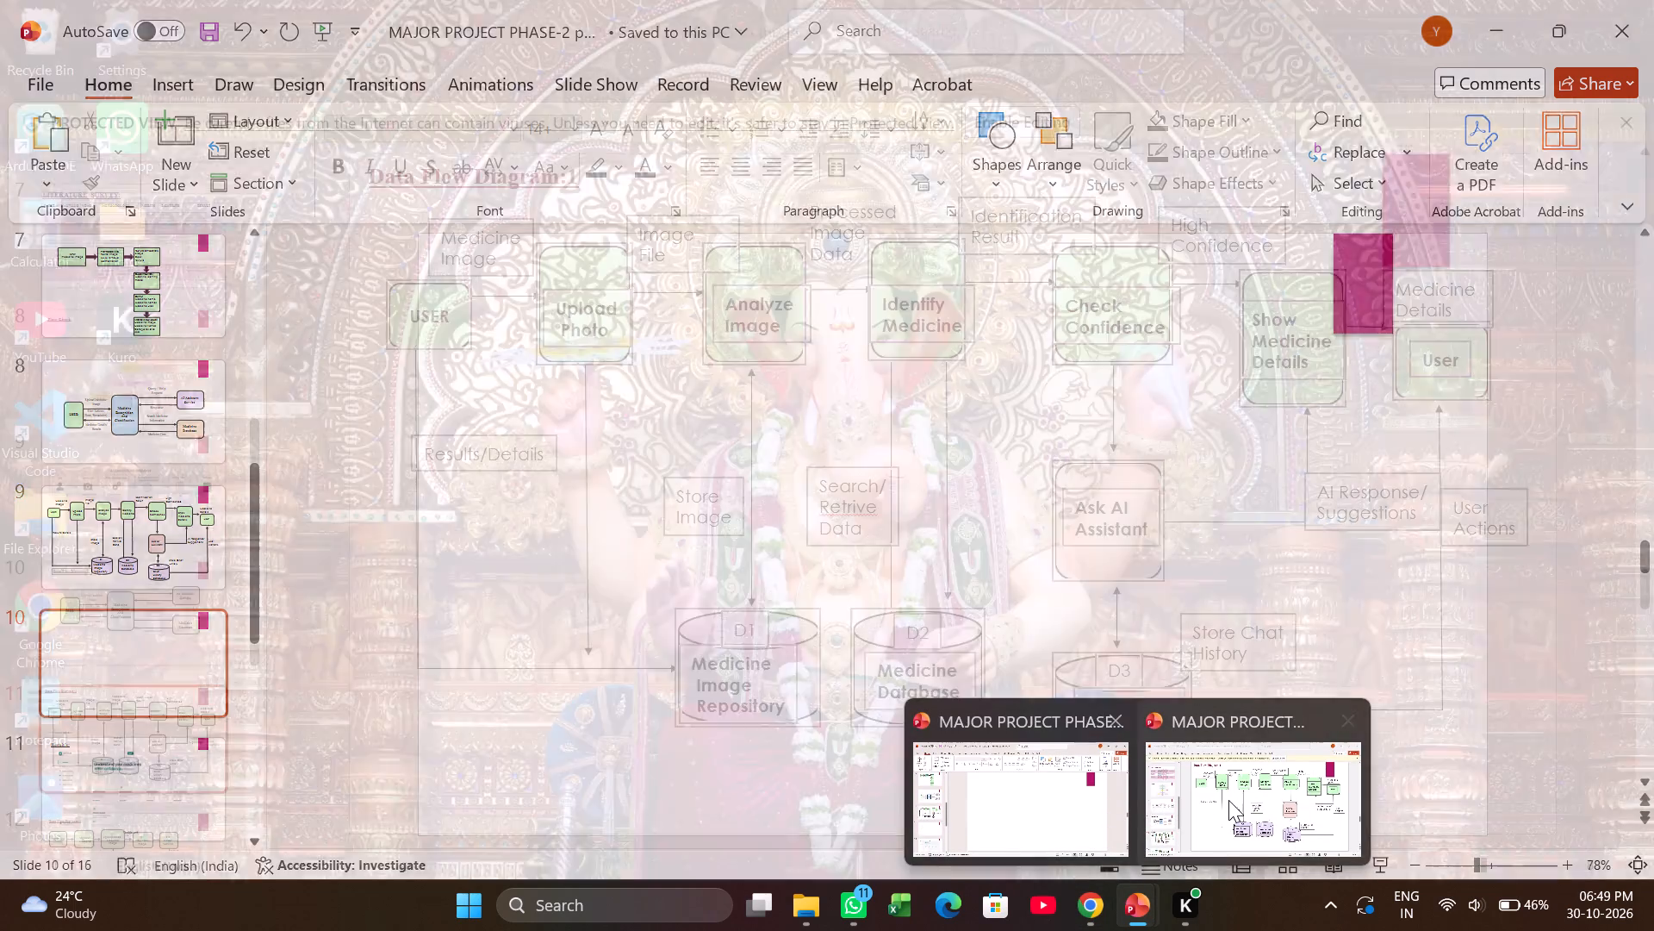
left_click(1228, 800)
scroll(747, 755, "down", 1)
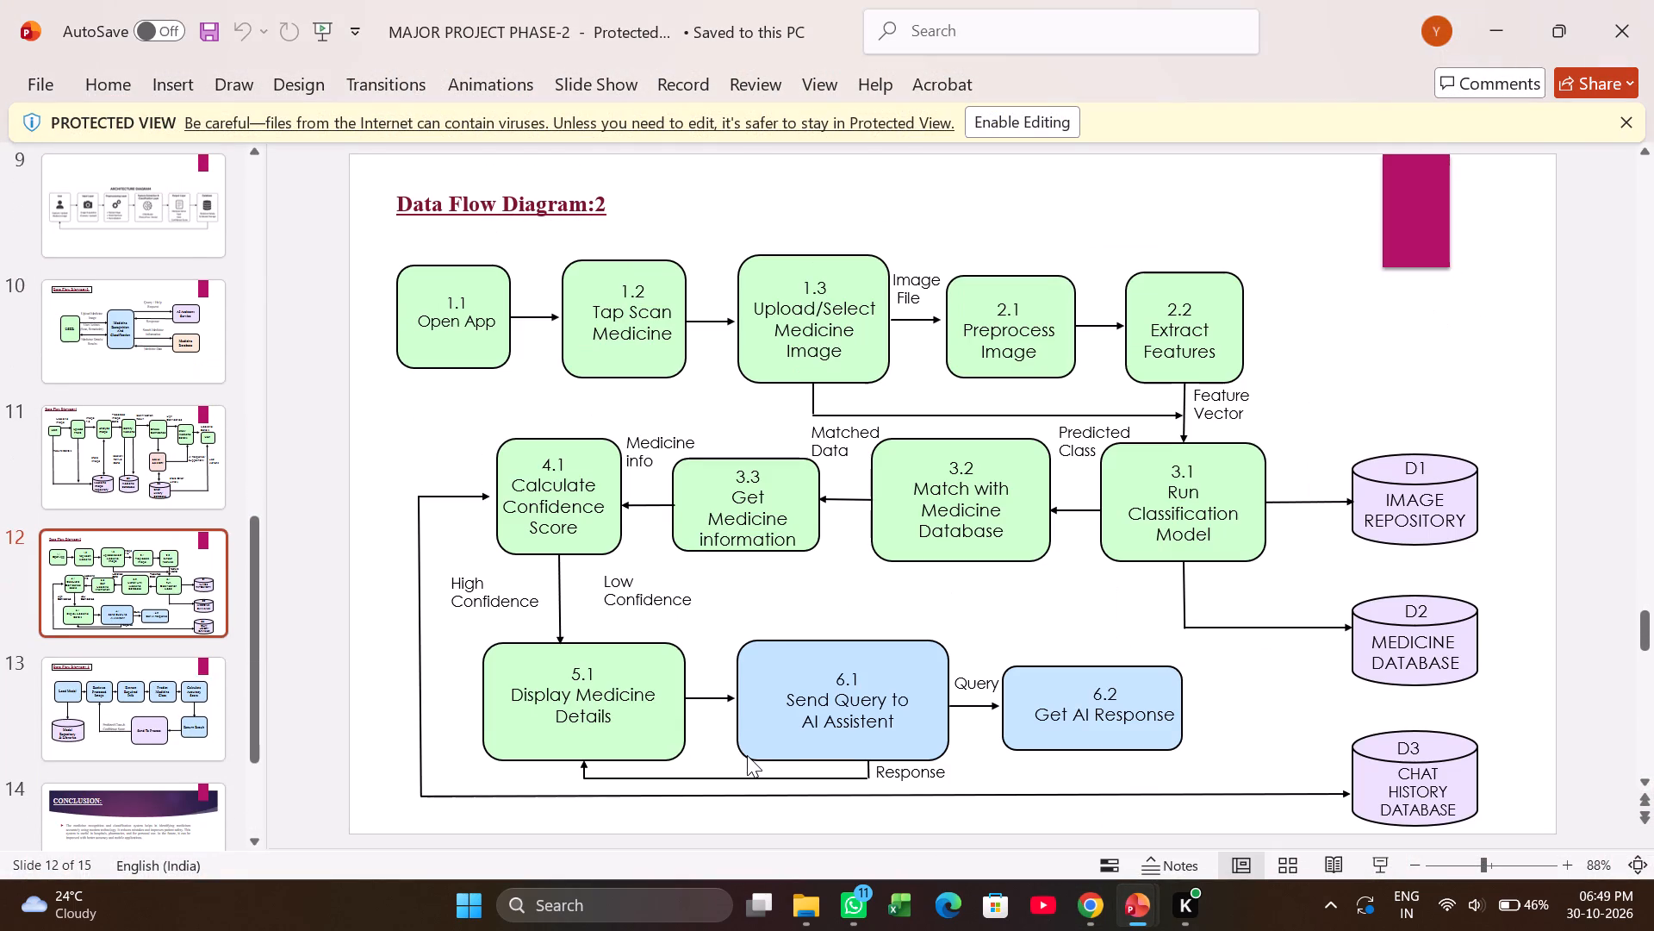
left_click_drag(365, 222, 1503, 823)
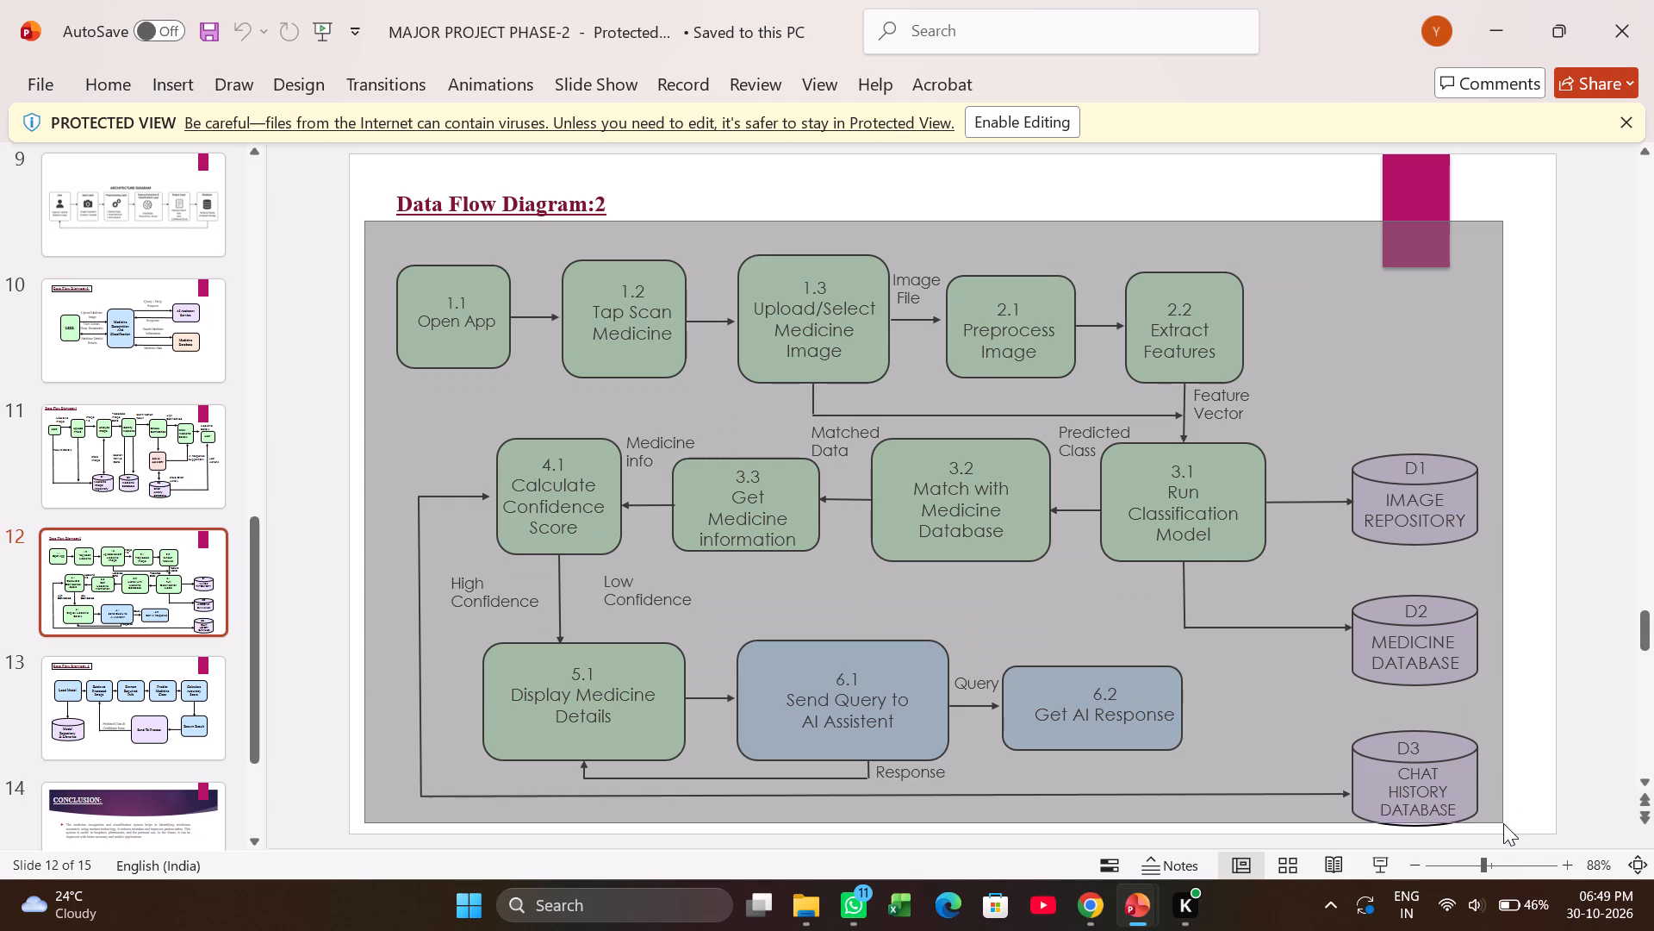
left_click_drag(1503, 823, 1503, 828)
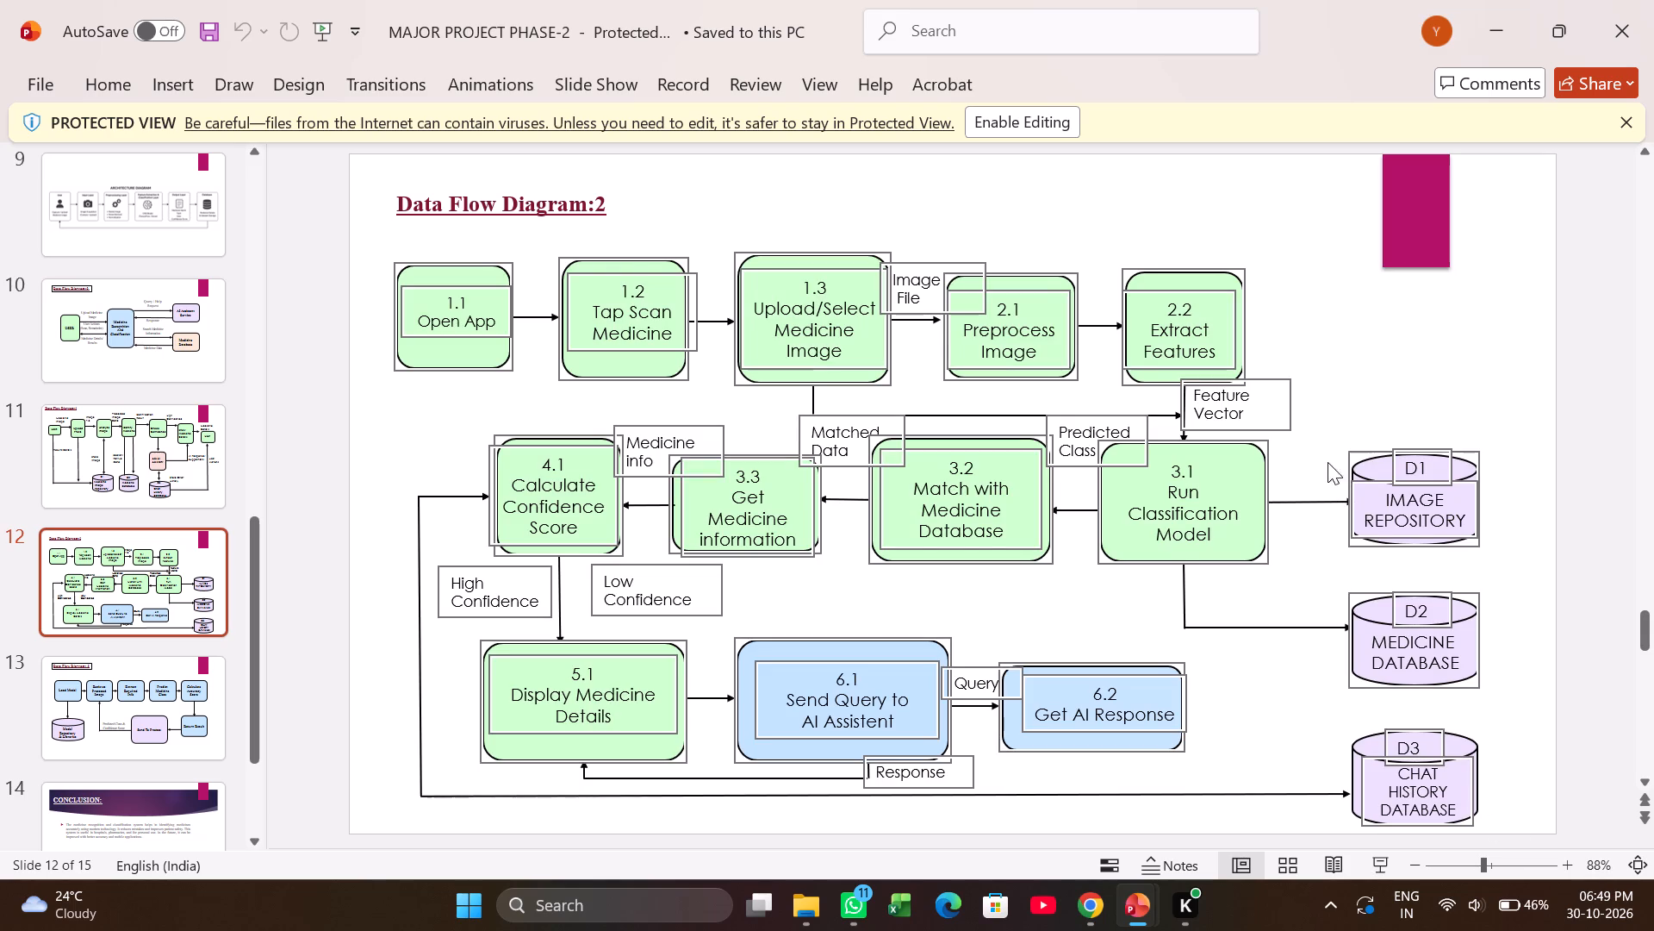
key("ctrl+c")
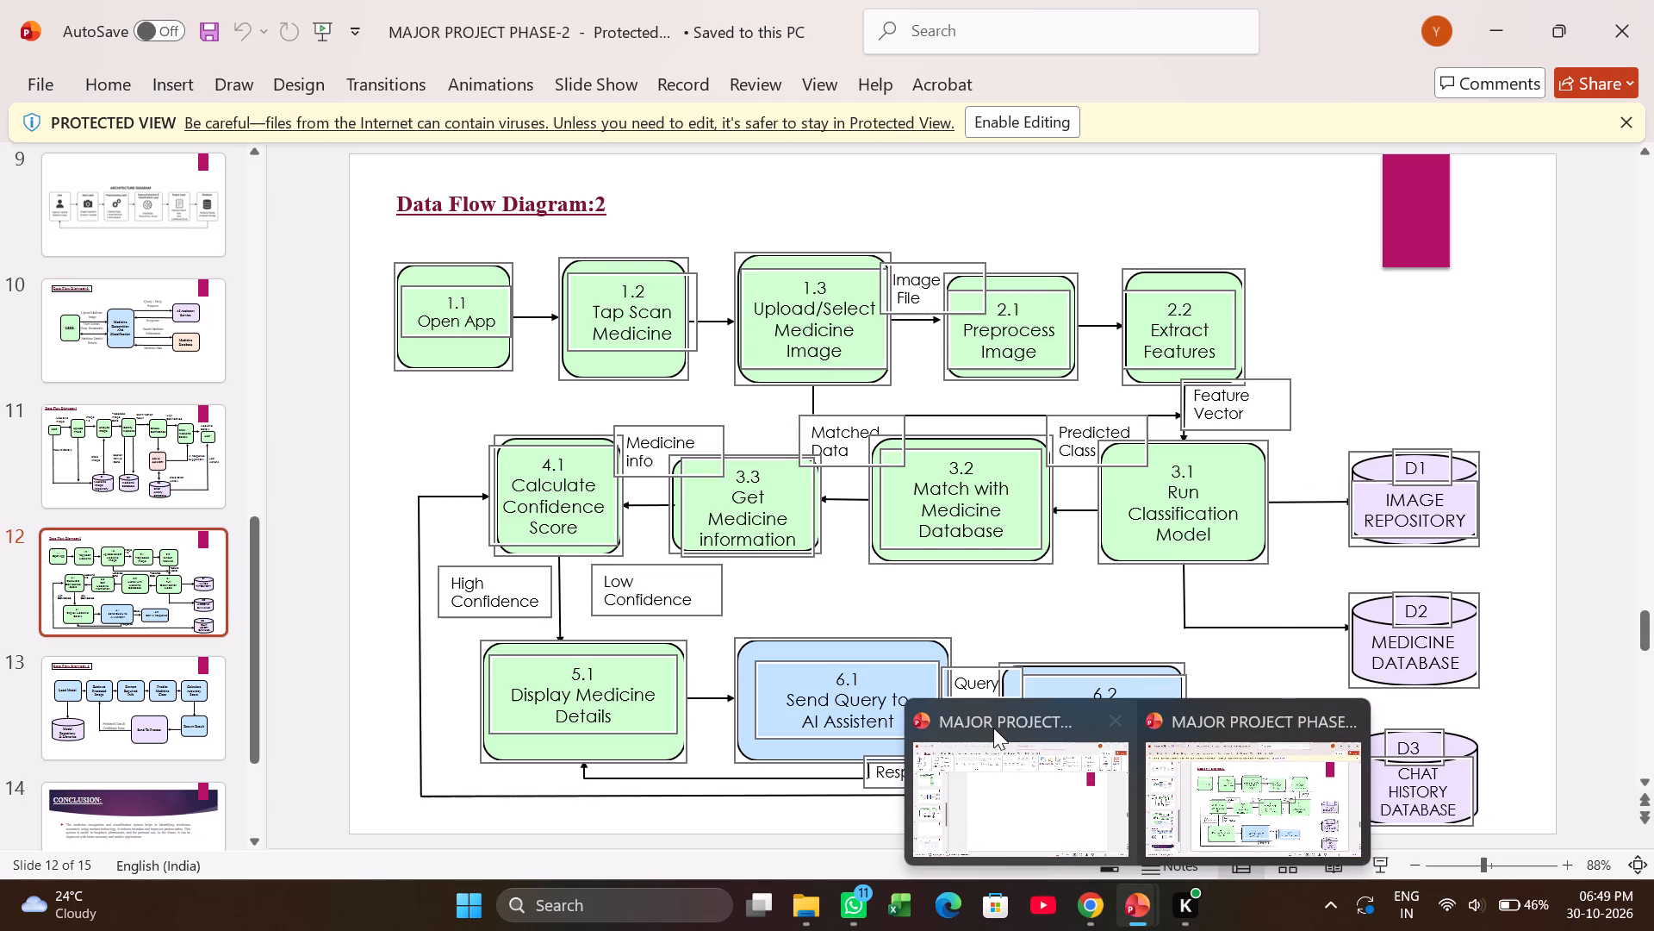
Paste the copied Data Flow Diagram:2 shapes onto blank slide 10 of the presentation with the results.
left_click(1014, 783)
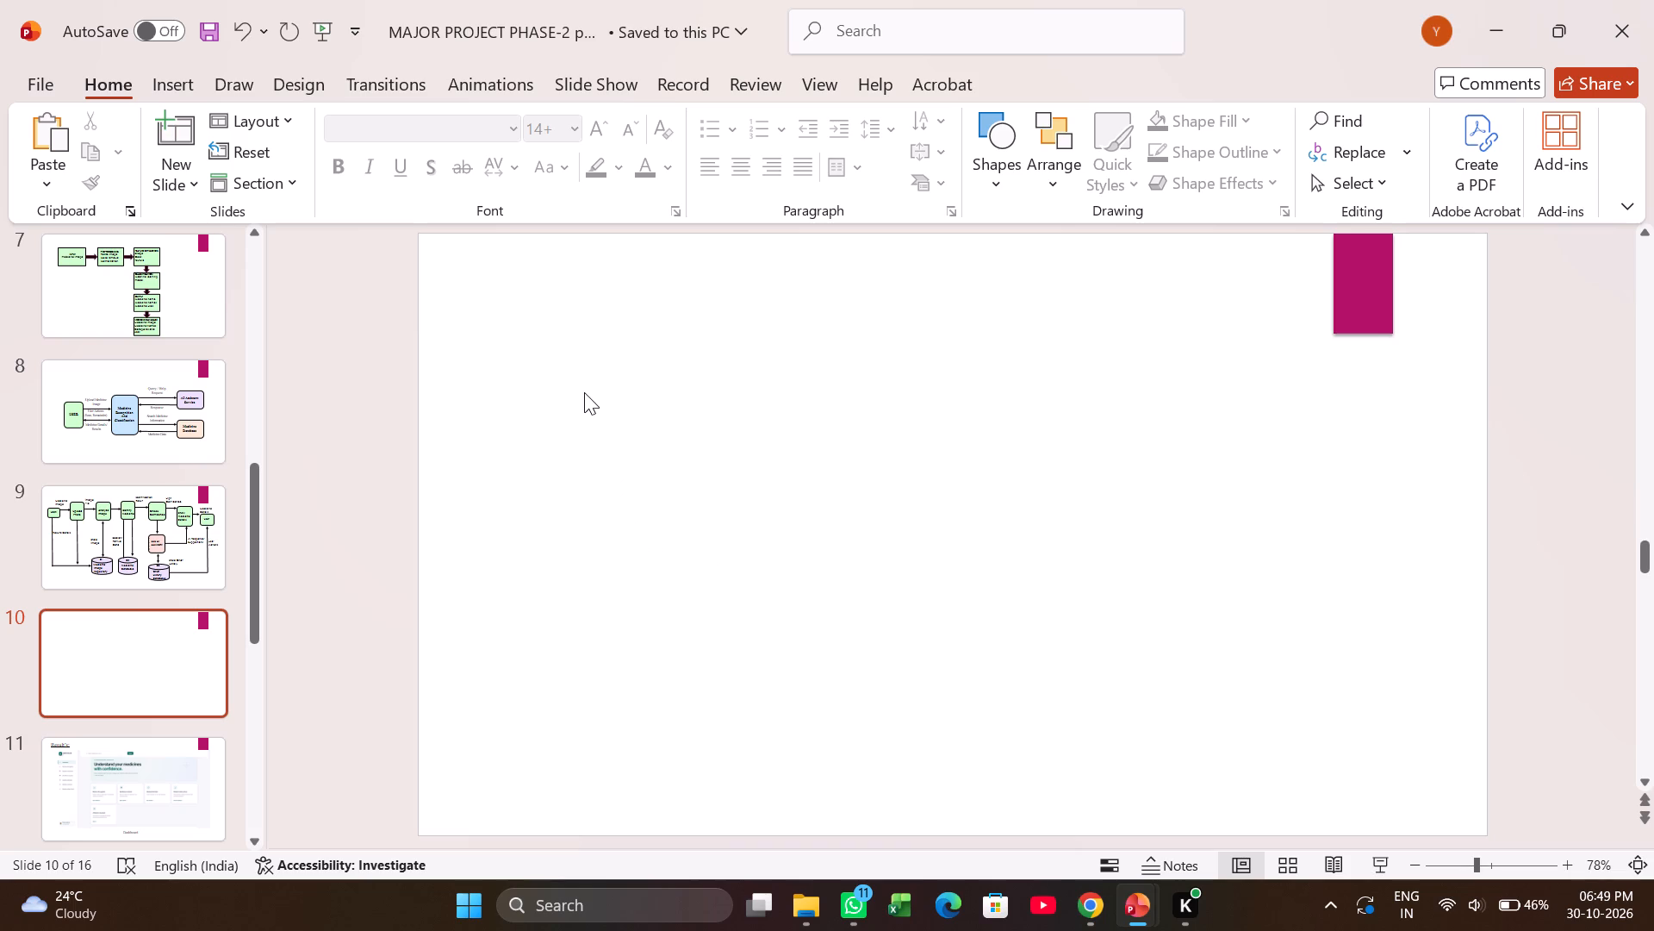
right_click(584, 392)
left_click(649, 409)
left_click(478, 442)
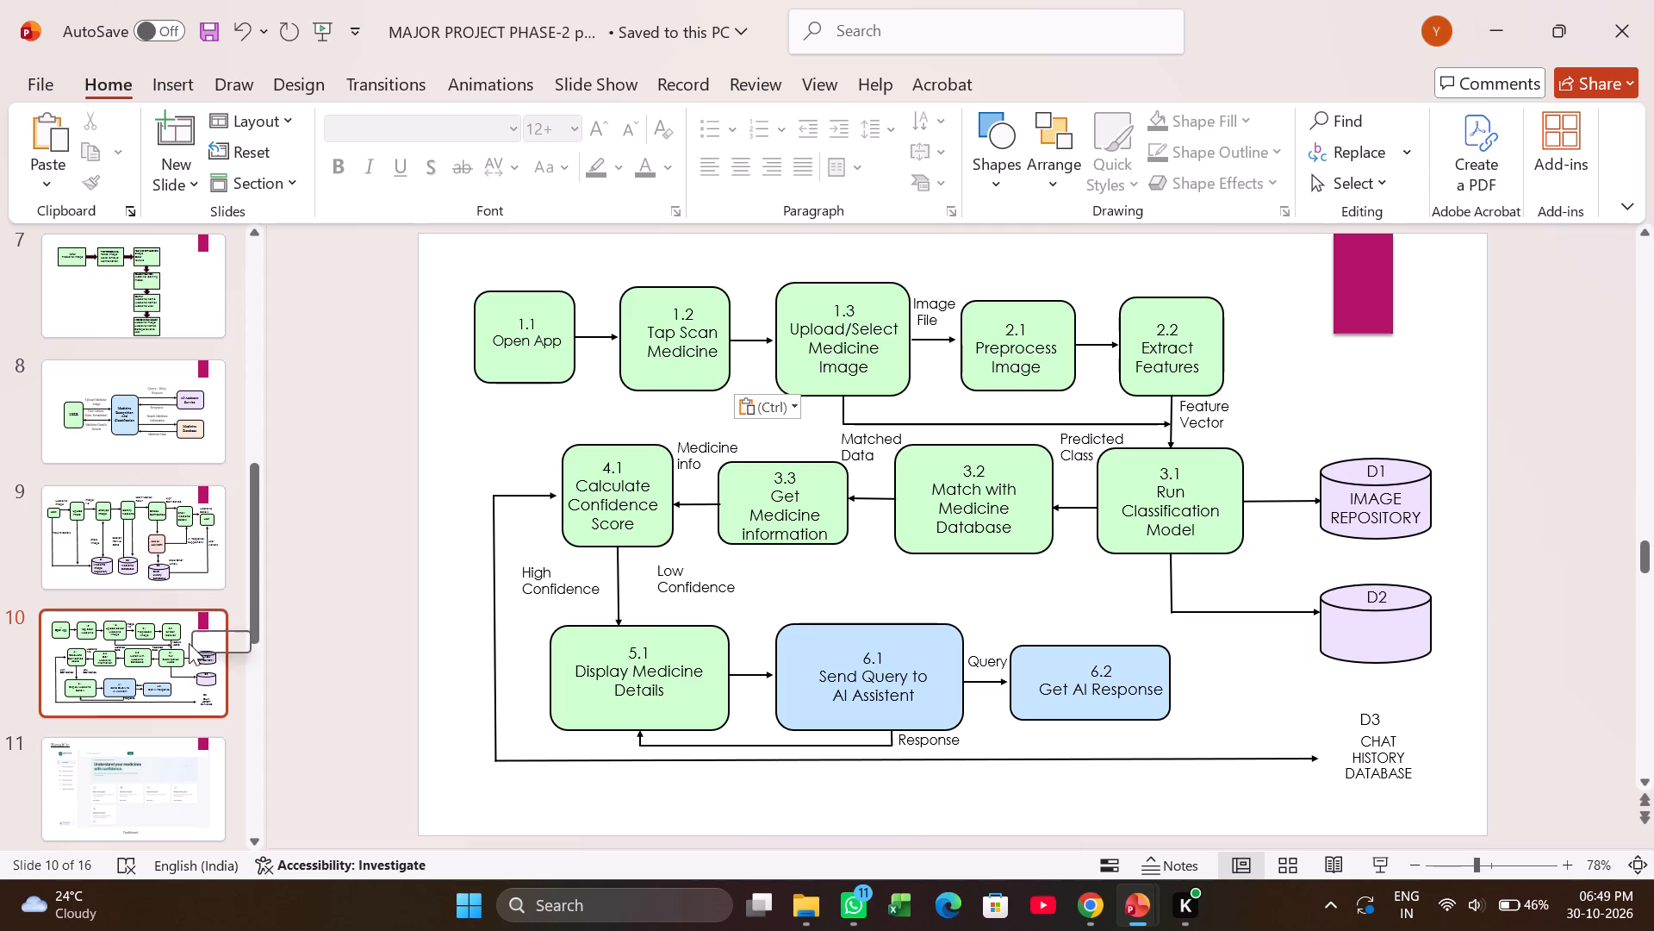
Review the pasted data flow diagrams on slides 8, 9 and 10.
scroll(190, 713, "down", 1)
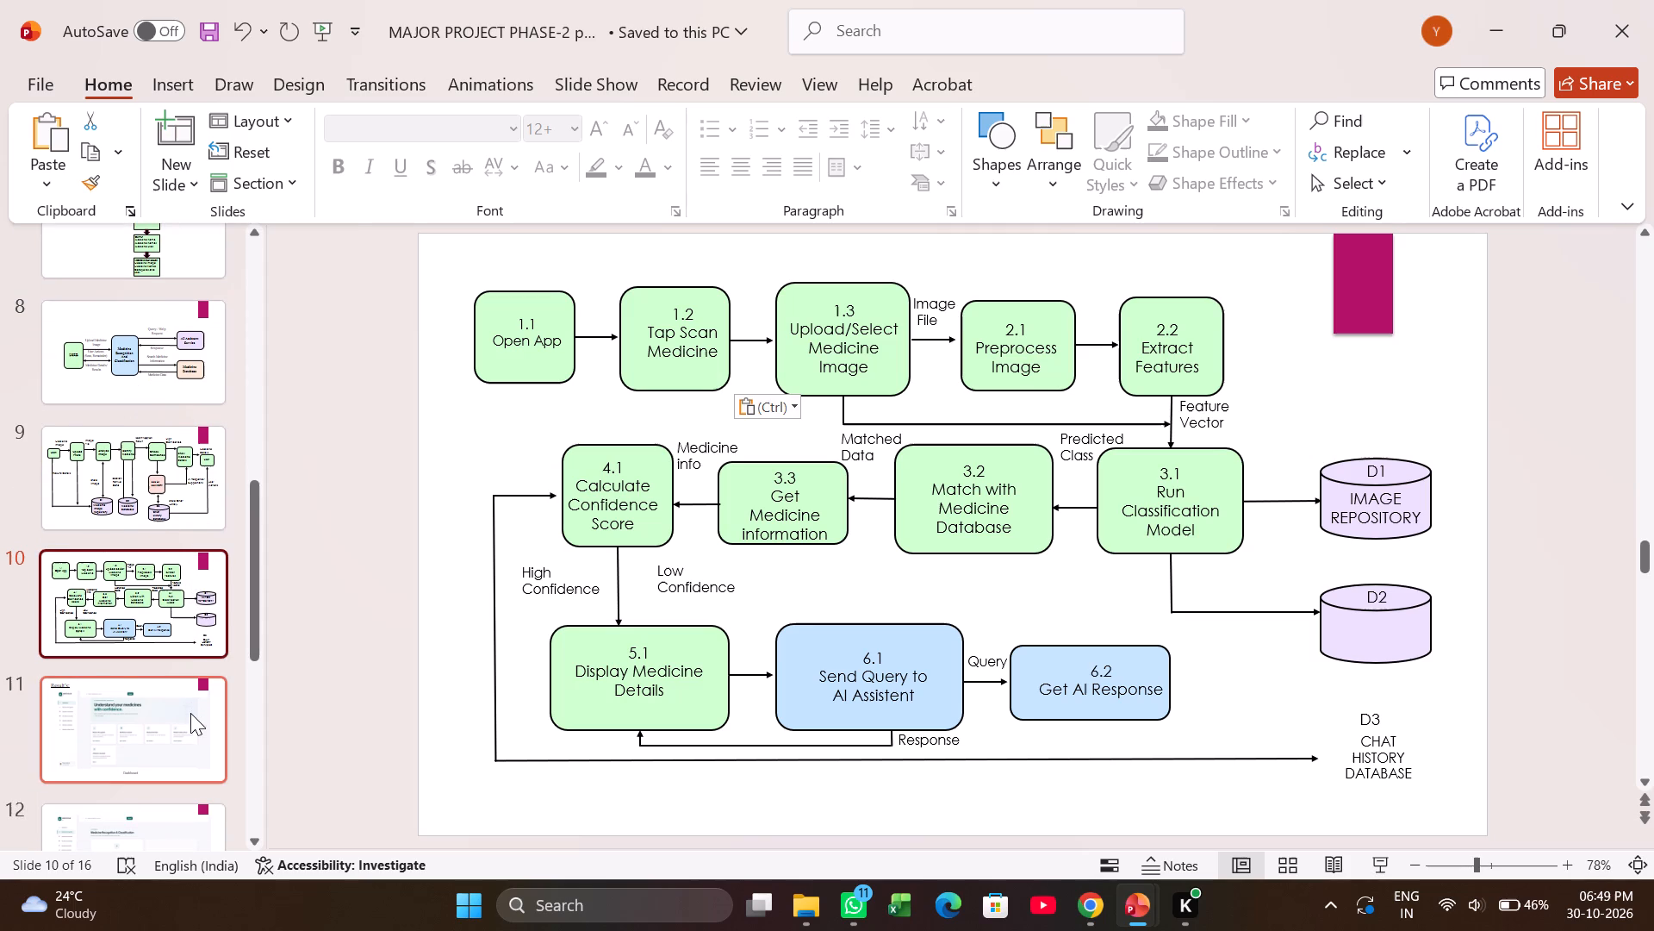
scroll(190, 713, "up", 1)
left_click(133, 389)
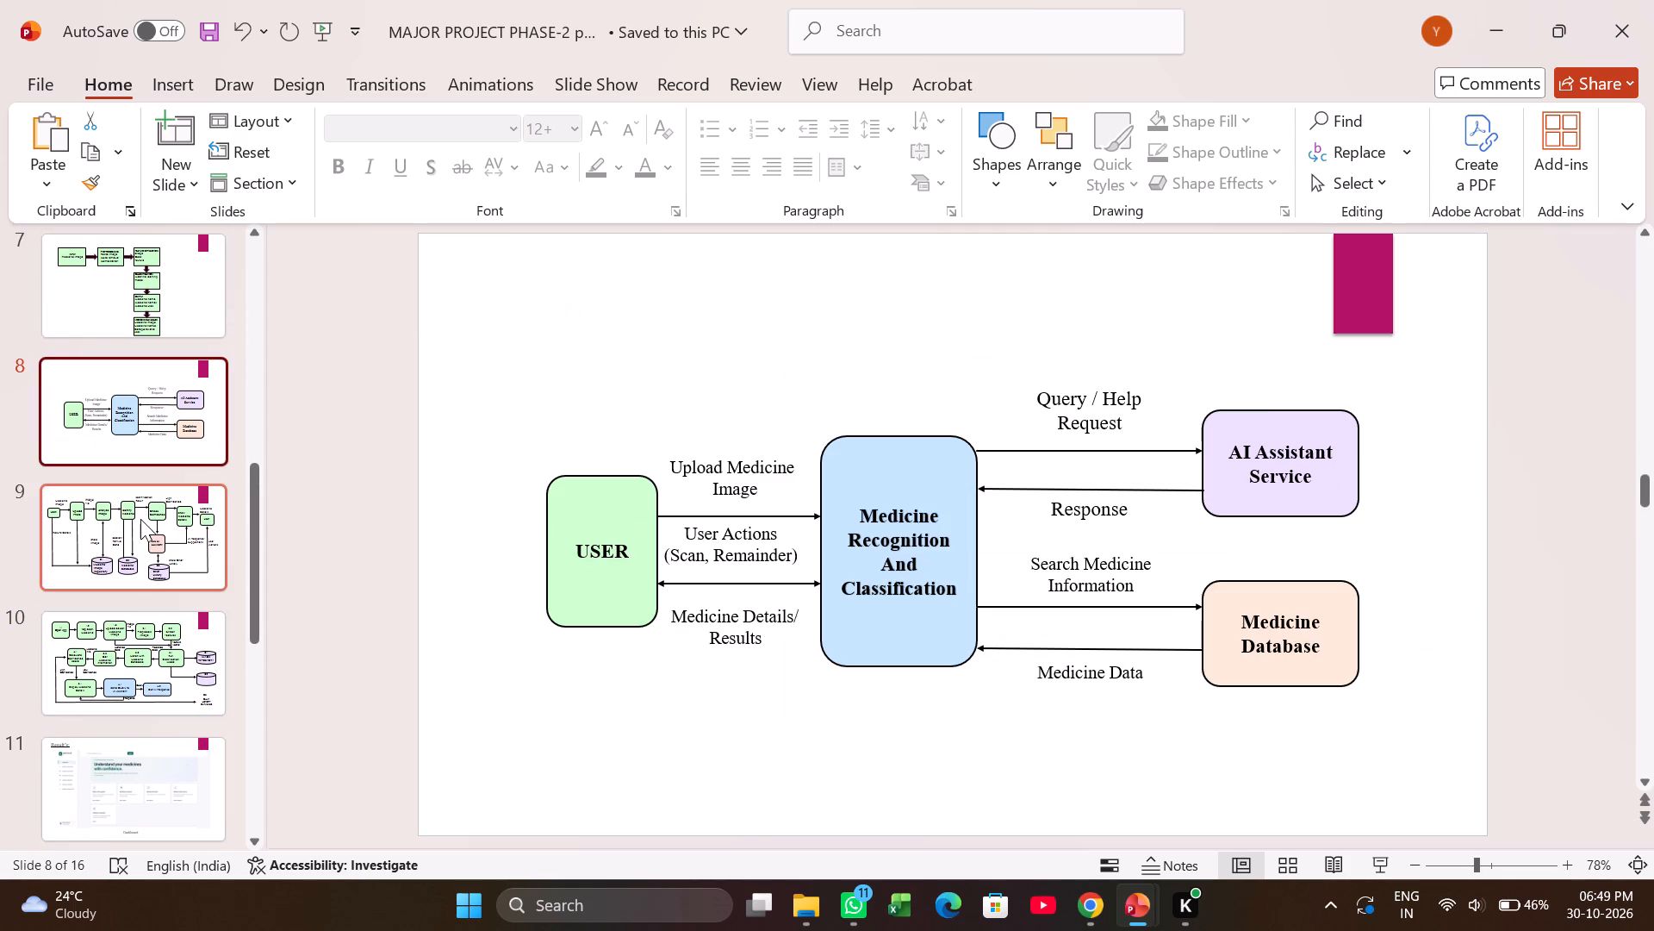
left_click(142, 528)
left_click(163, 643)
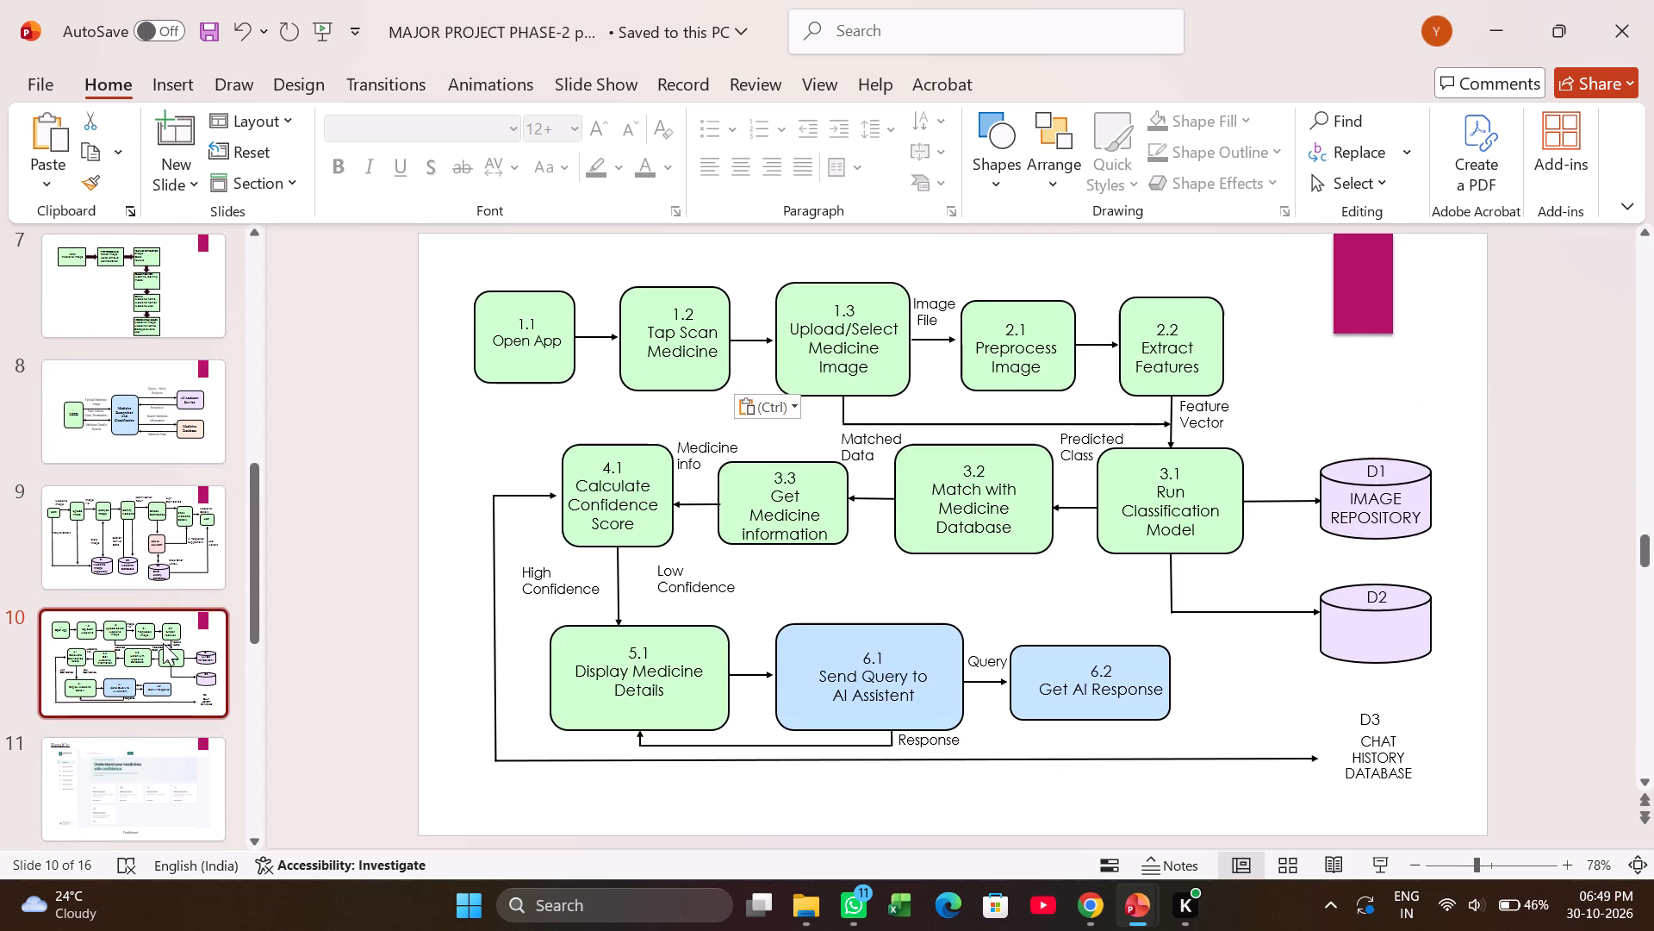
left_click(159, 547)
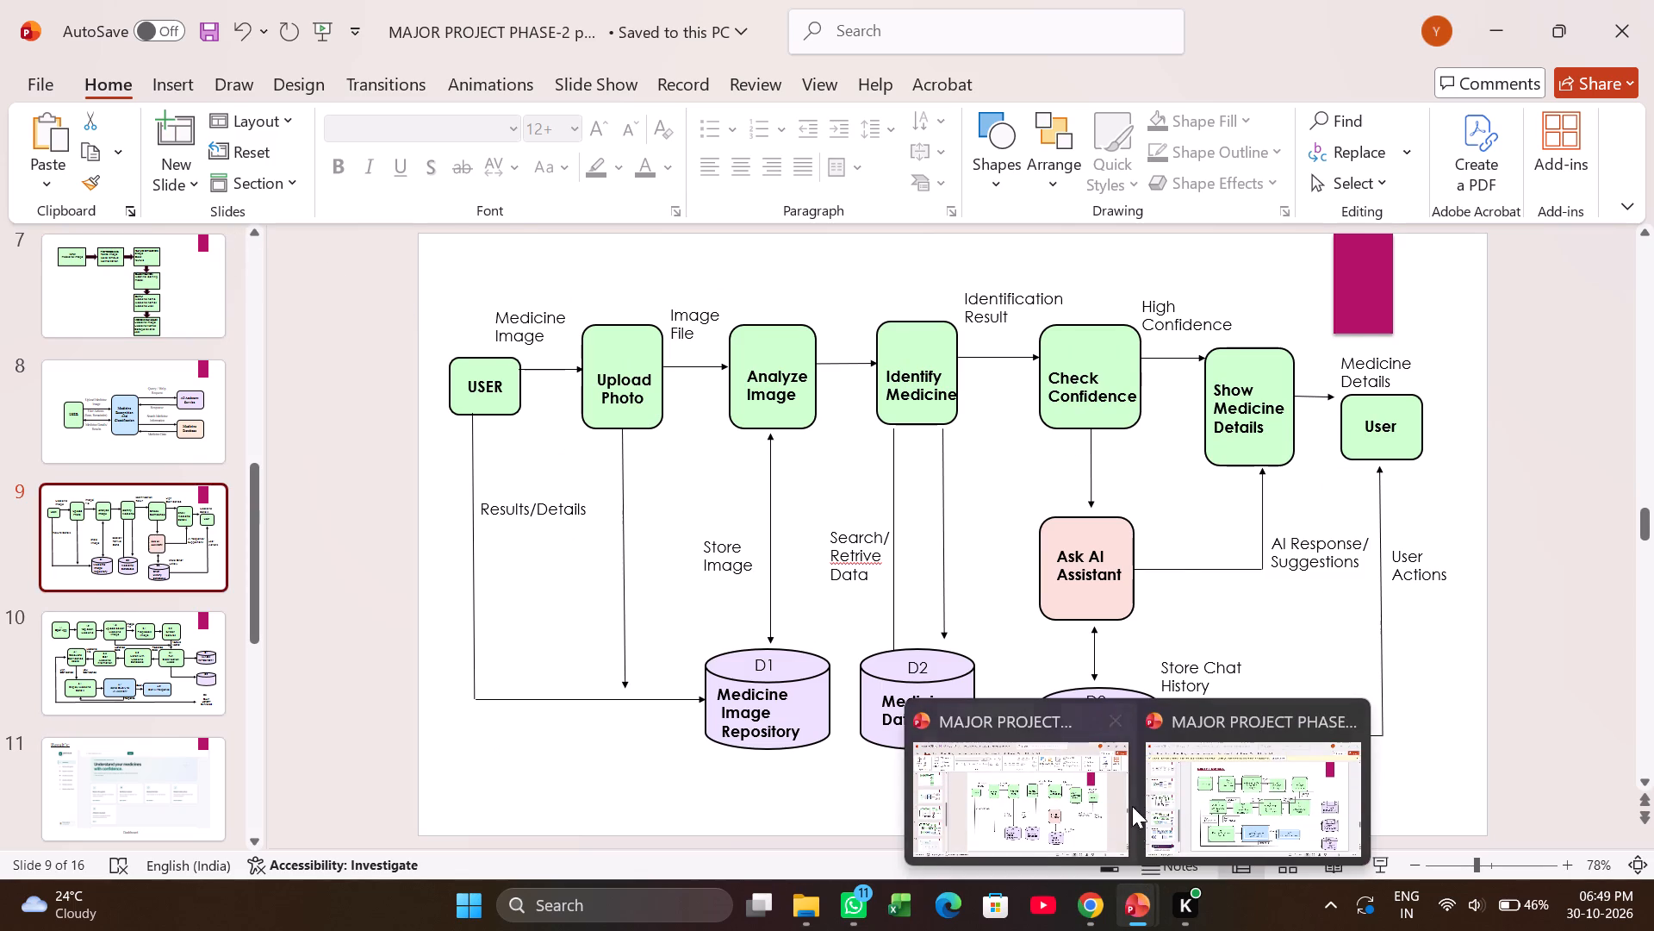
Switch to the source presentation and copy the Data Flow Diagram: 3 shapes, label and connectors without the title.
left_click(1191, 784)
scroll(1041, 631, "up", 1)
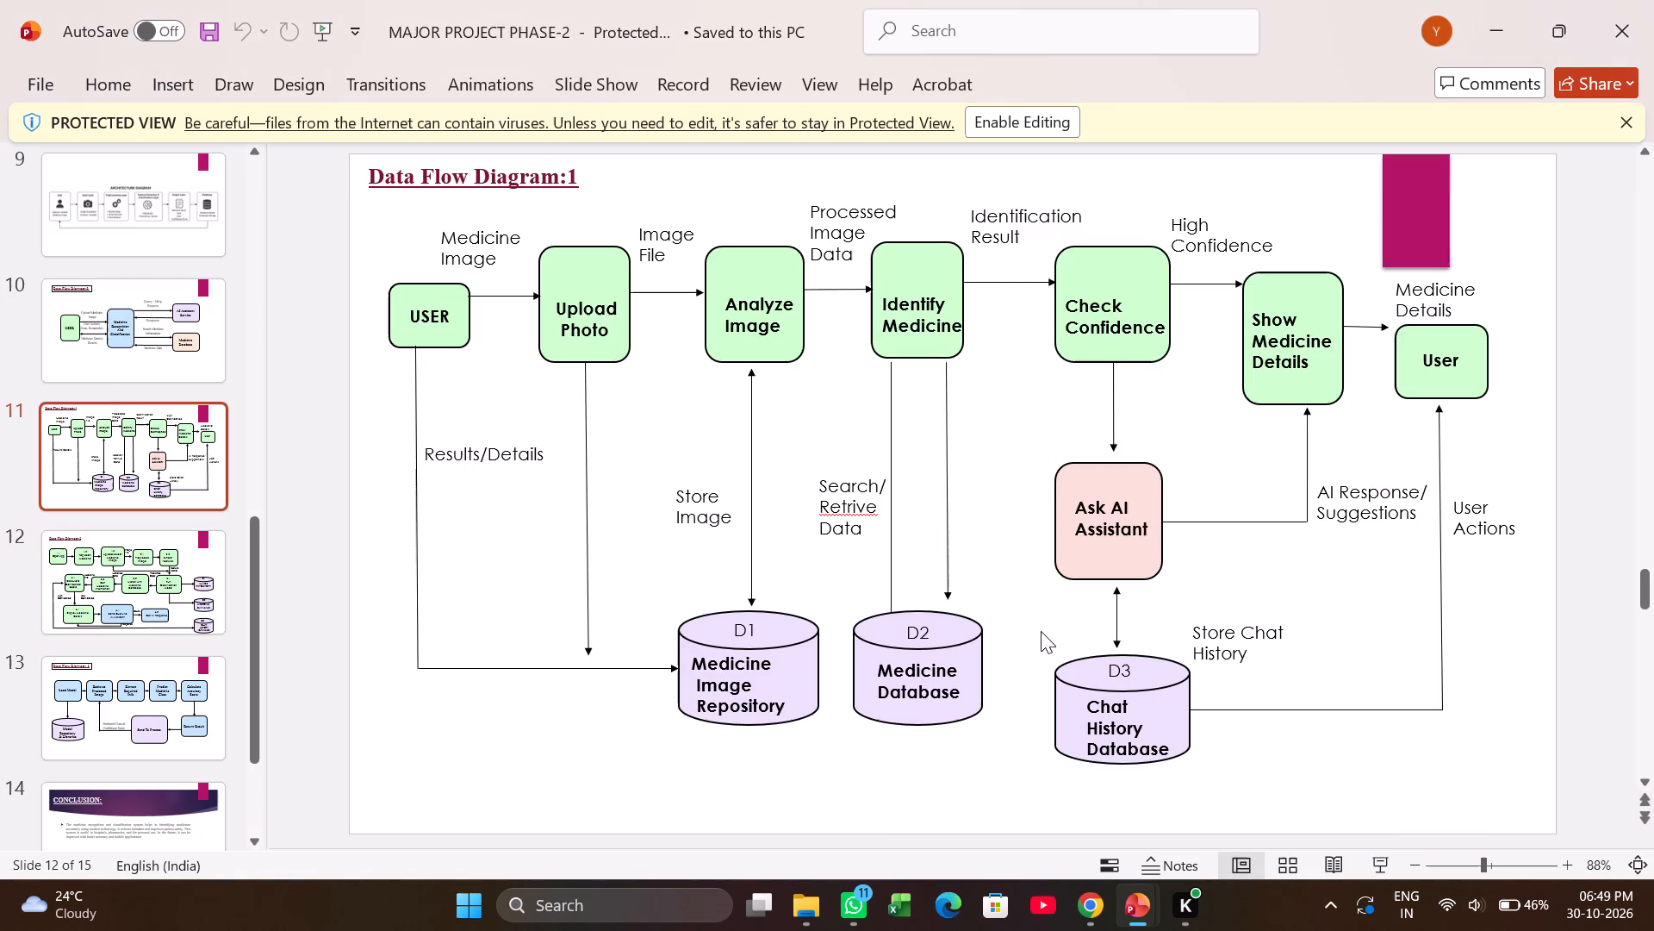
scroll(1041, 631, "up", 1)
scroll(1041, 631, "down", 3)
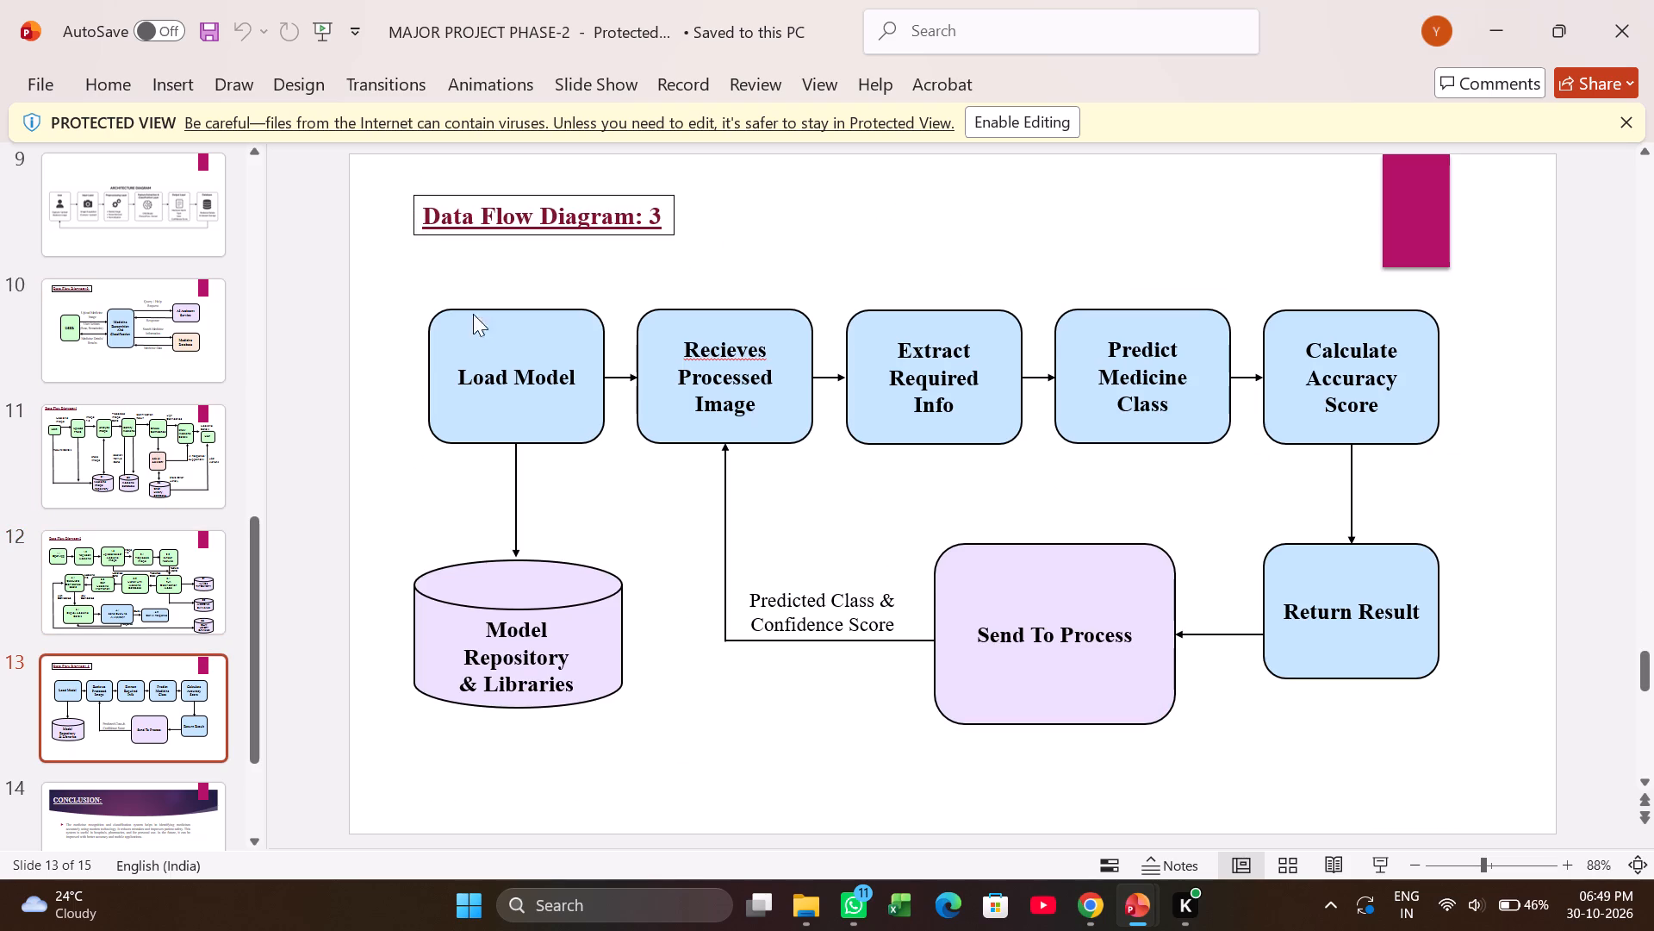
left_click(382, 268)
left_click_drag(378, 253, 532, 386)
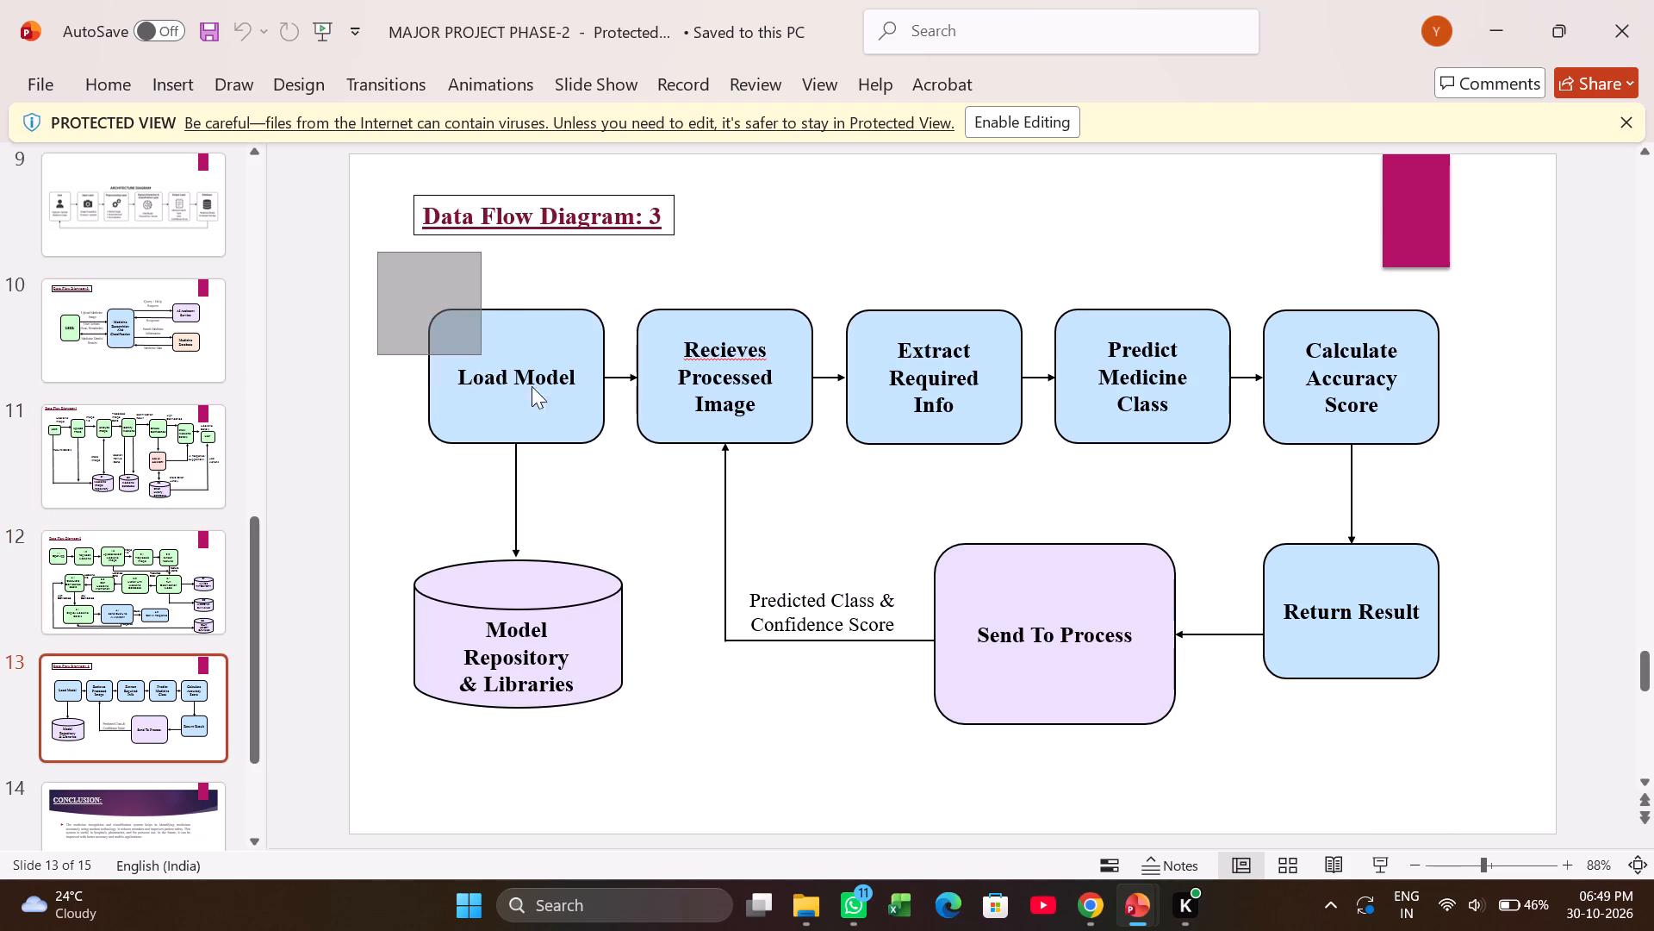
left_click_drag(532, 386, 1507, 753)
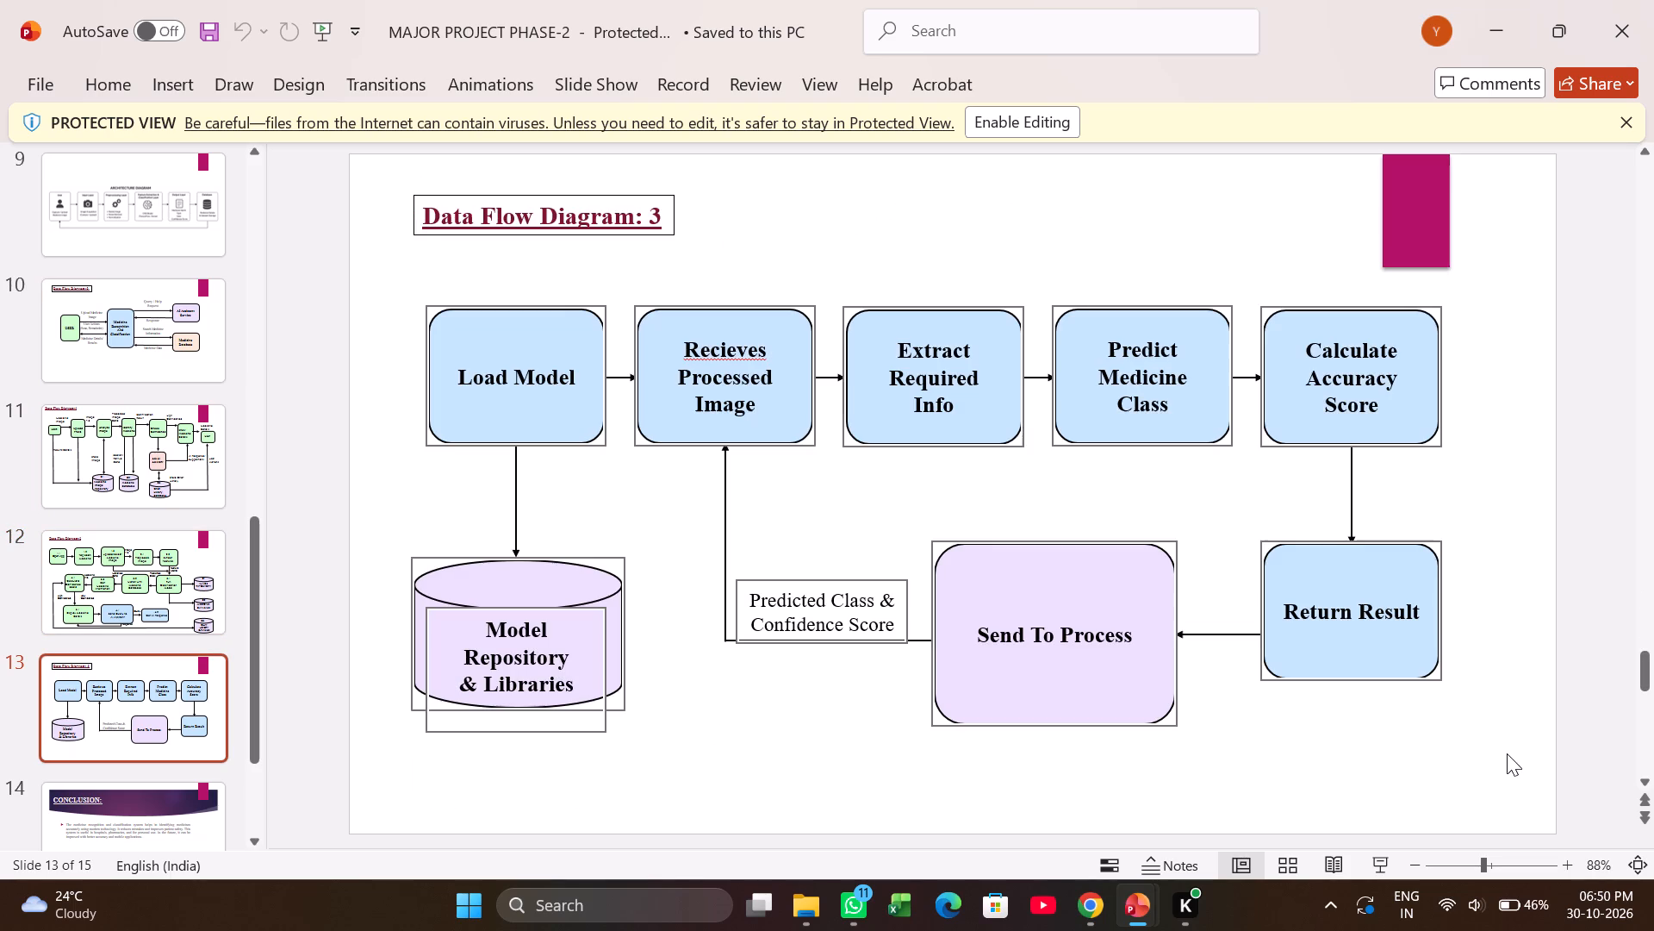
key("ctrl+c")
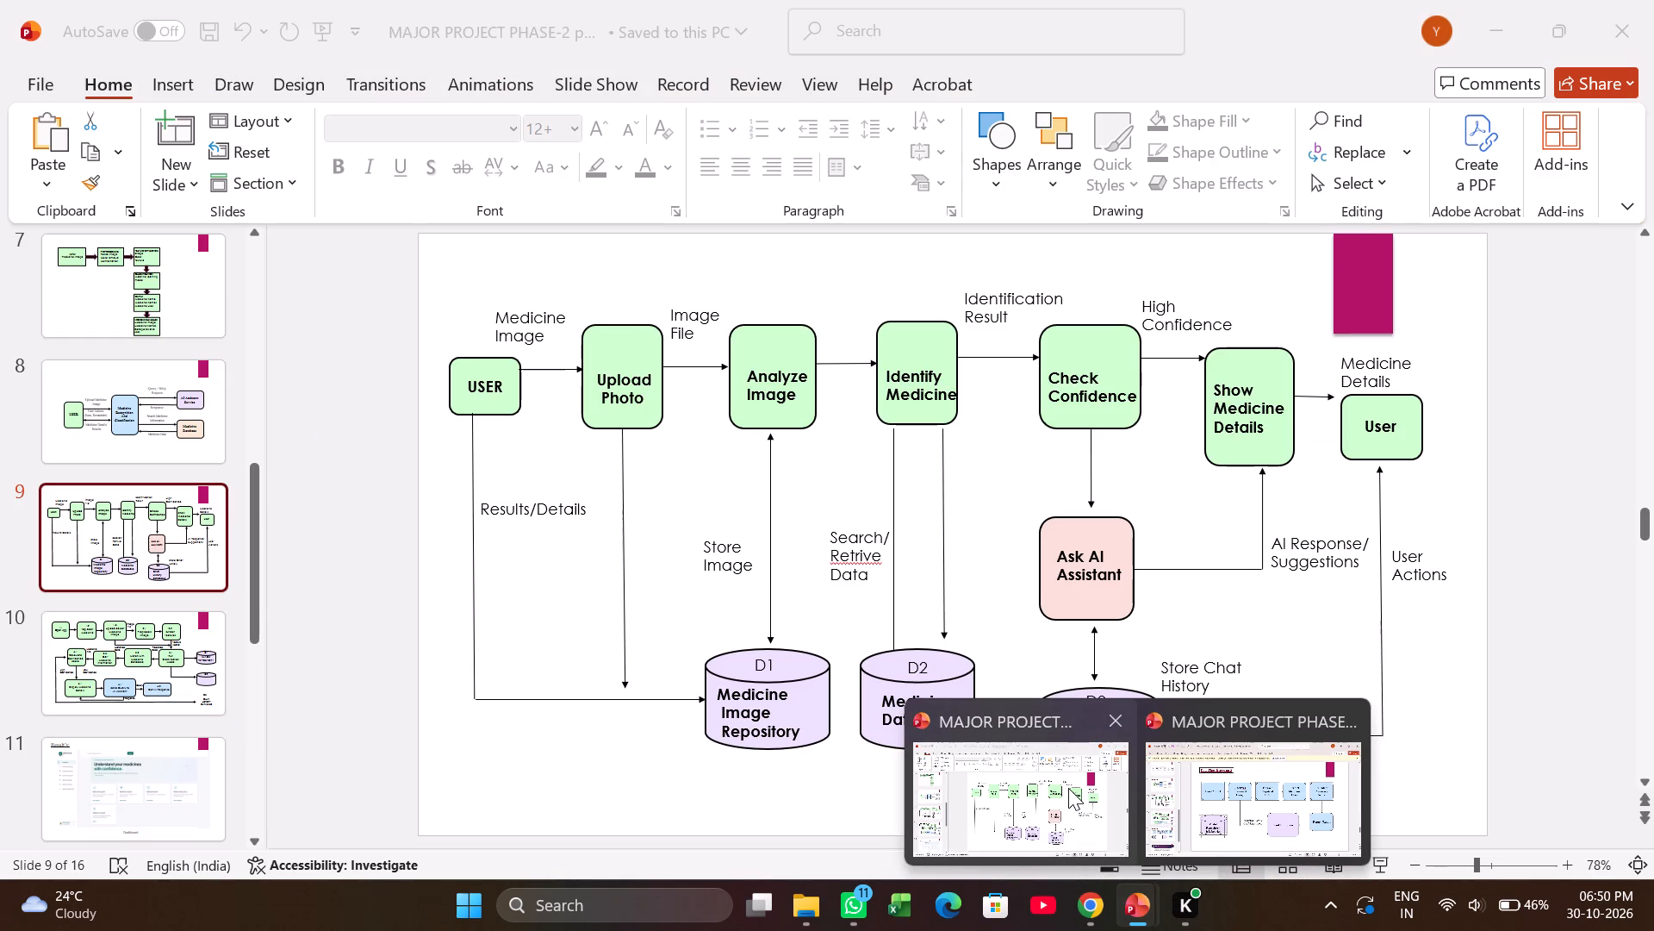
Return to the presentation with the results, add a blank slide after slide 10 and paste the copied Data Flow Diagram: 3 shapes.
left_click(1068, 788)
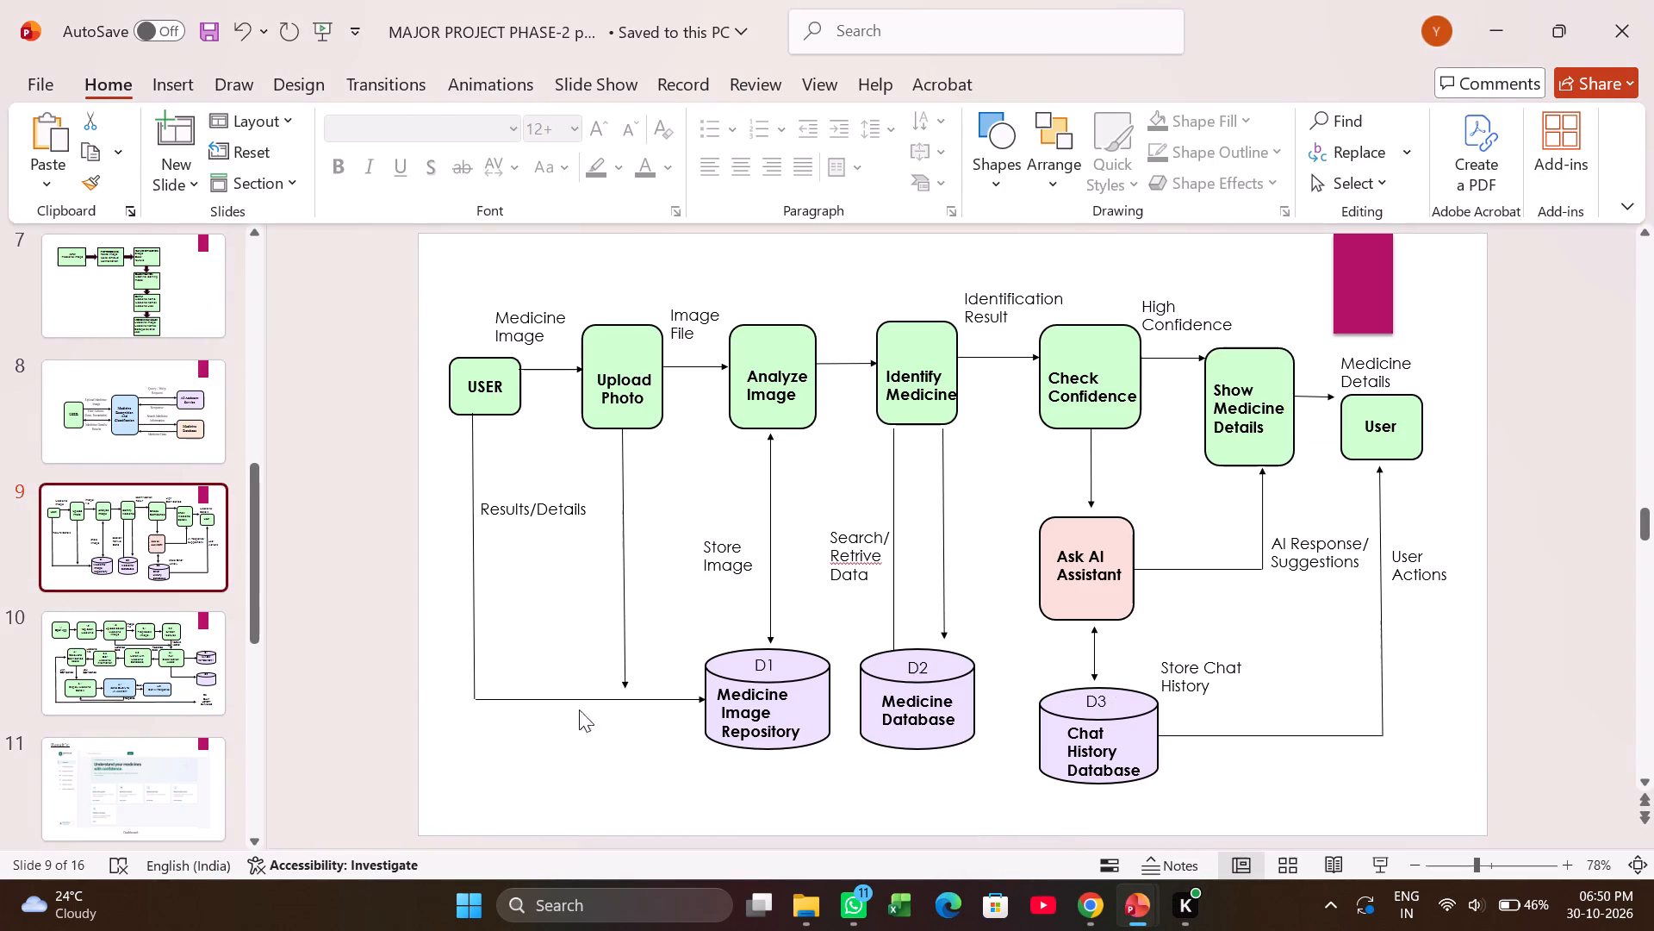
scroll(405, 672, "down", 2)
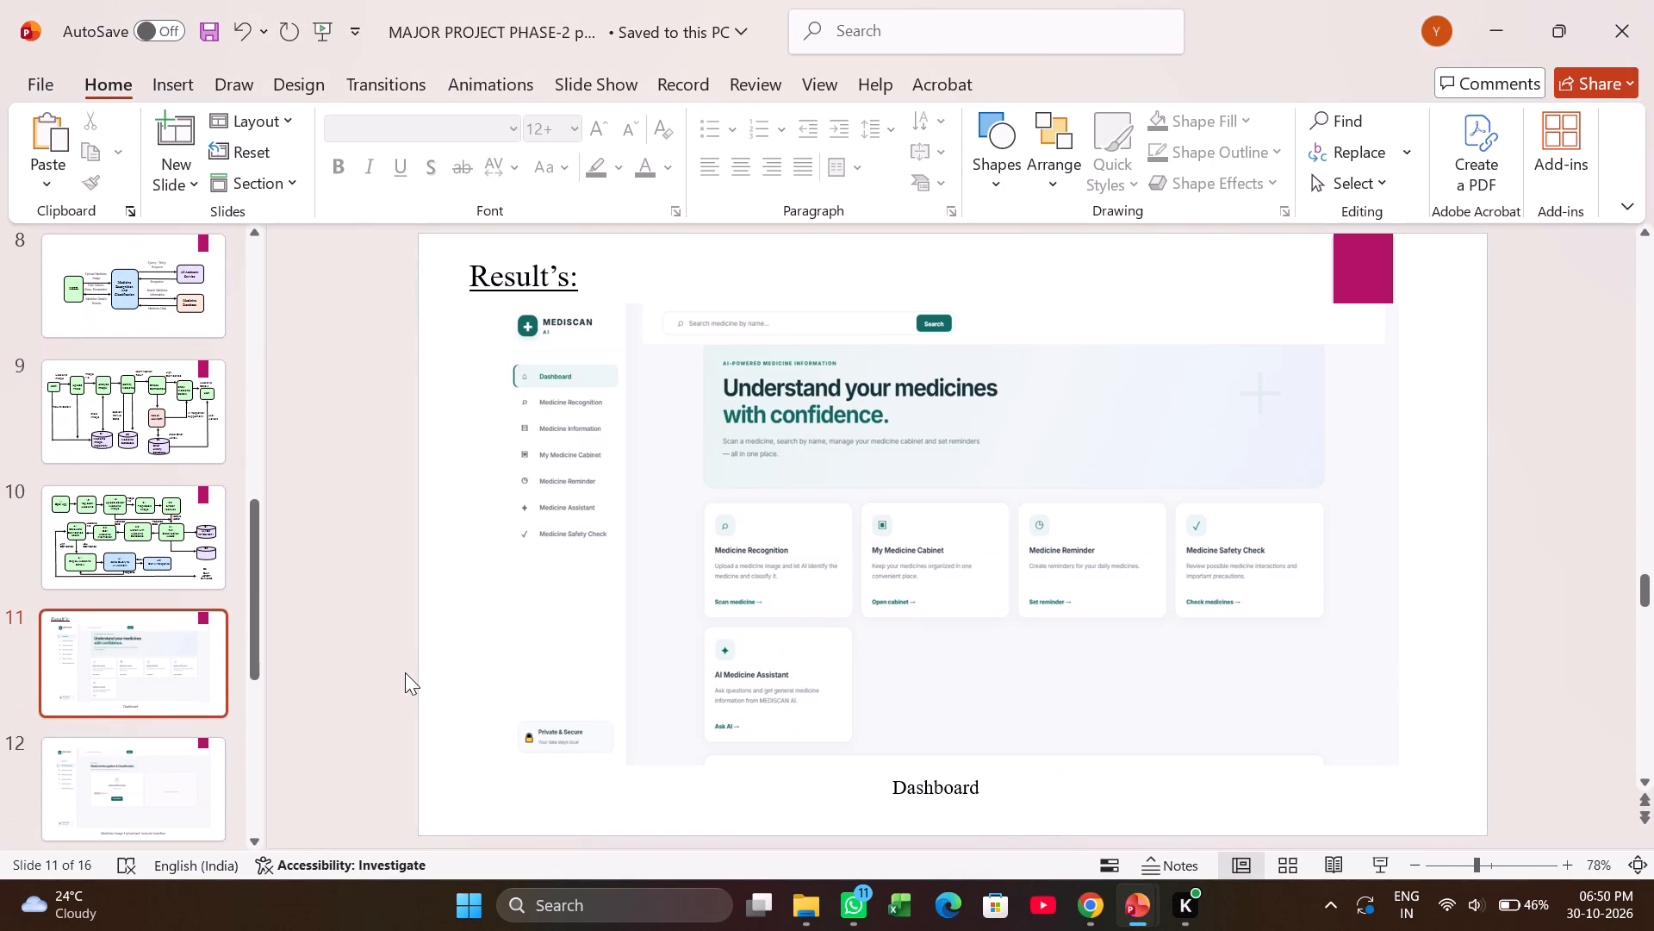
scroll(405, 672, "up", 1)
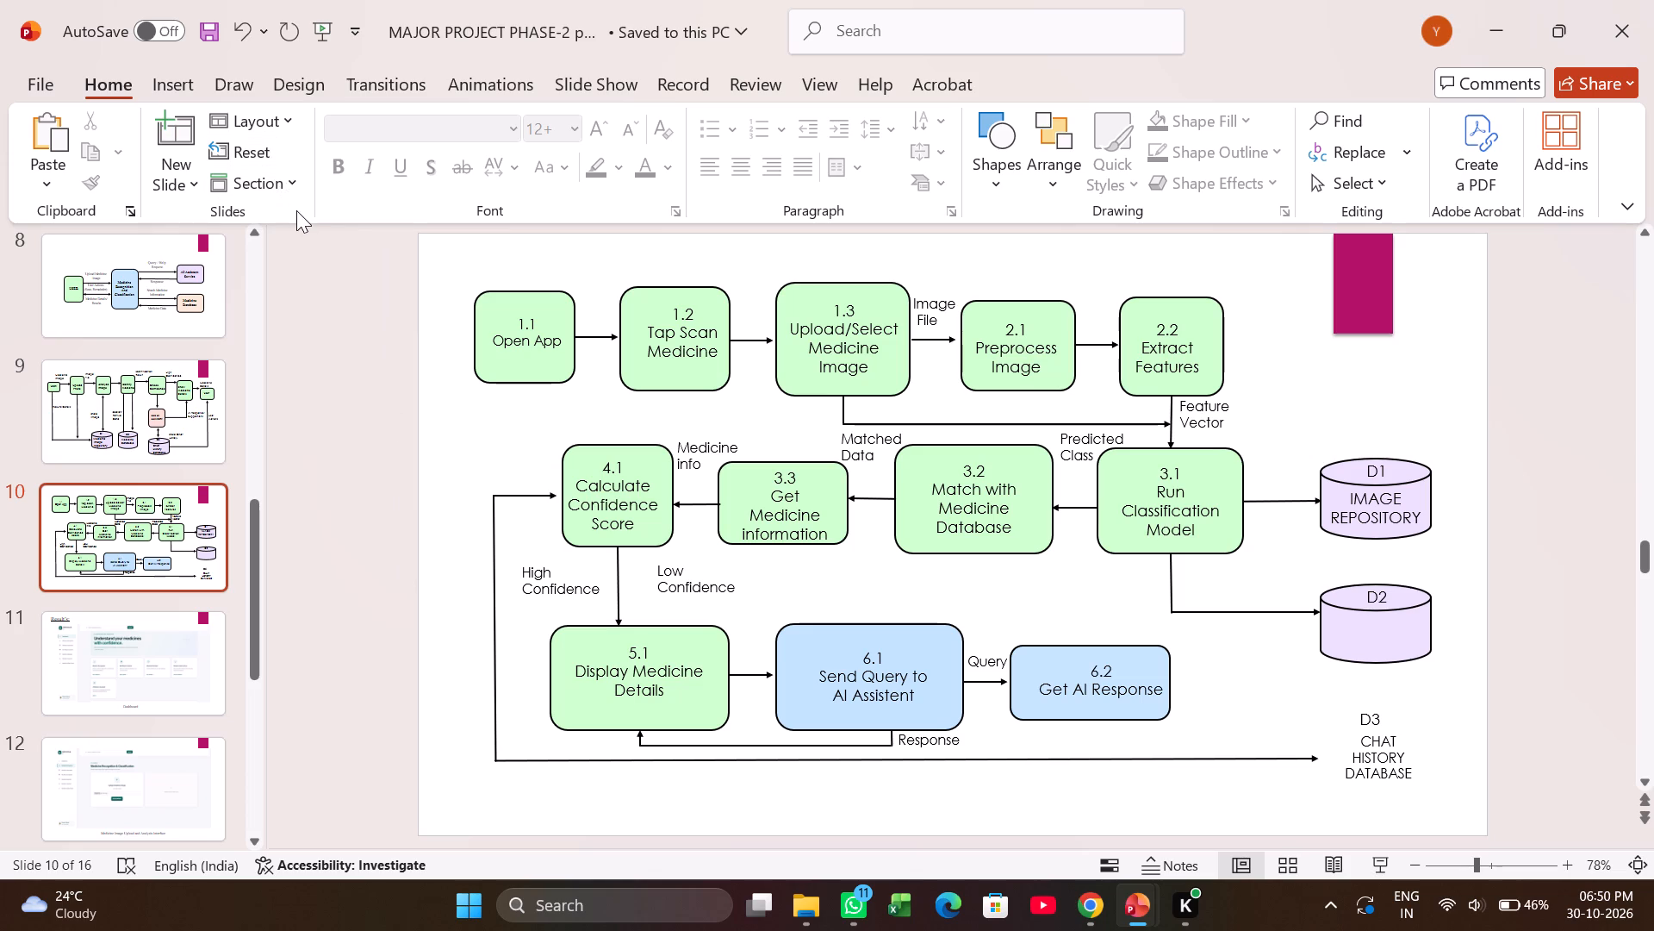
left_click(177, 125)
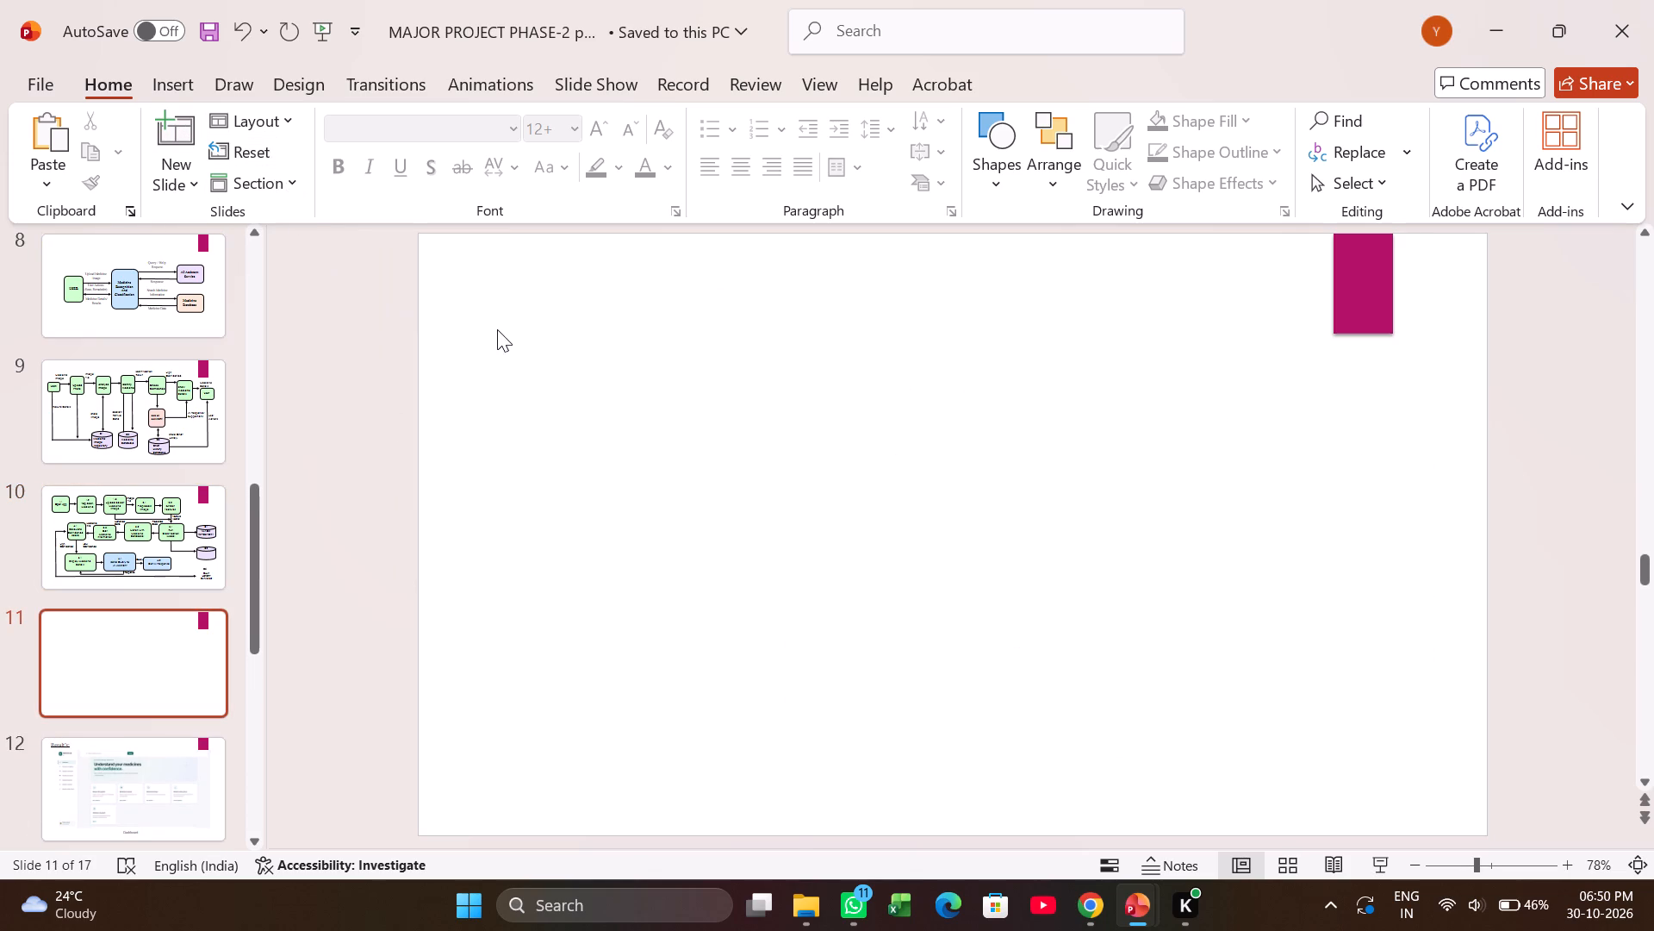
right_click(497, 329)
left_click(555, 414)
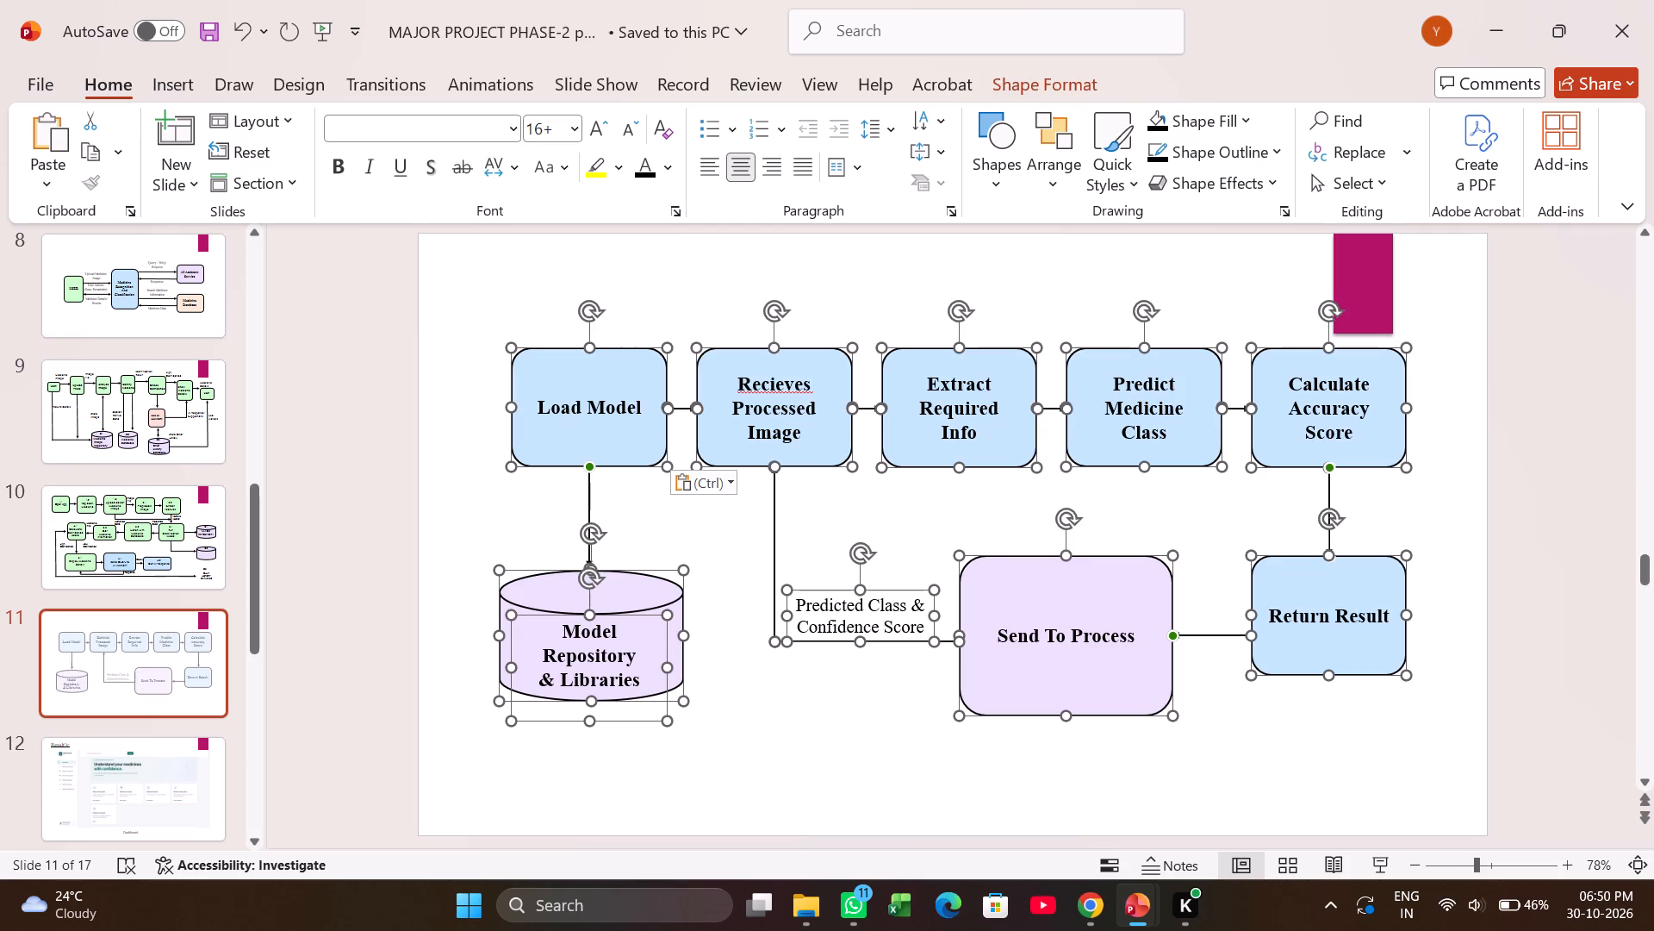
Deselect the pasted shapes, switch to the source presentation and copy the "Data Flow Diagram: 3" title box from slide 13.
left_click(456, 492)
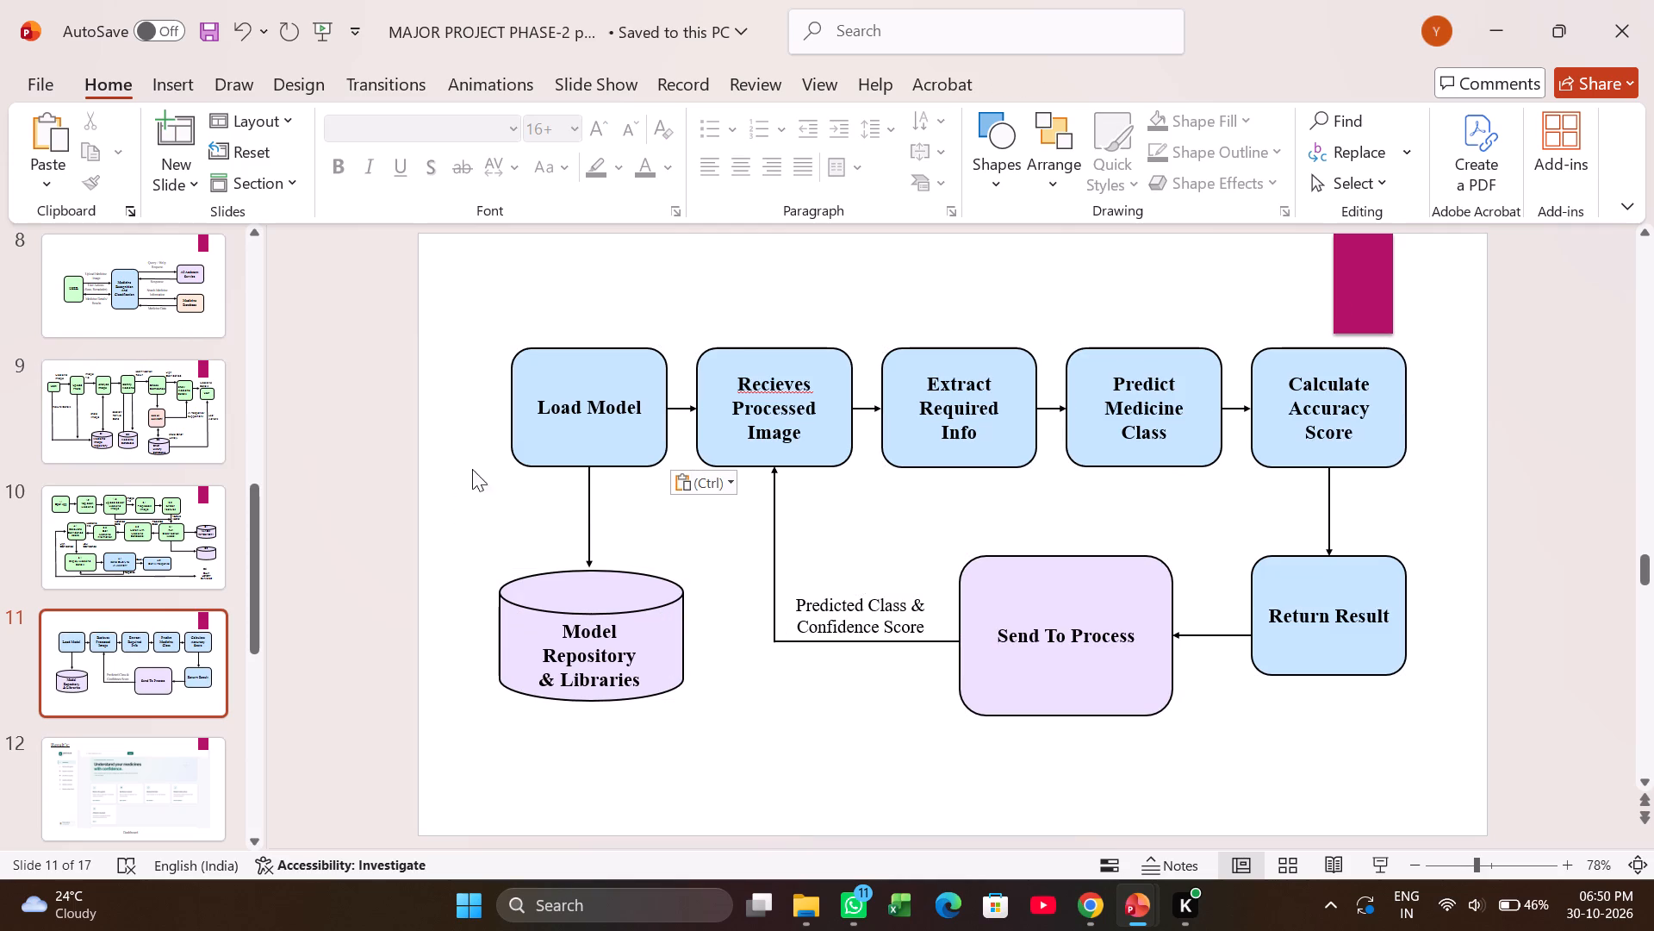
left_click(1144, 901)
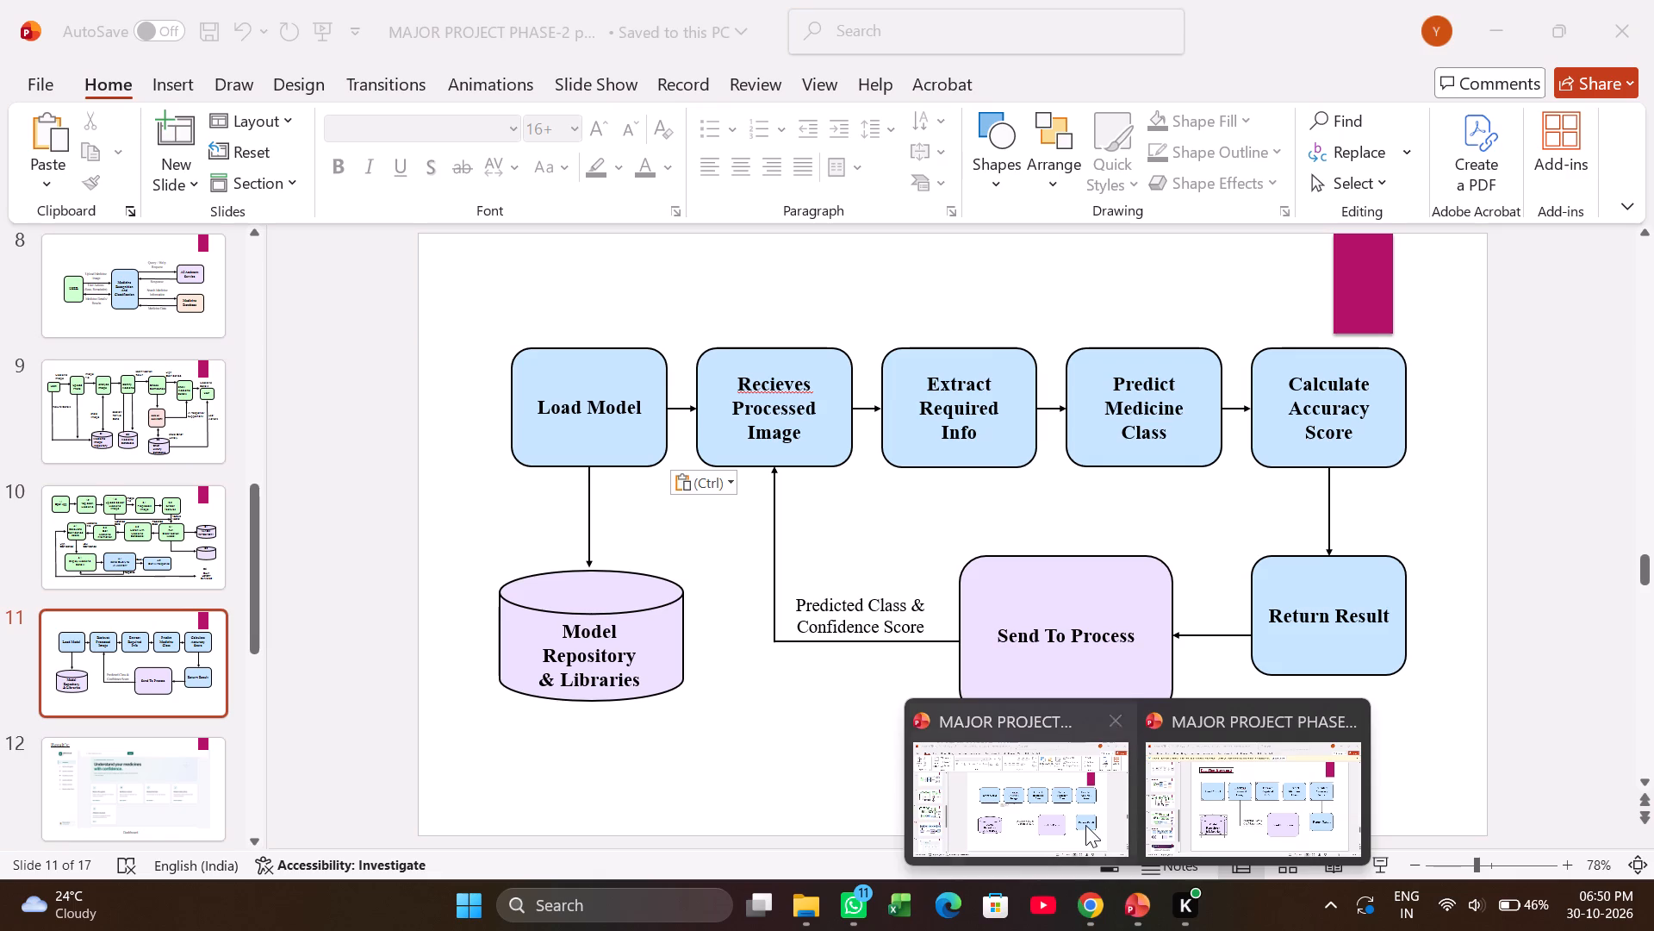
left_click(1264, 797)
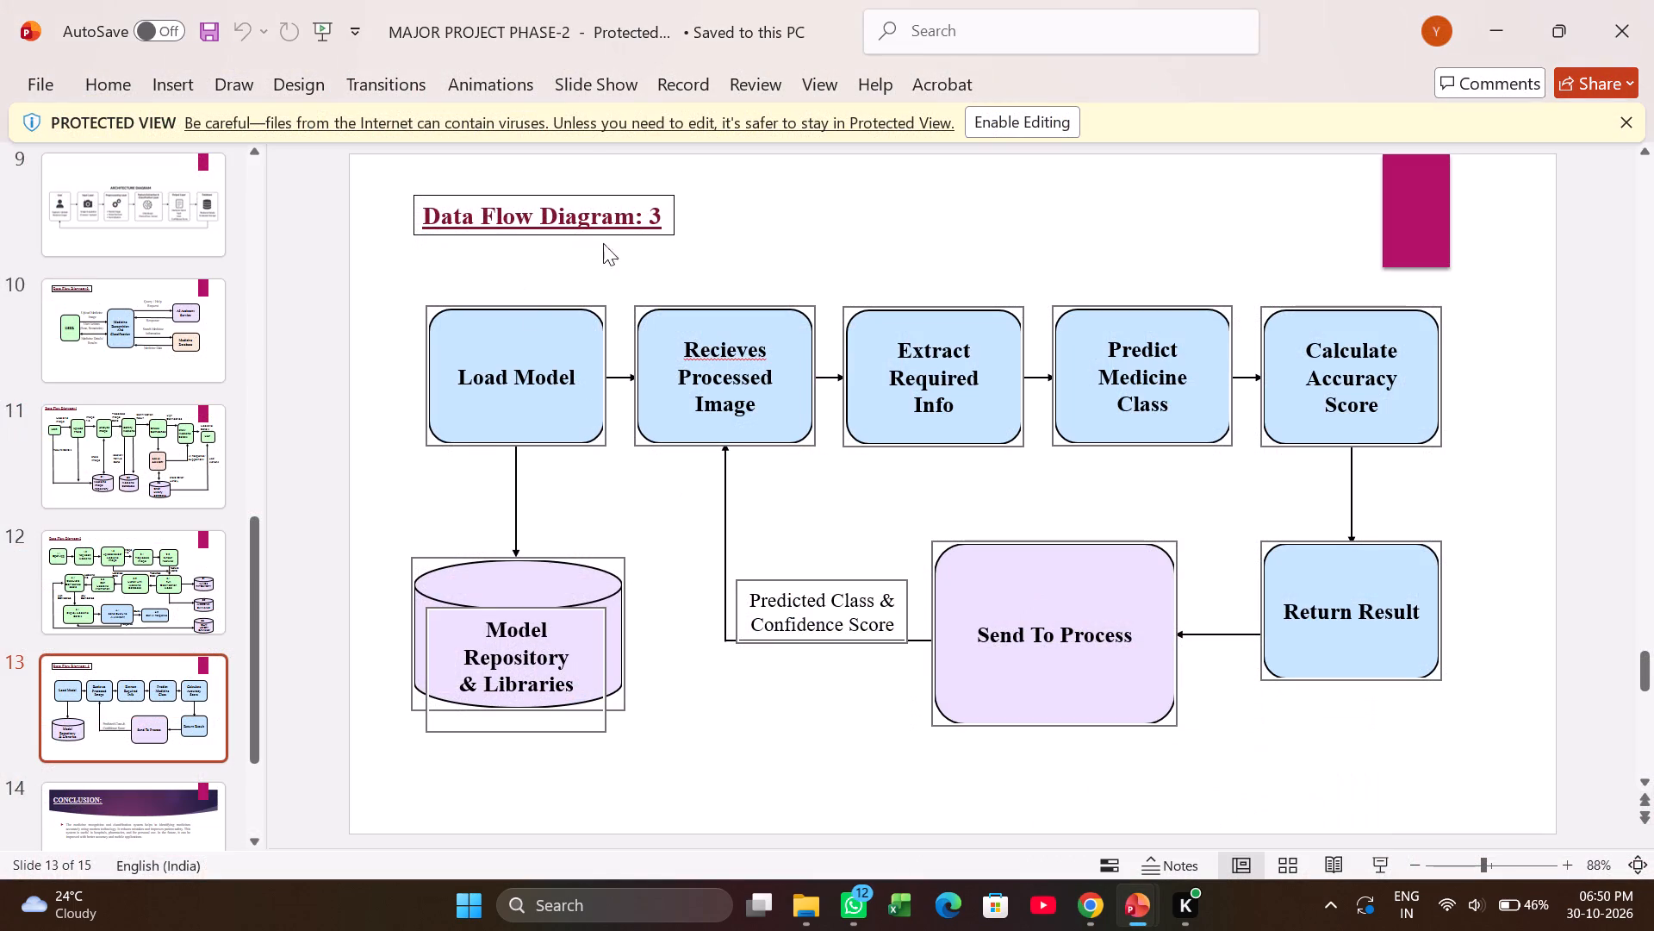
left_click_drag(692, 206, 675, 207)
left_click_drag(675, 215, 636, 215)
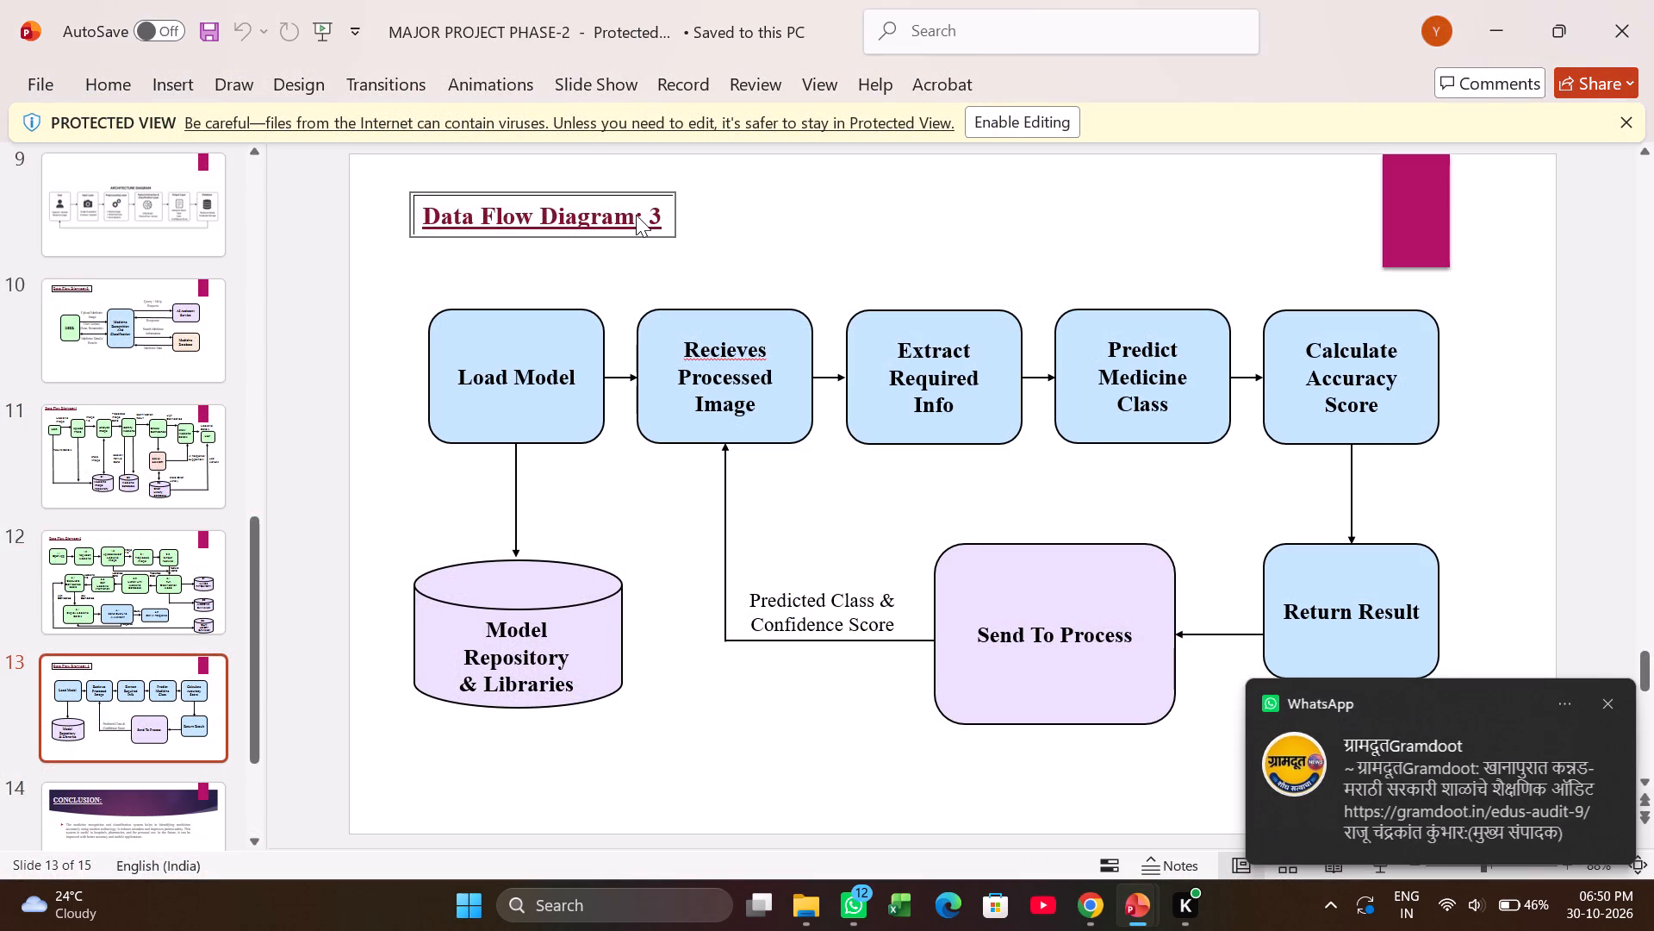
left_click_drag(699, 222, 371, 210)
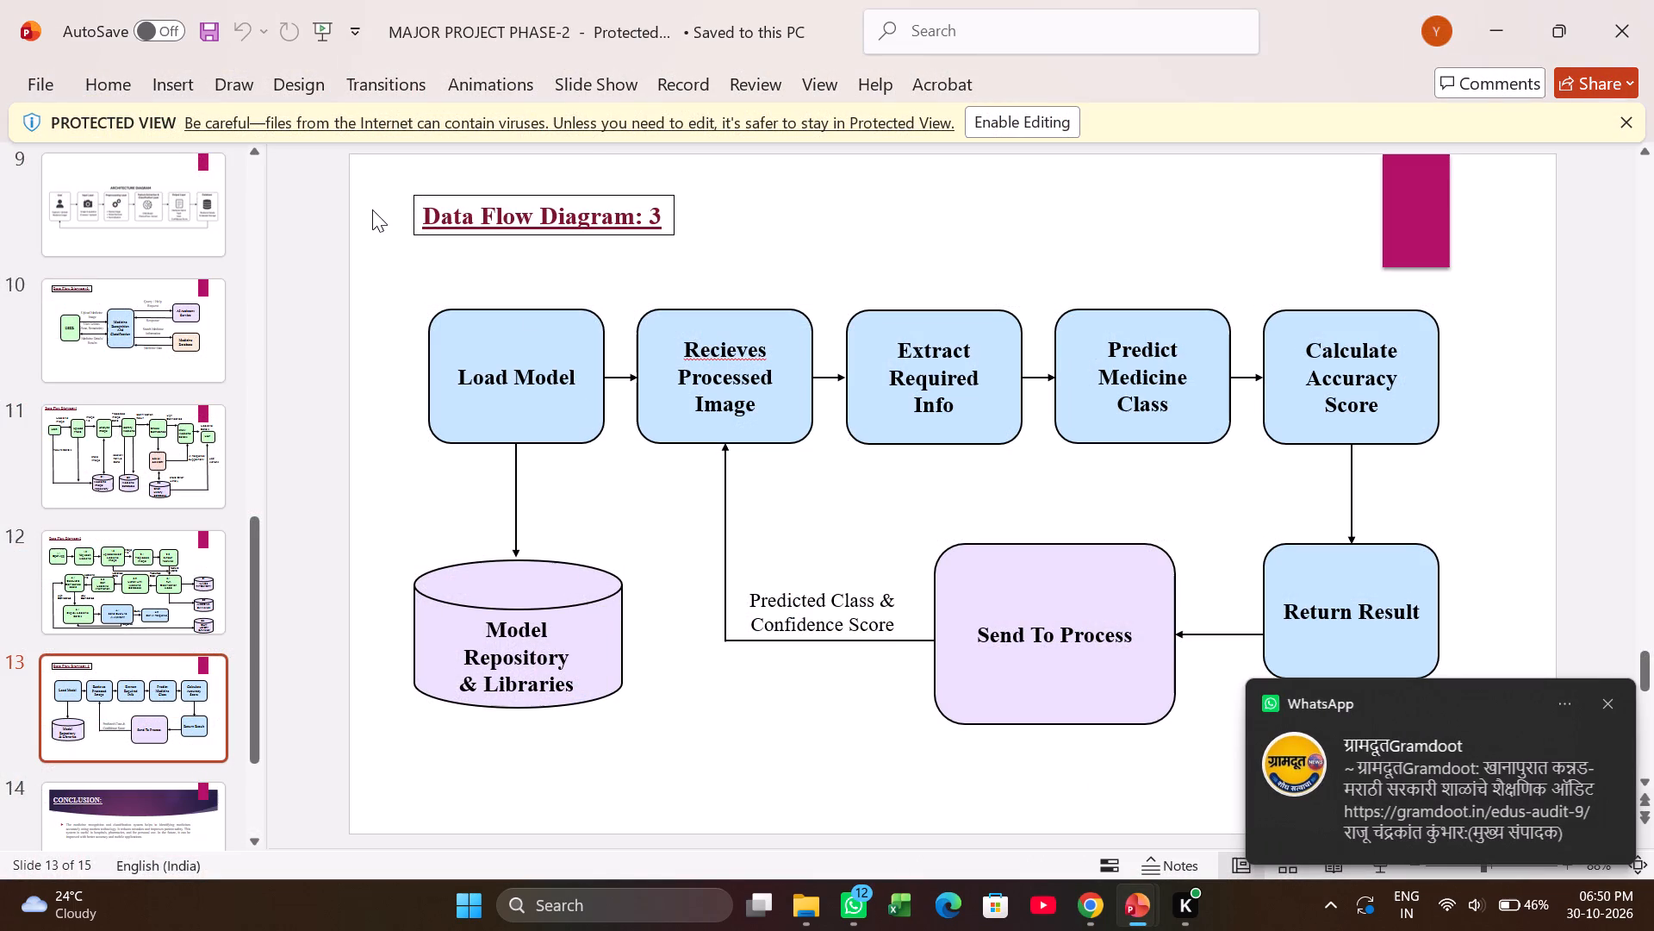
left_click_drag(388, 171, 708, 242)
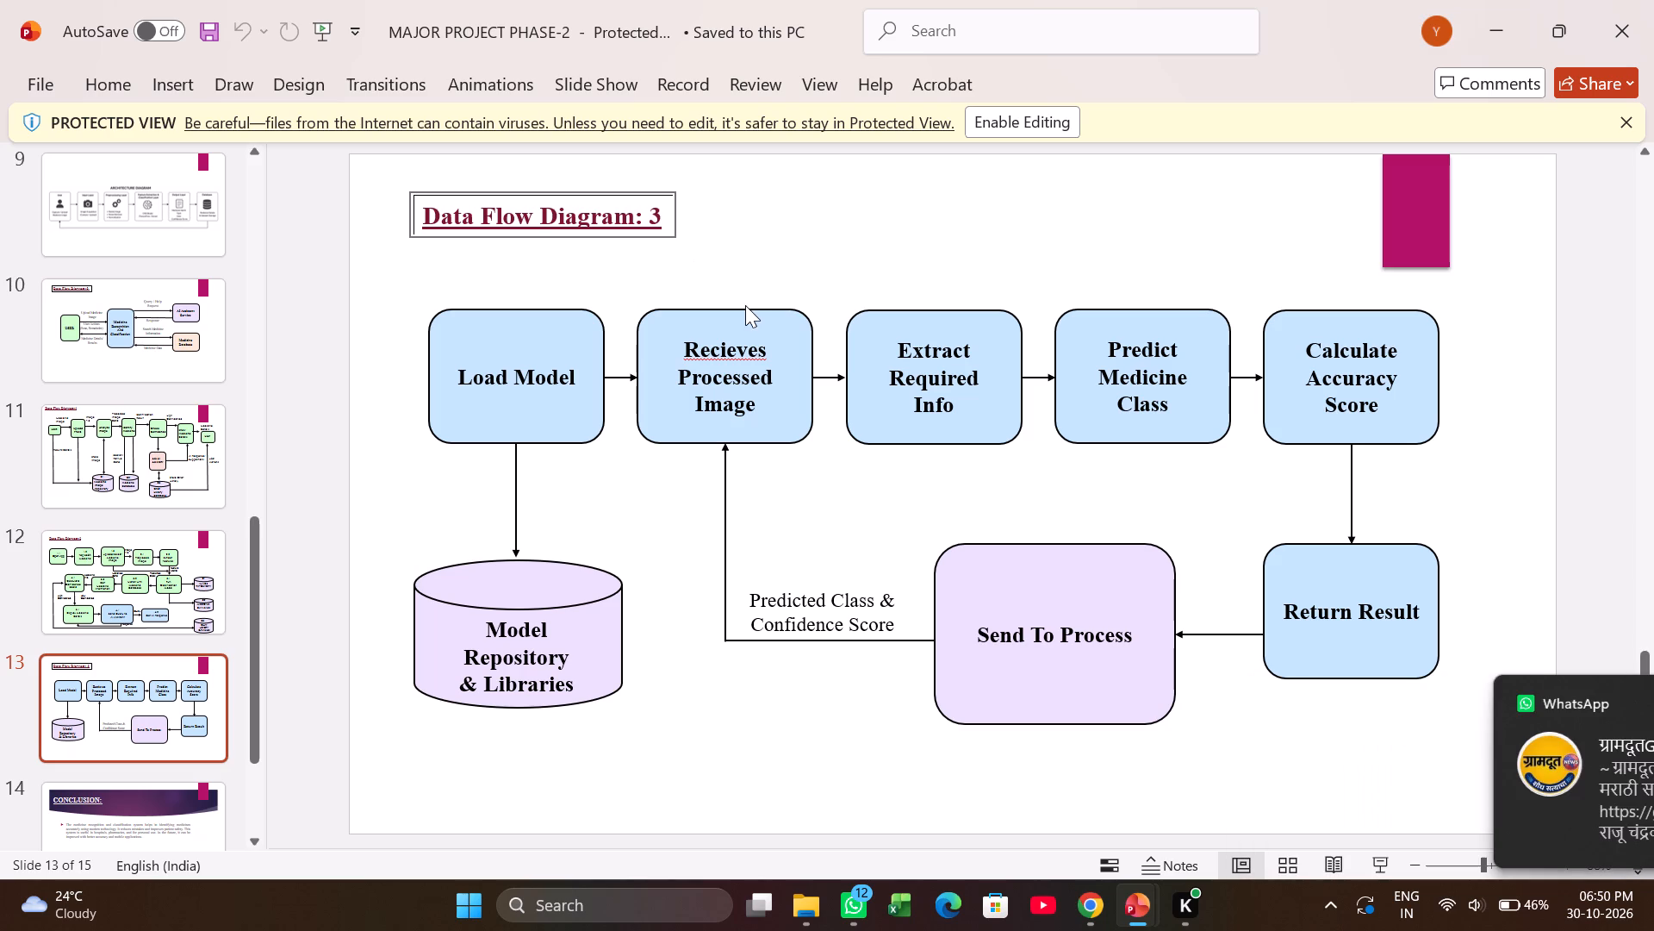
key("ctrl+c")
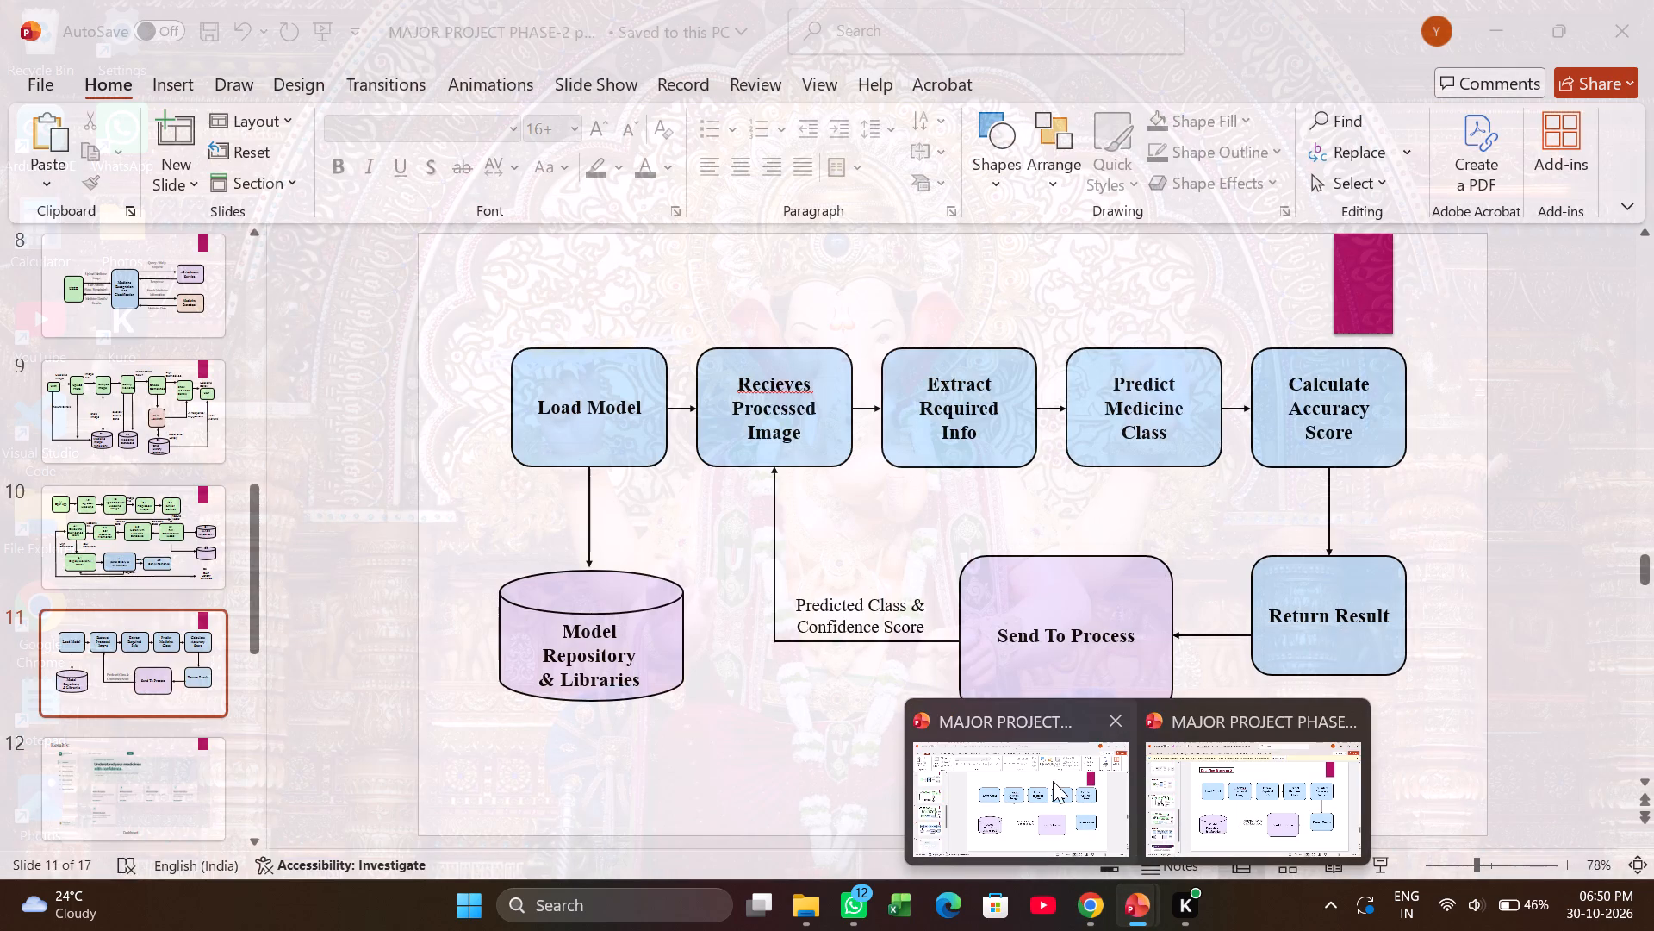
Return to slide 11 of the presentation with the results to add the copied "Data Flow Diagram: 3" title above the diagram.
left_click(1053, 781)
left_click(444, 283)
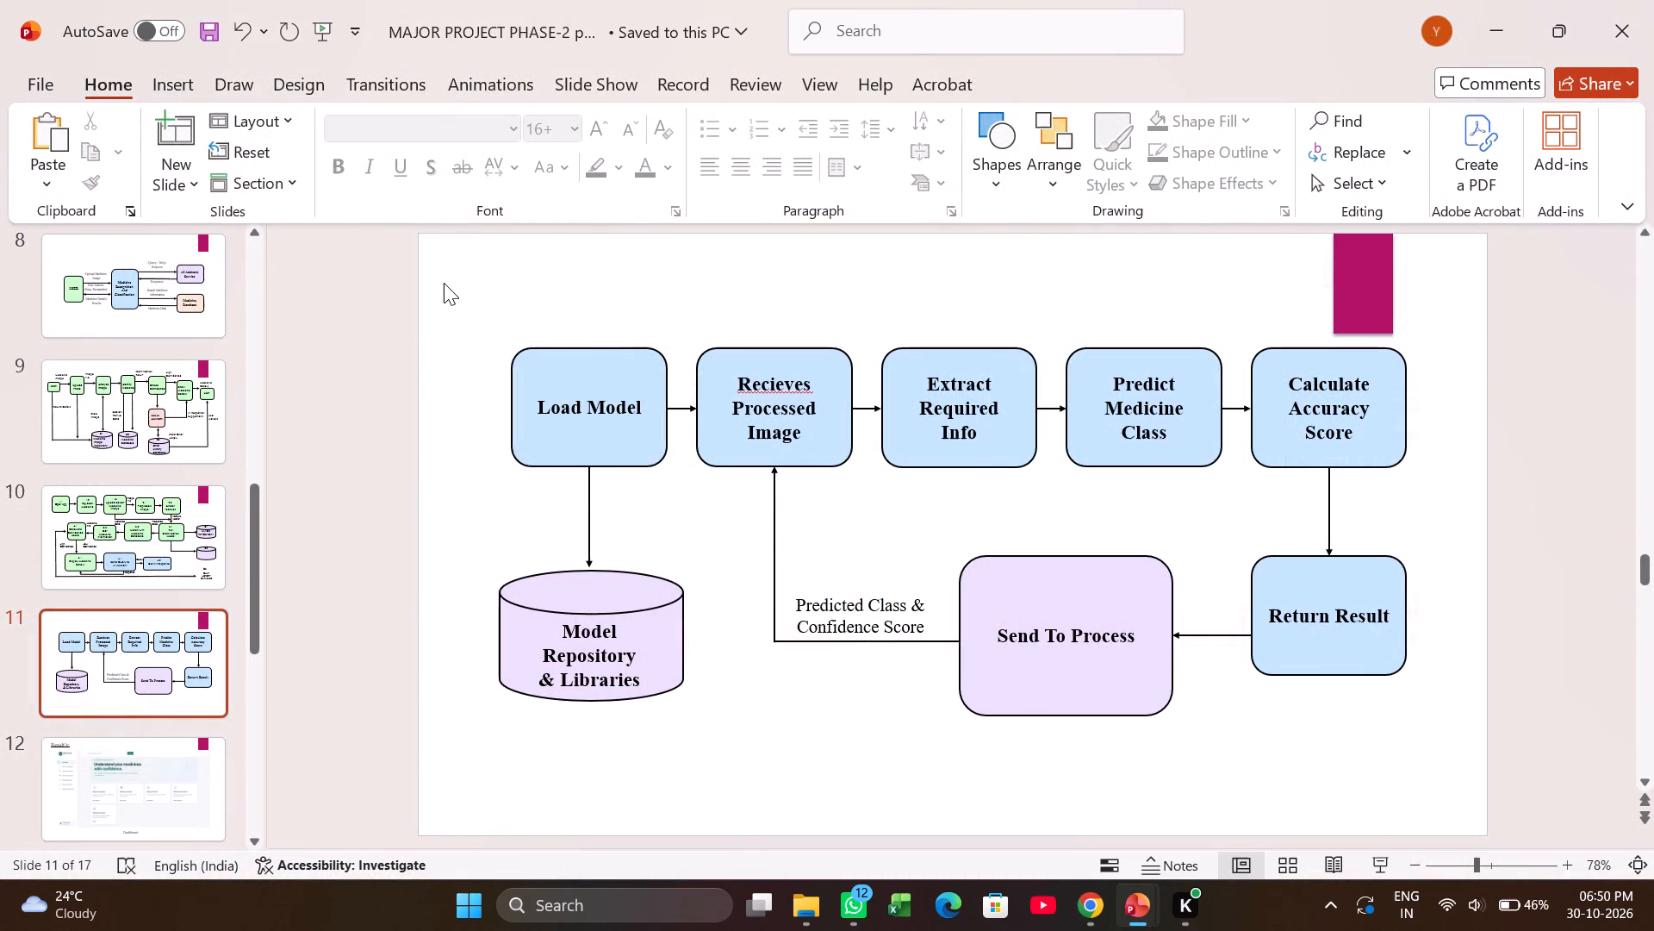
Paste the "Data Flow Diagram: 3" title onto slide 11 and place it in the slide's upper-left corner above the diagram.
right_click(444, 283)
left_click(504, 380)
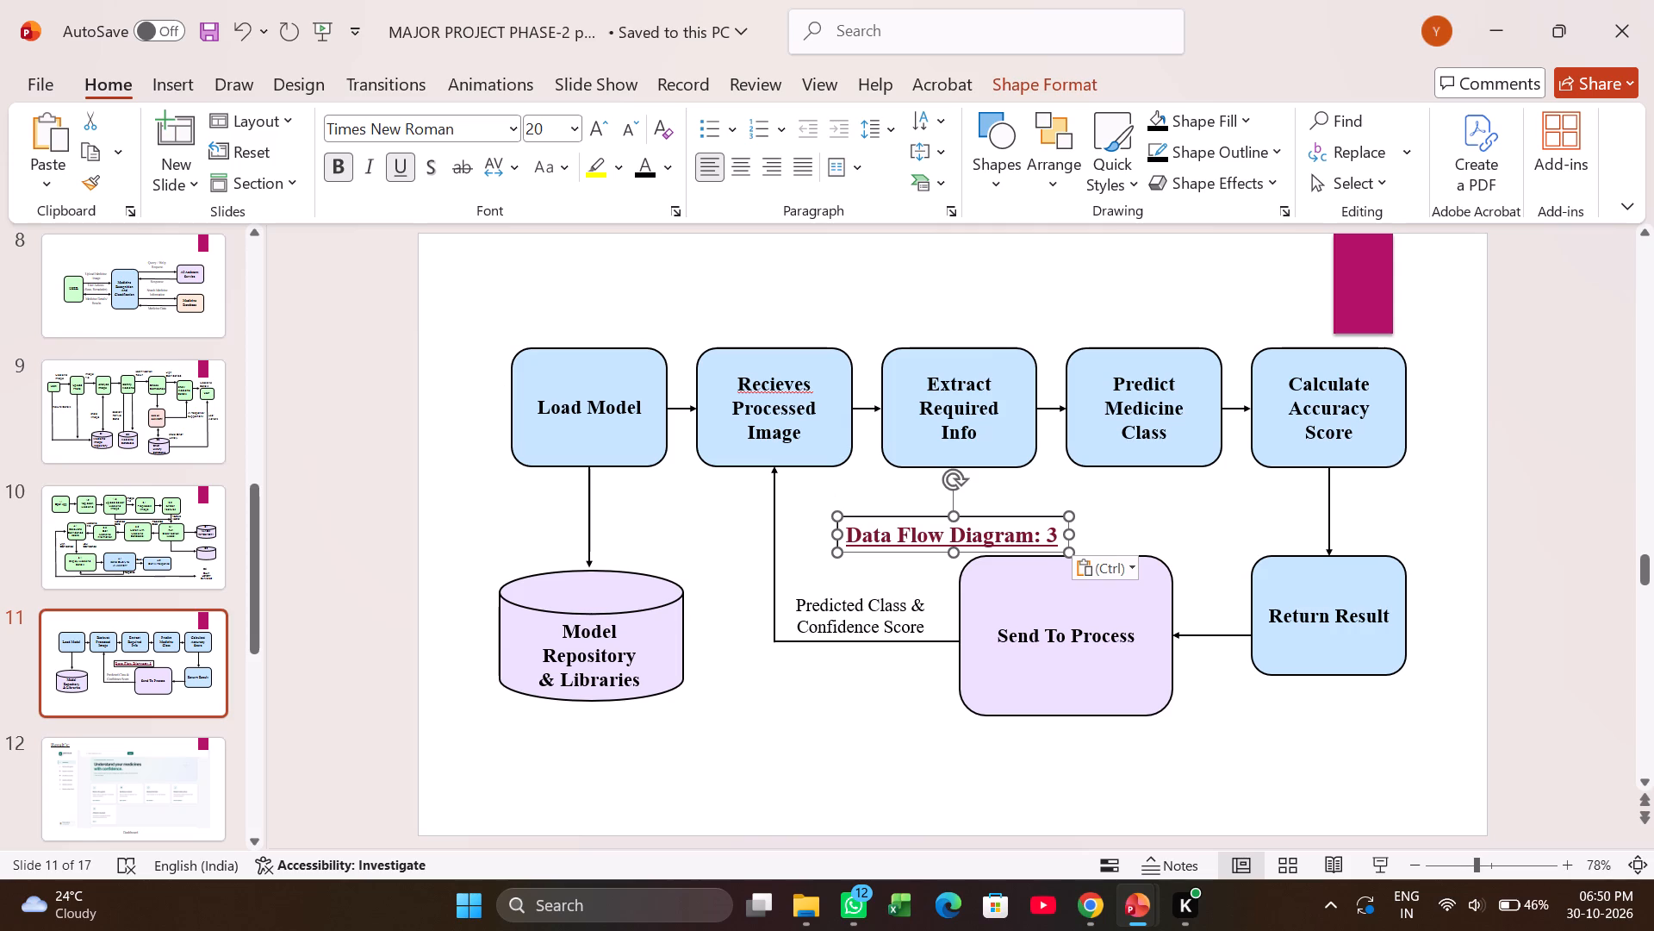
left_click_drag(901, 547, 507, 291)
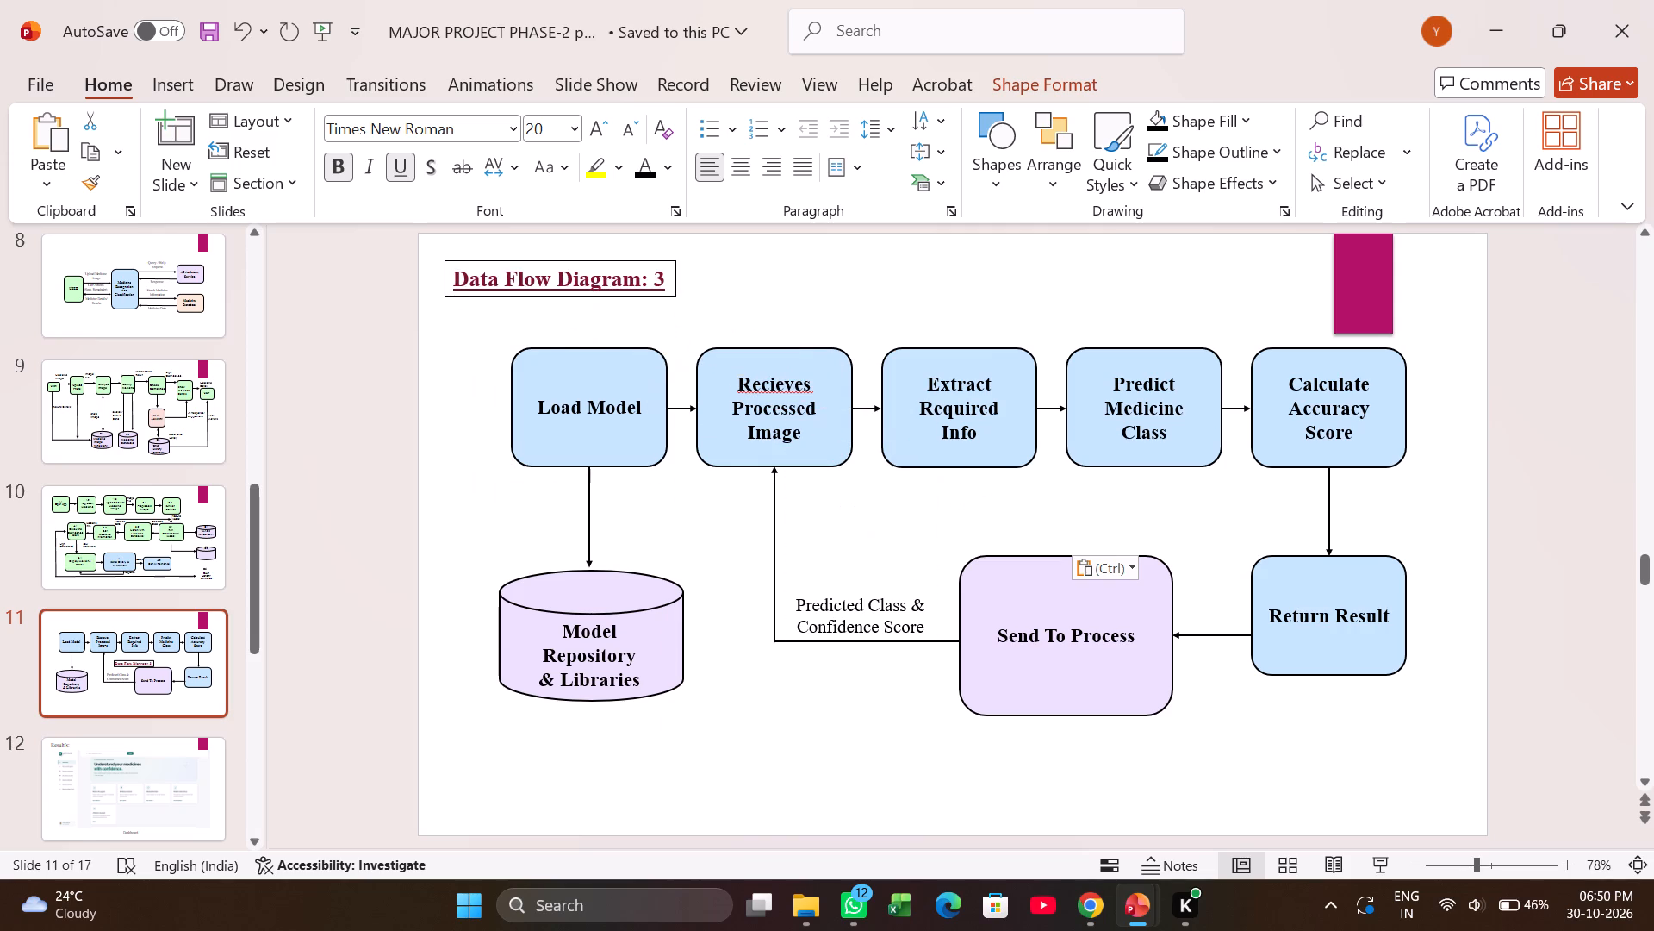
left_click_drag(507, 291, 498, 296)
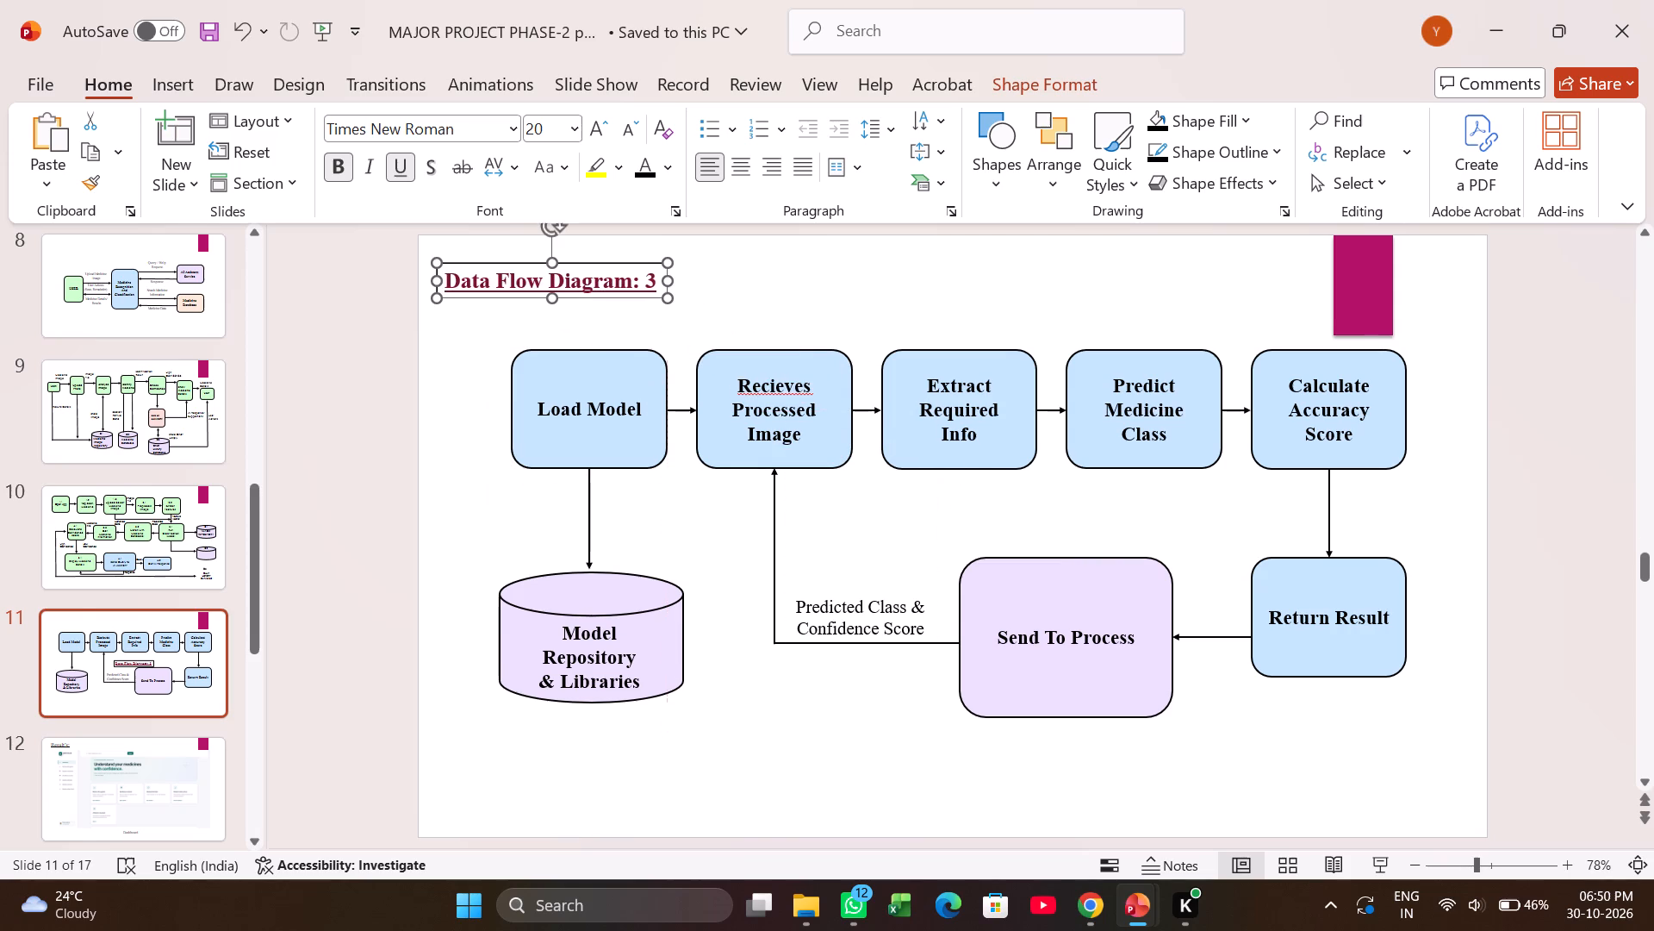
Paste the "Data Flow Diagram: 3" title onto slide 10 and place it in the slide's upper-left corner above box 1.1.
scroll(503, 399, "up", 2)
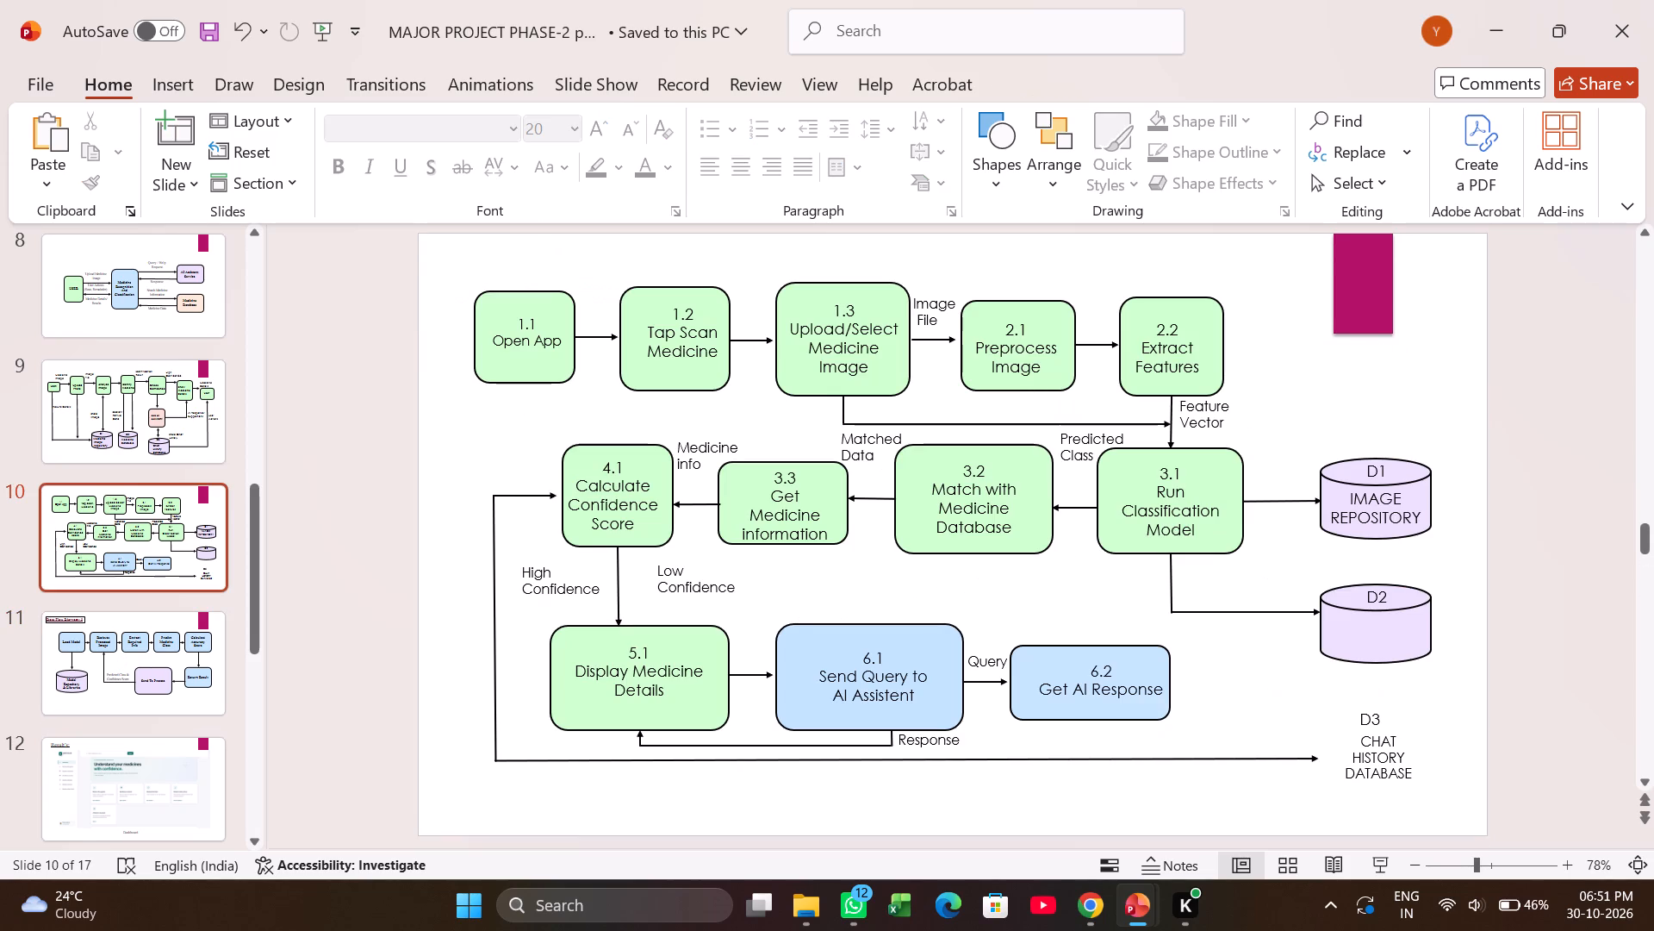
right_click(494, 260)
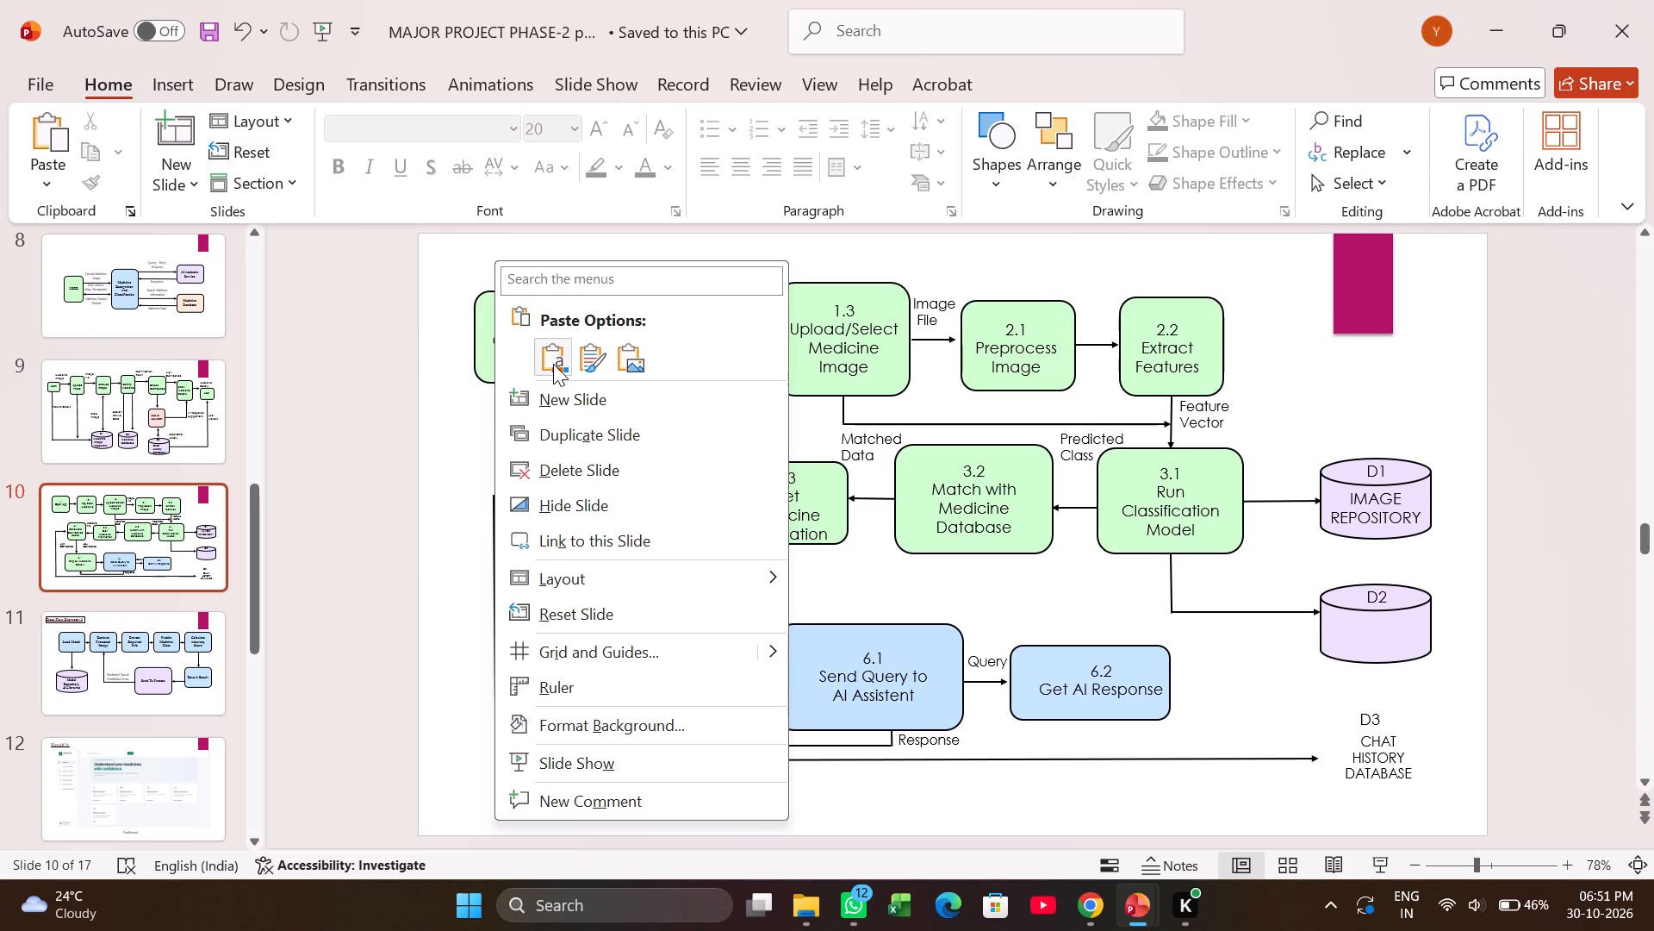
left_click(553, 364)
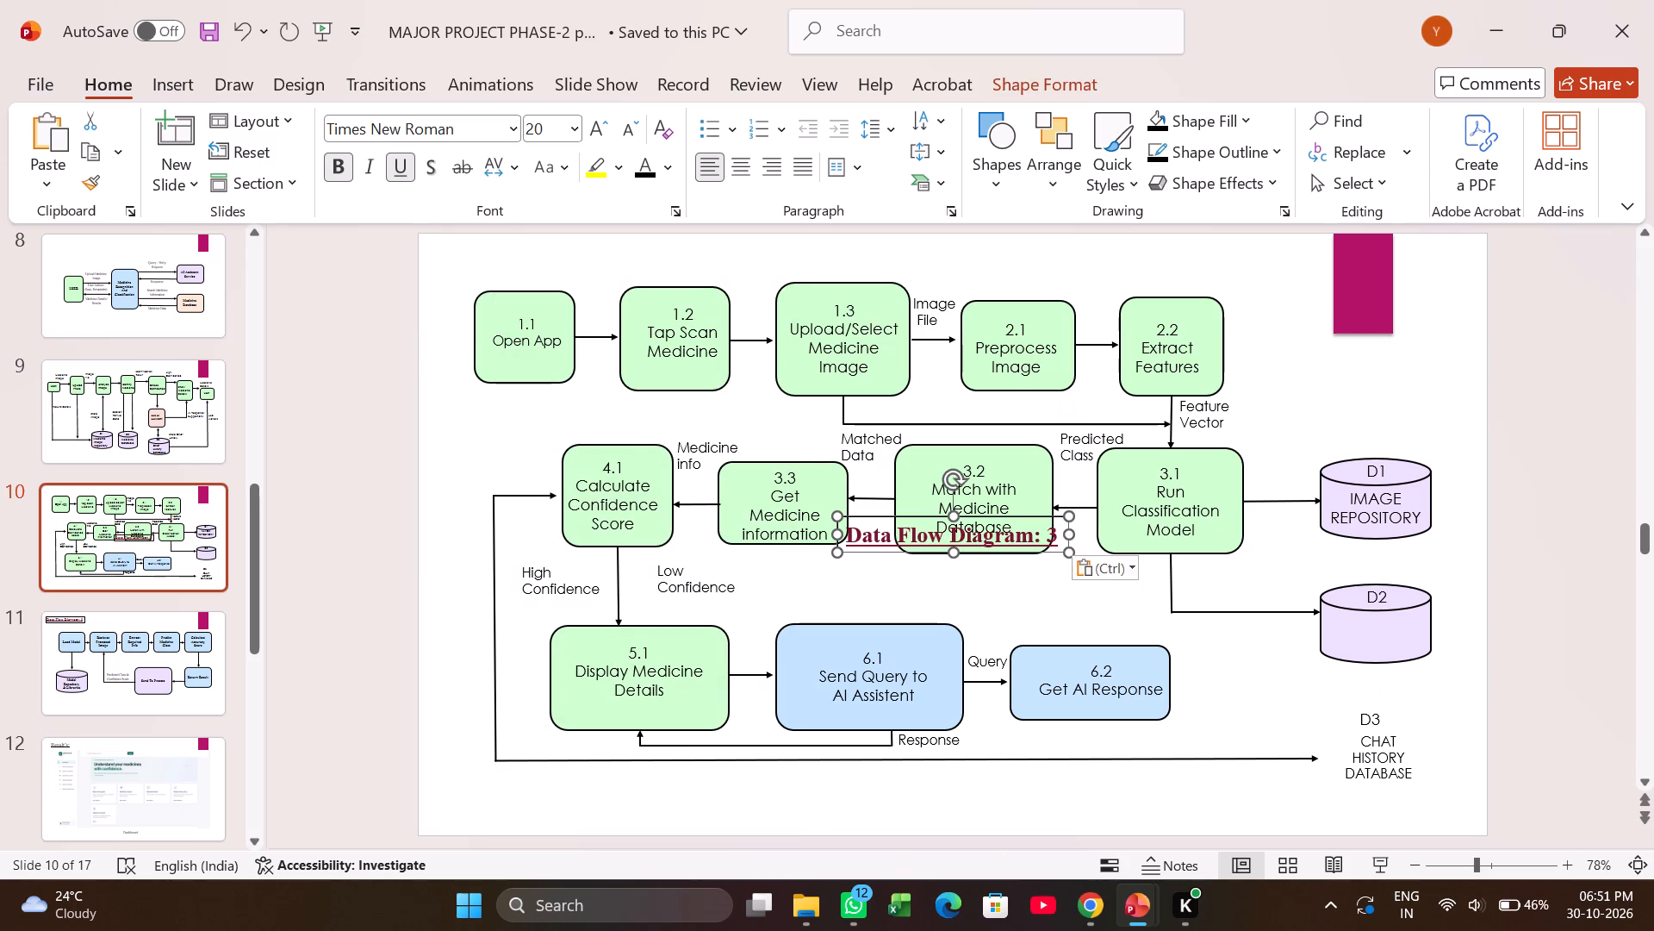
left_click_drag(919, 548, 522, 282)
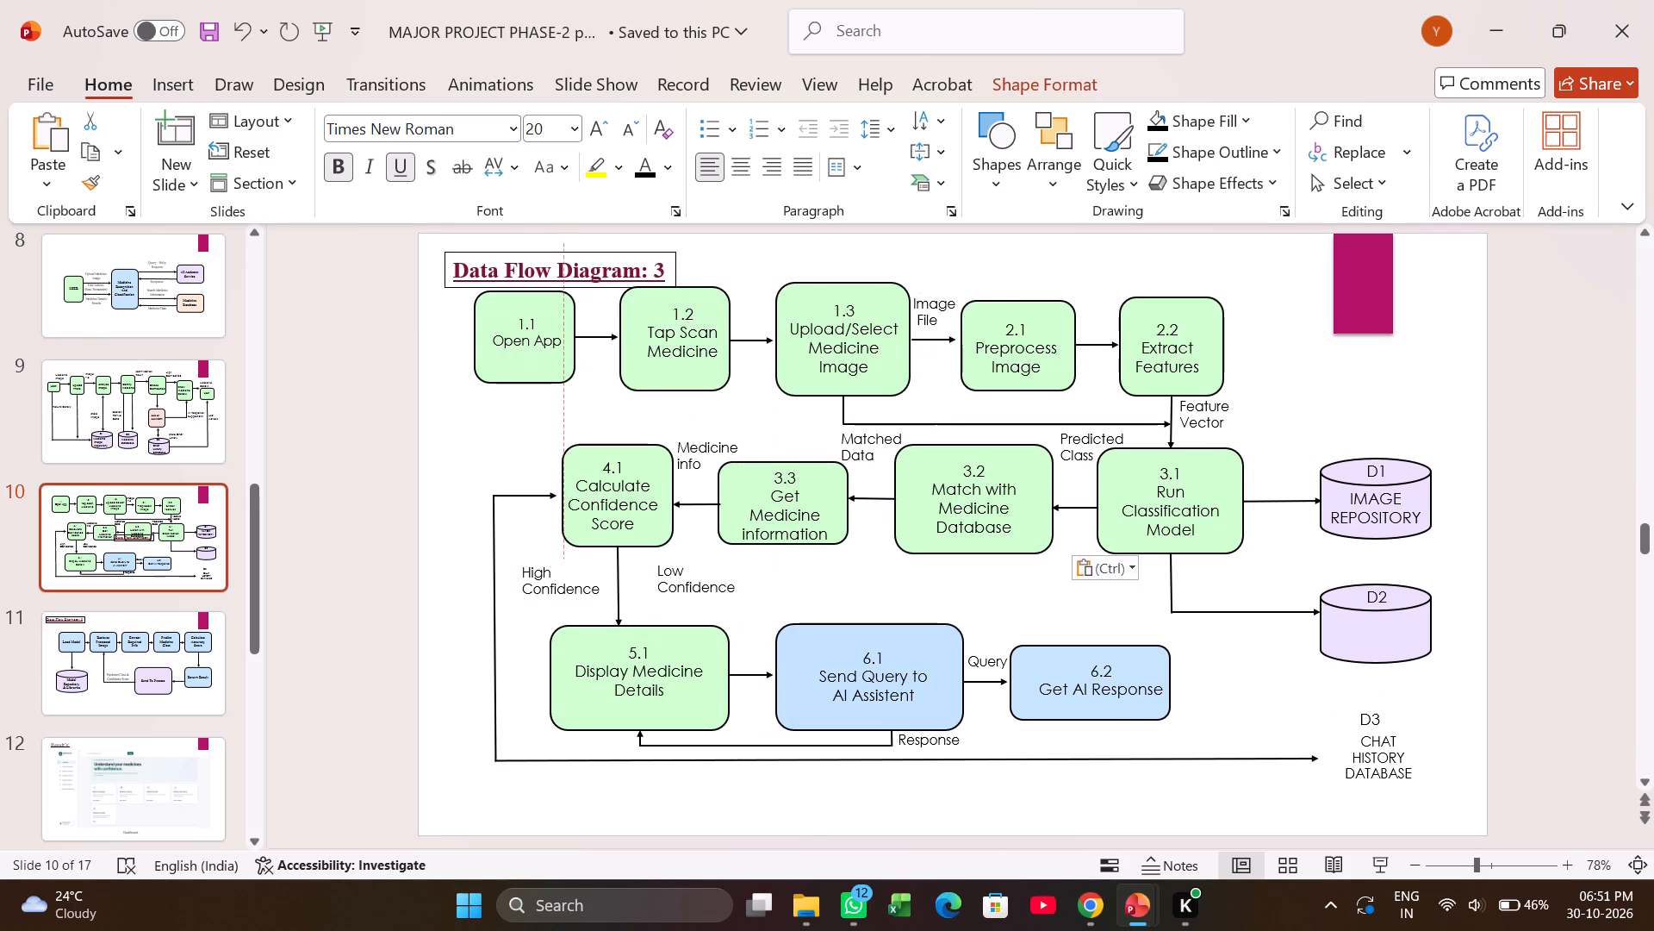
left_click_drag(522, 282, 517, 280)
left_click(924, 572)
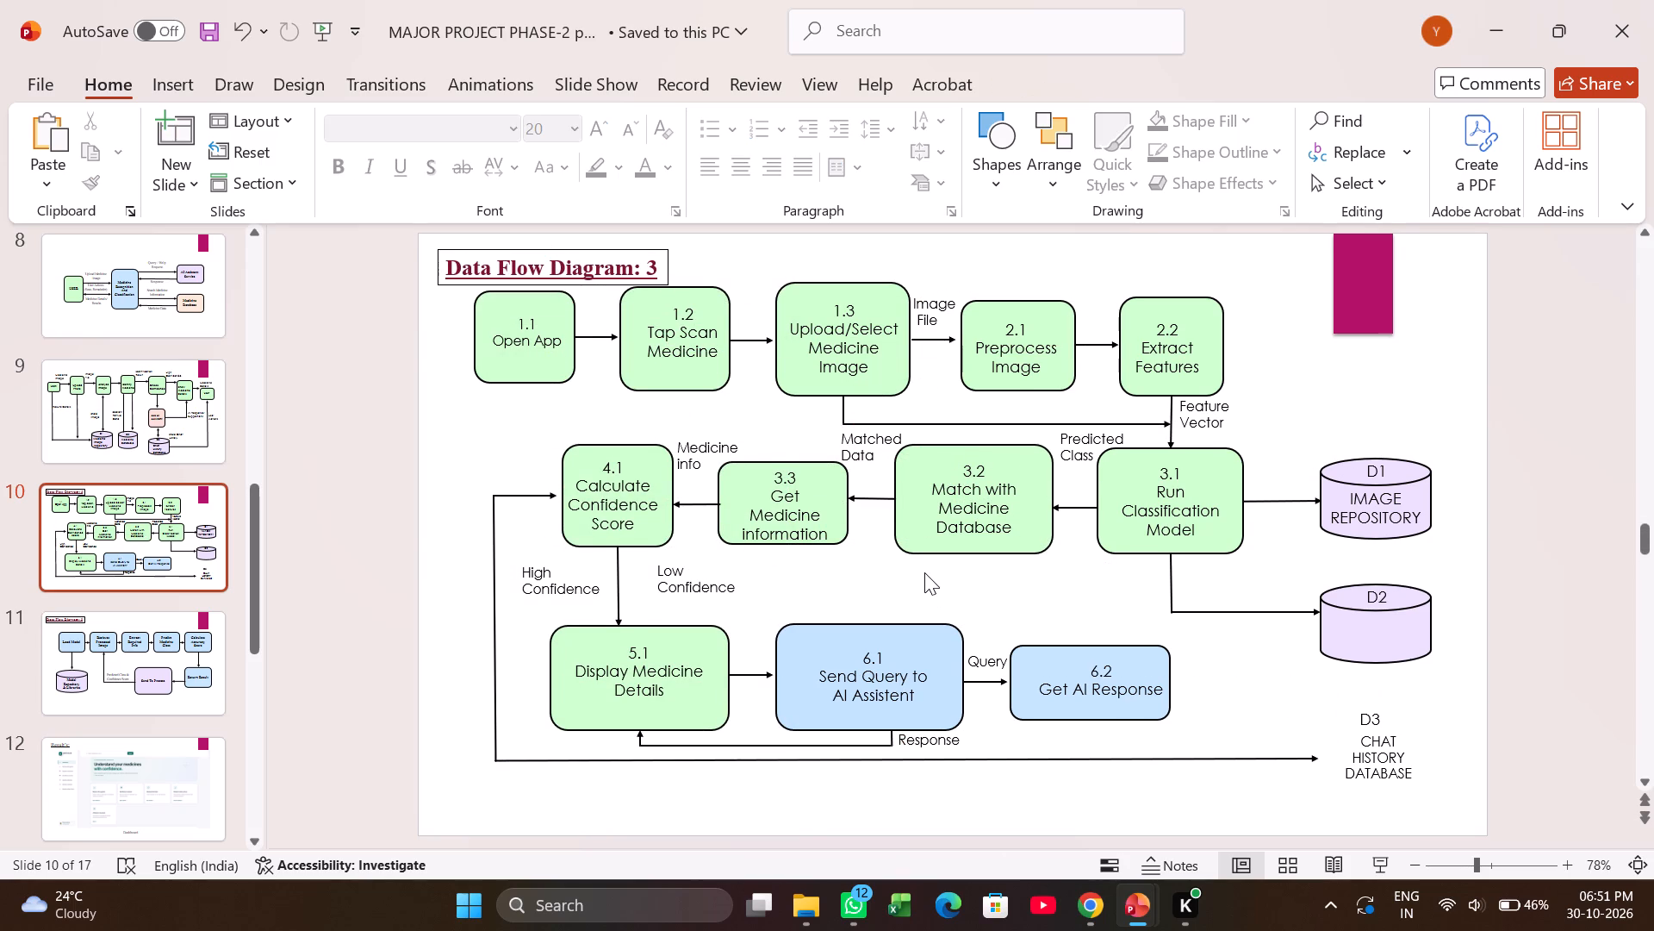
Select the diagram's shapes, labels and connectors on slide 10 without the title and move them slightly down, clear of the title.
left_click_drag(1450, 788, 1252, 684)
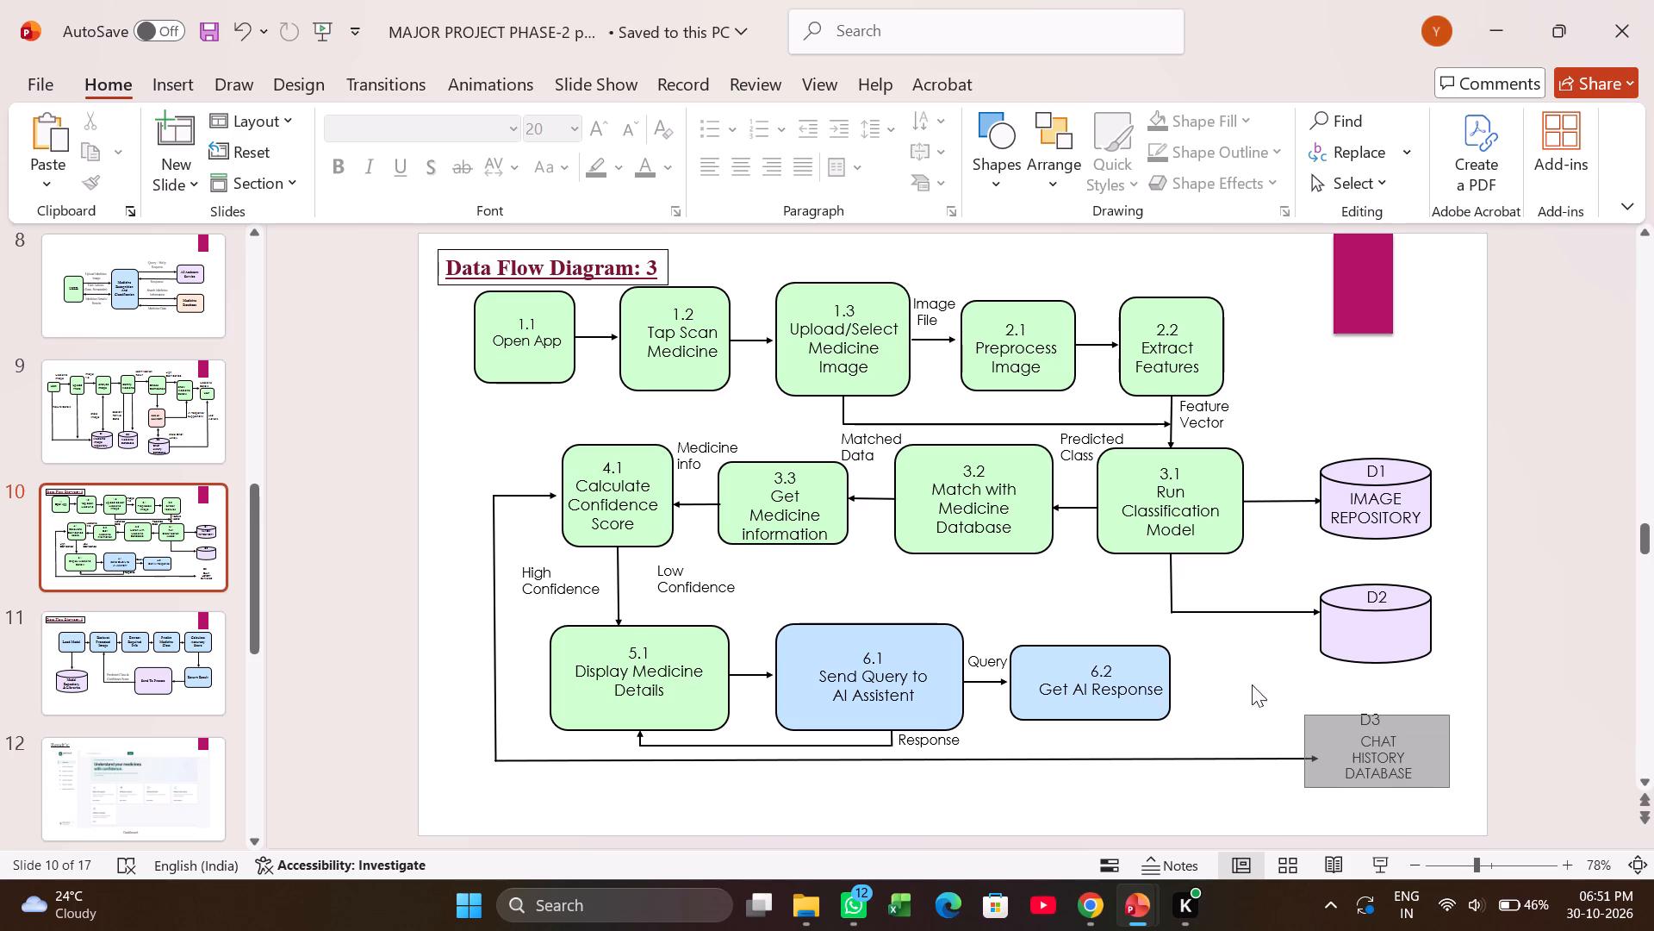
left_click_drag(1252, 684, 439, 286)
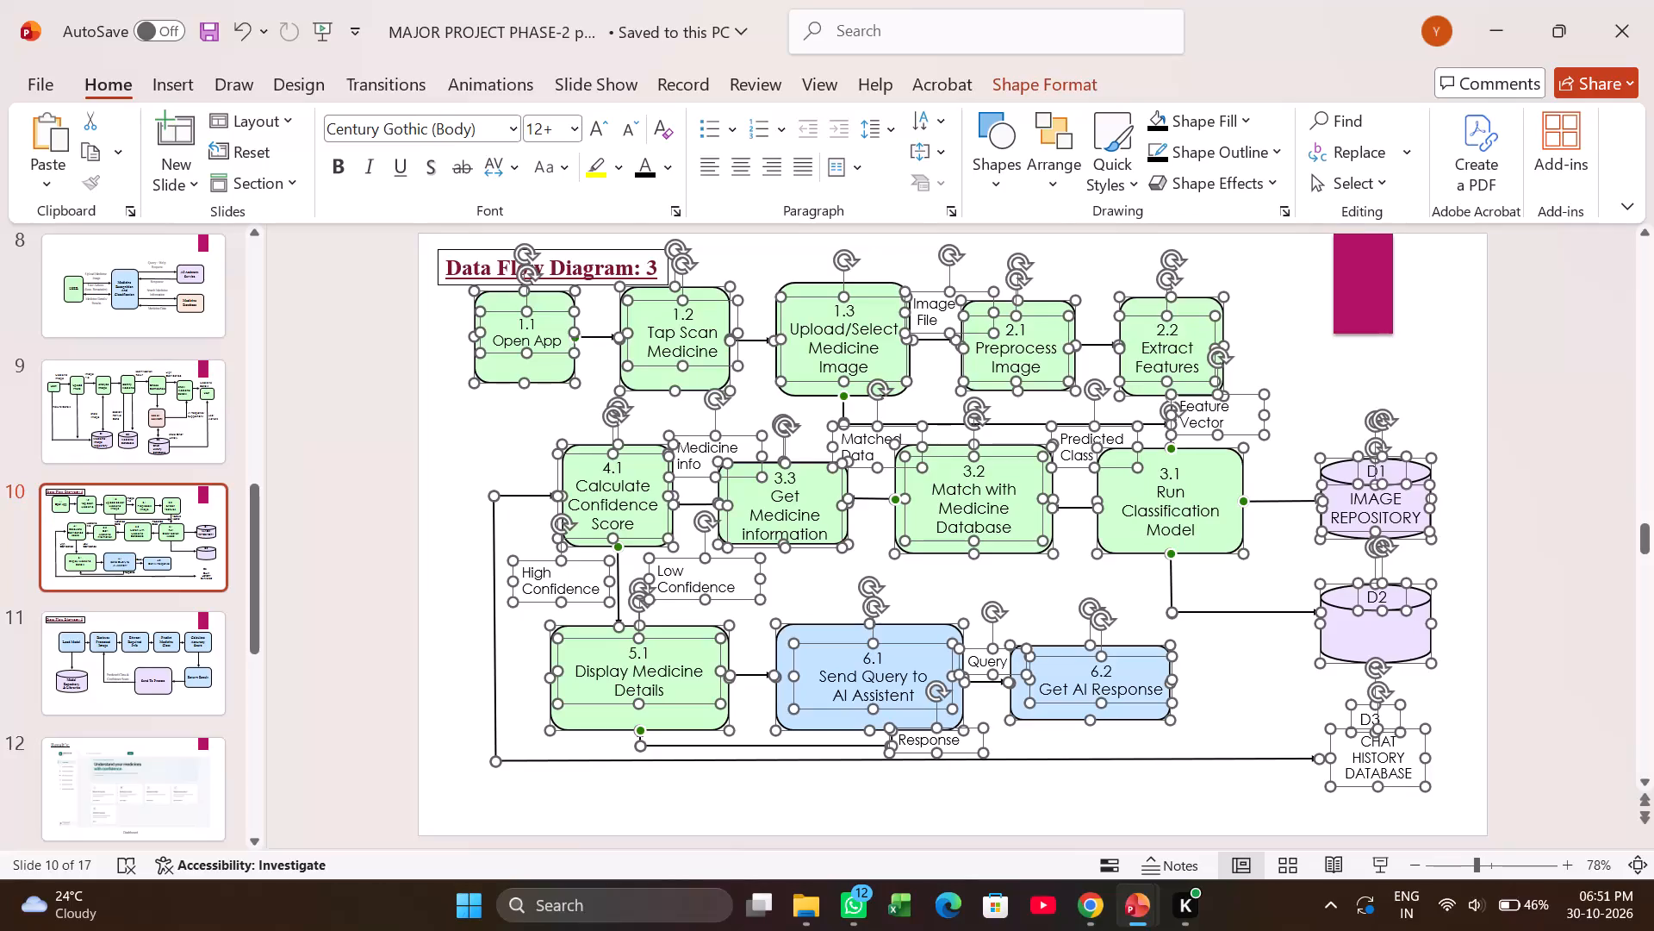
left_click_drag(829, 538, 829, 553)
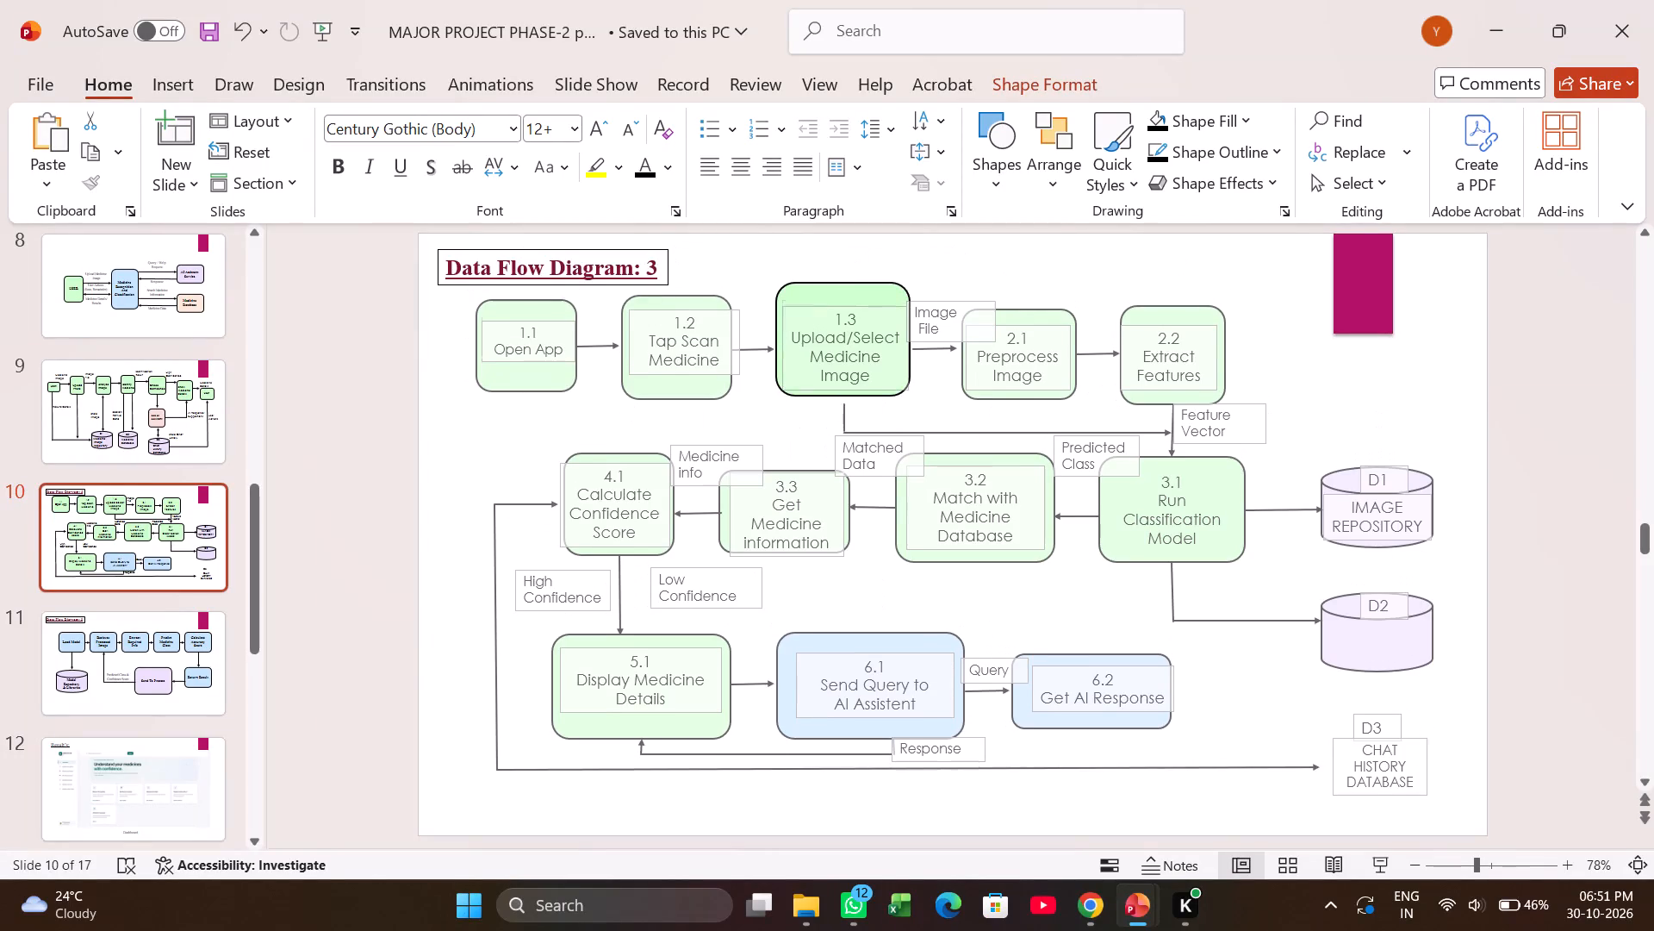
left_click_drag(829, 553, 829, 576)
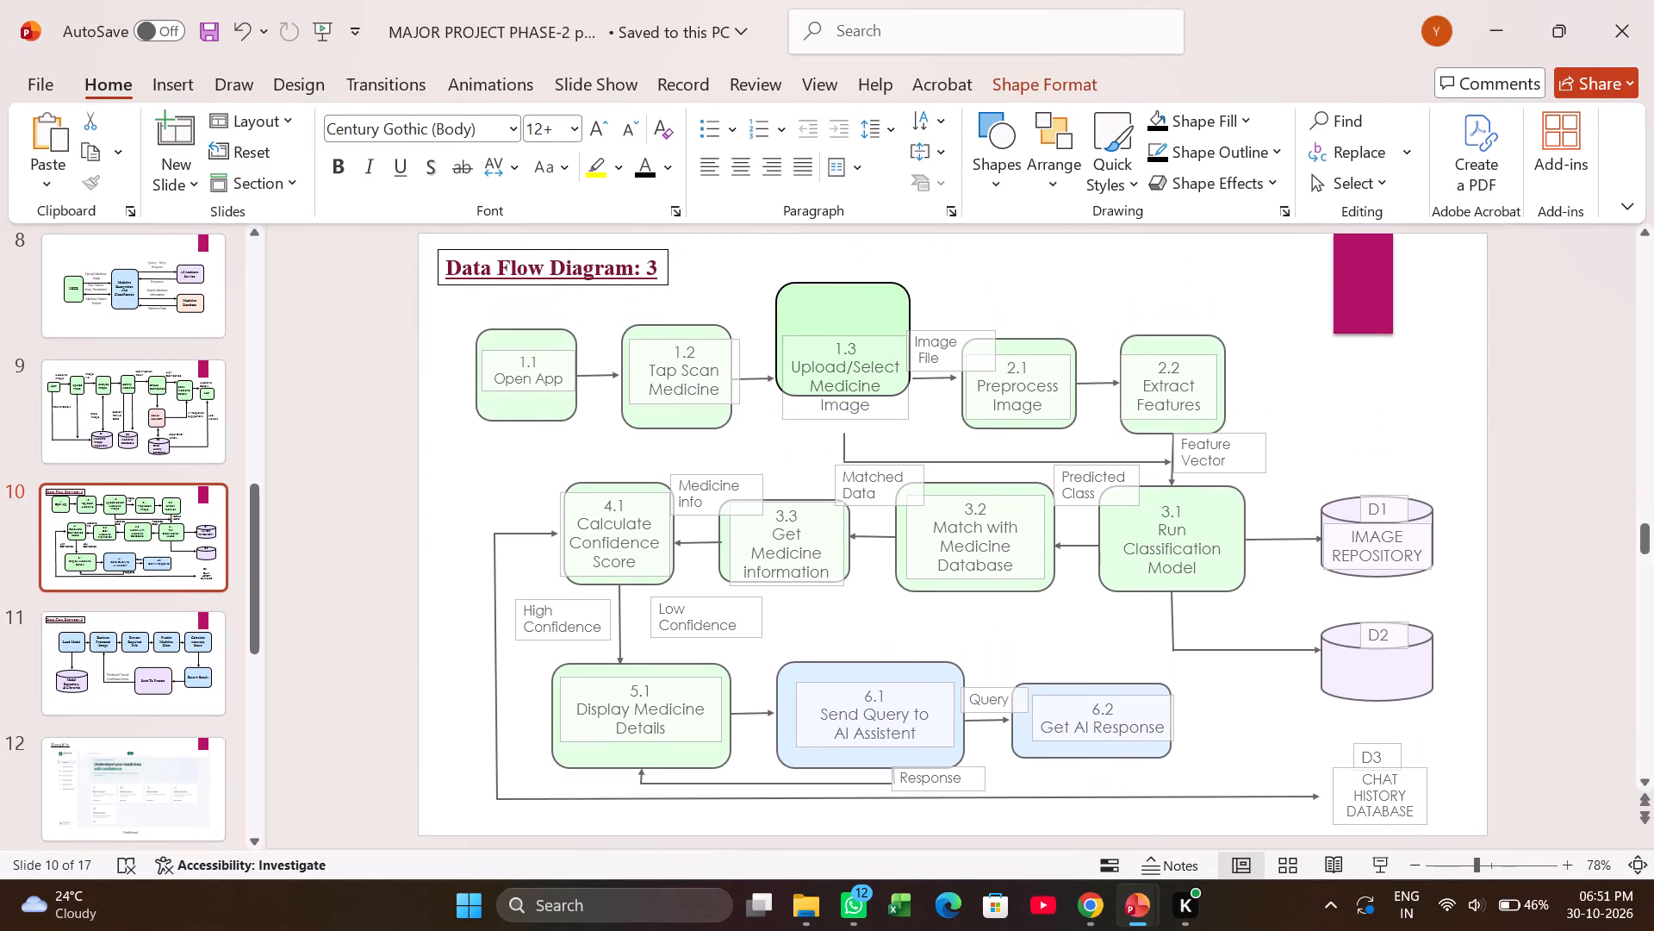
left_click_drag(829, 576, 834, 577)
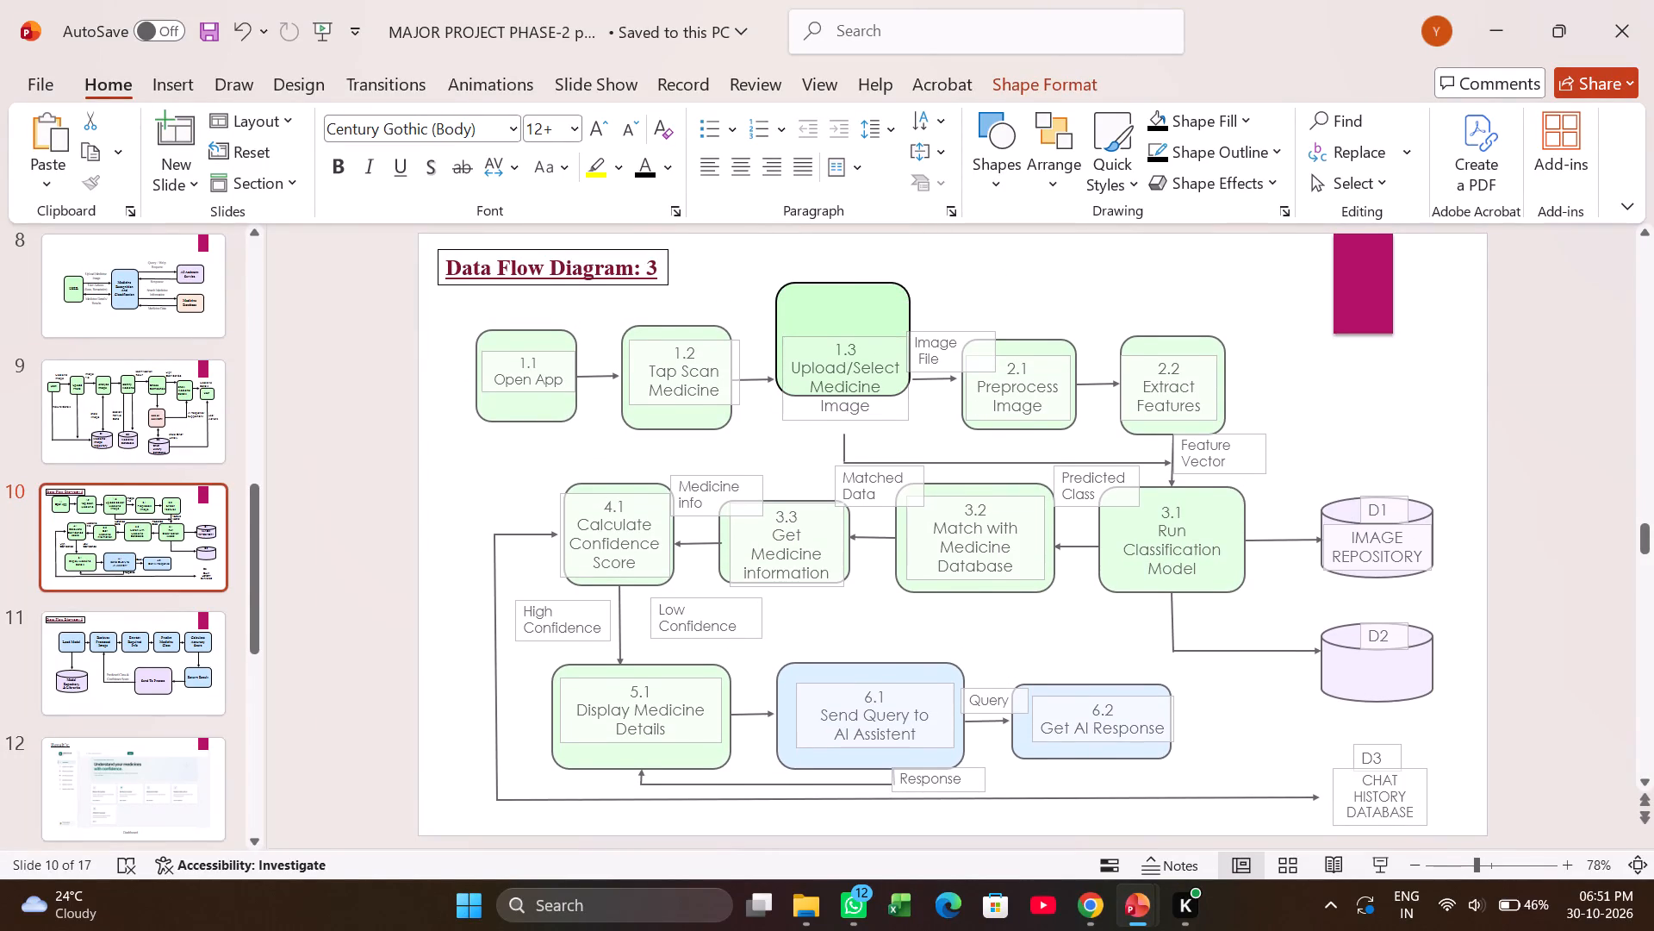
left_click_drag(834, 577, 830, 565)
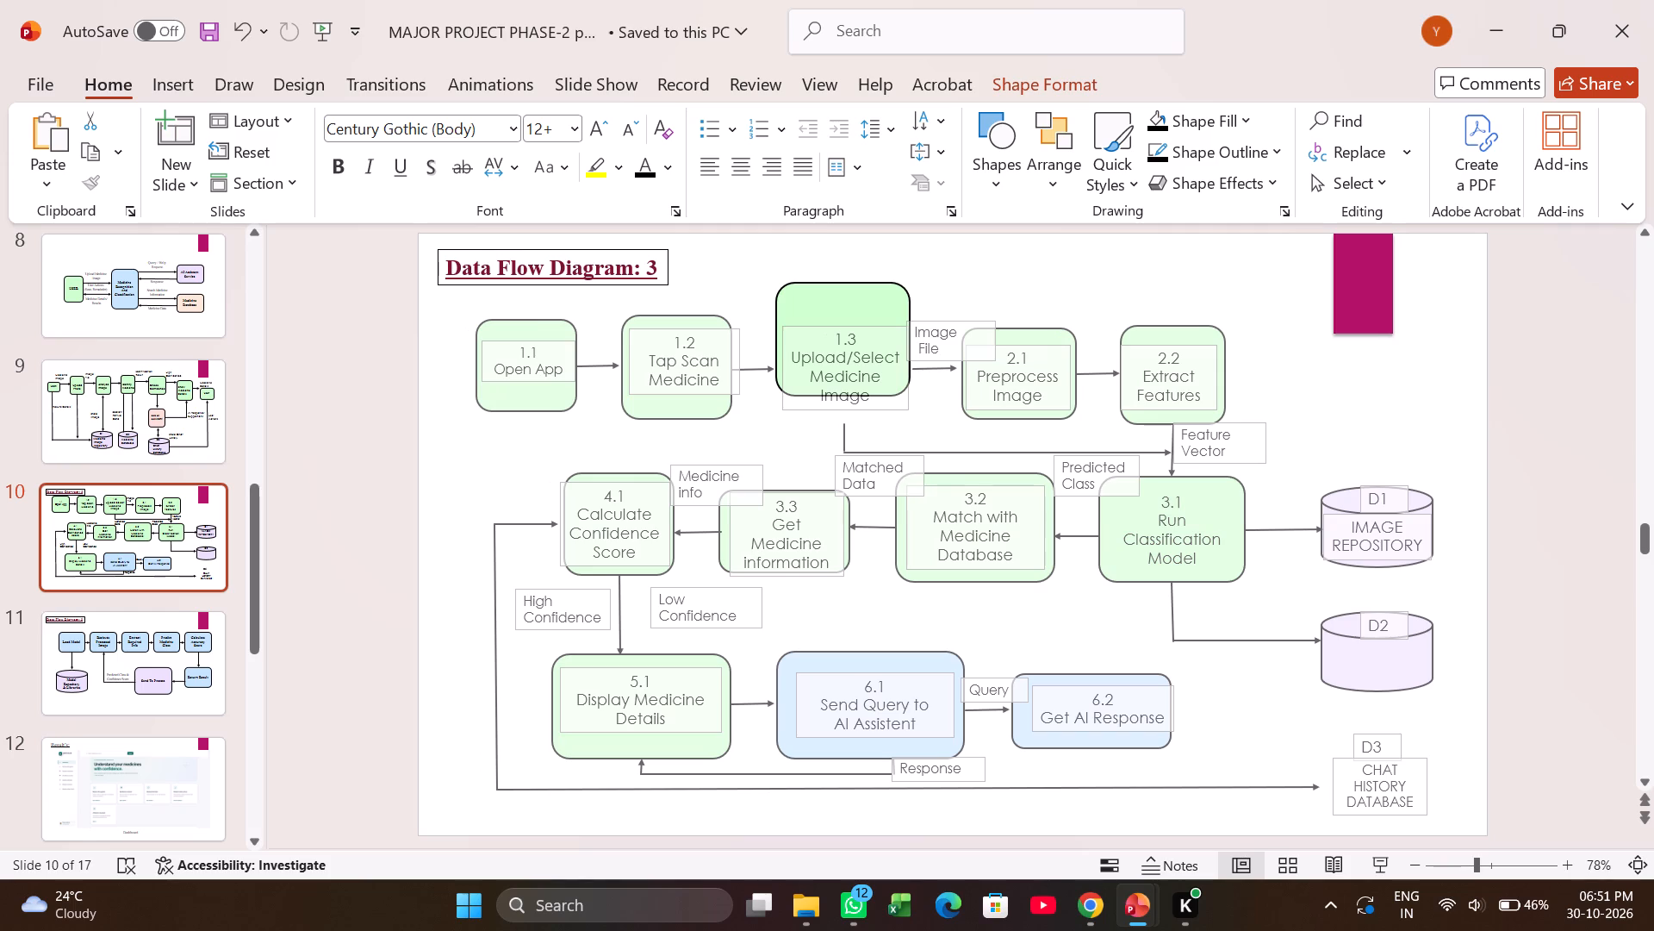
left_click_drag(830, 565, 836, 563)
left_click_drag(836, 563, 830, 563)
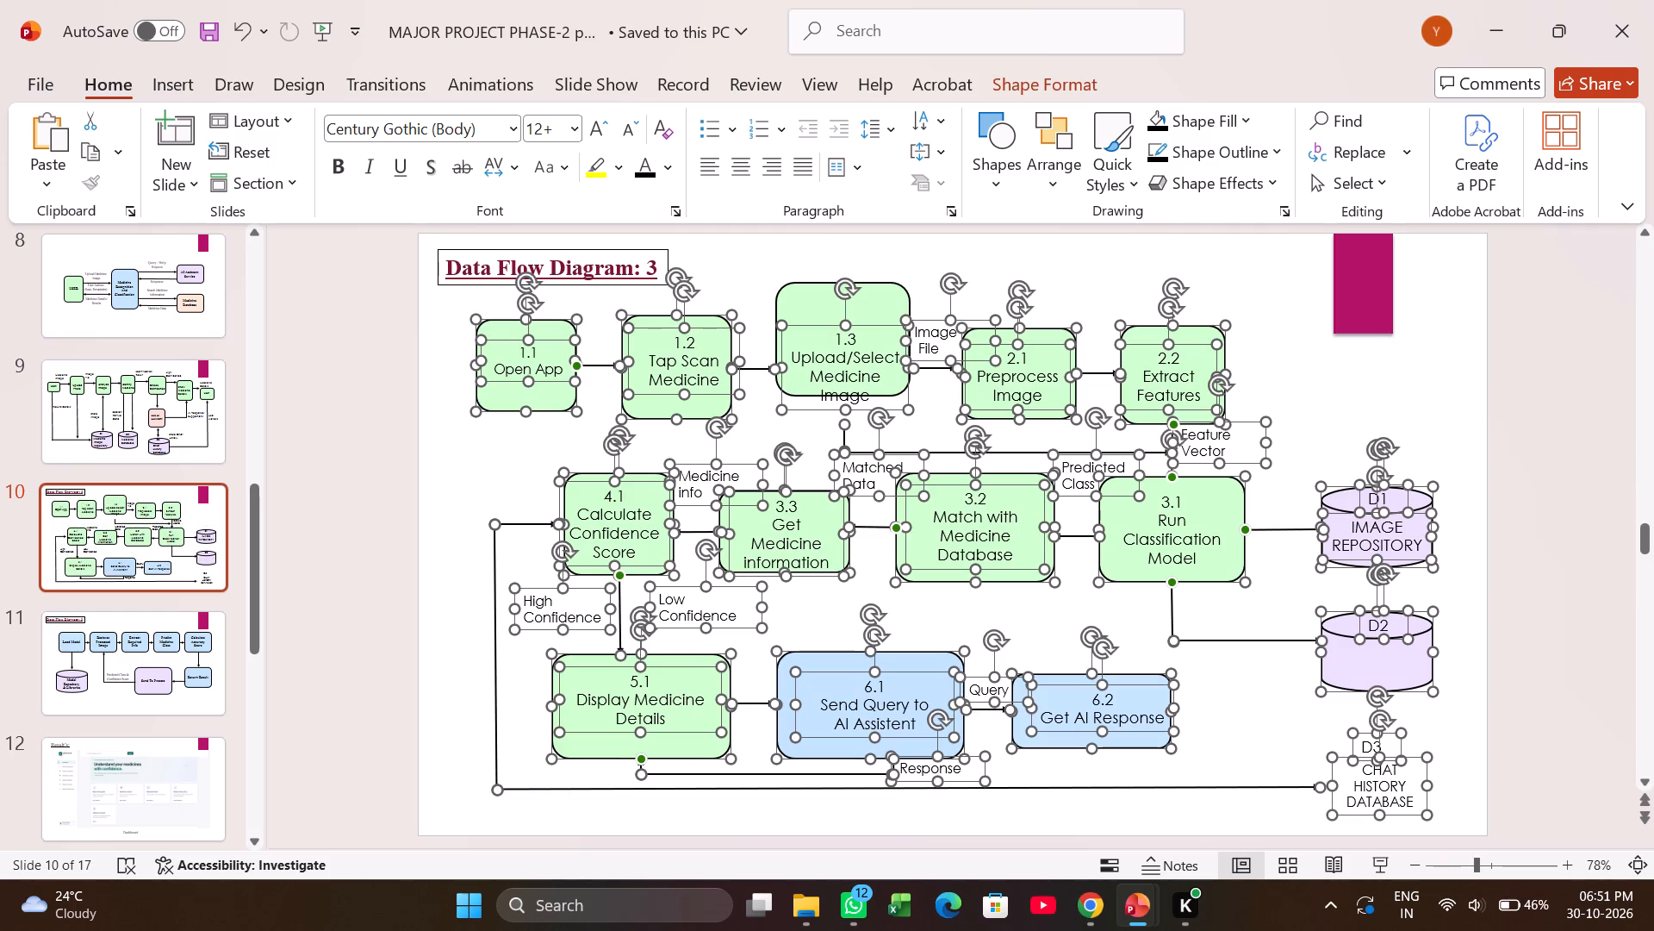
Move the "1.3 Upload/Select Medicine Image" text up so it sits inside its green box on slide 10.
left_click(894, 260)
left_click(878, 363)
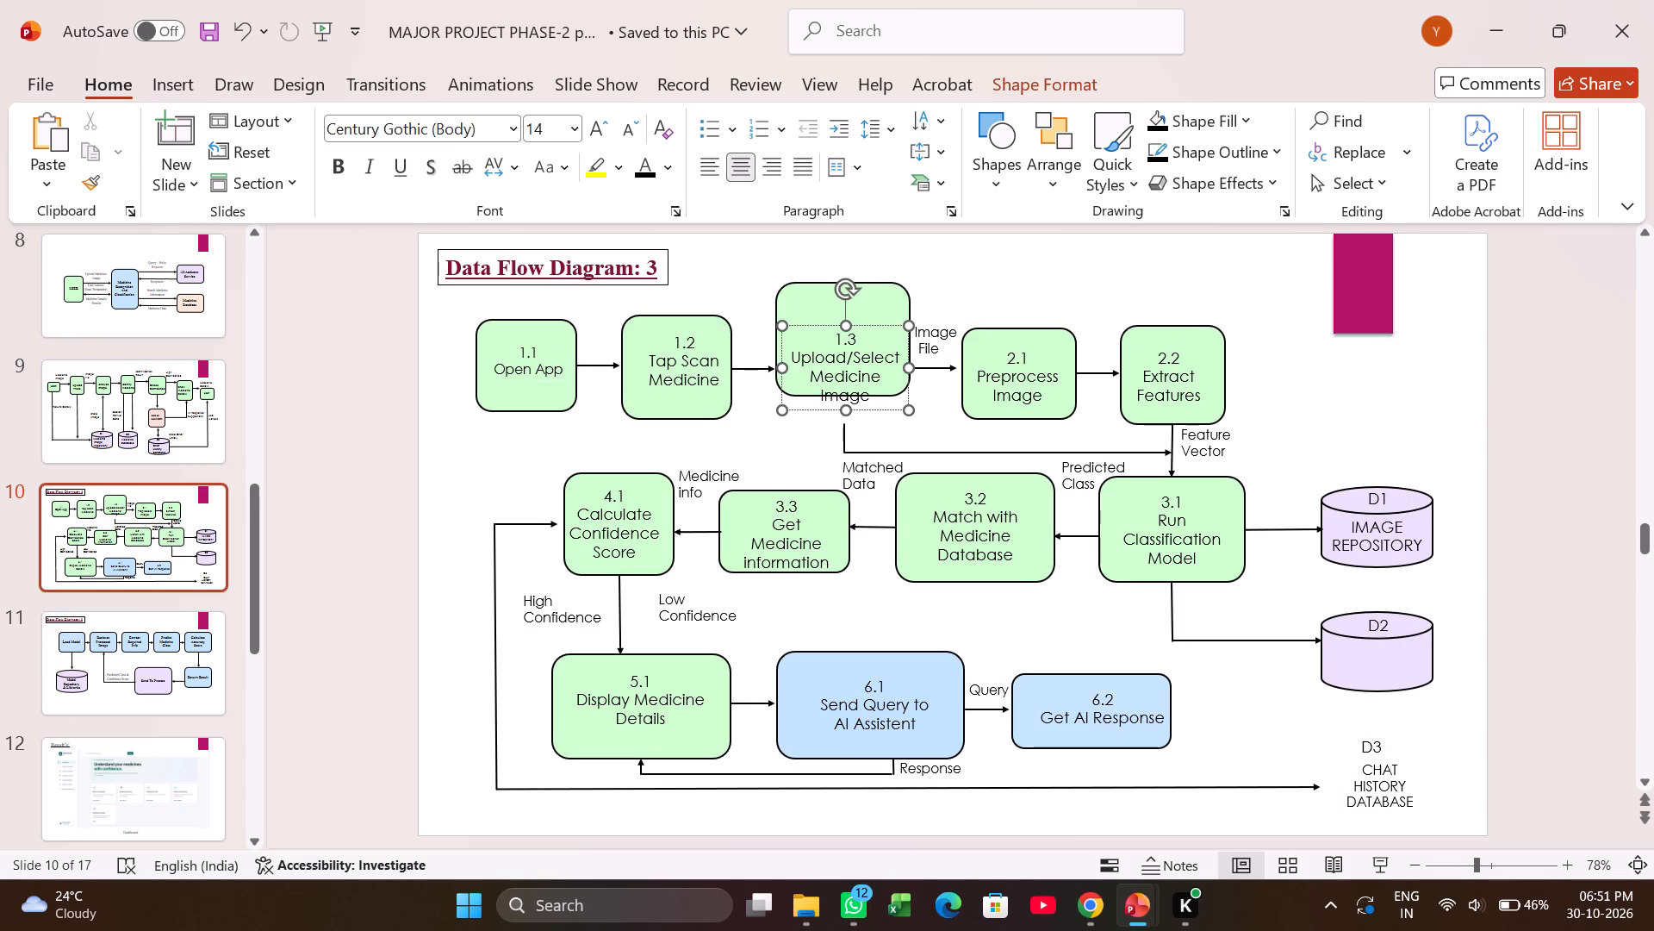
left_click_drag(883, 407, 882, 372)
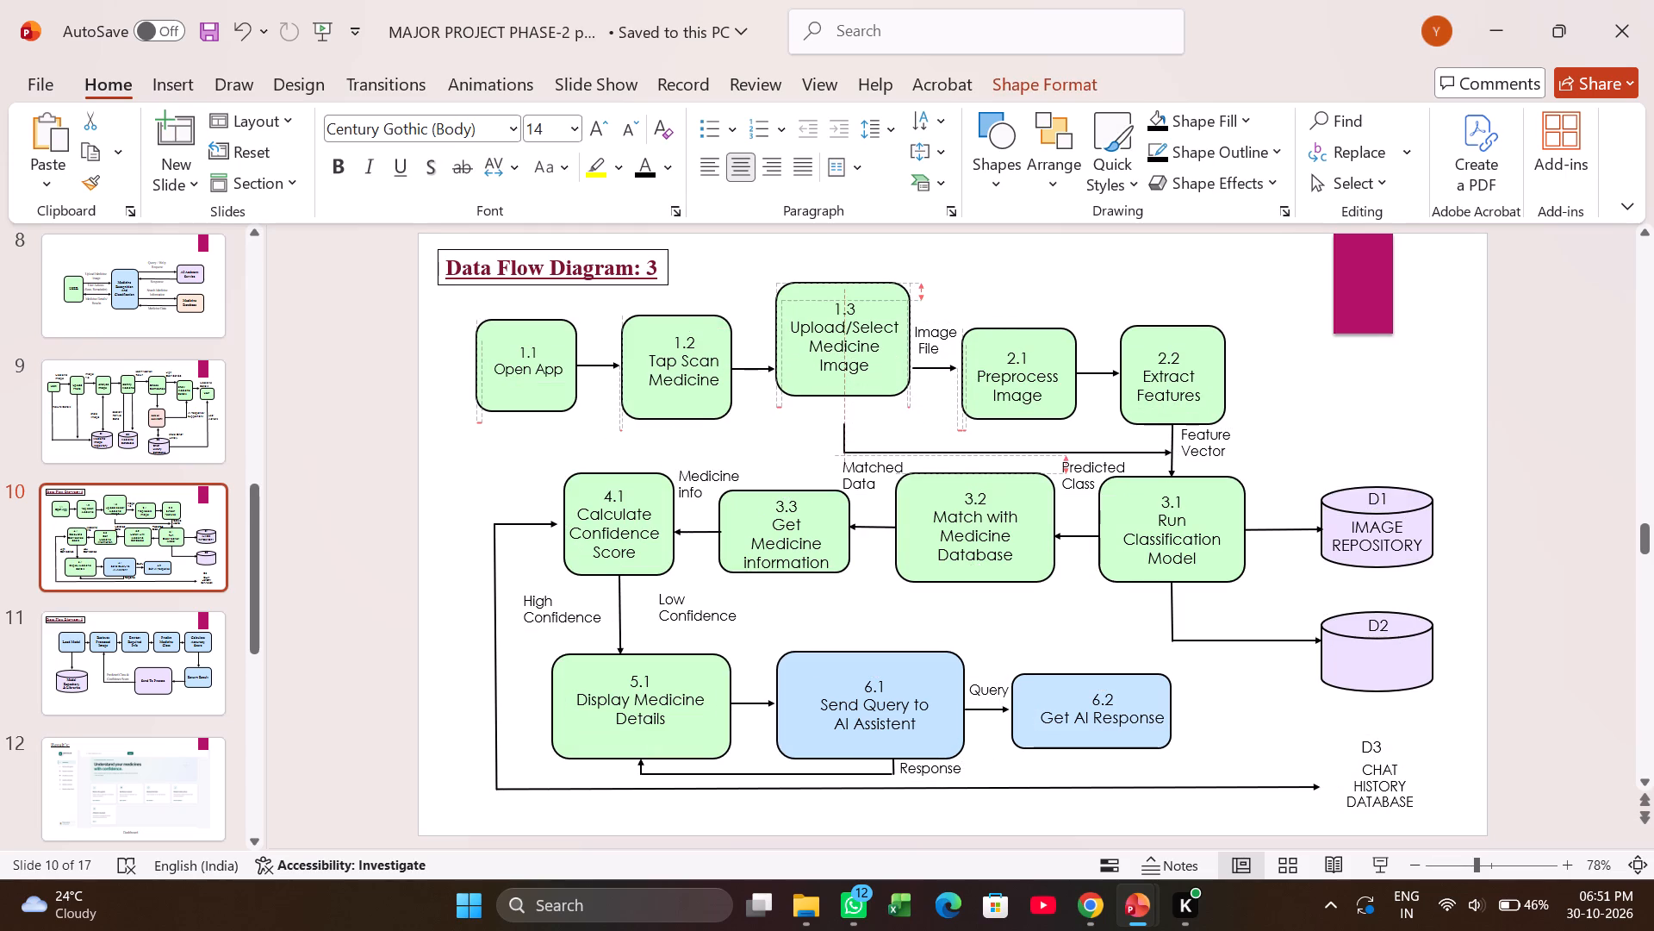
left_click_drag(882, 372, 882, 371)
left_click(1315, 413)
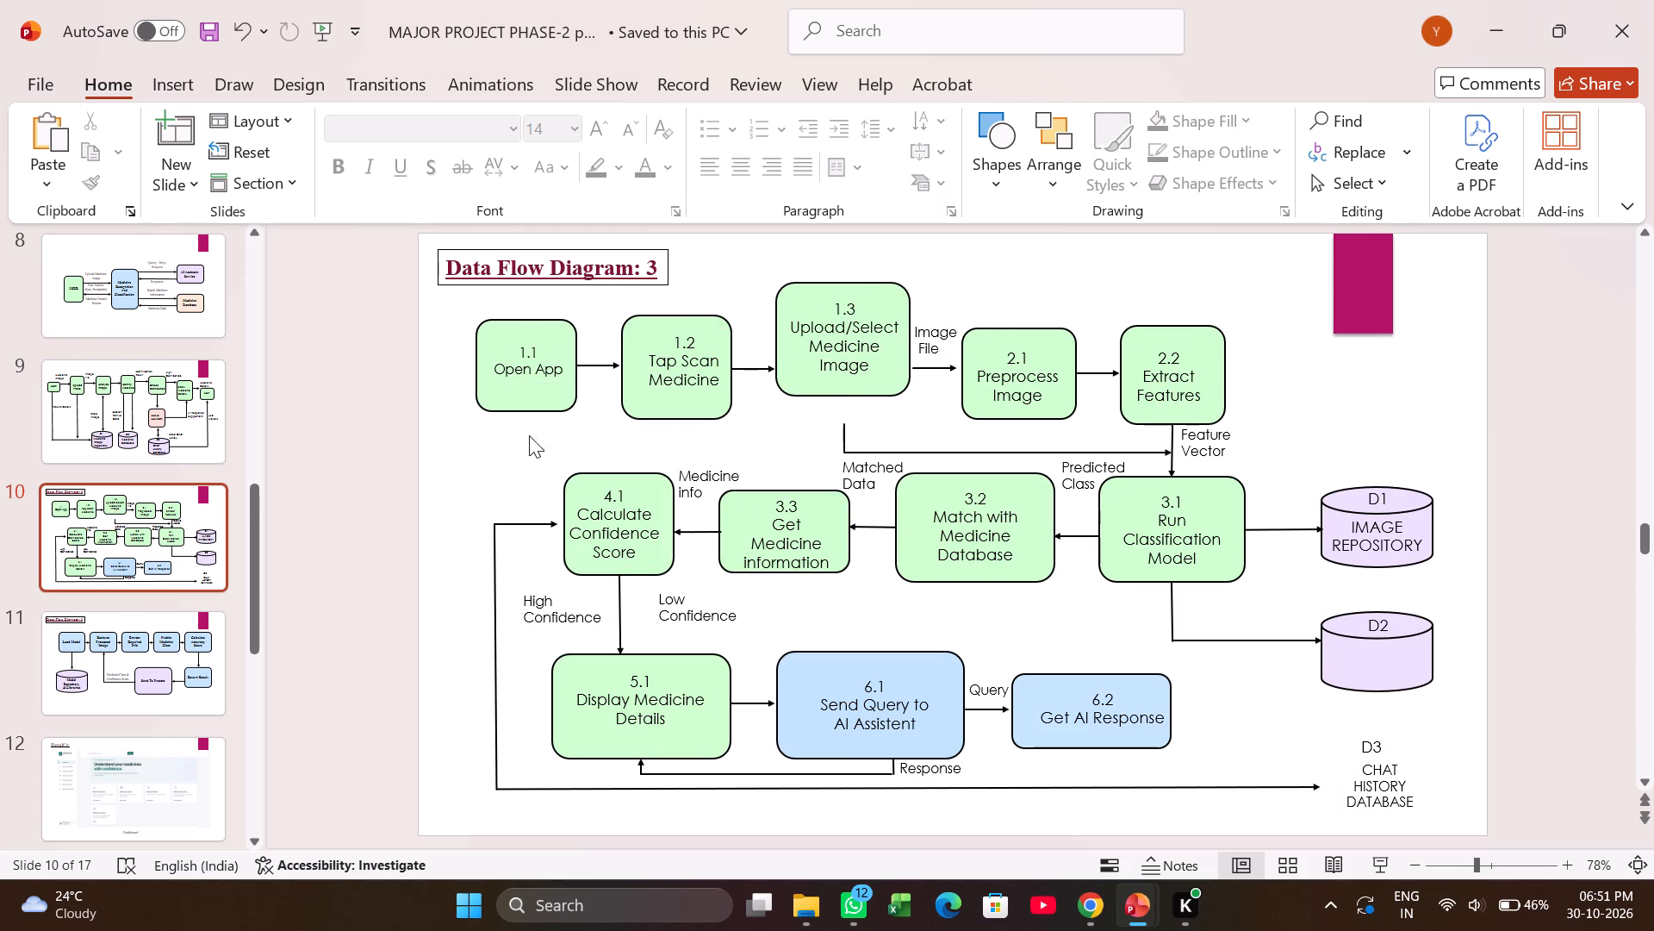
Paste the "Data Flow Diagram: 3" title onto slide 9, place it in the upper-left corner, and put the text cursor at its end.
scroll(536, 490, "down", 1)
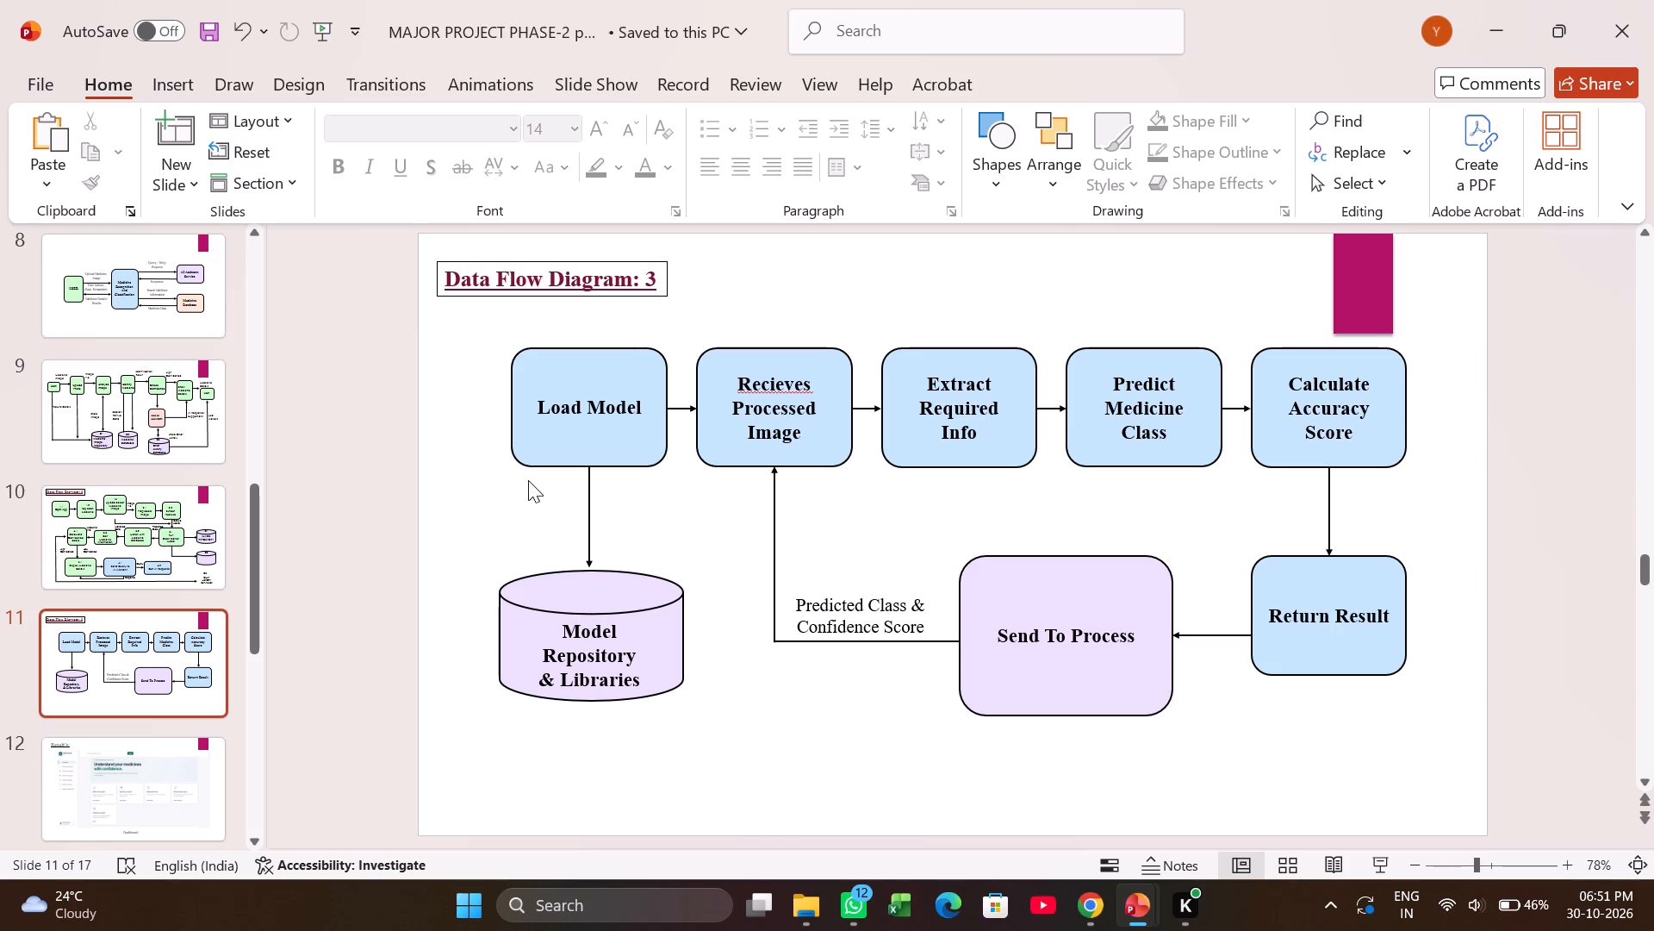
scroll(528, 480, "up", 2)
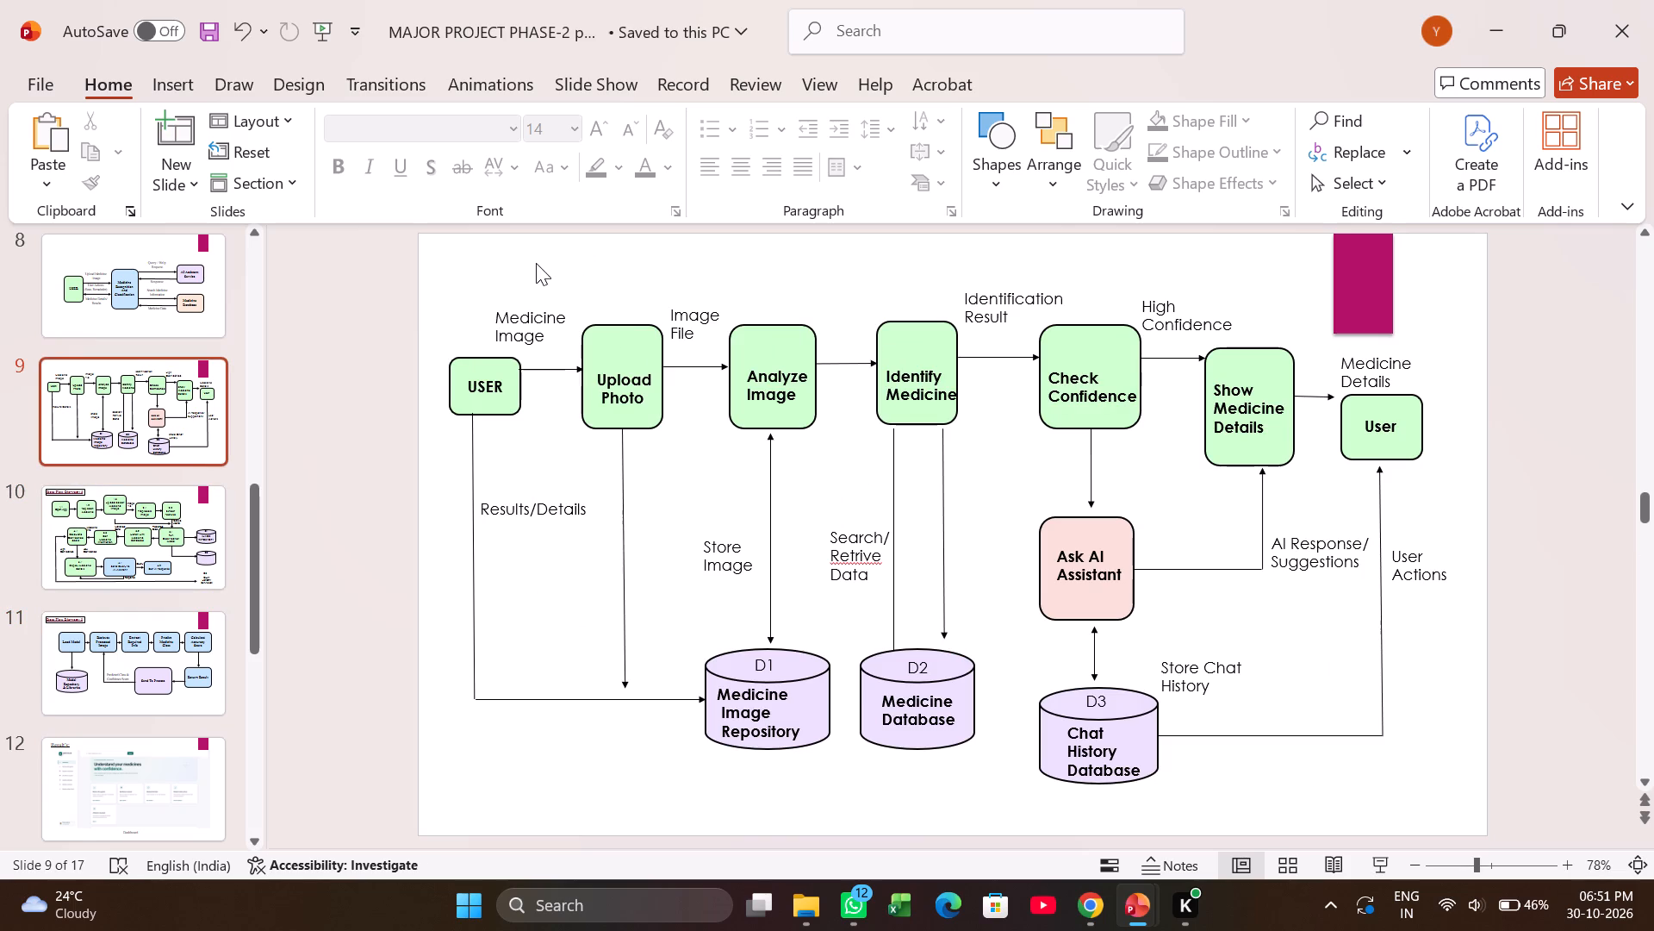
right_click(536, 263)
left_click(604, 366)
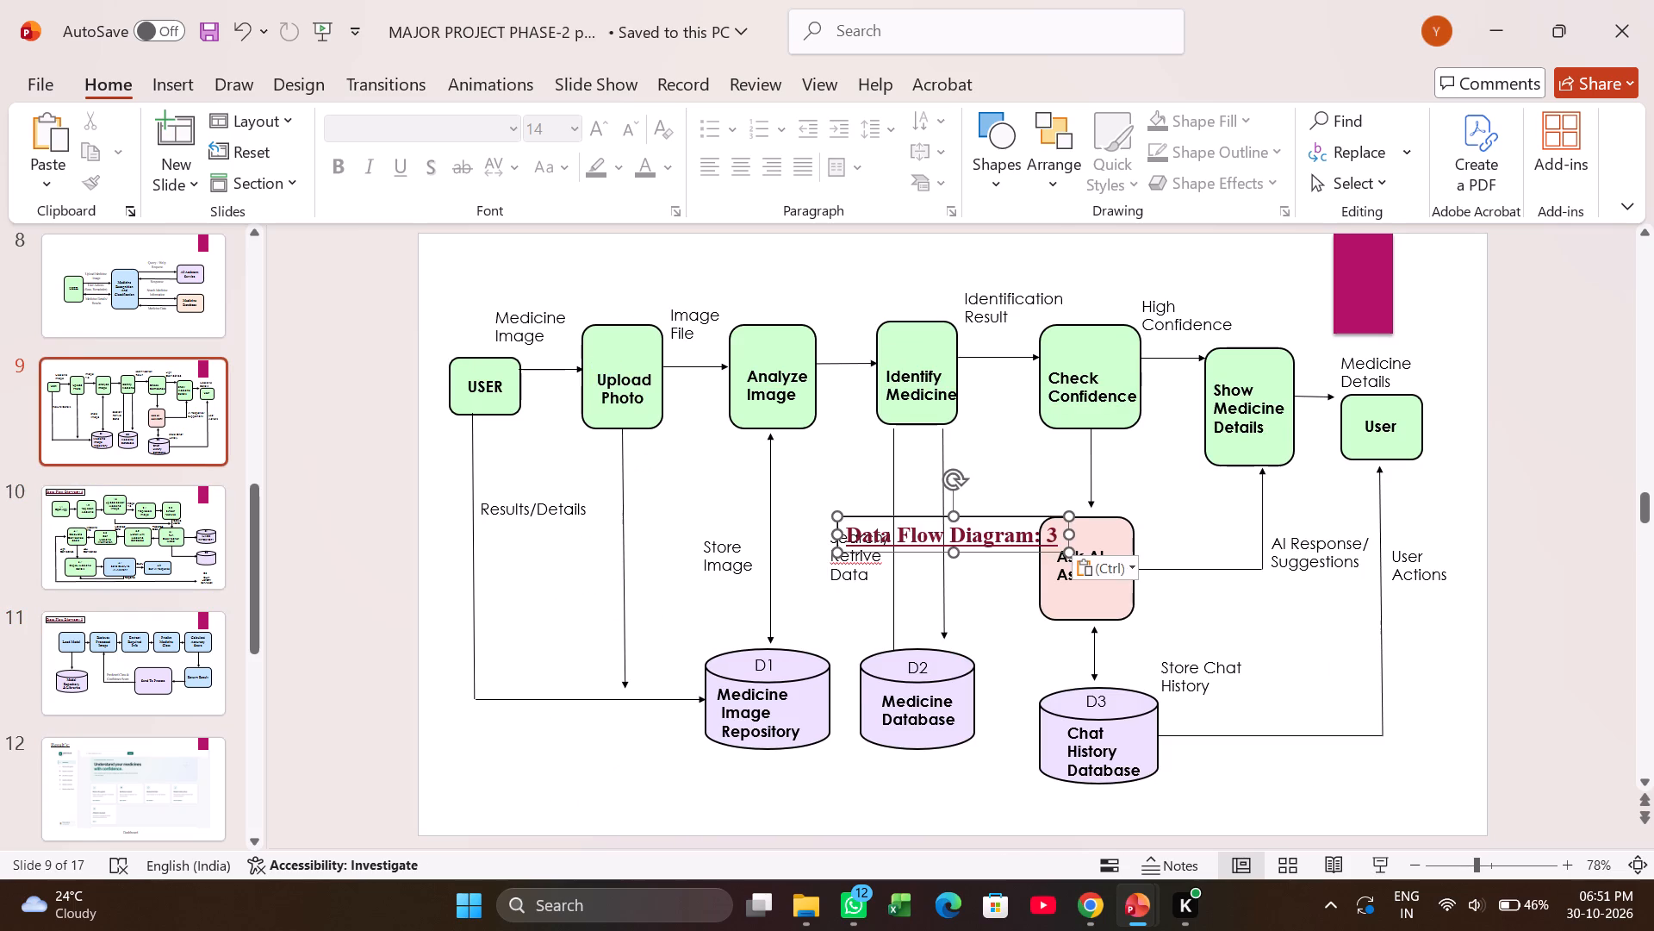
left_click_drag(912, 550, 502, 291)
left_click(729, 272)
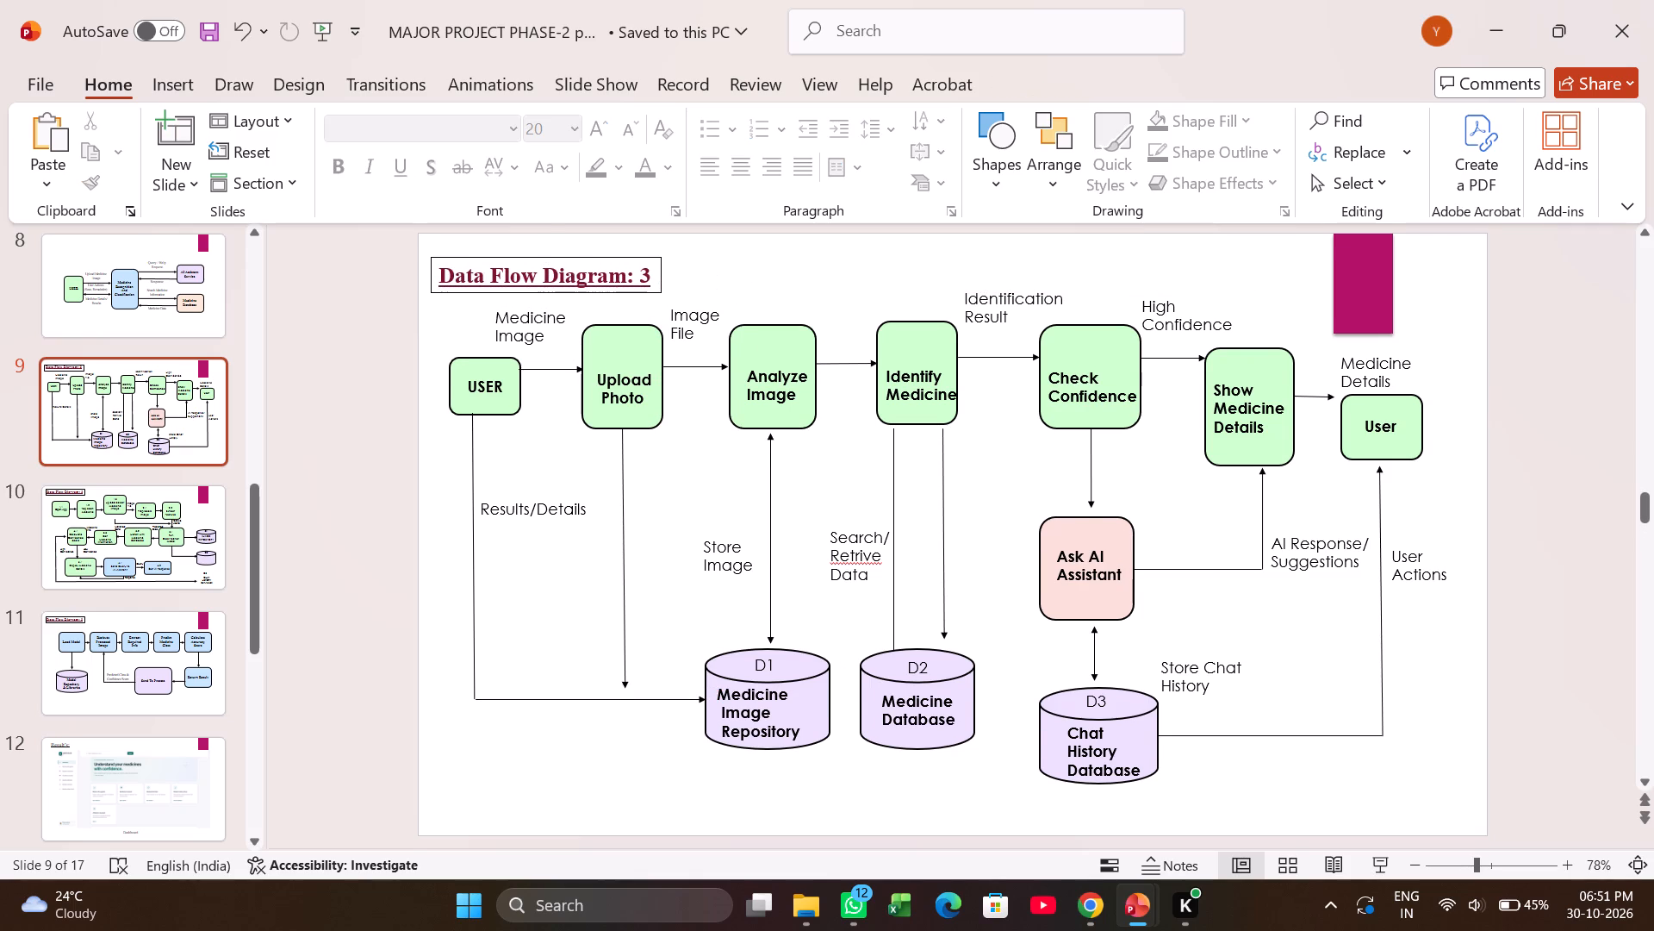
left_click(649, 275)
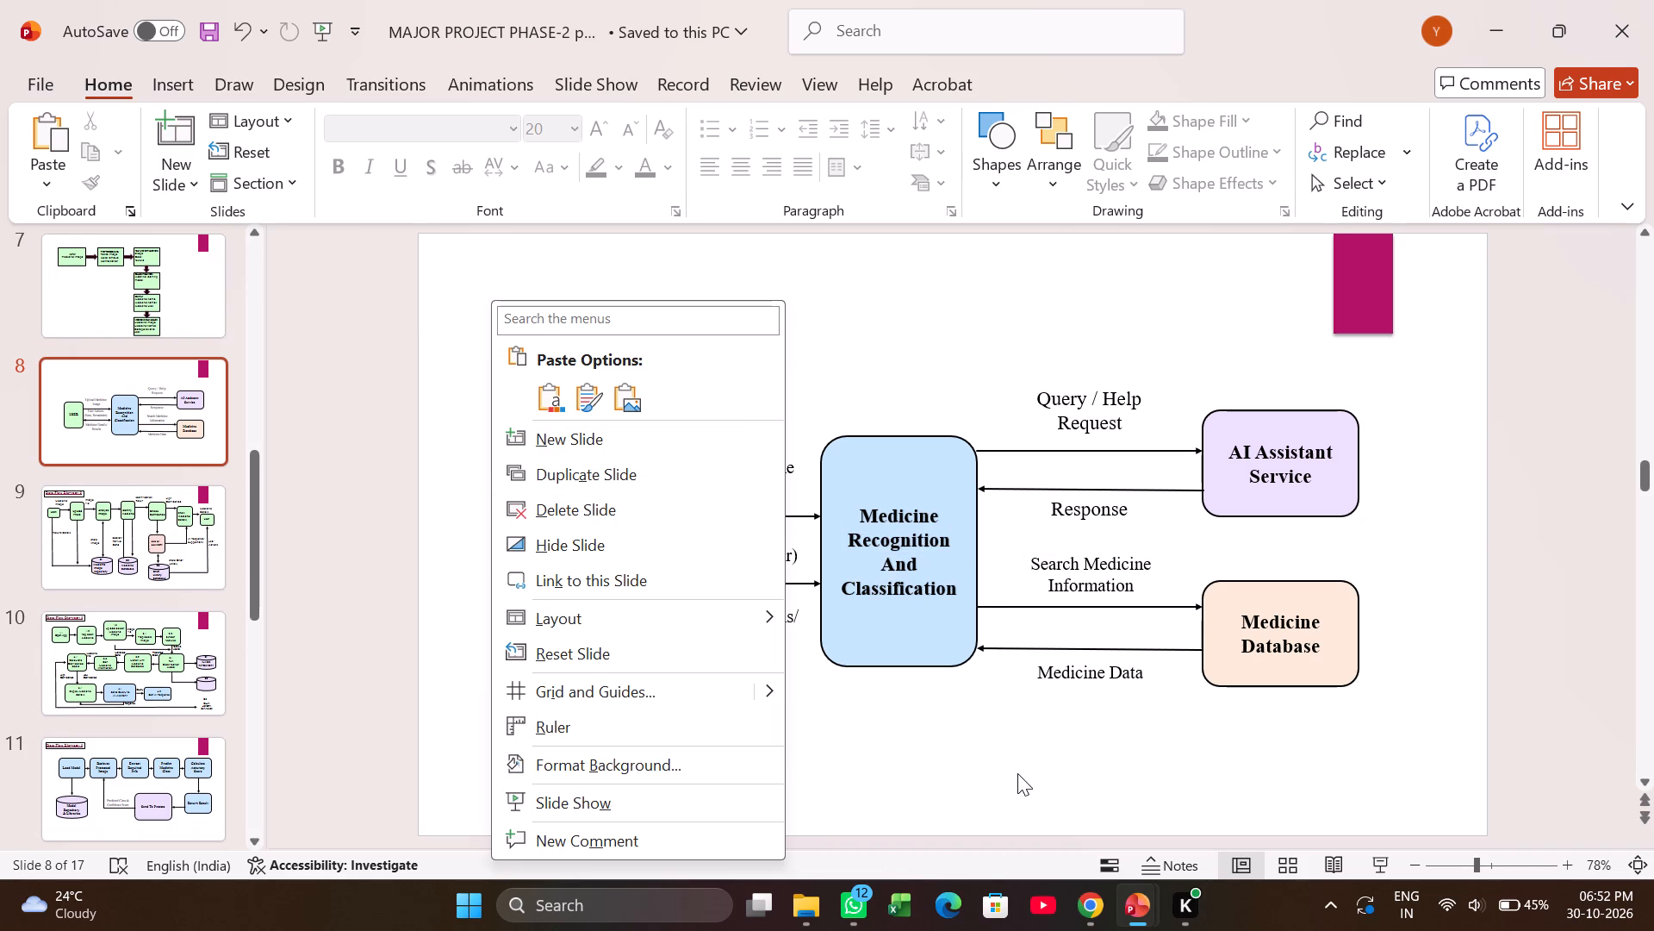
left_click(965, 757)
right_click(520, 284)
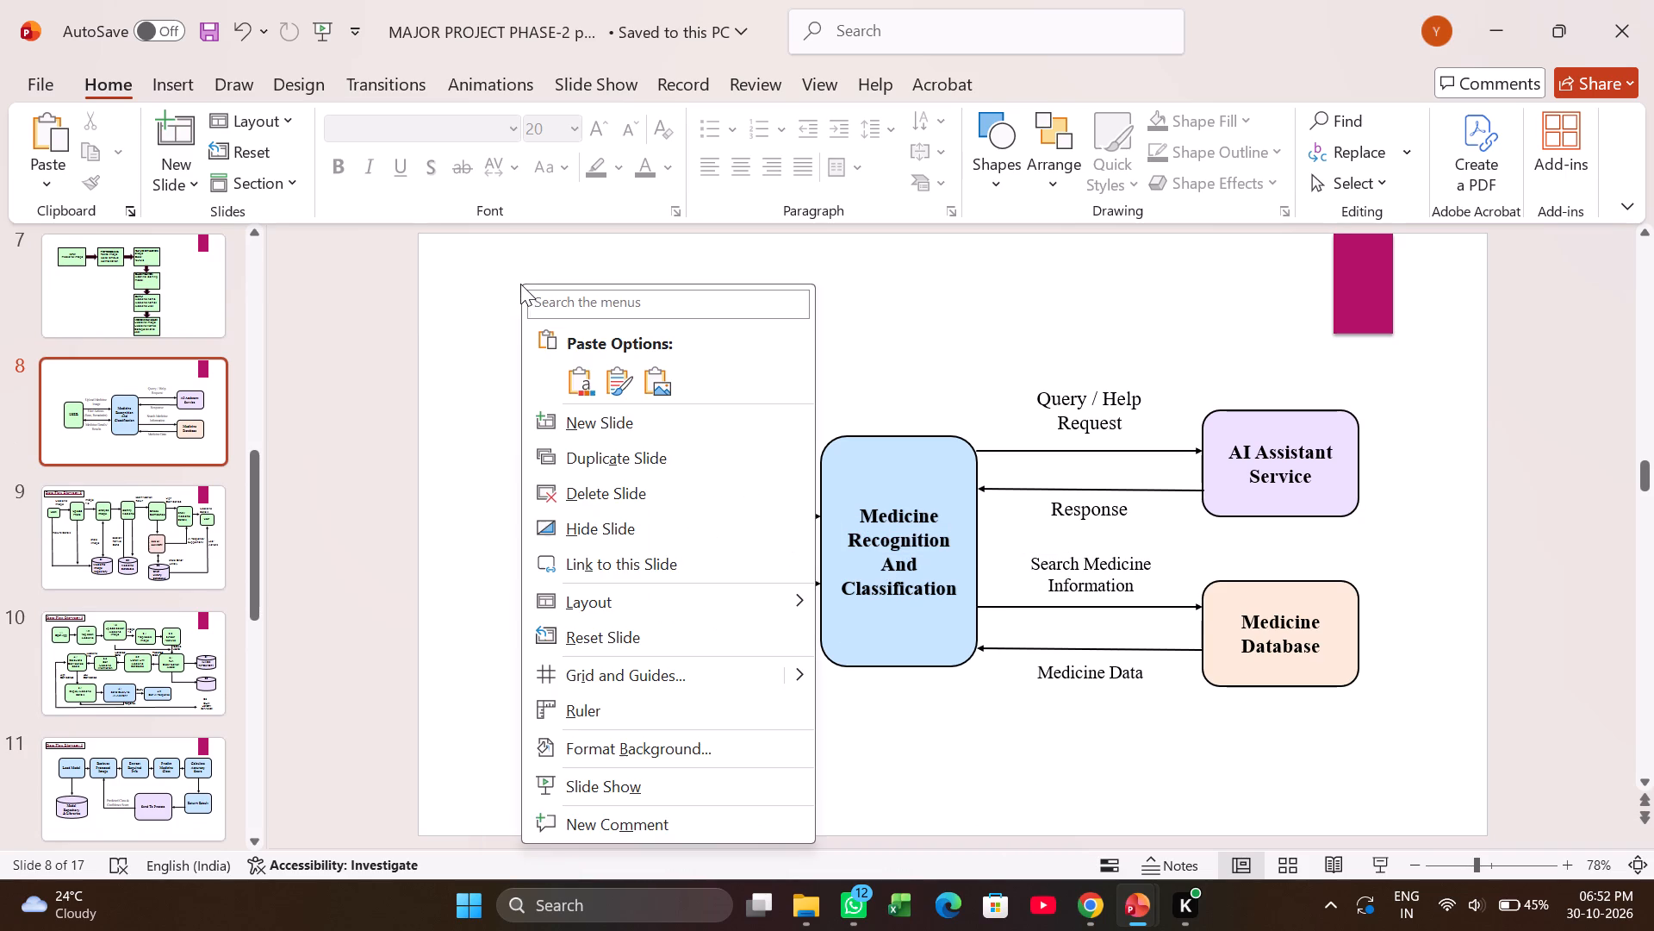
left_click(577, 380)
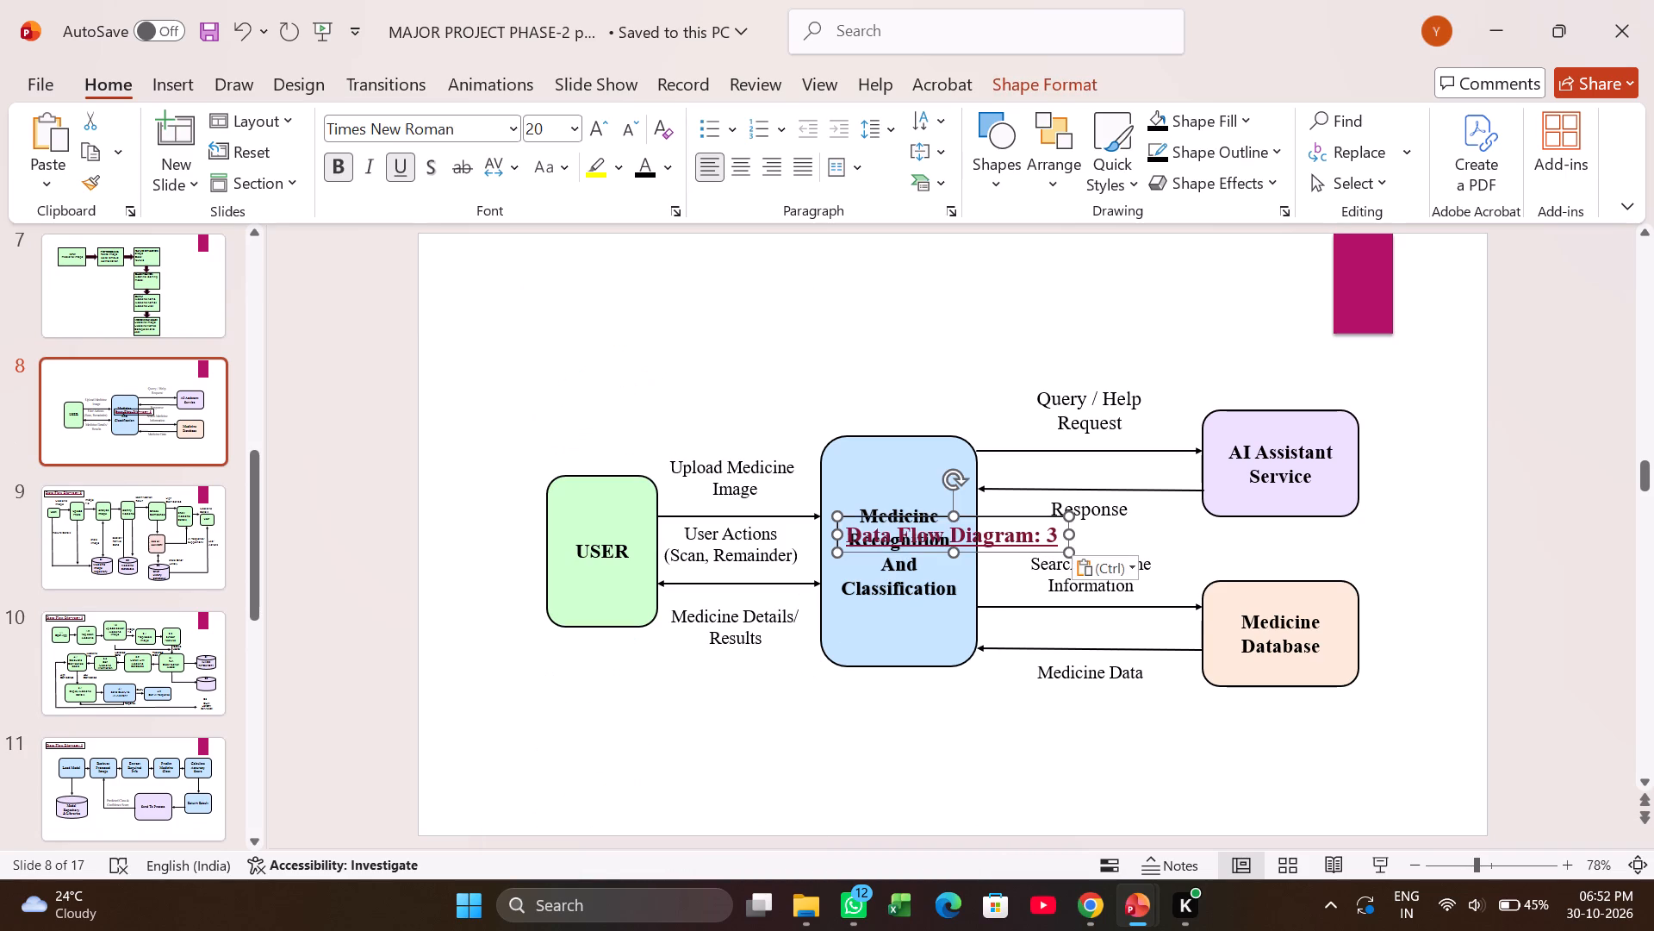
left_click_drag(930, 548, 562, 321)
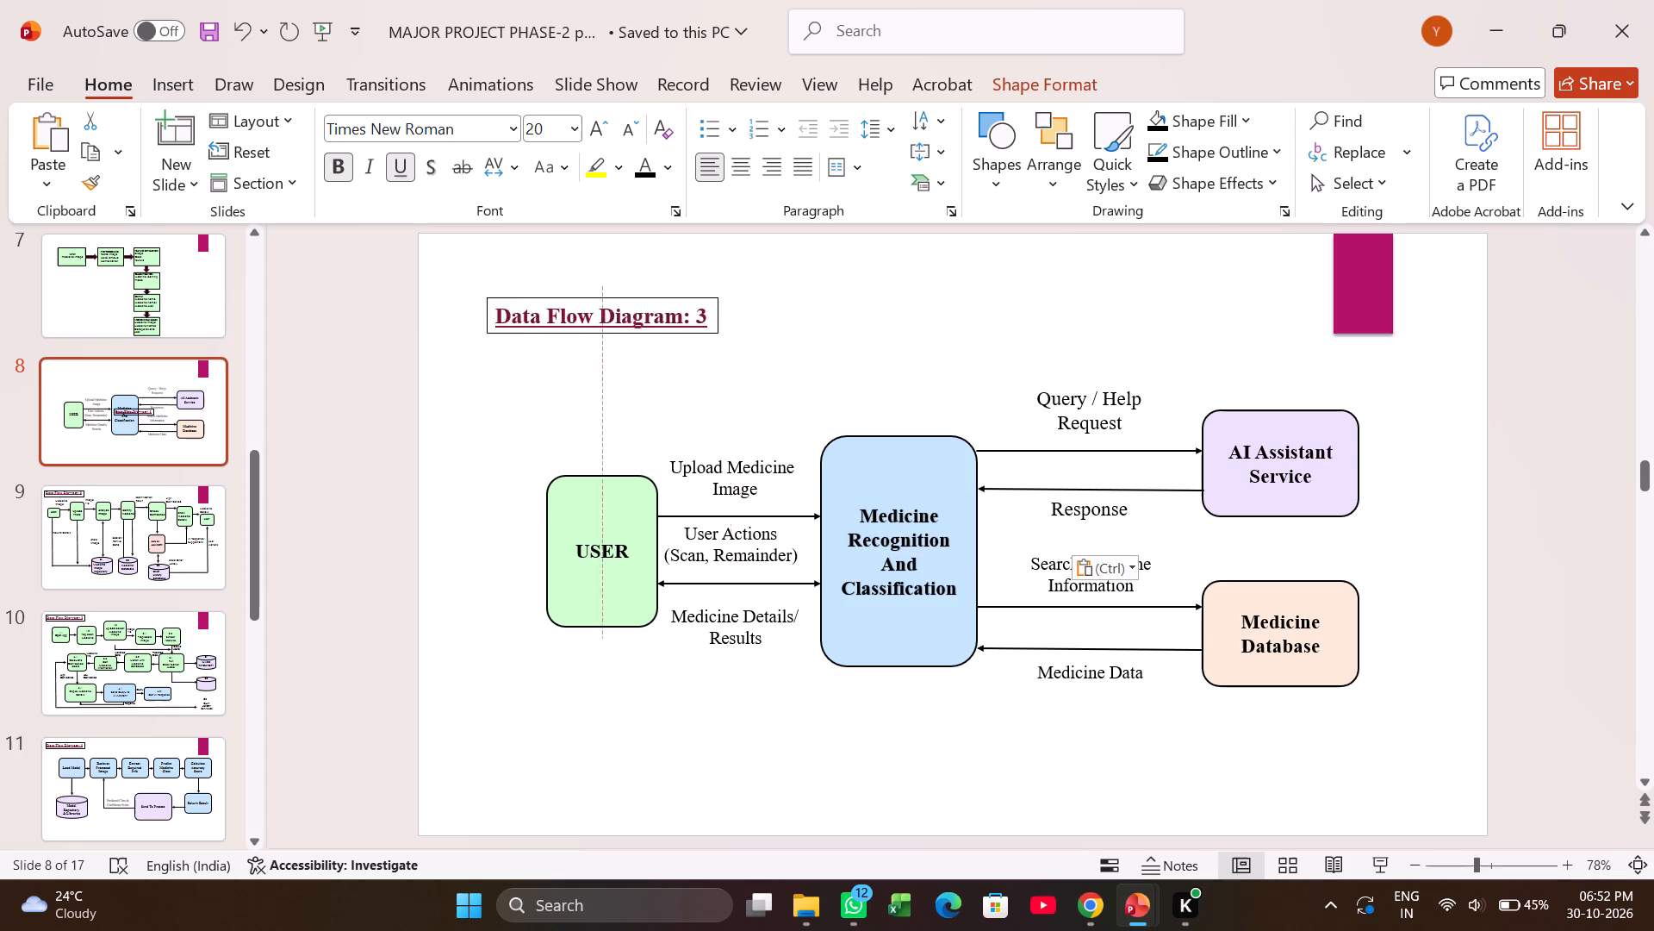
left_click_drag(562, 321, 536, 290)
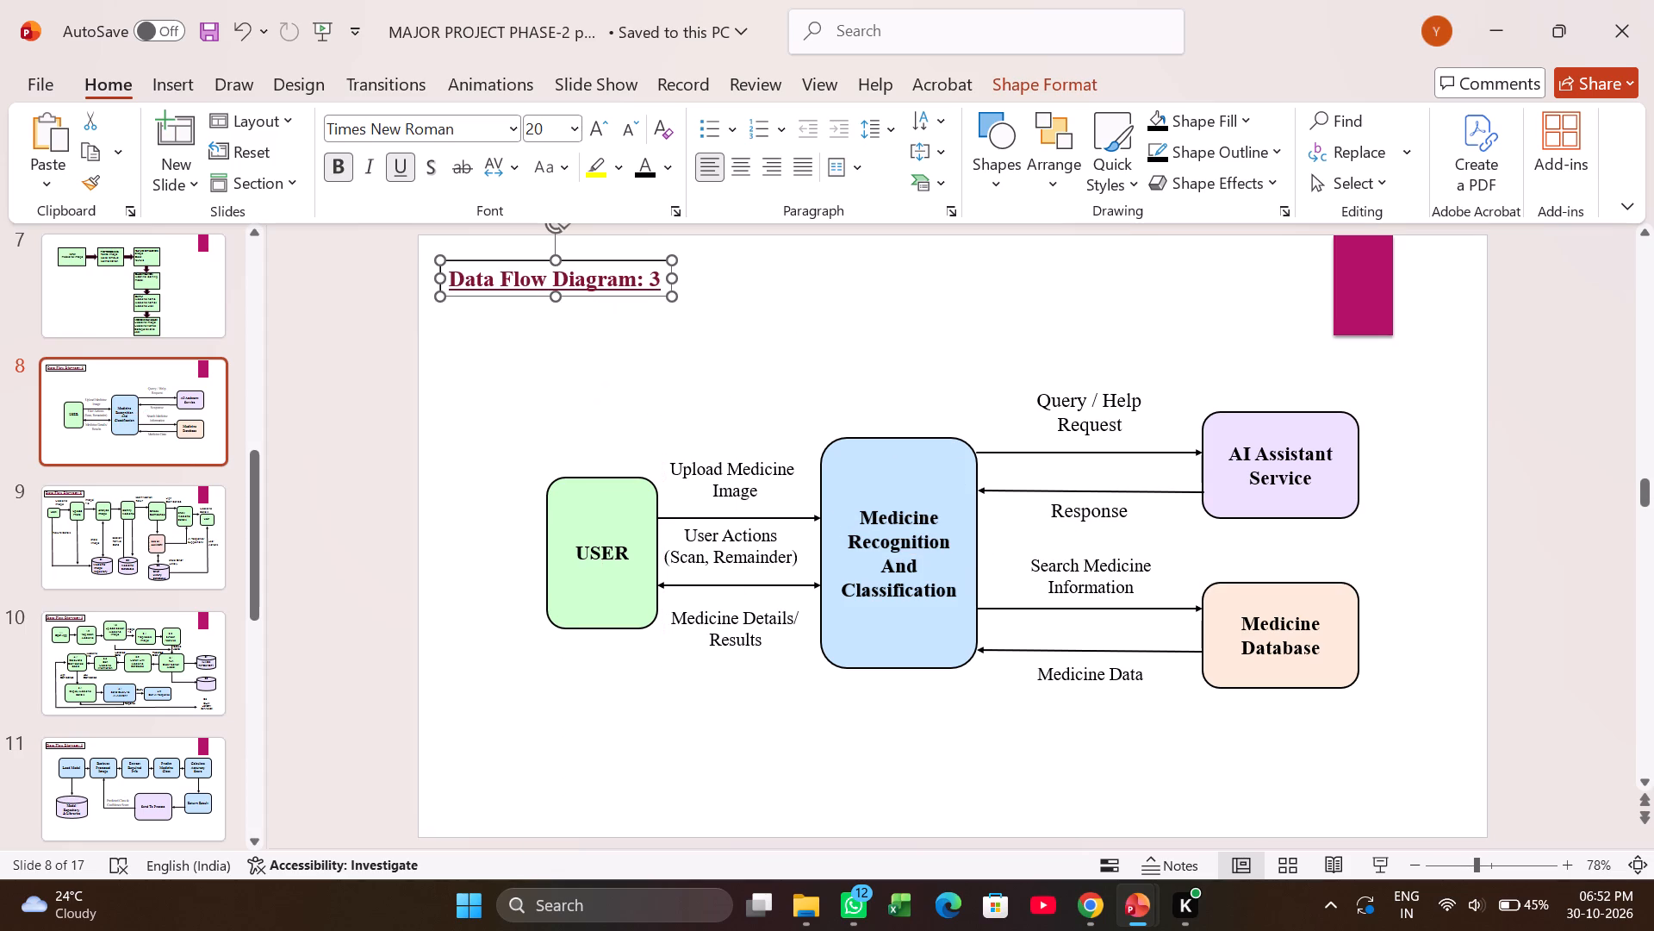
Renumber the data flow diagram titles to 0 on slide 8, 1 on slide 9 and 2 on slide 10.
left_click(656, 278)
key("BackSpace")
key("0")
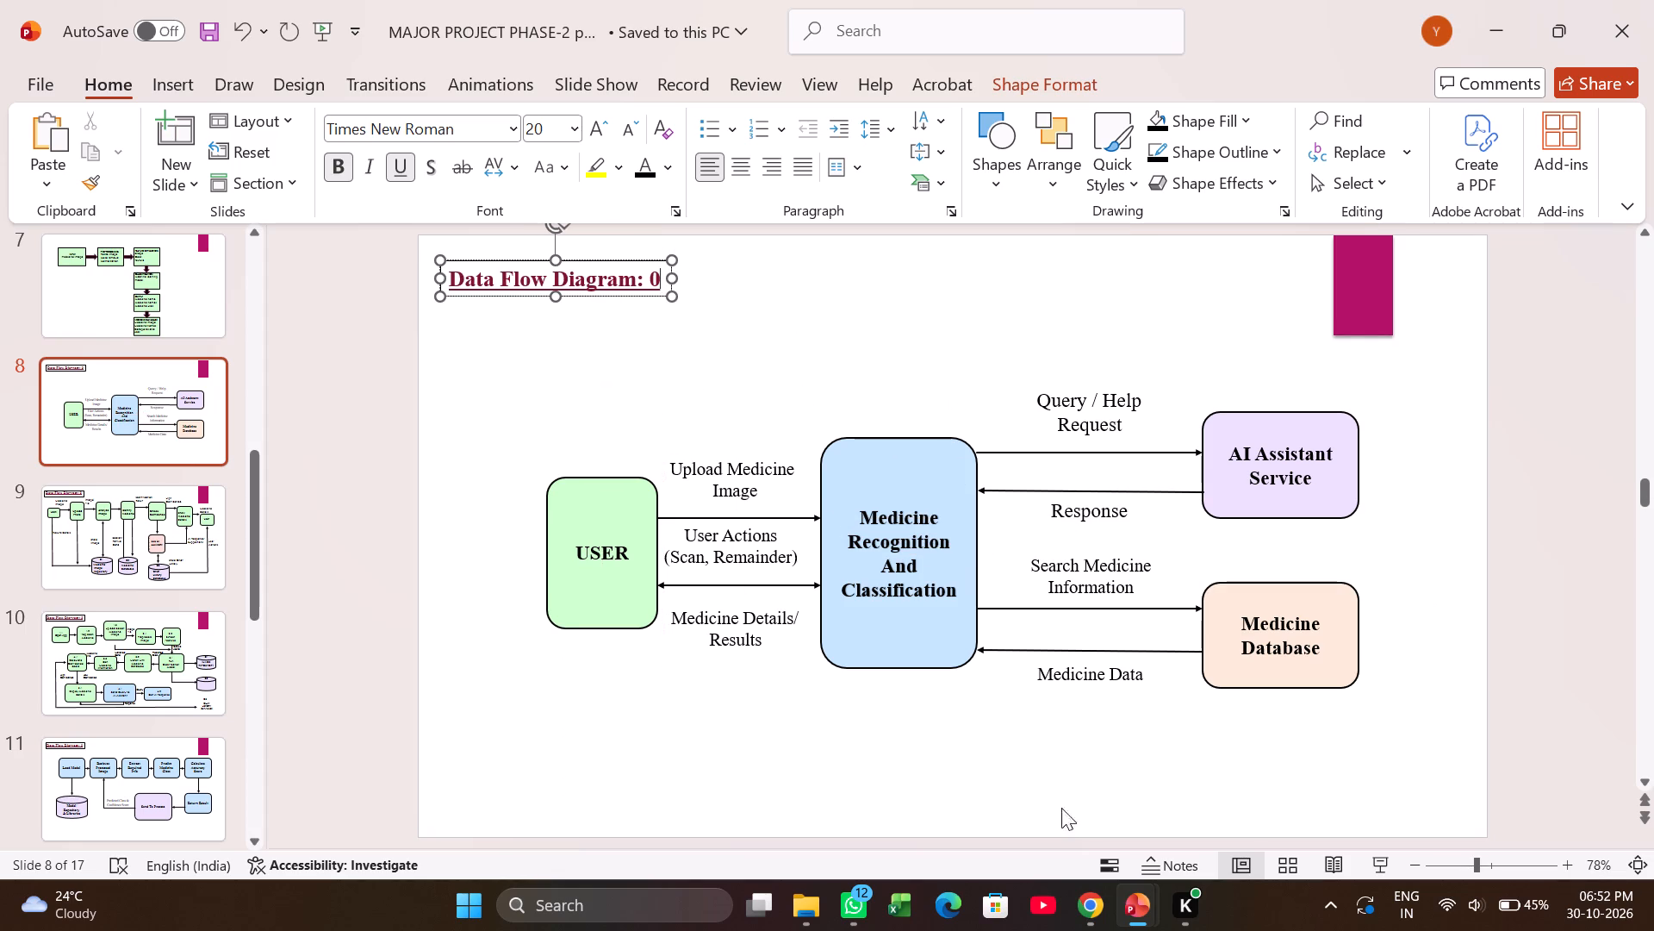
scroll(393, 648, "down", 1)
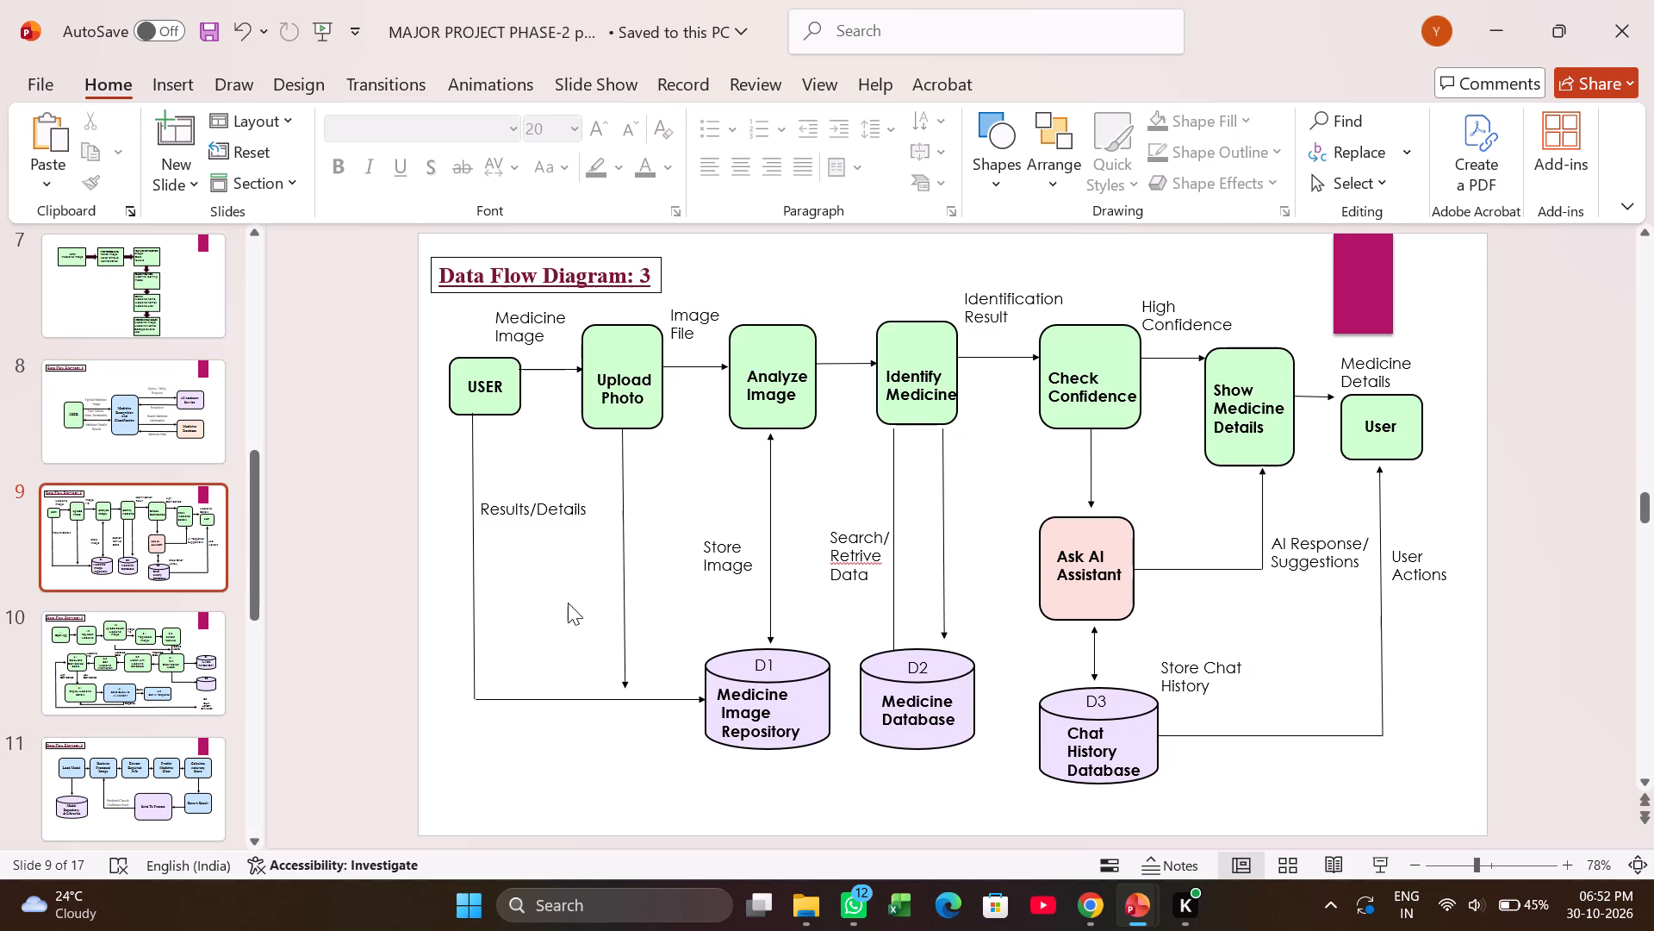
left_click(650, 270)
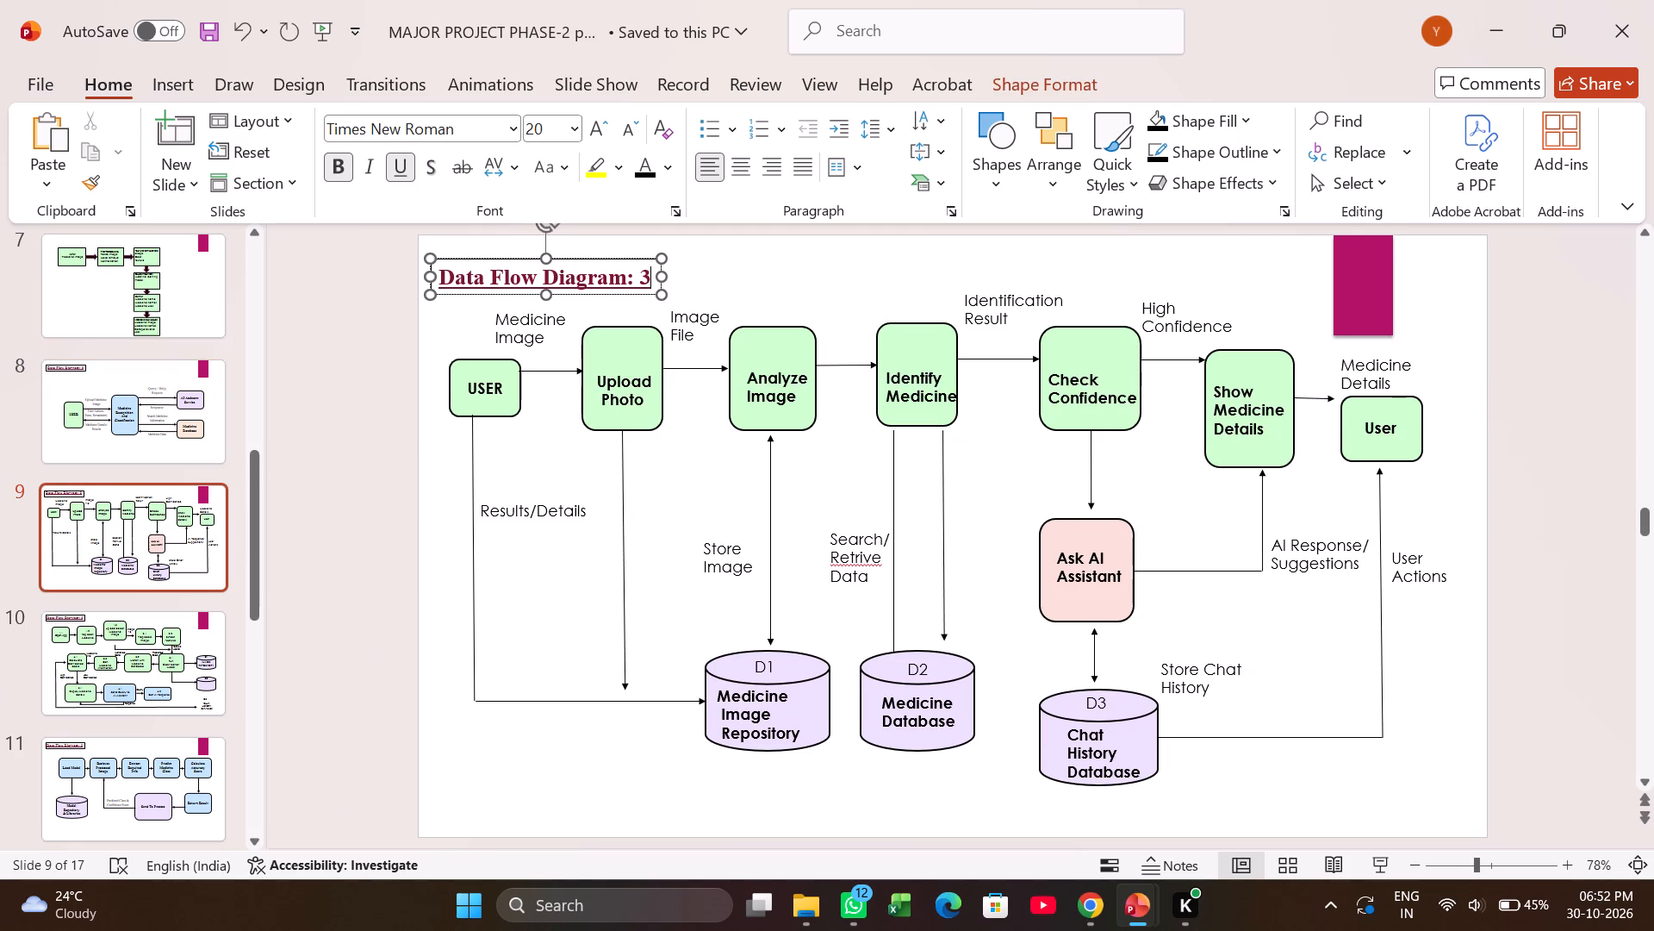
key("BackSpace")
key("1")
scroll(756, 484, "down", 1)
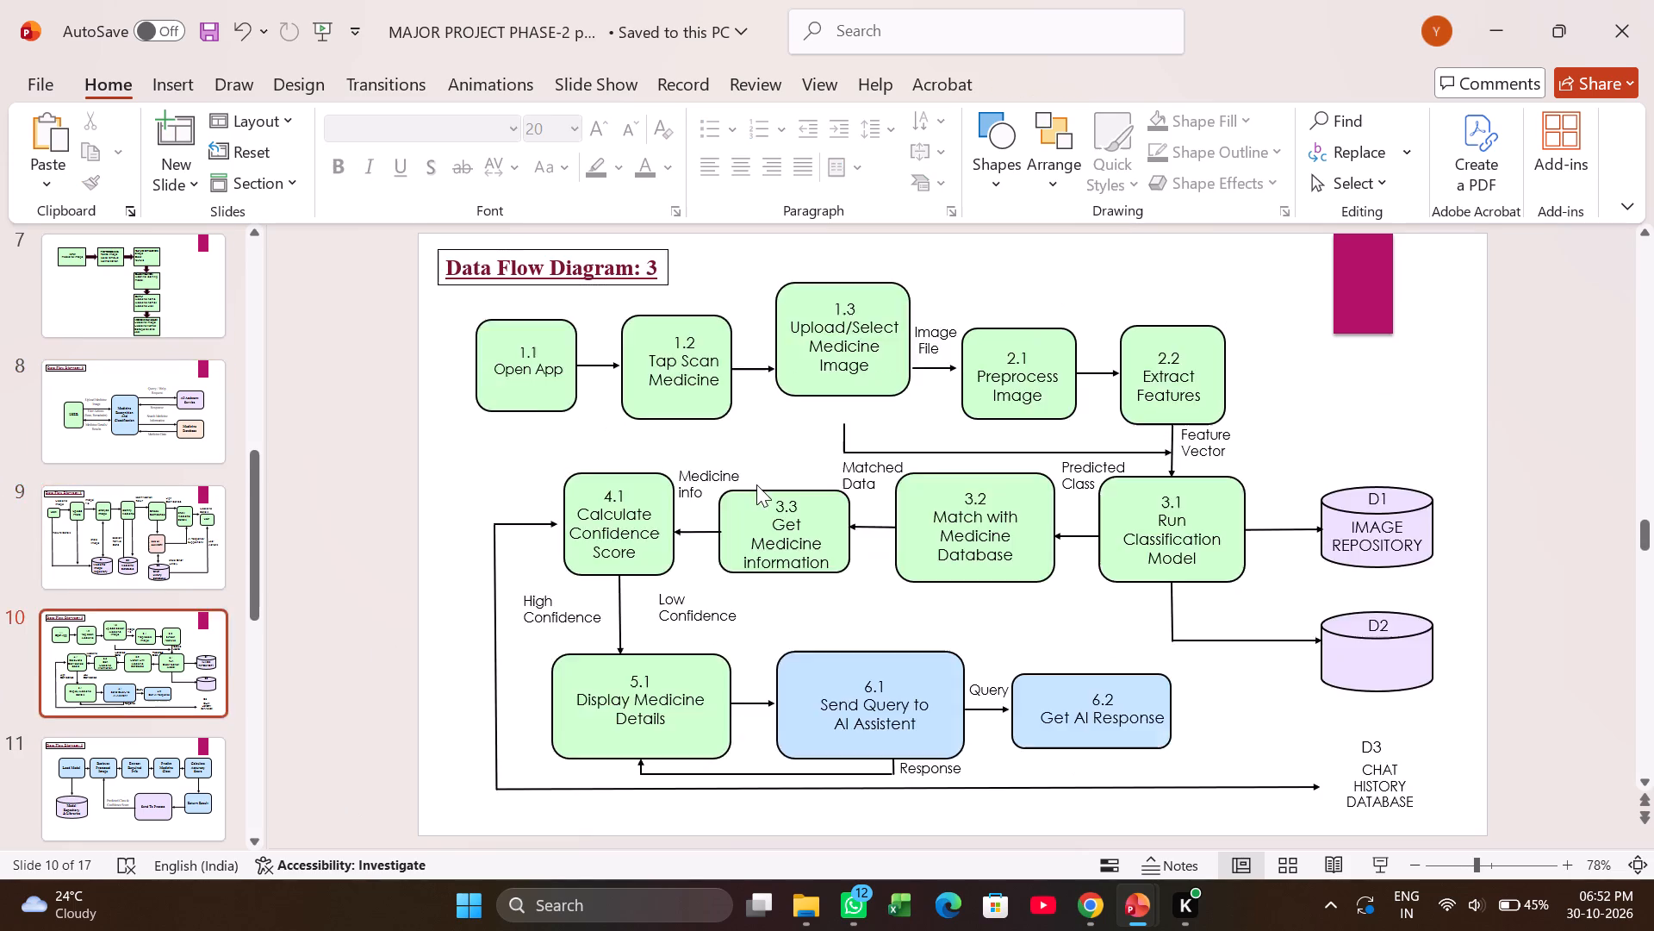
scroll(756, 484, "down", 1)
scroll(753, 452, "up", 1)
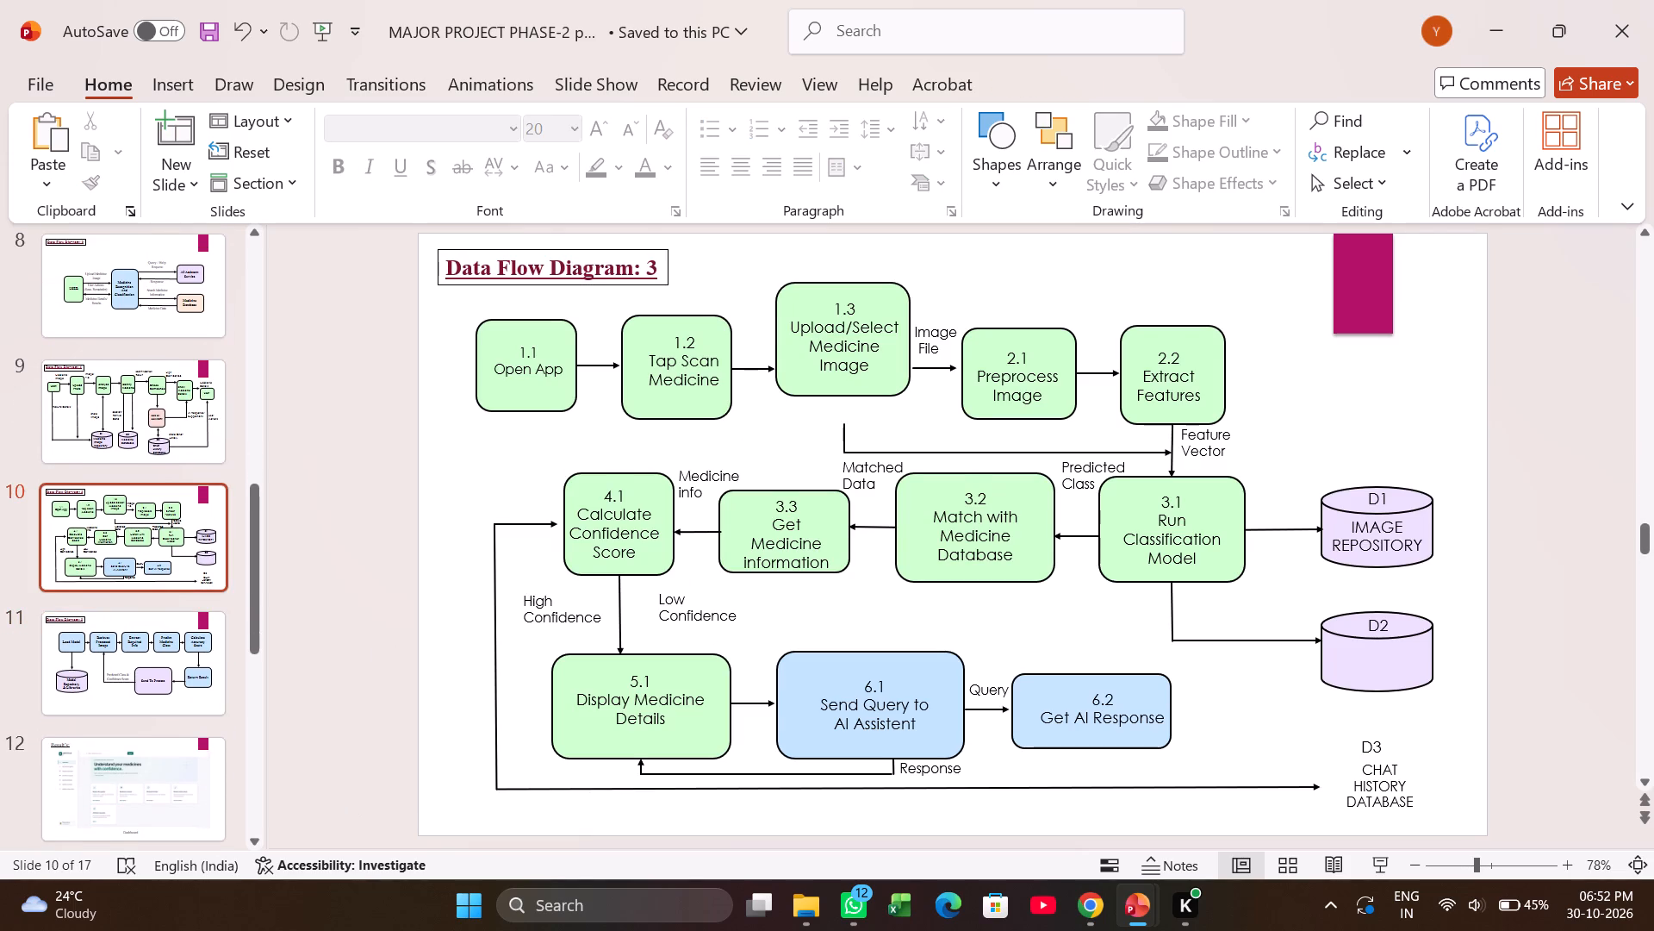
left_click(654, 274)
key("BackSpace")
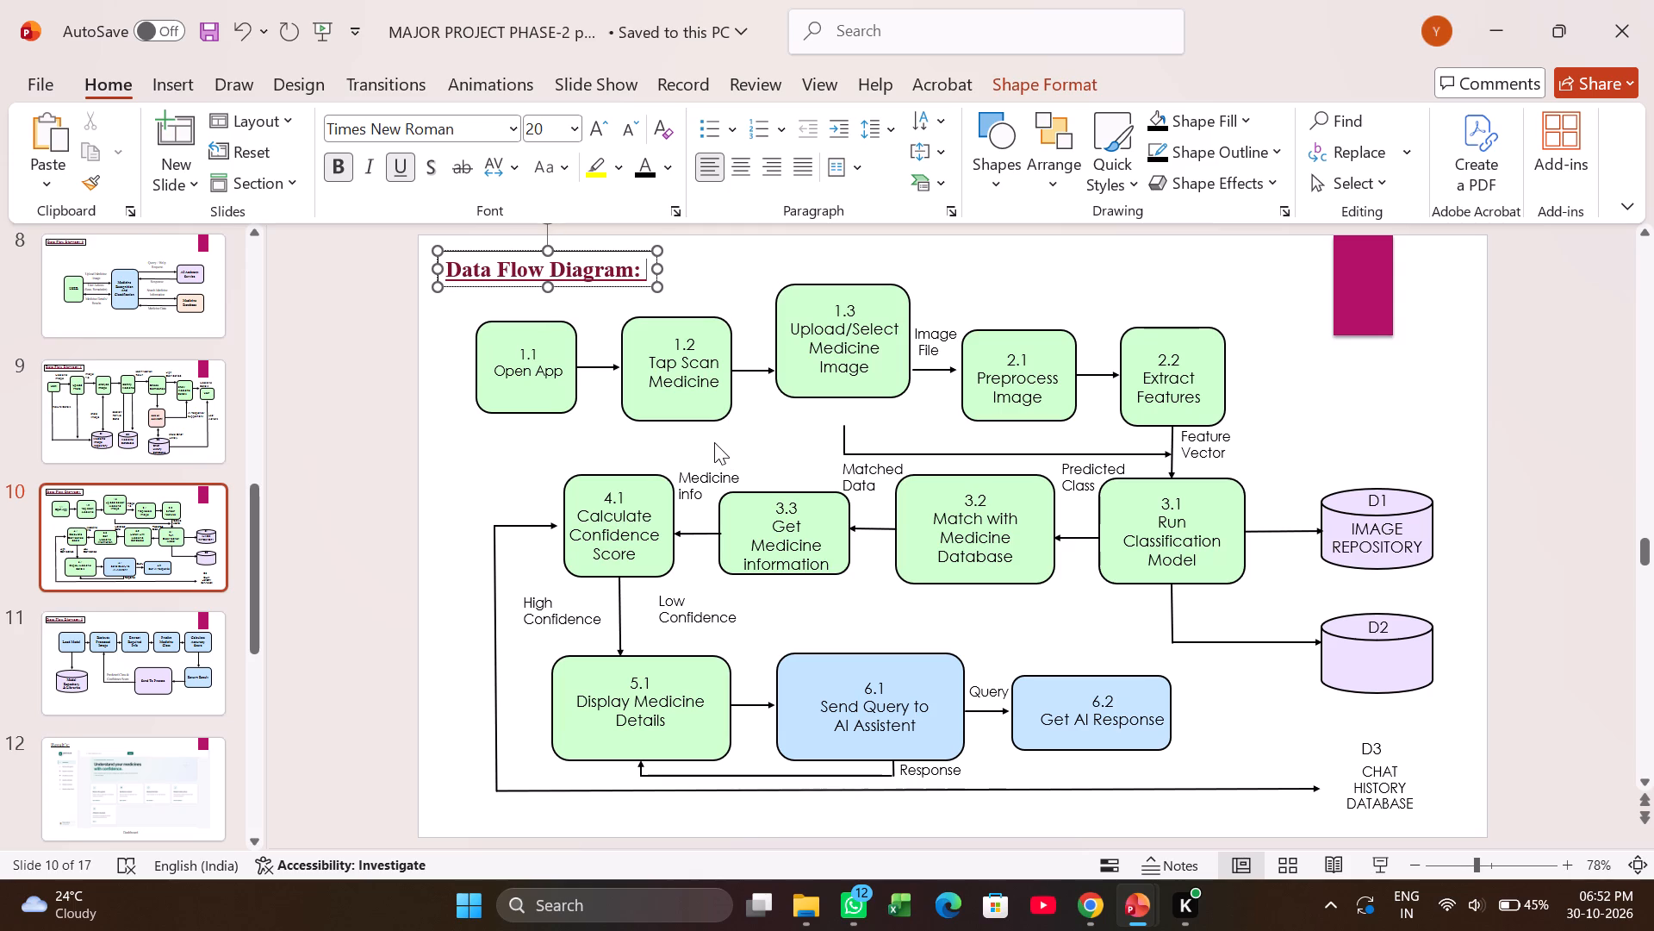
key("2")
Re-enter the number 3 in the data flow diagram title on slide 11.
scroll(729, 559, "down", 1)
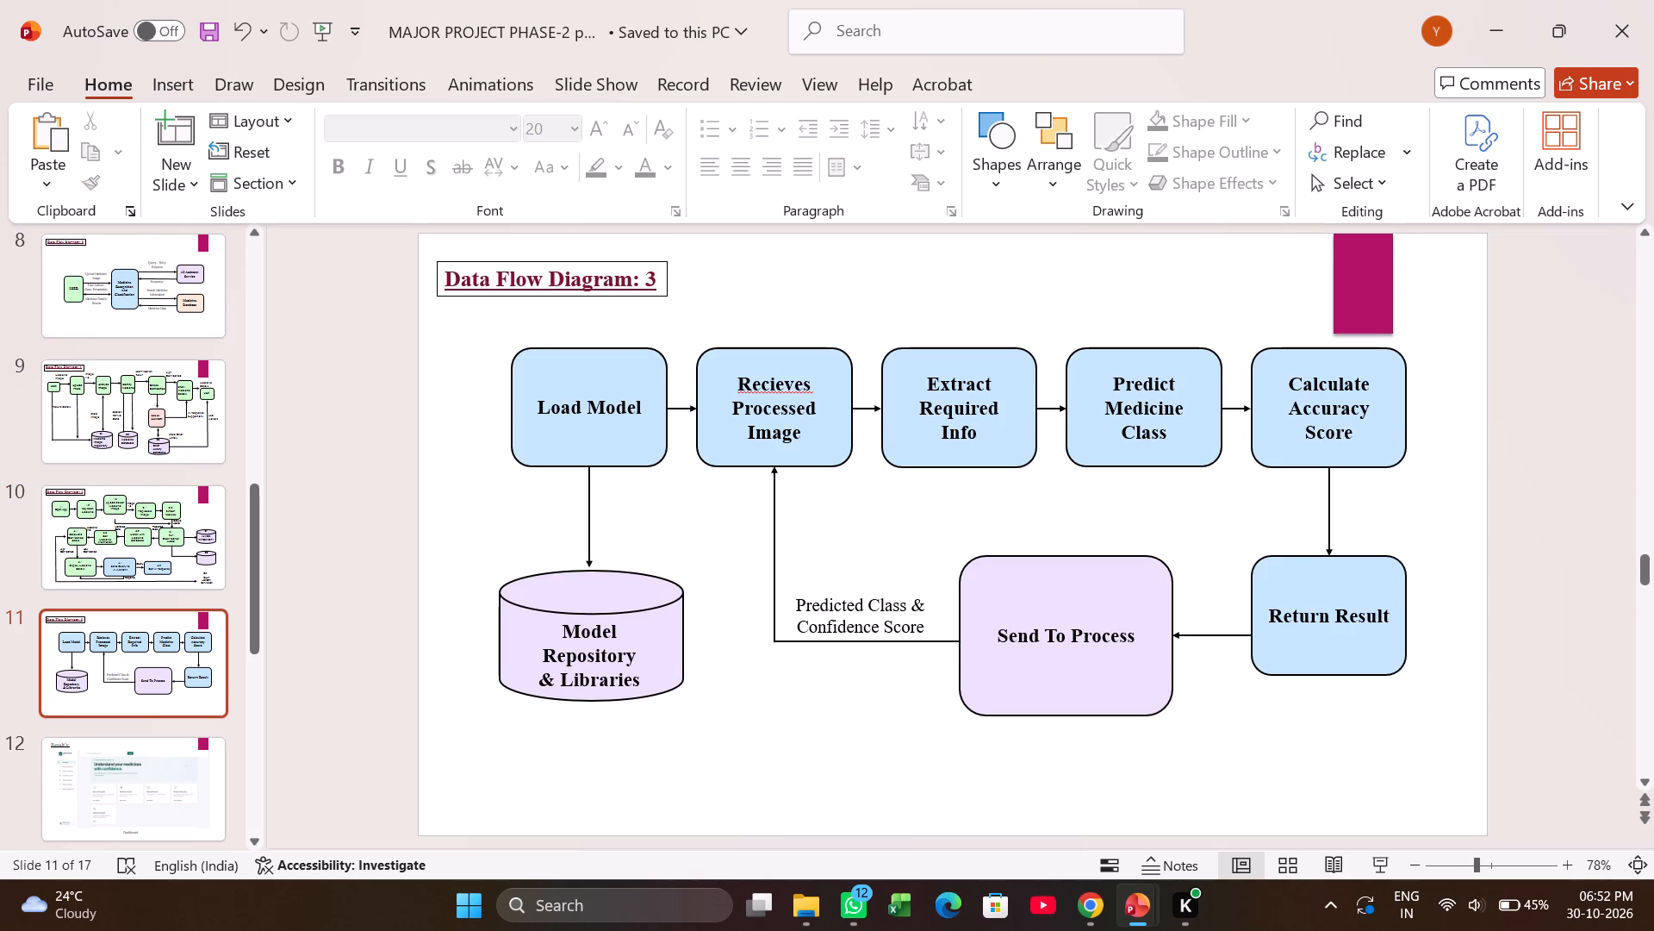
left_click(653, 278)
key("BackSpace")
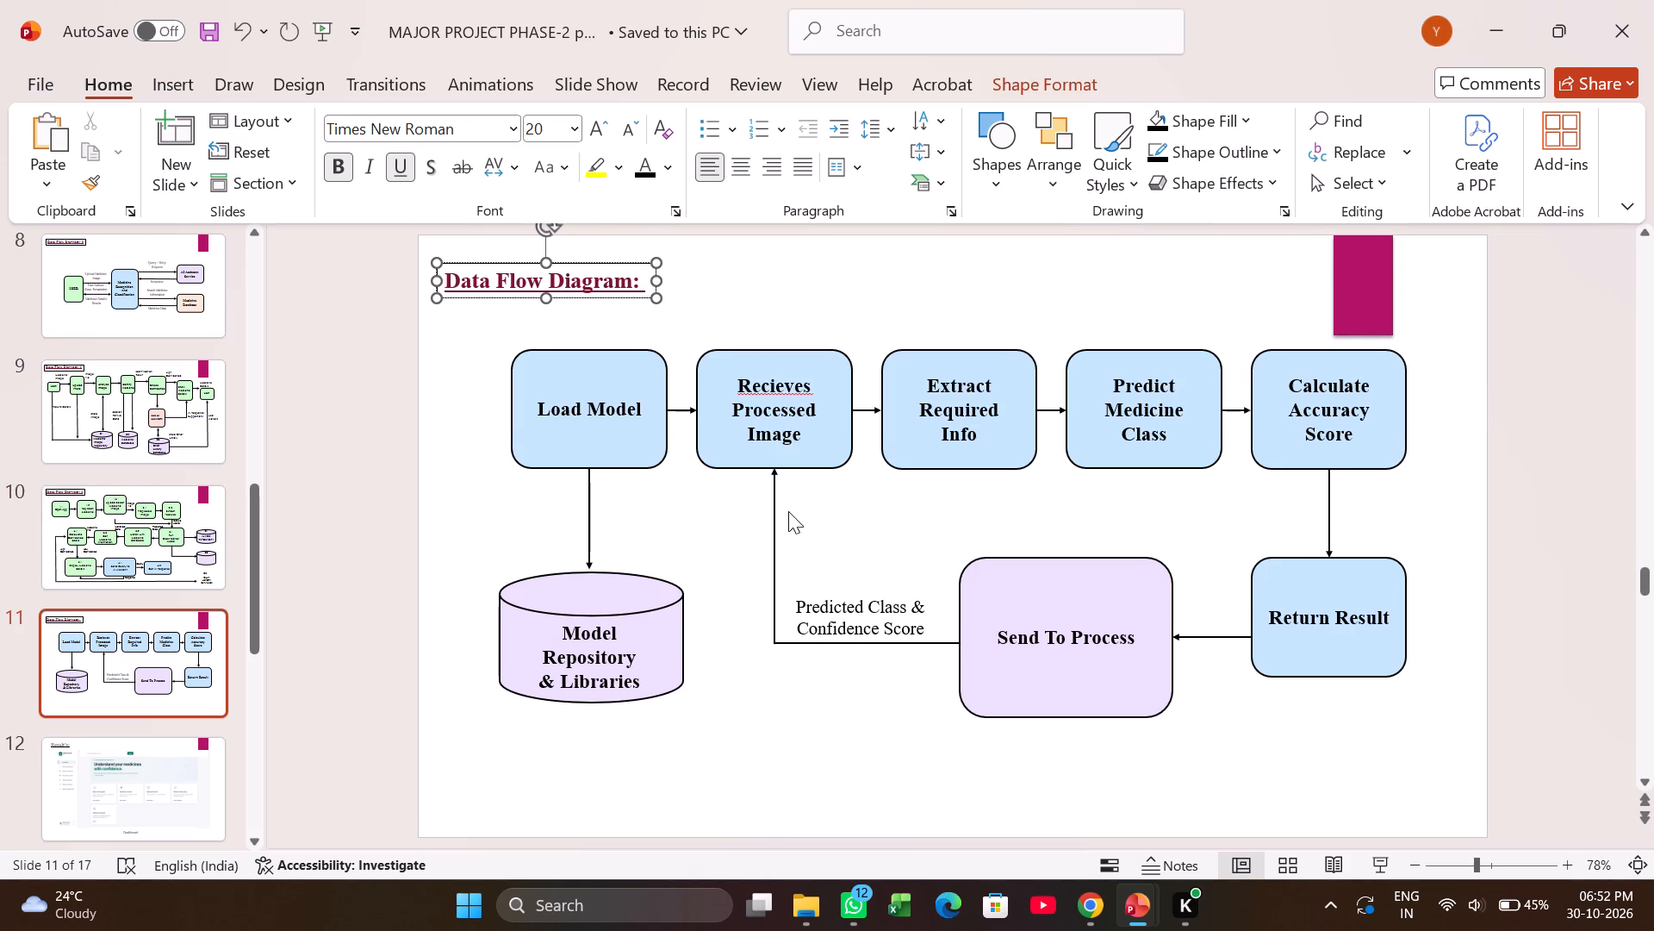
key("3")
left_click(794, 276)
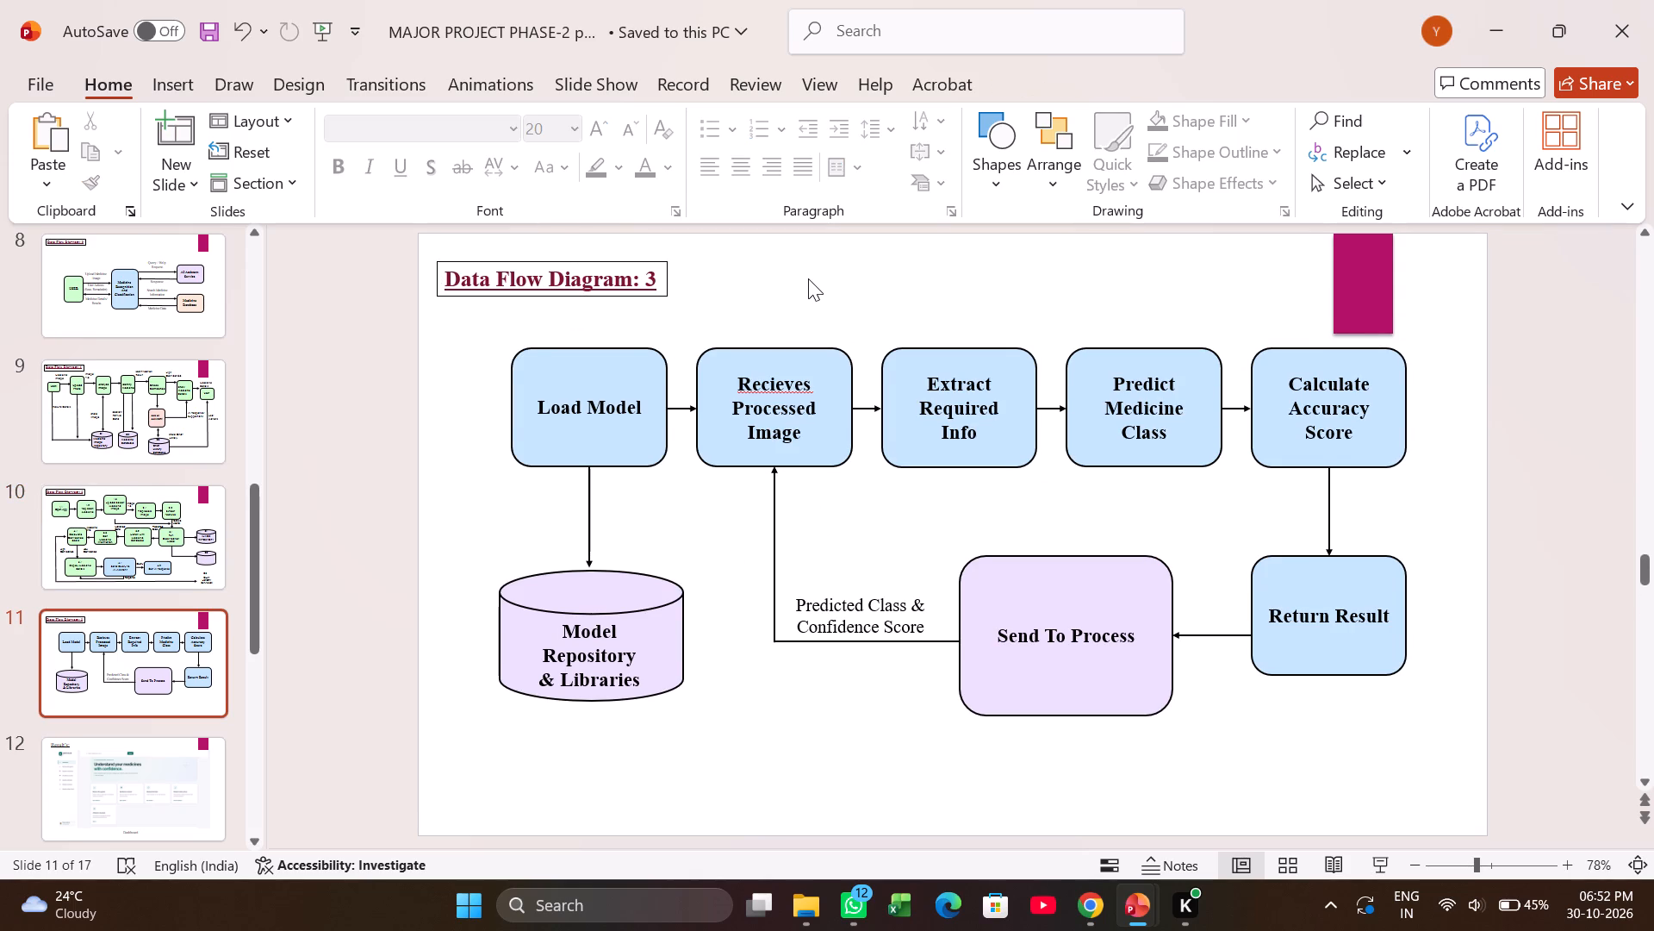
Insert a blank slide after the Data Flow Diagram: 3 slide, before the first Result's slide.
scroll(801, 292, "down", 1)
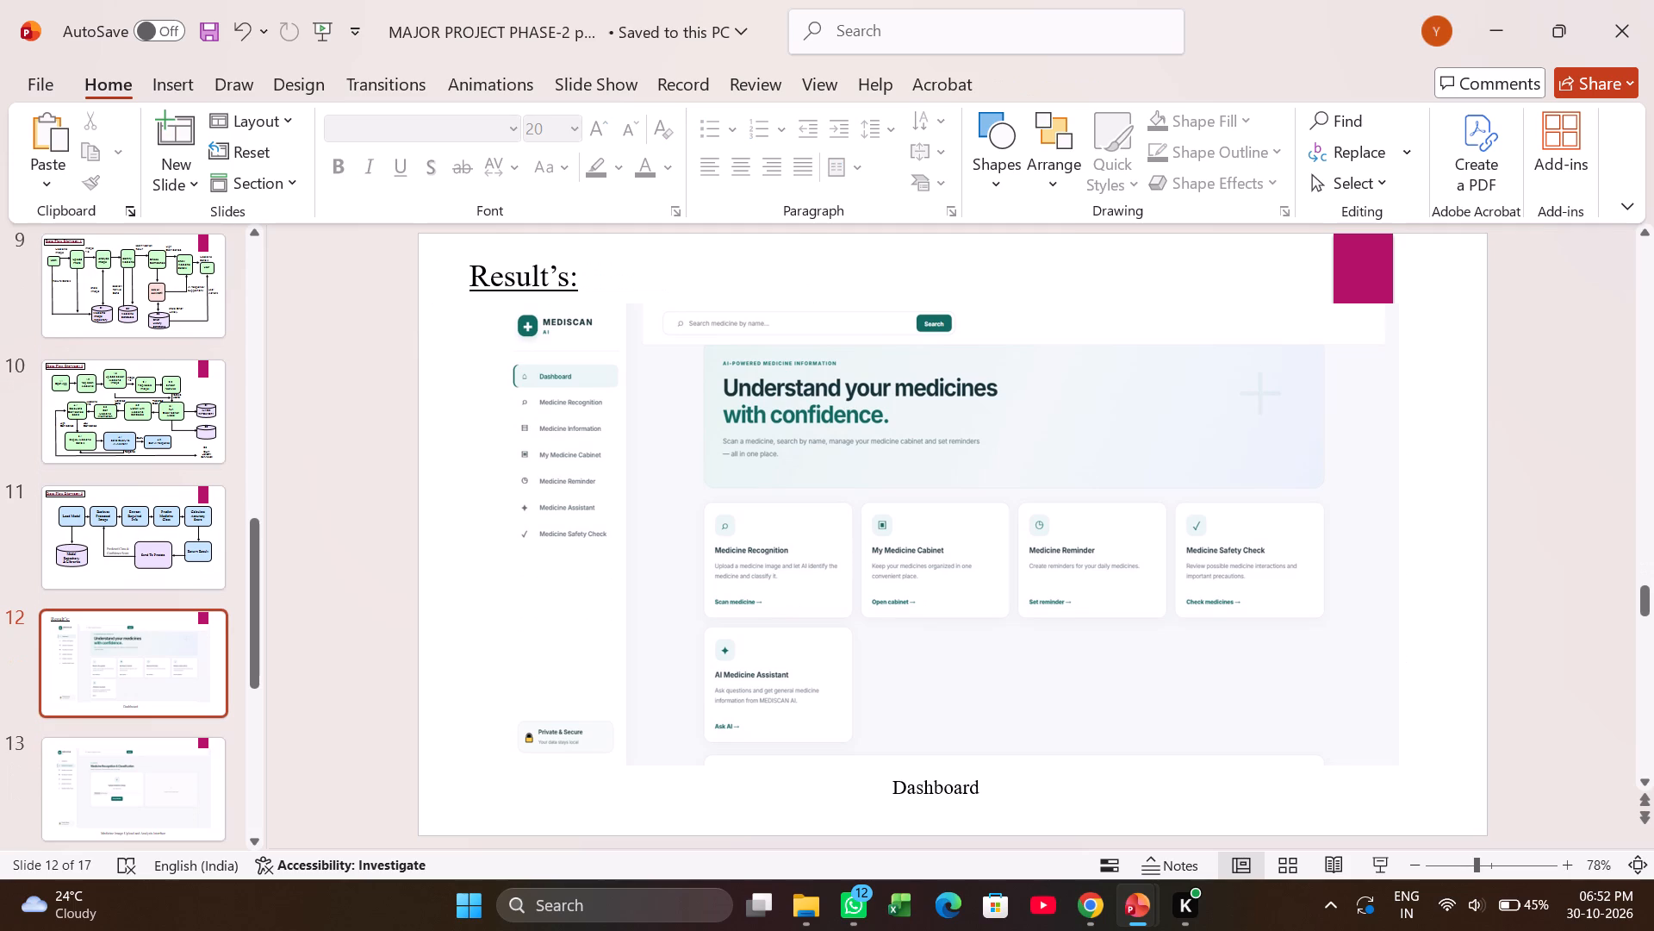
scroll(635, 428, "up", 1)
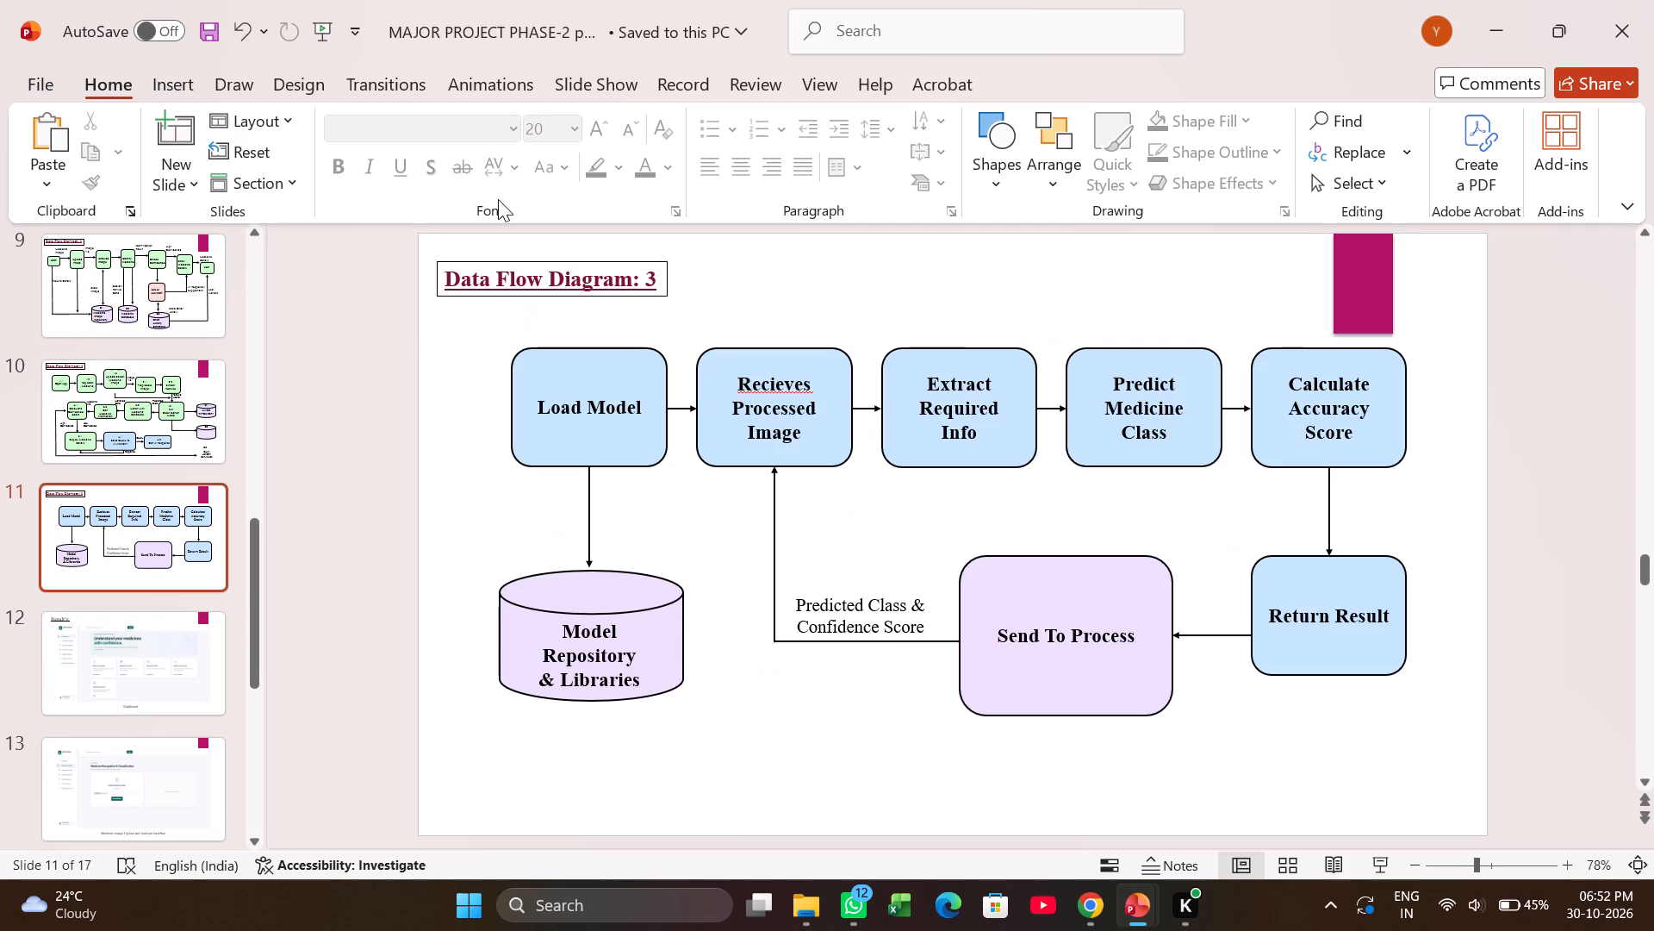
left_click(177, 128)
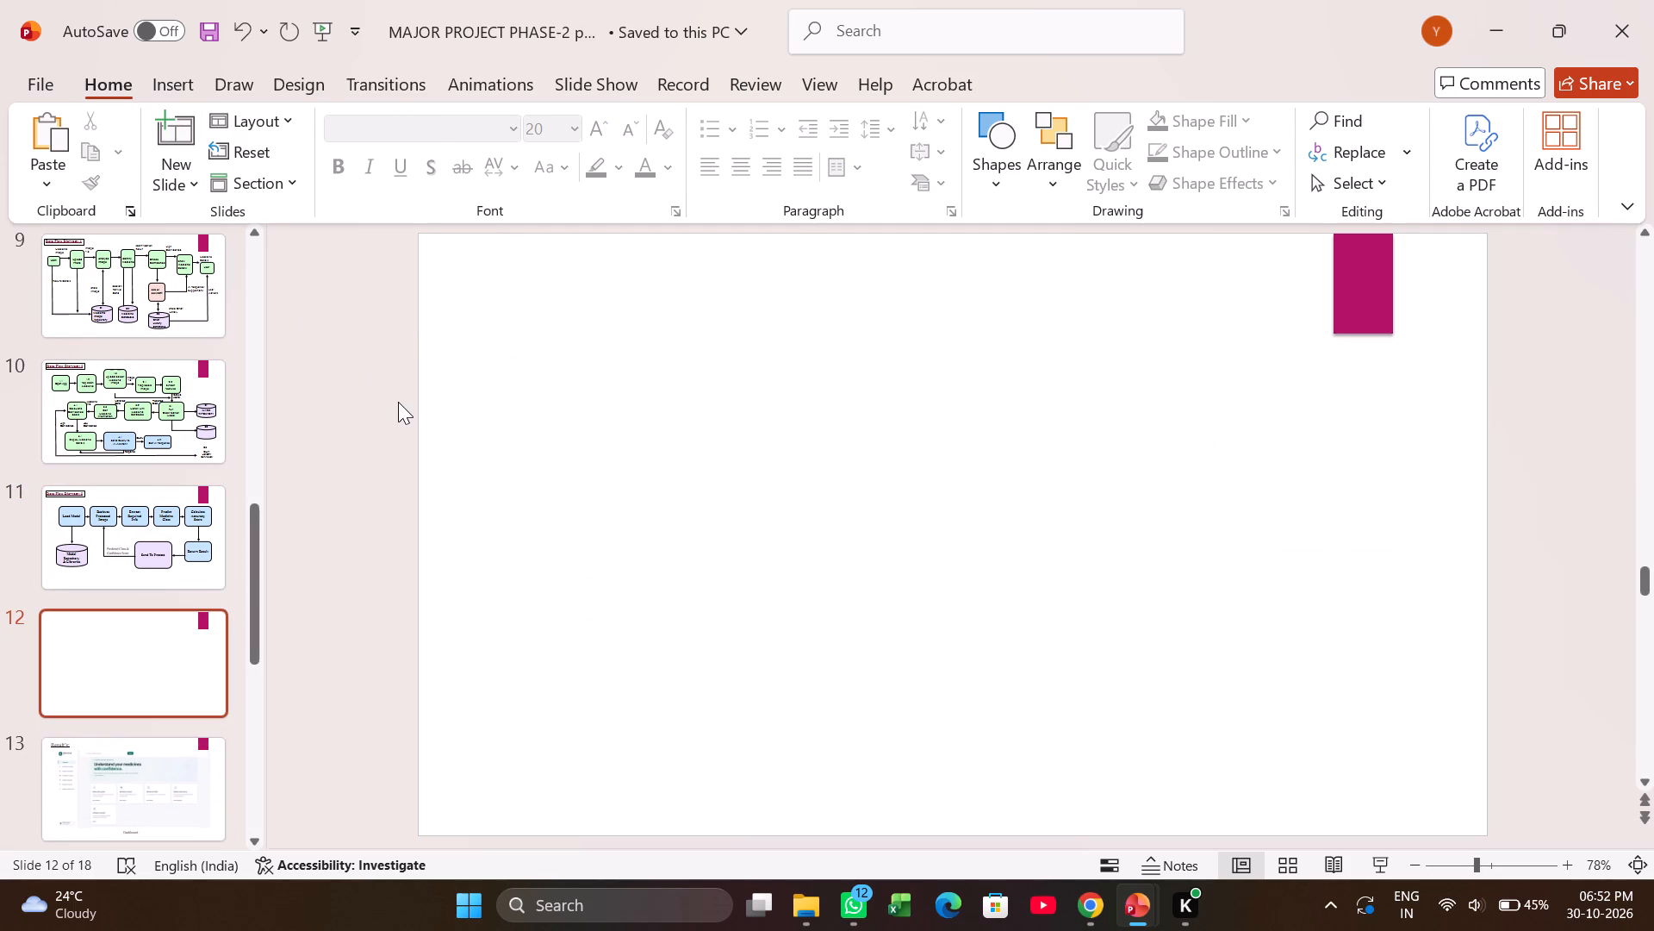
Review the data flow diagram slides from slide 11 back towards the first one.
scroll(706, 577, "up", 1)
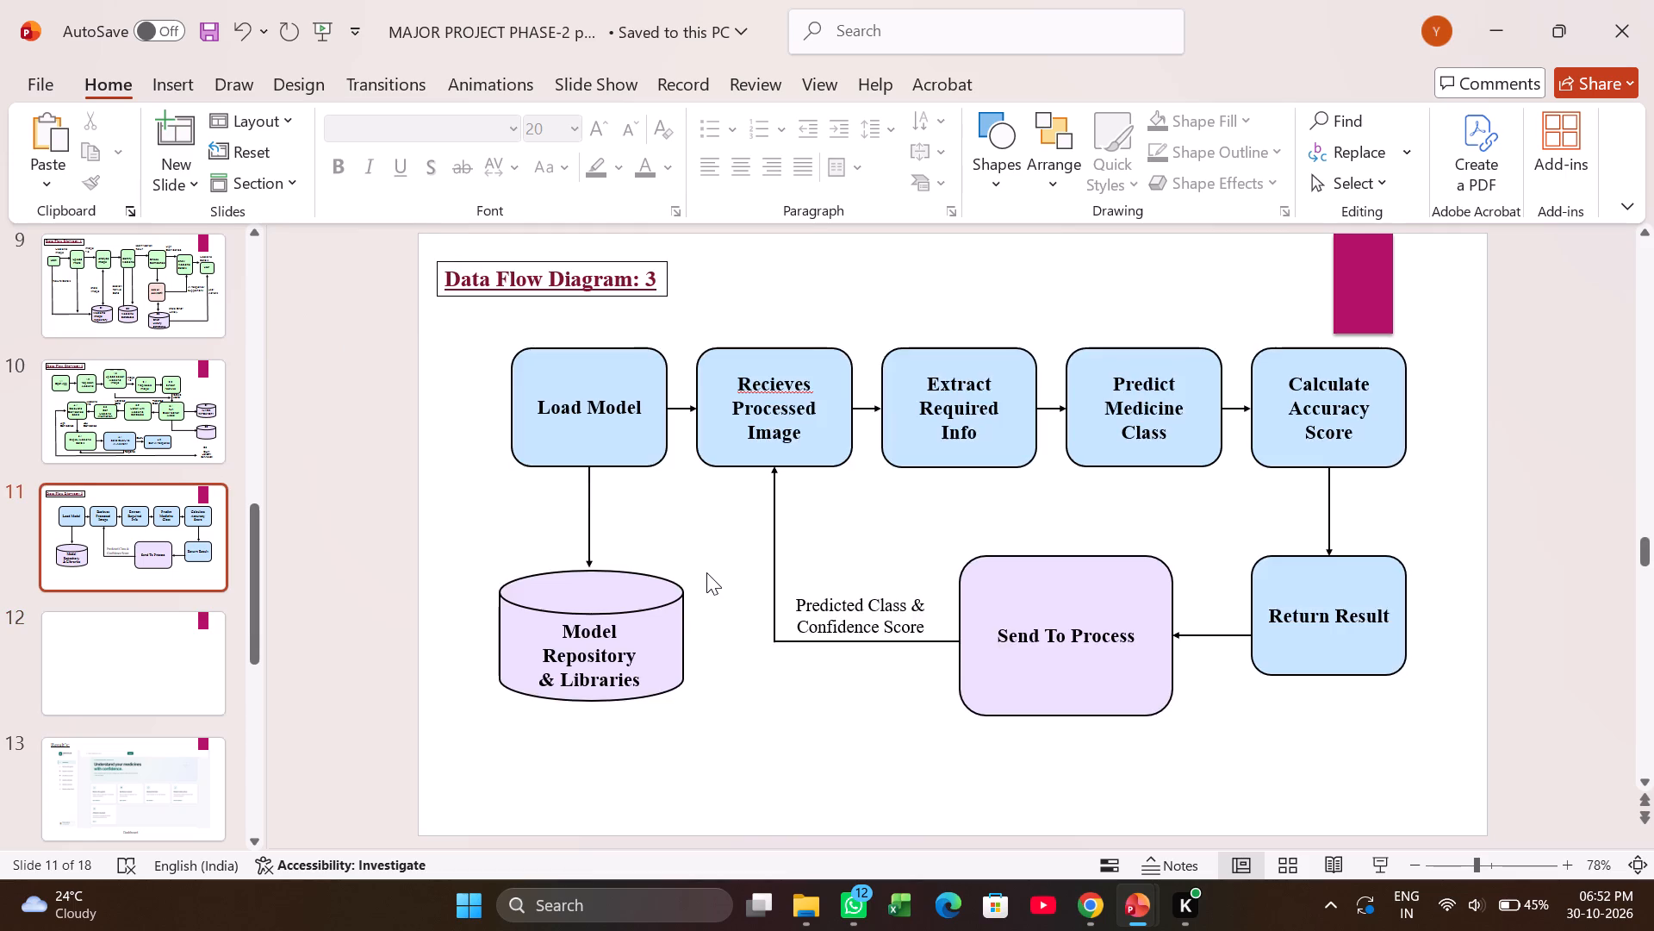
scroll(706, 572, "up", 2)
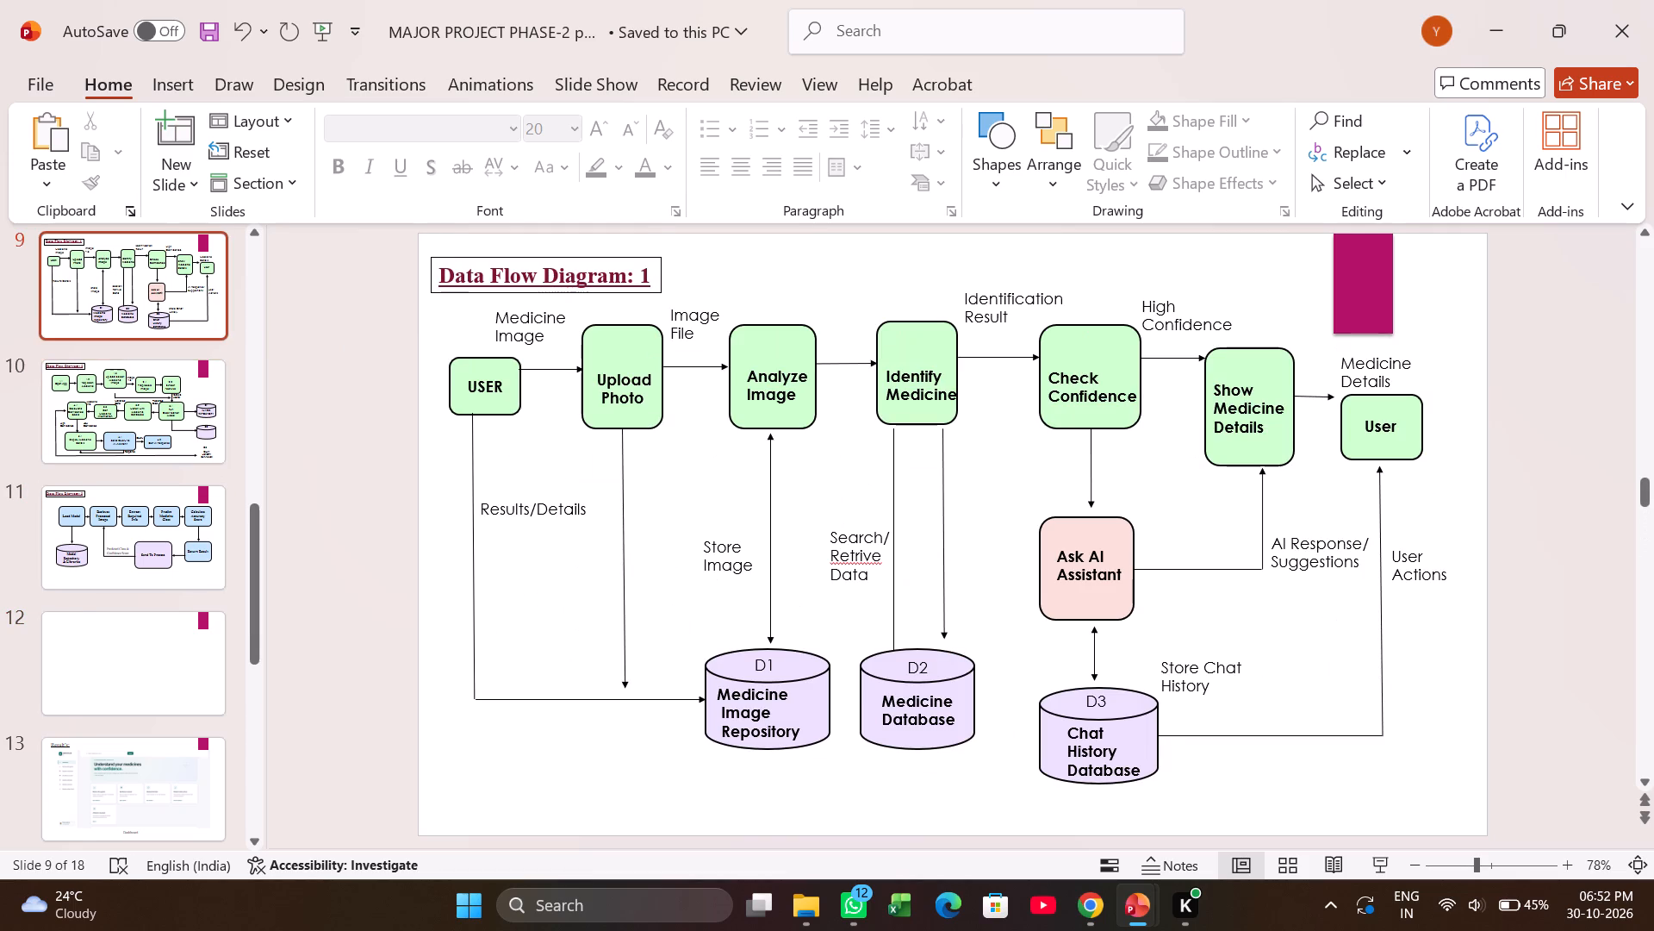
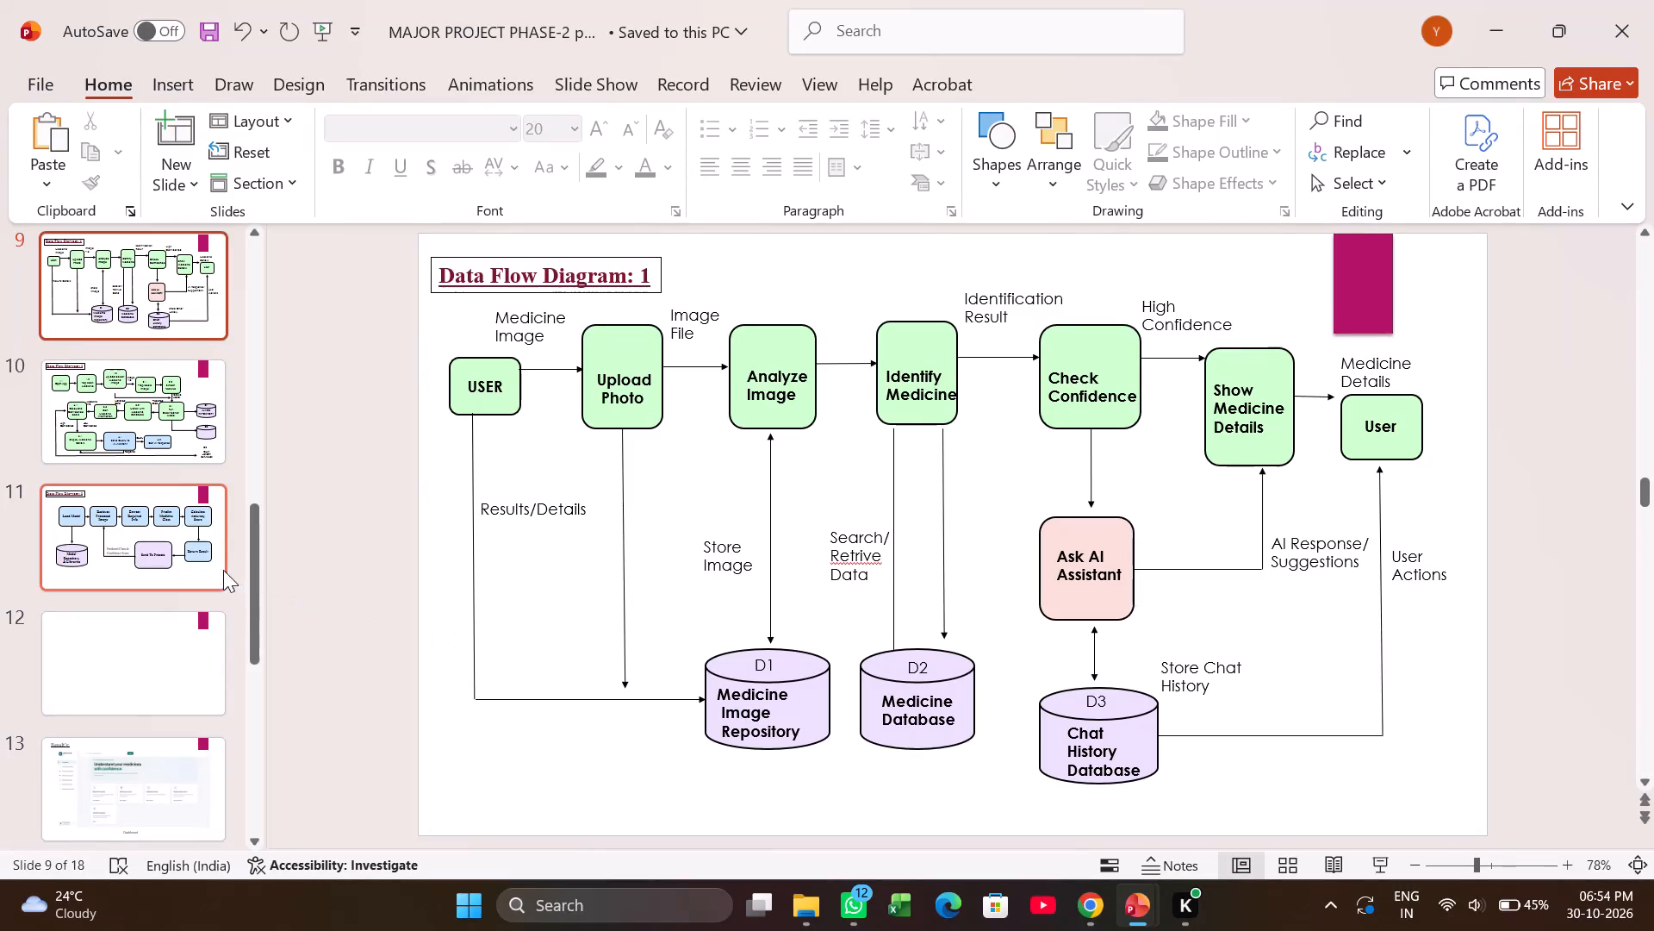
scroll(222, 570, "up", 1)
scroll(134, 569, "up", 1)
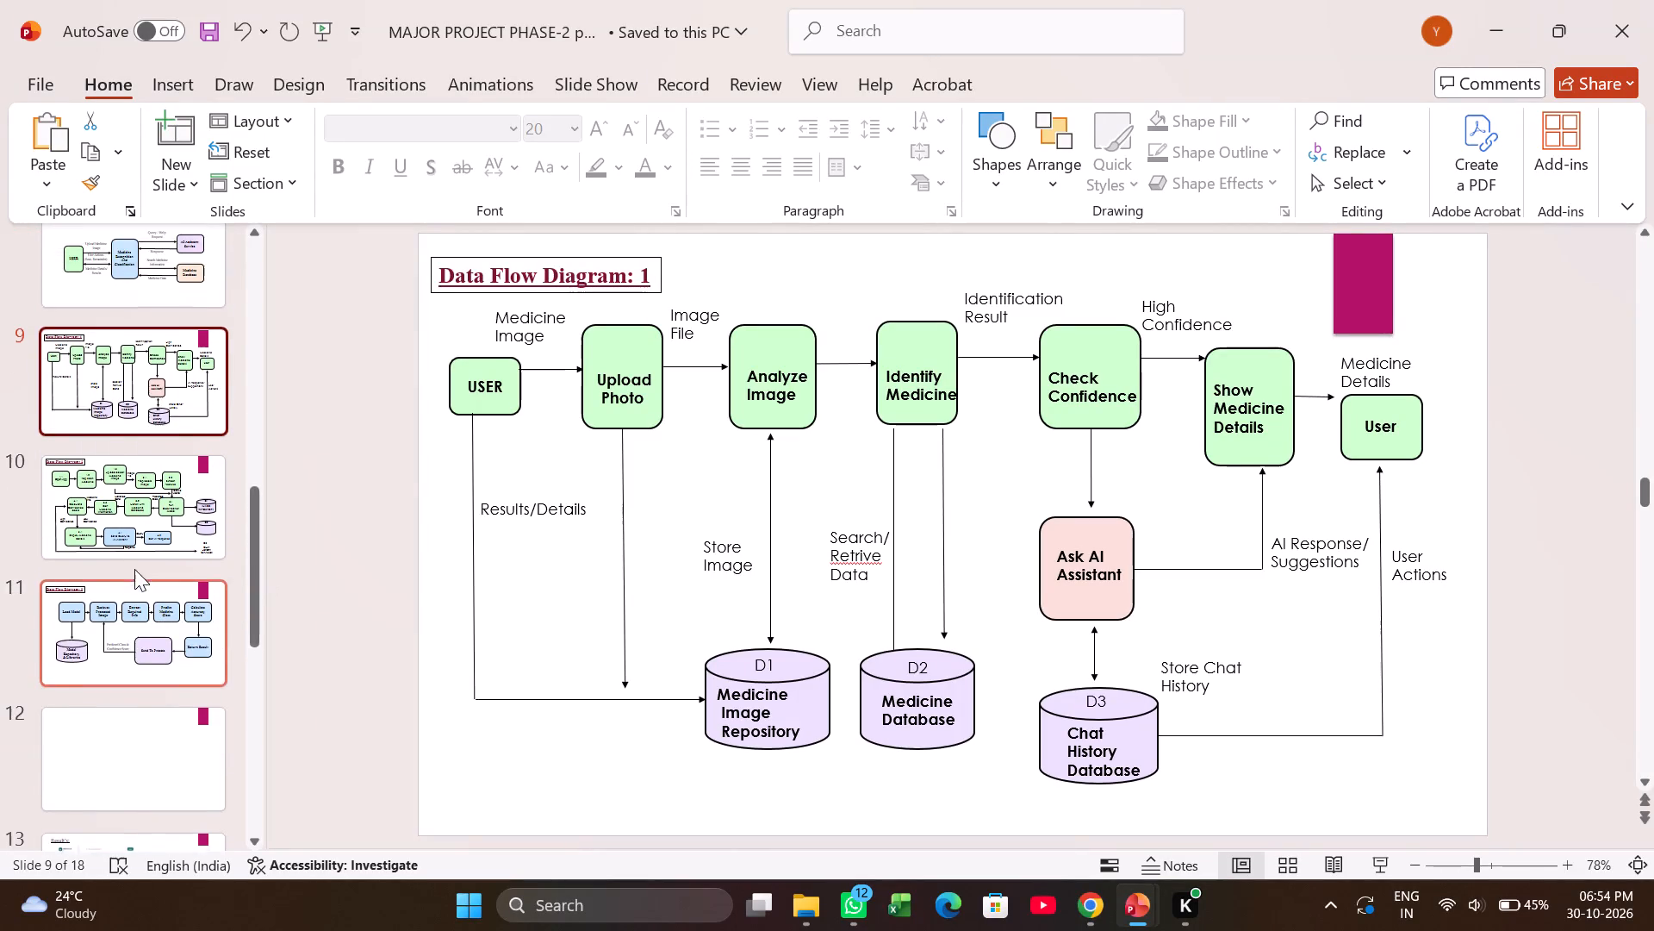
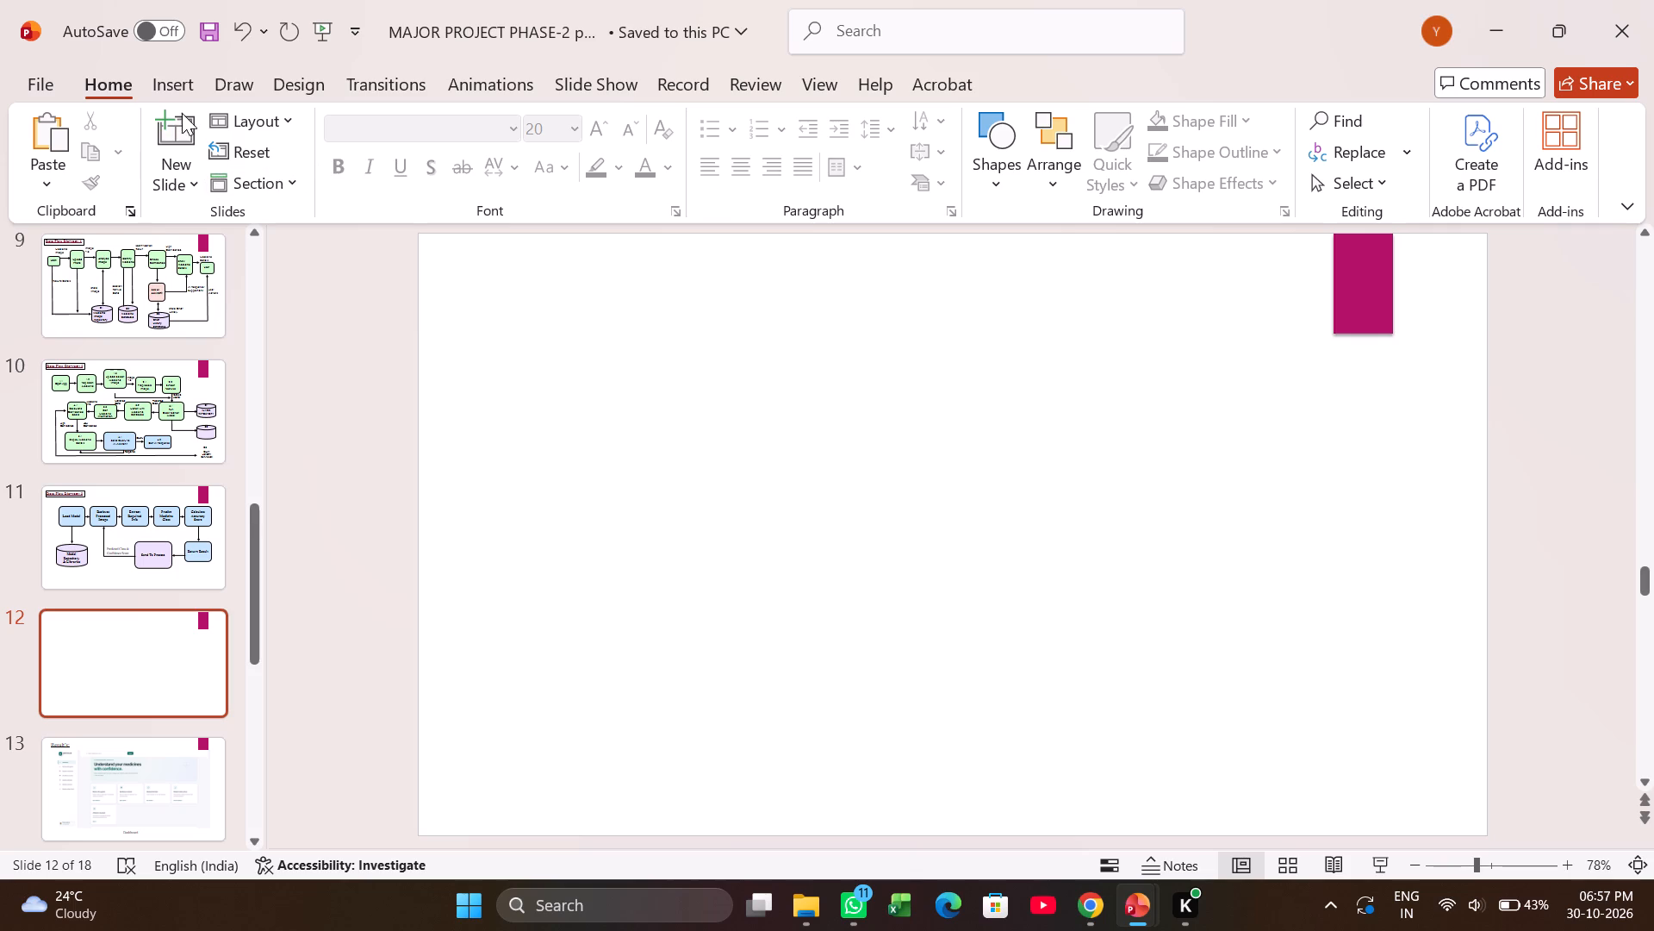
left_click(151, 72)
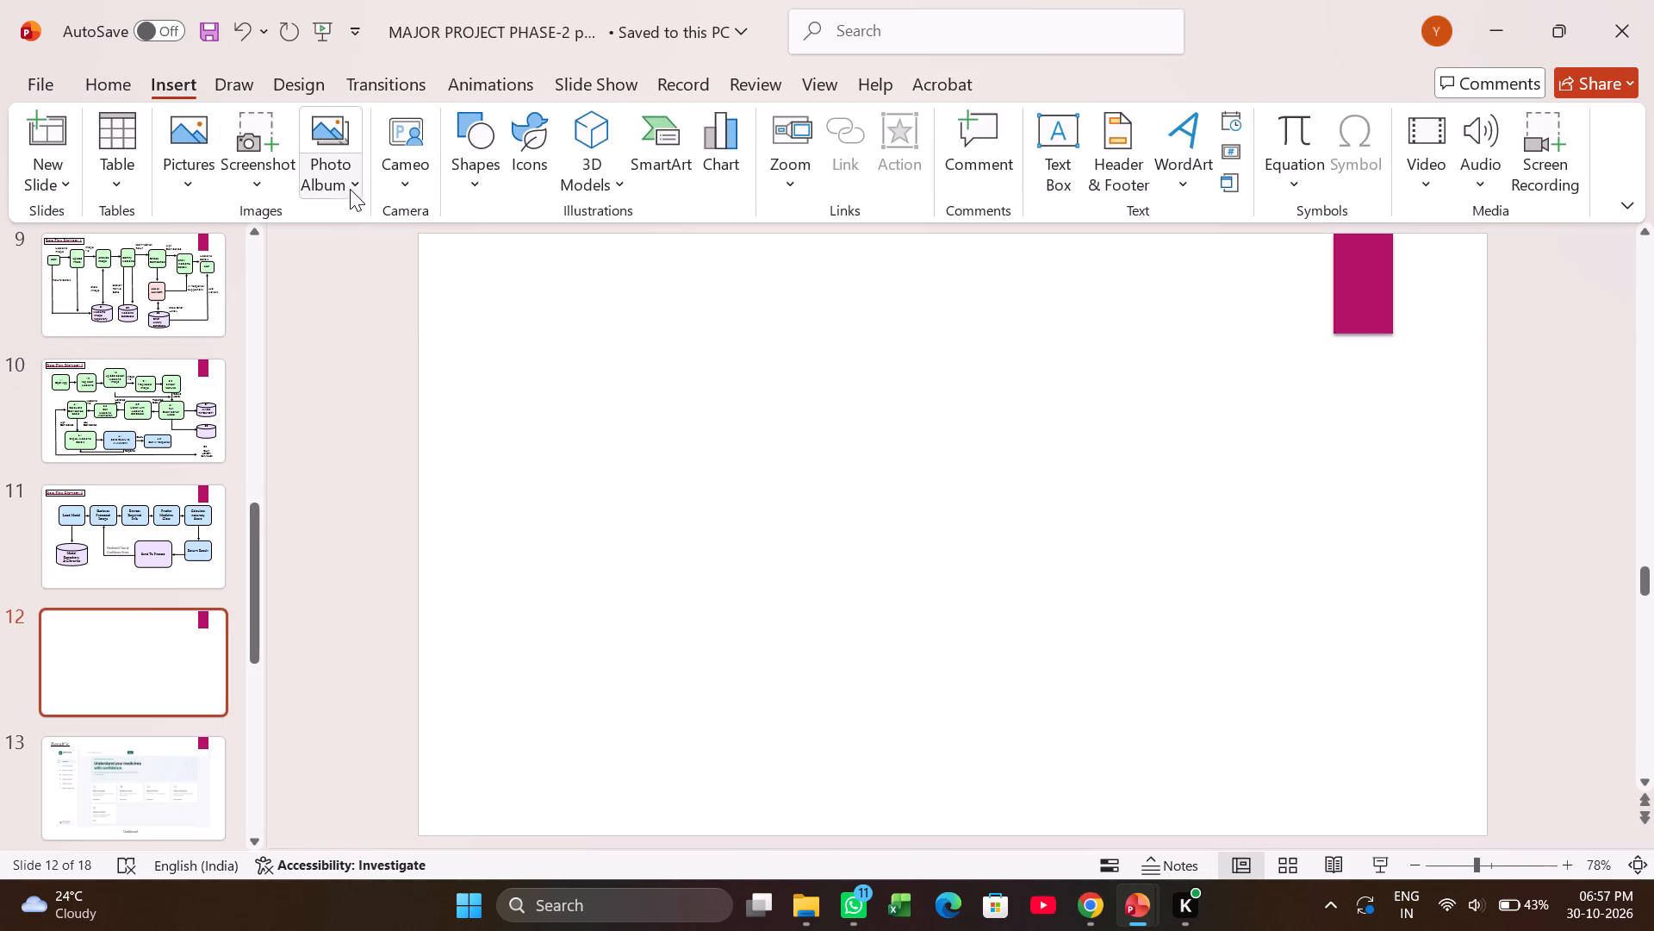
left_click(482, 183)
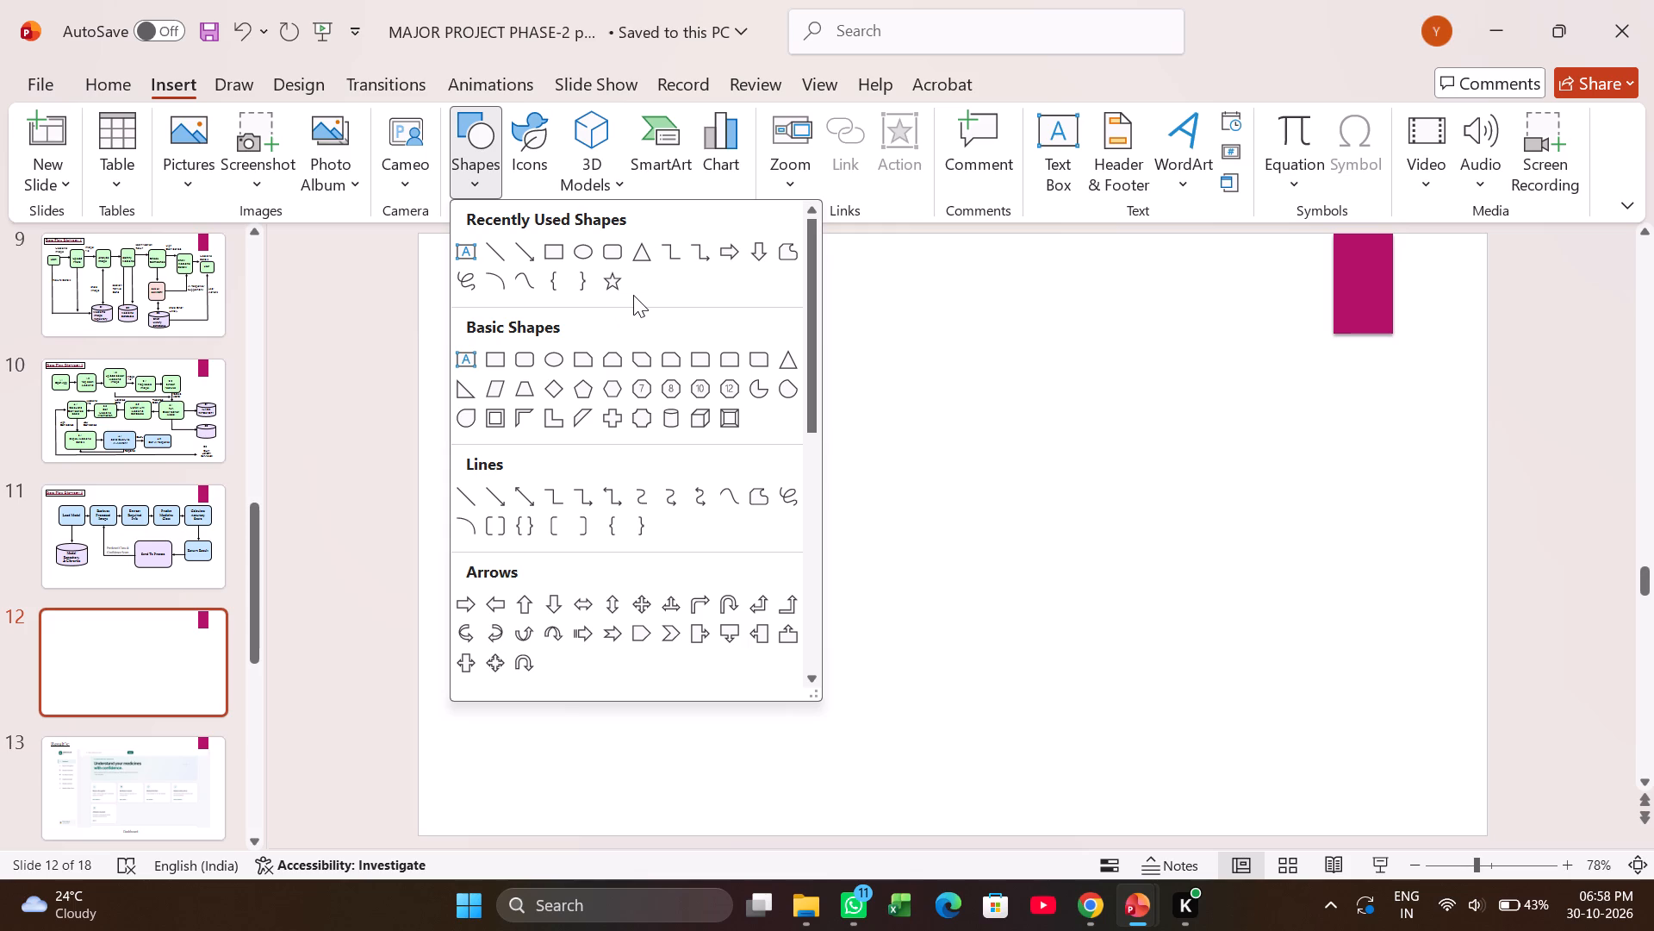
left_click(576, 246)
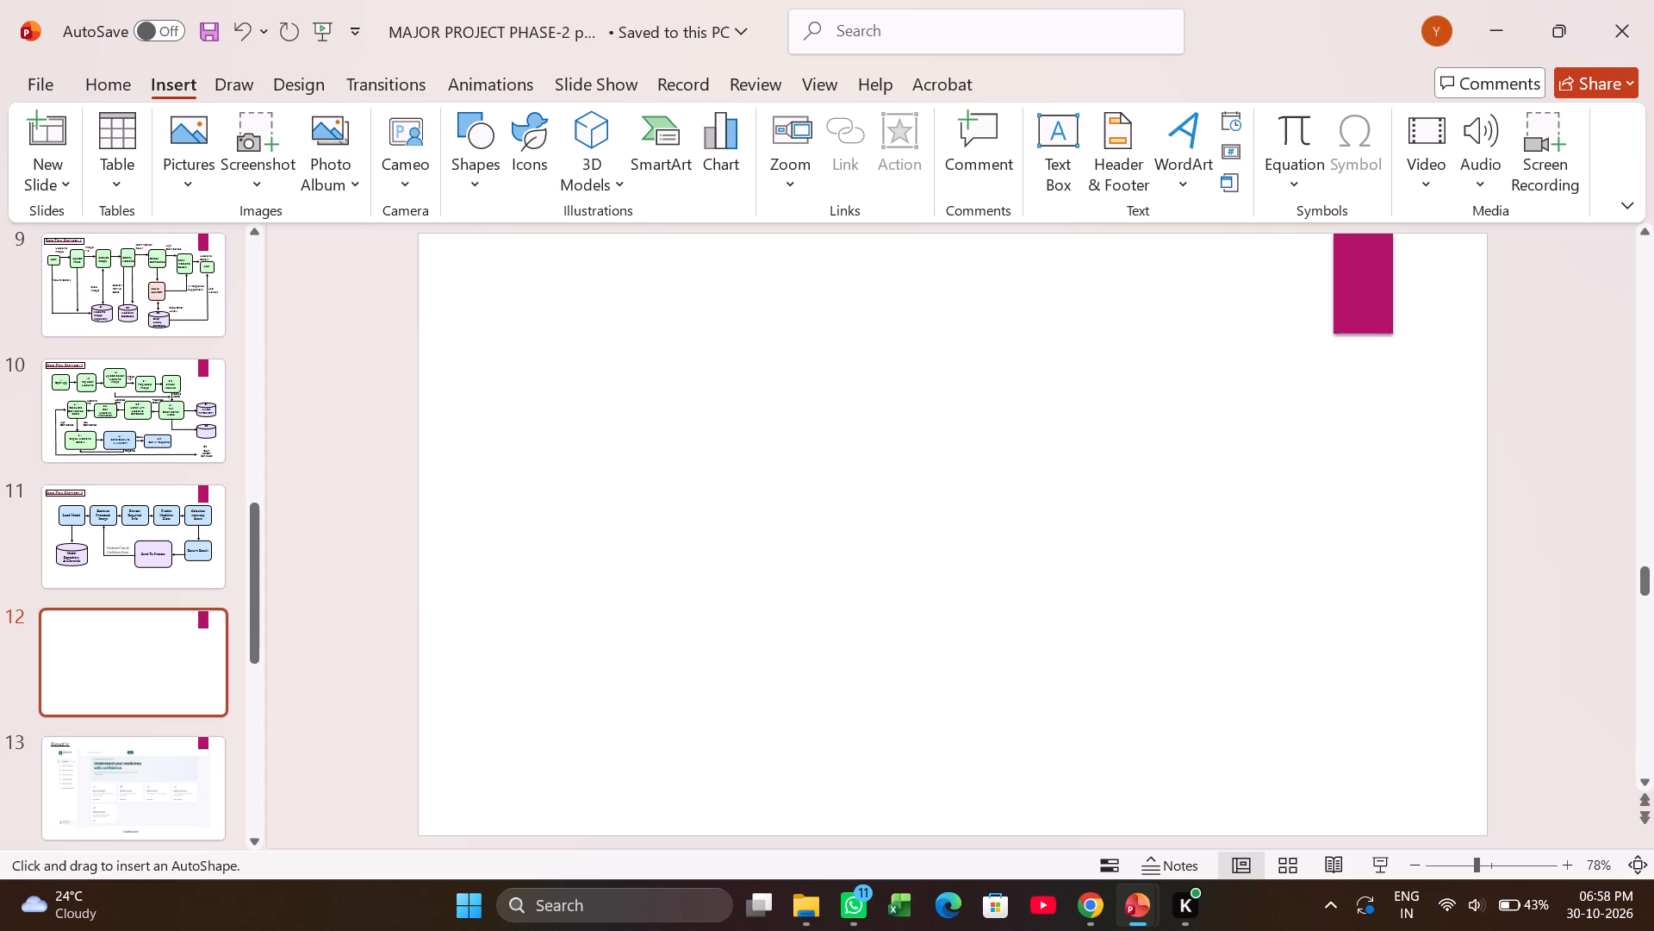
left_click_drag(805, 365, 1053, 419)
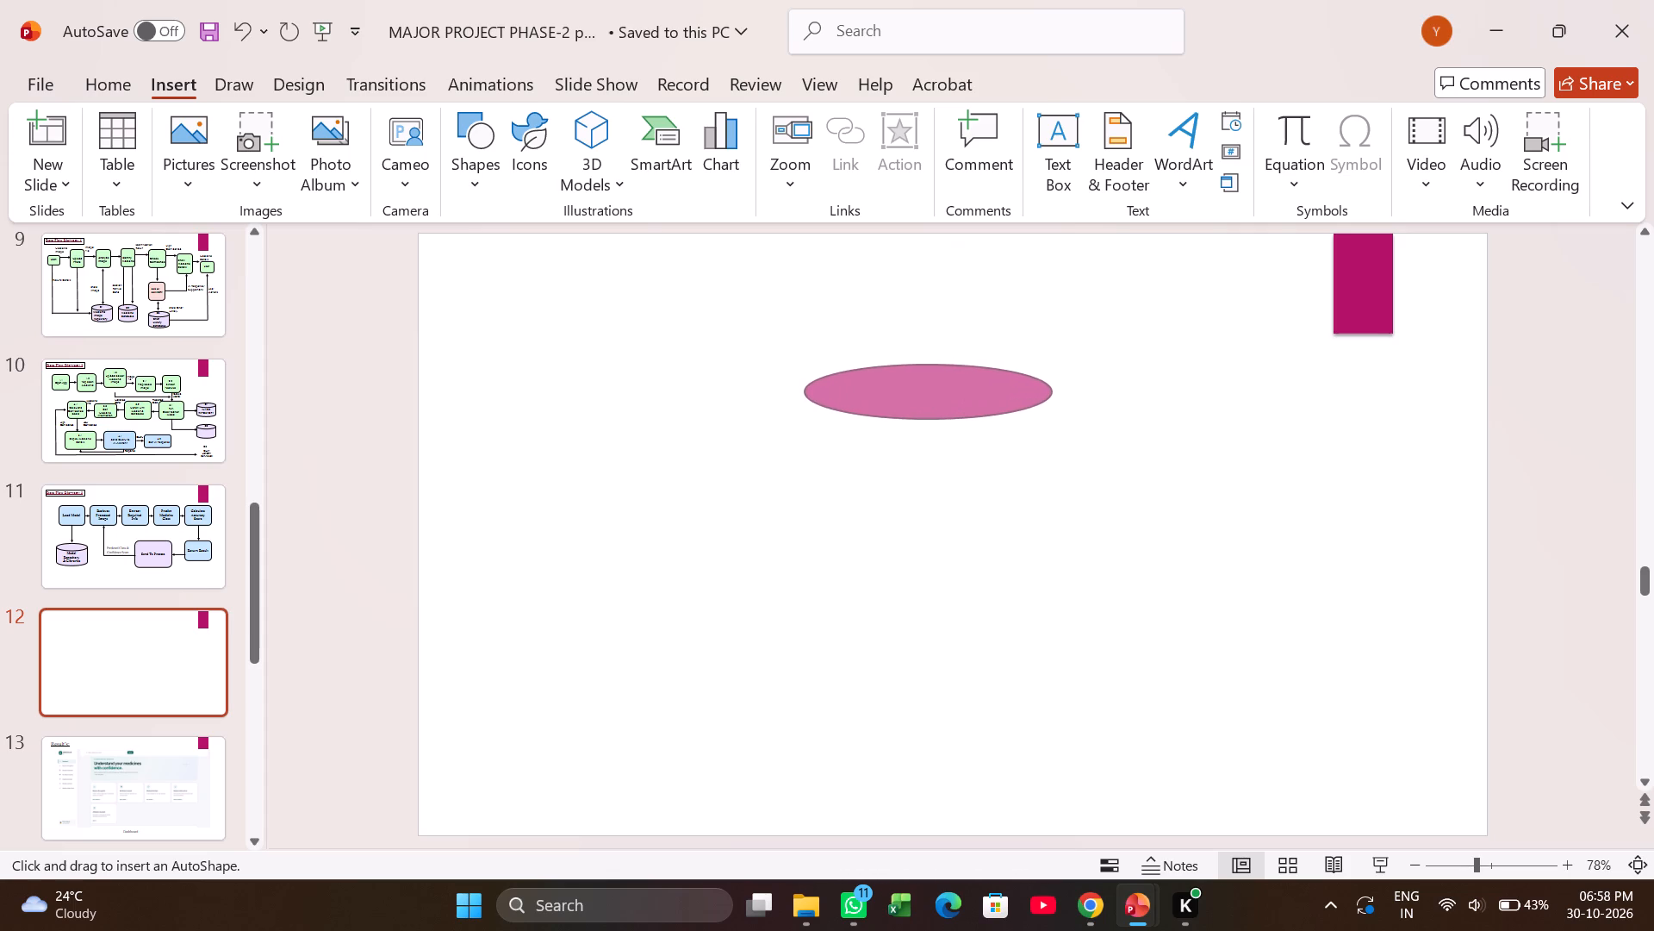
left_click_drag(1053, 419, 1065, 428)
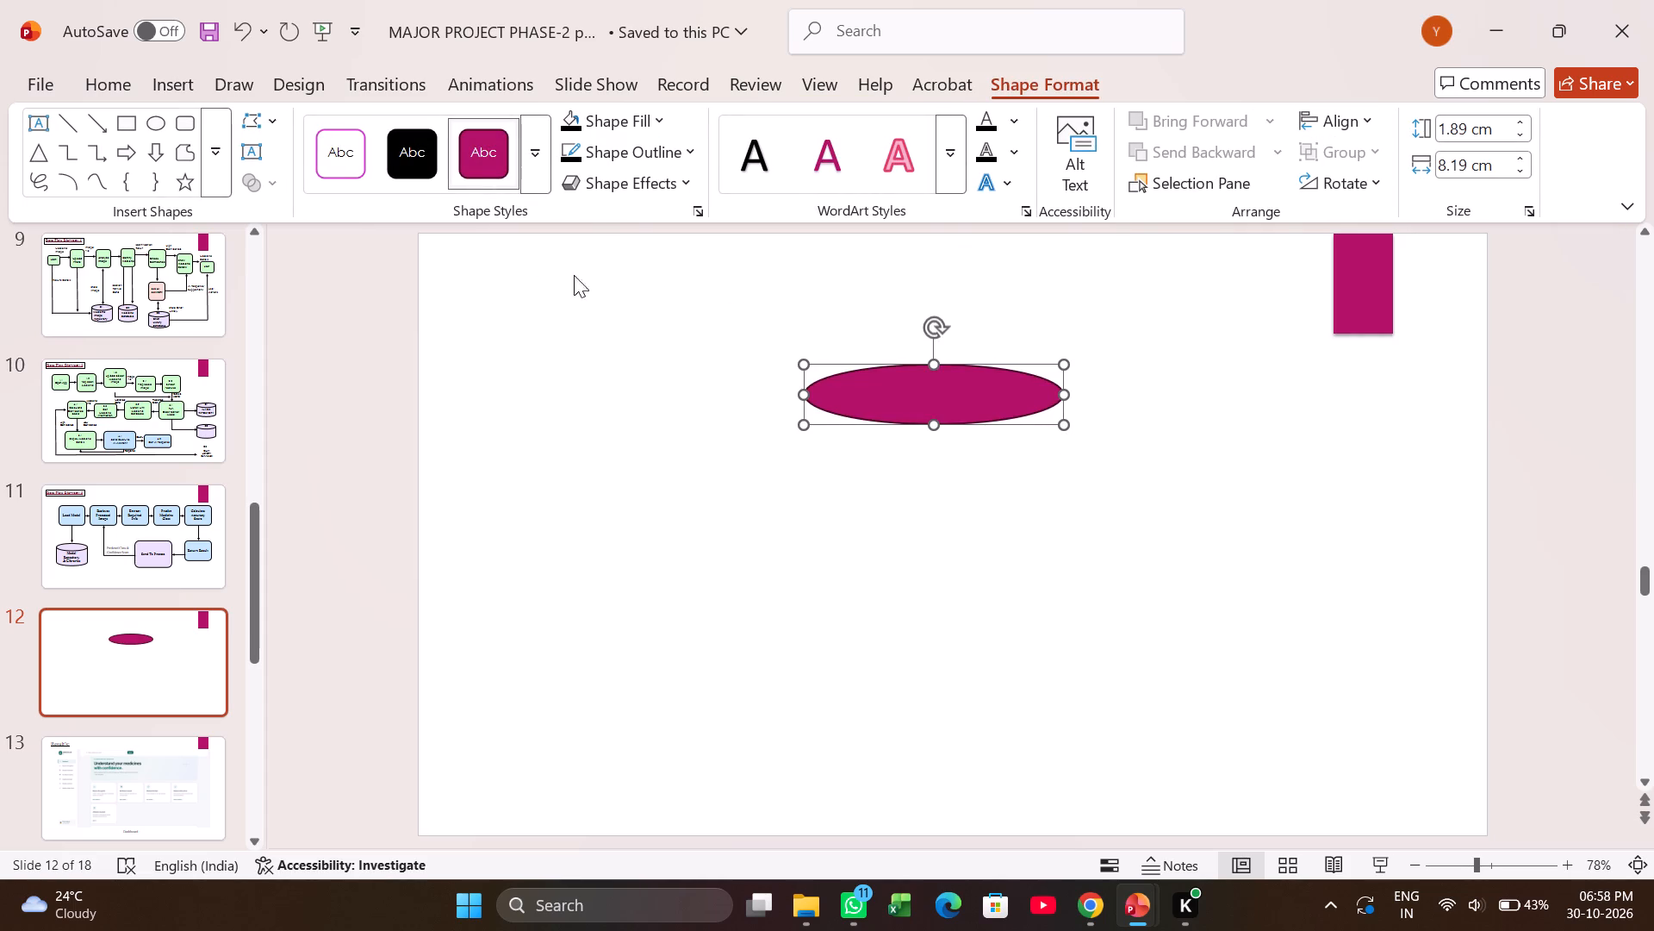
Give the new oval on slide 12 a white fill and a black outline.
left_click(618, 114)
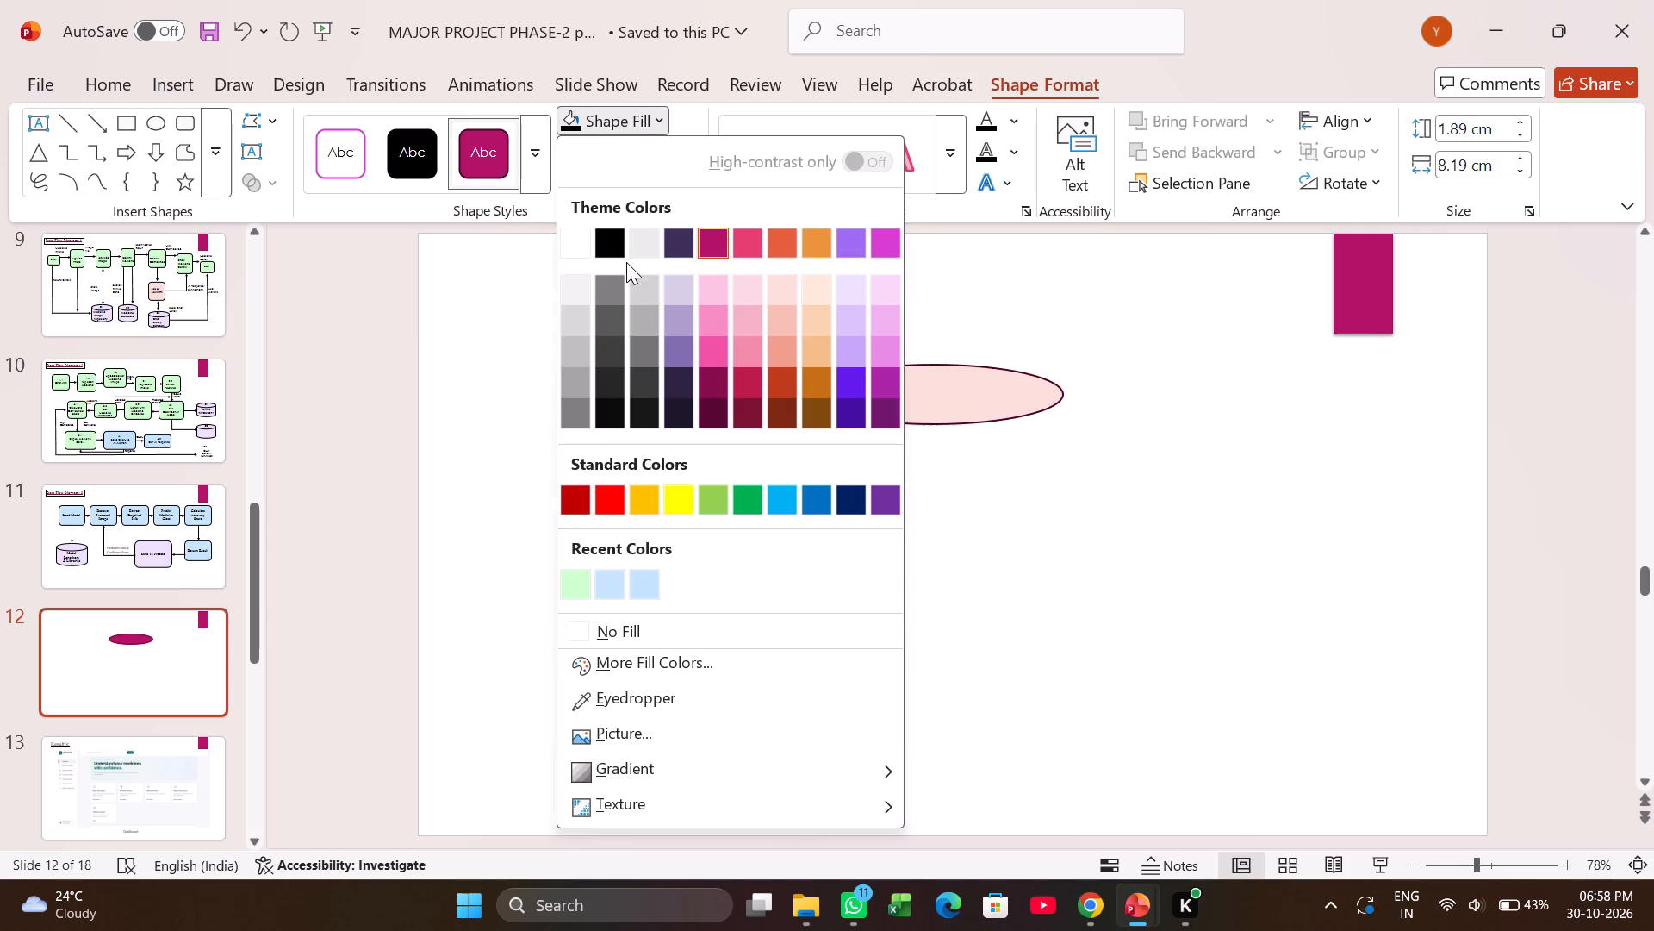
left_click(587, 241)
left_click(712, 379)
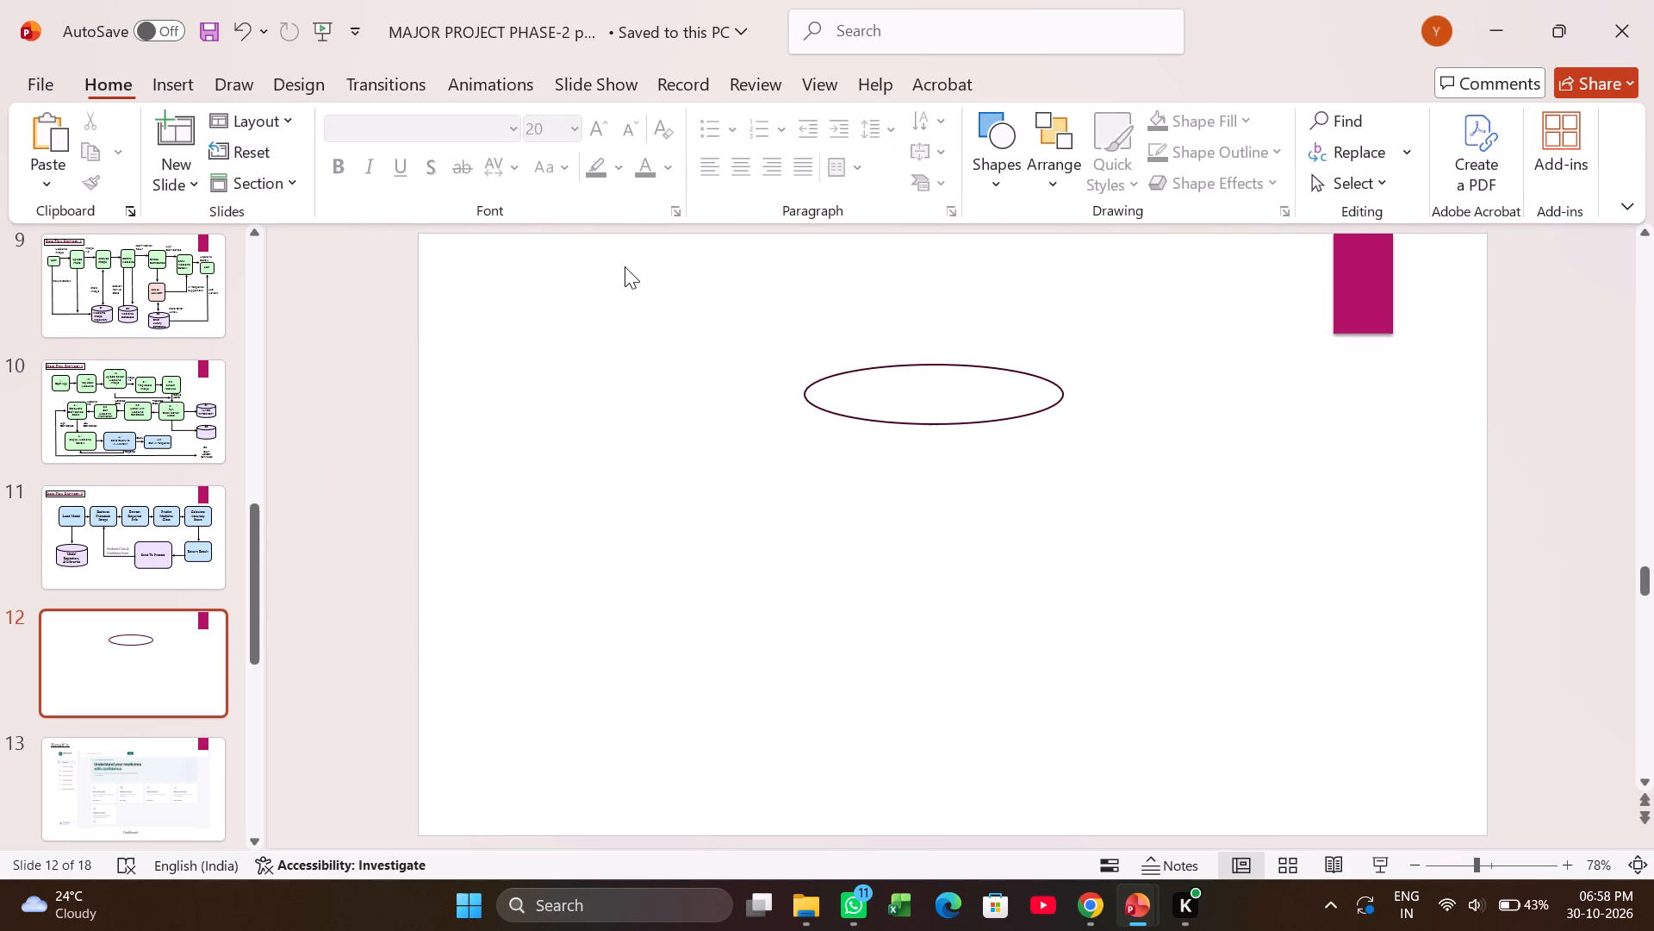
left_click(772, 325)
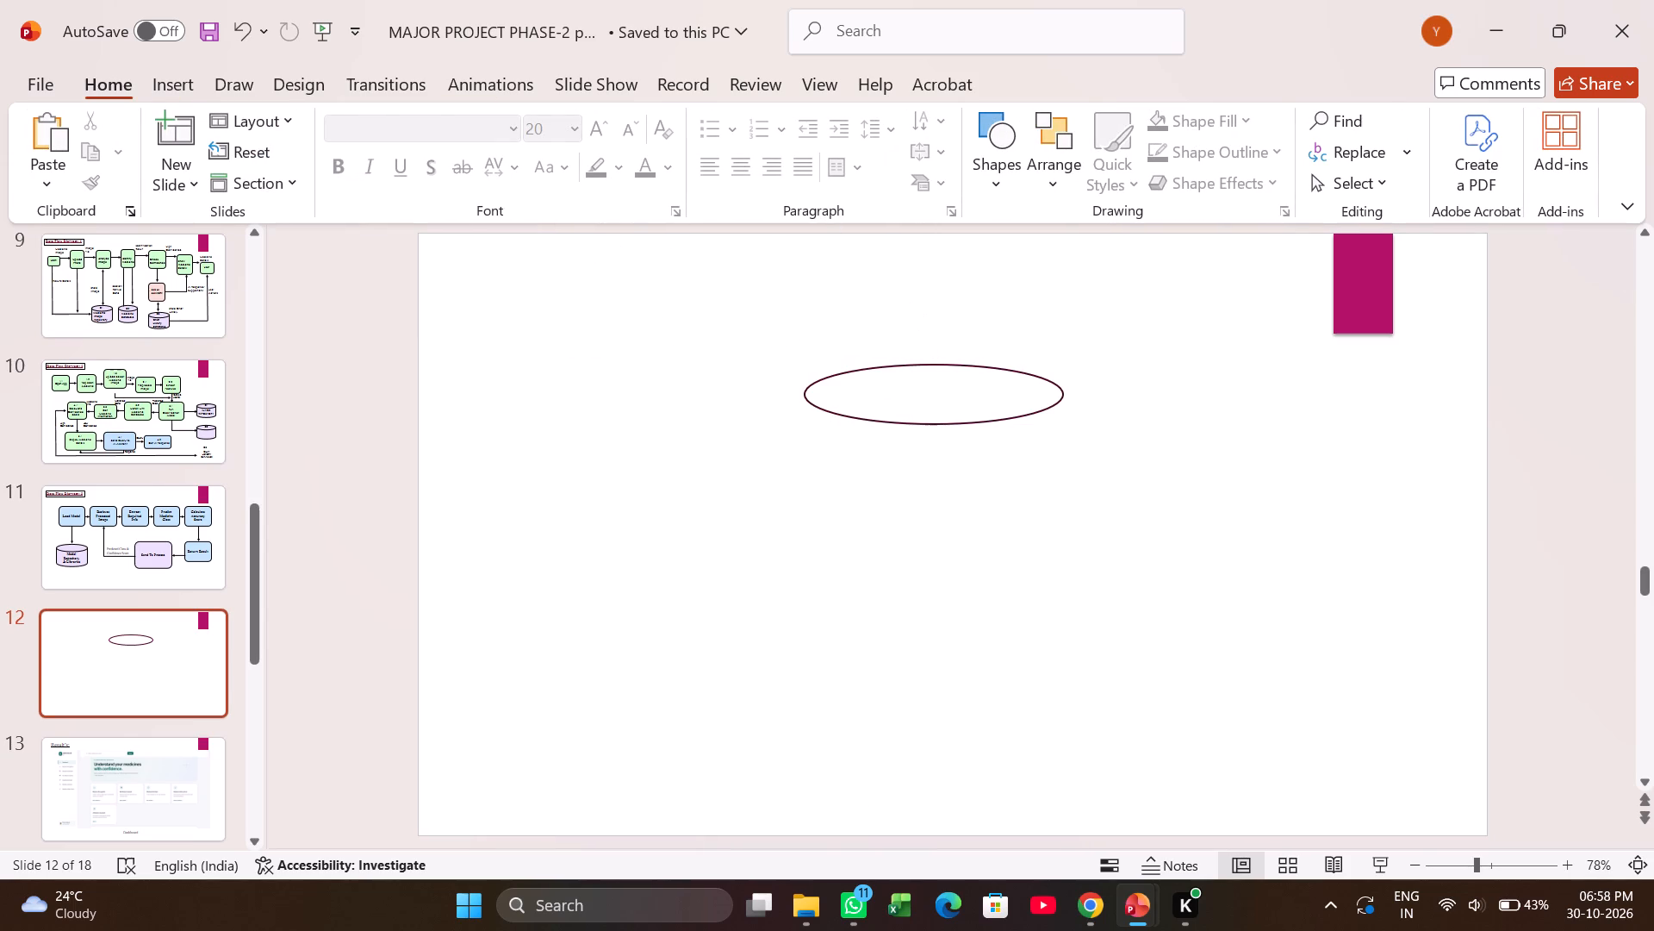
left_click(894, 386)
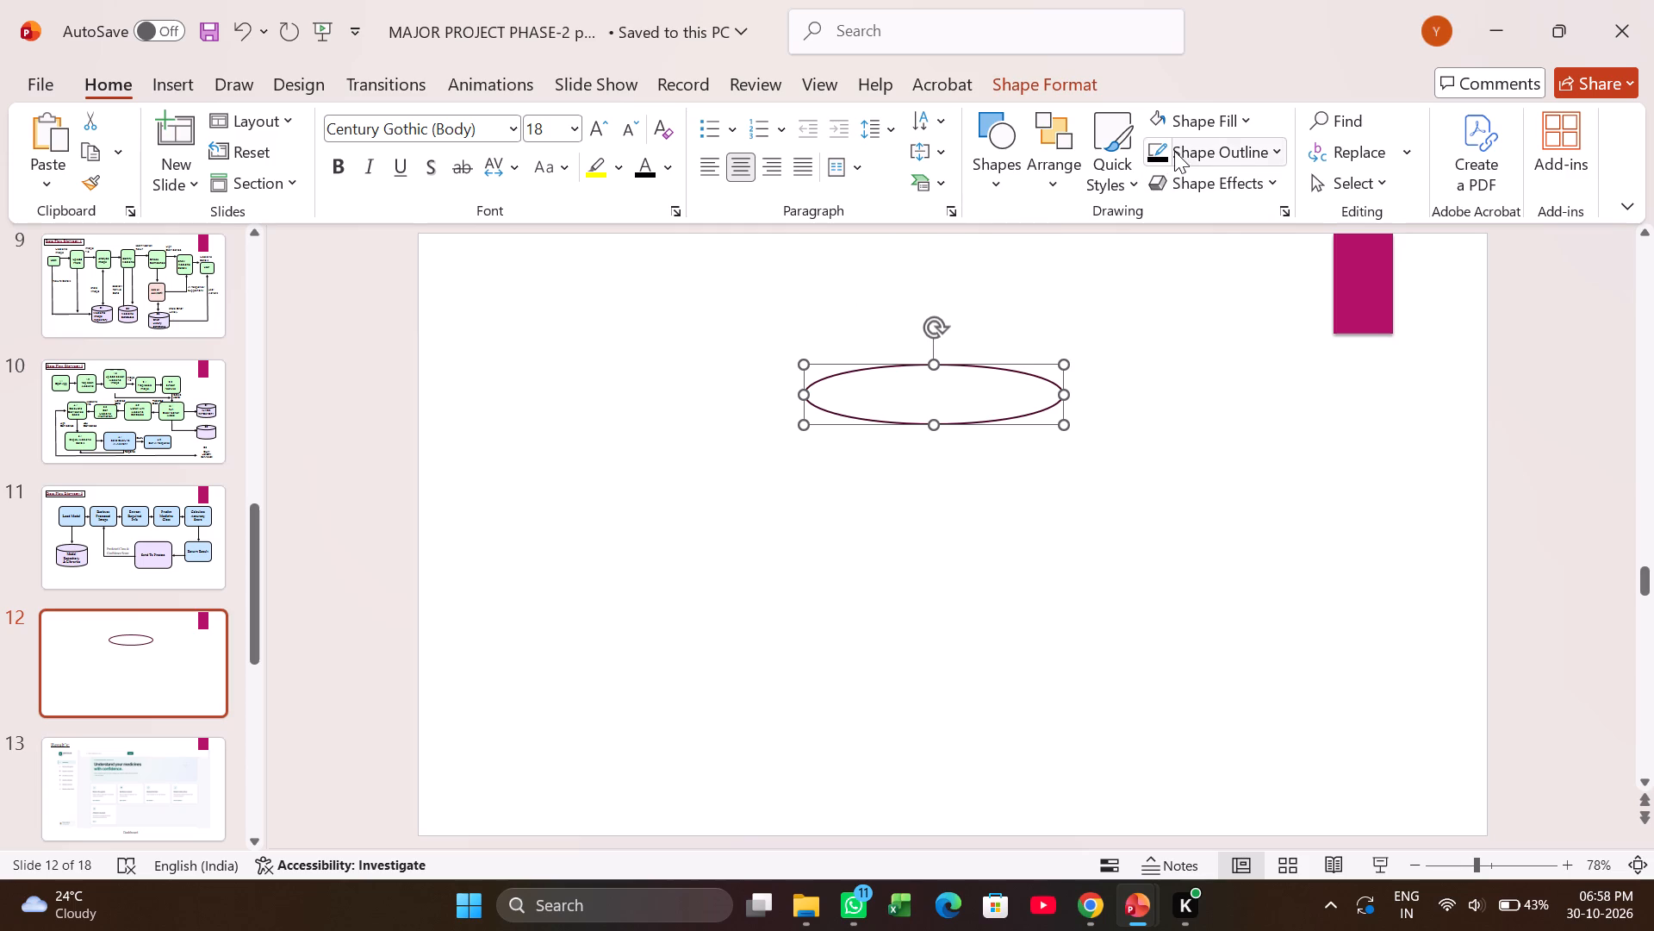
left_click(1174, 151)
left_click(1192, 269)
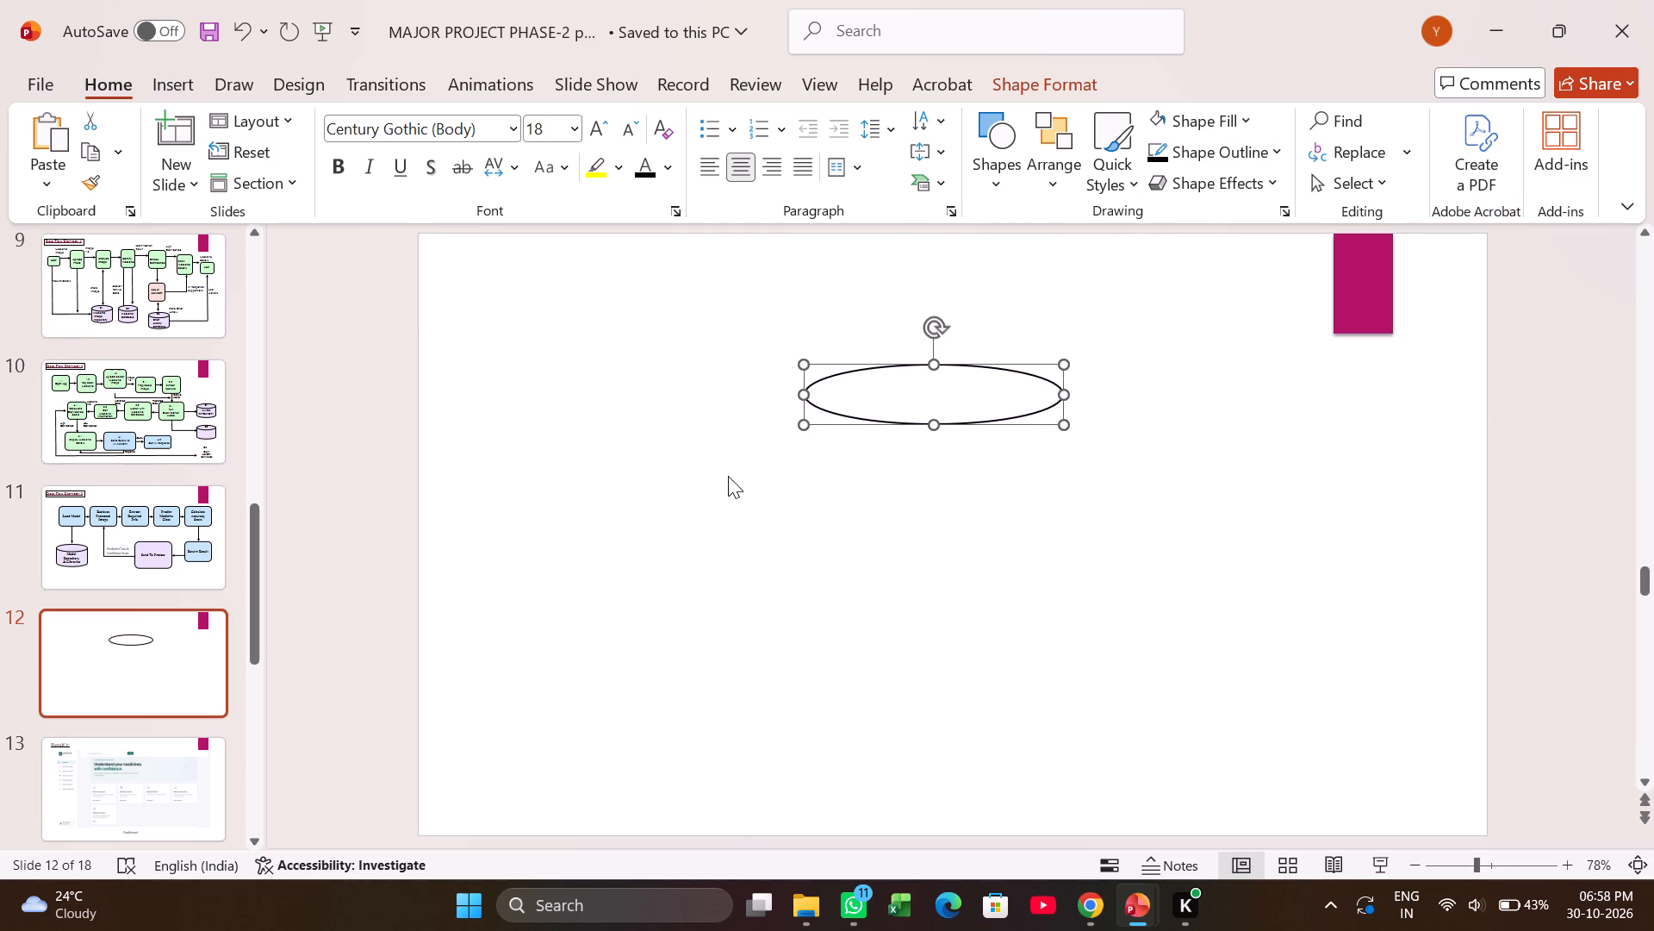
Copy the oval and paste six copies of it onto slide 12 using the destination theme.
key("ctrl+c")
right_click(721, 453)
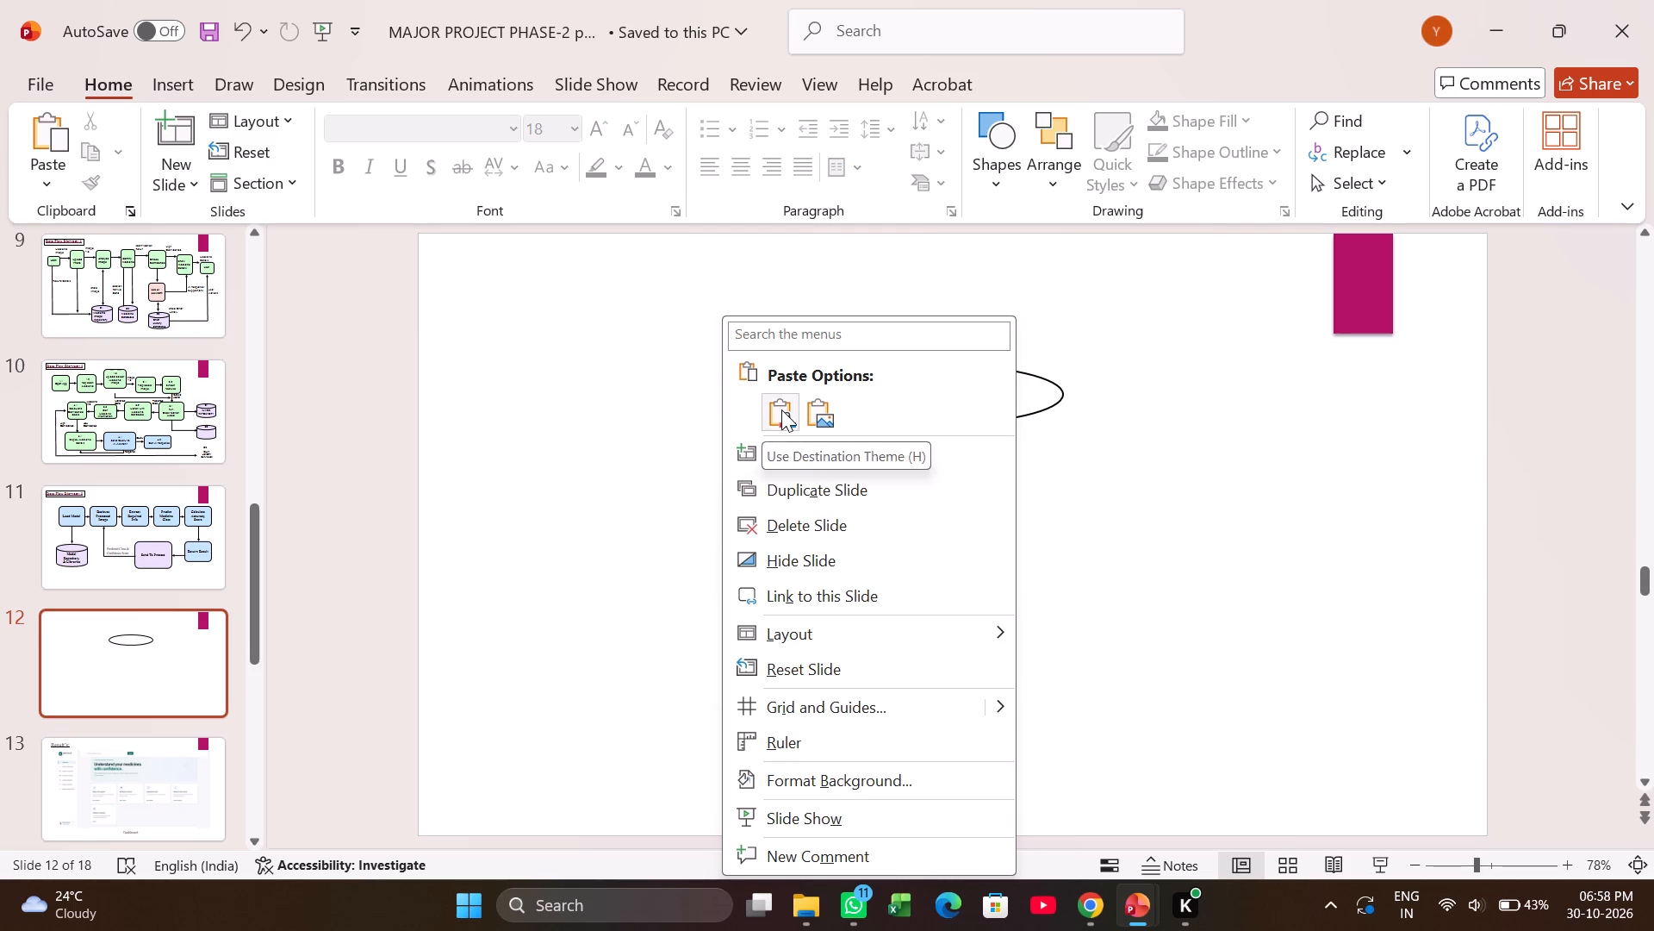
left_click(781, 409)
right_click(787, 479)
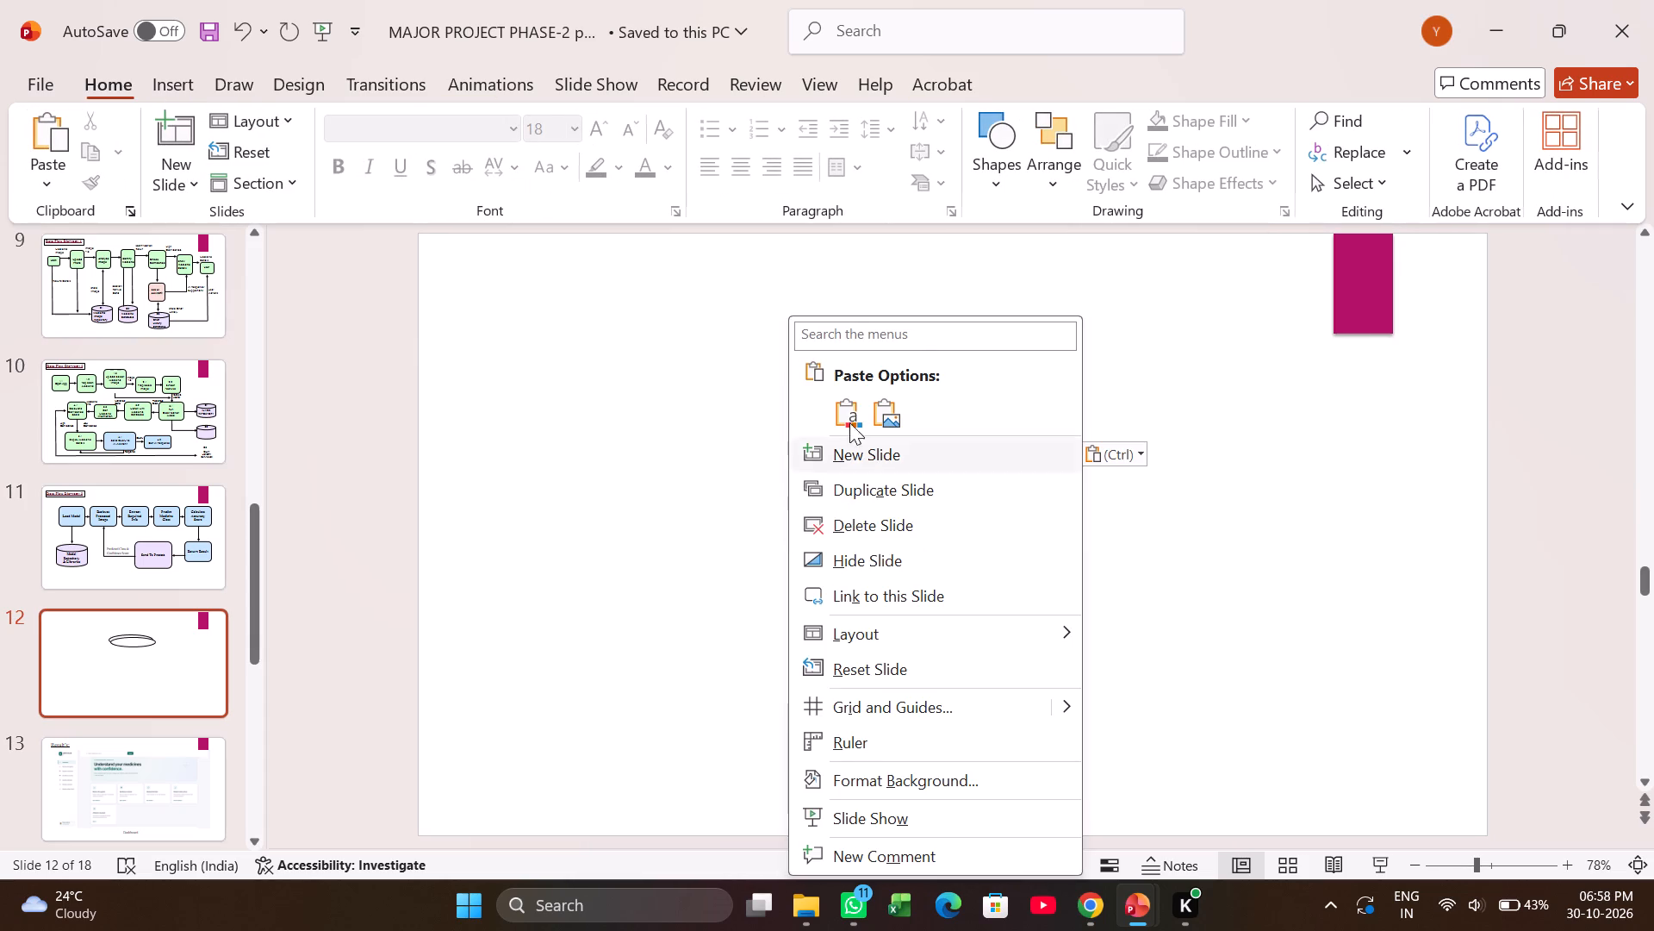
left_click(849, 418)
right_click(797, 447)
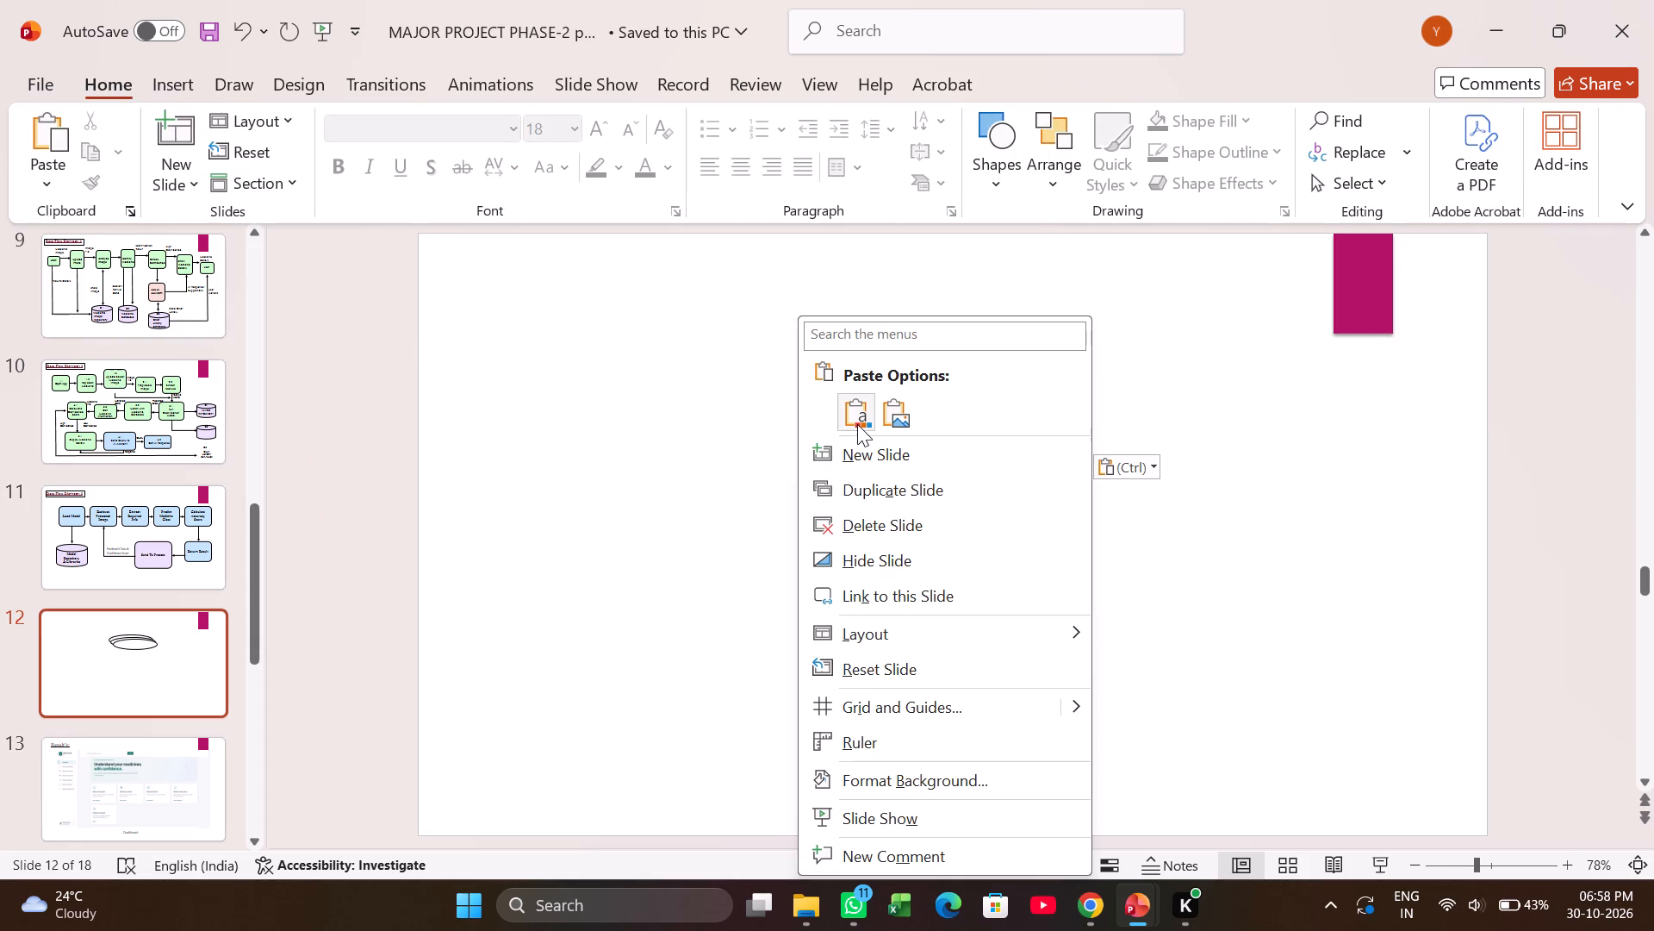
left_click(857, 424)
right_click(752, 457)
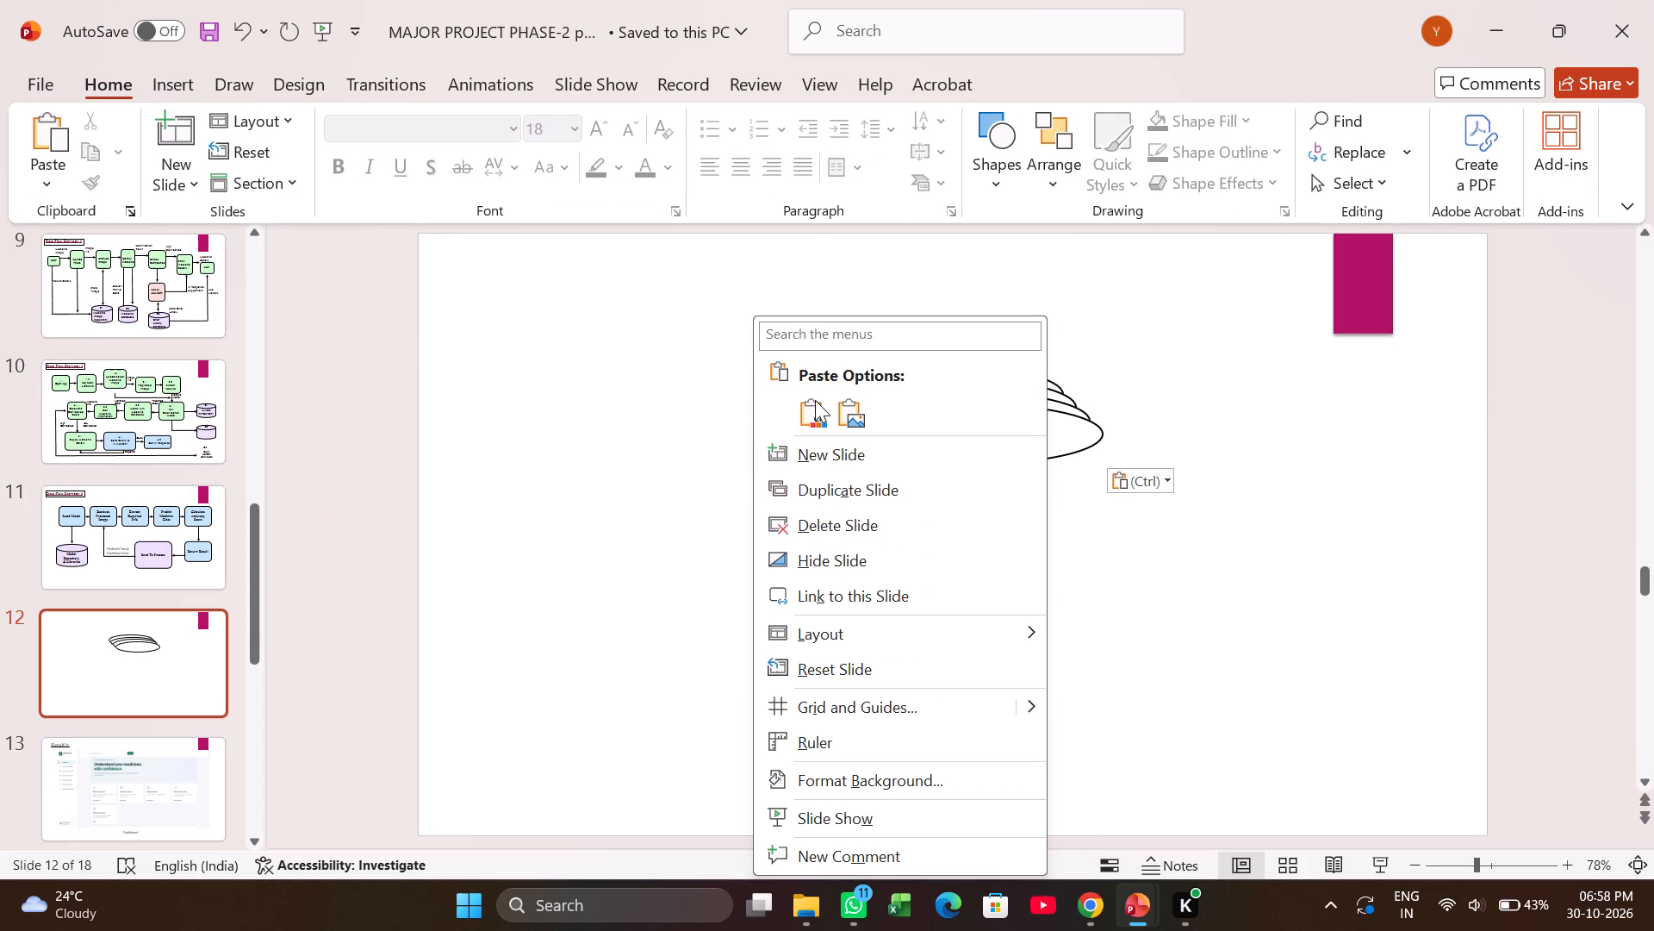
left_click(820, 403)
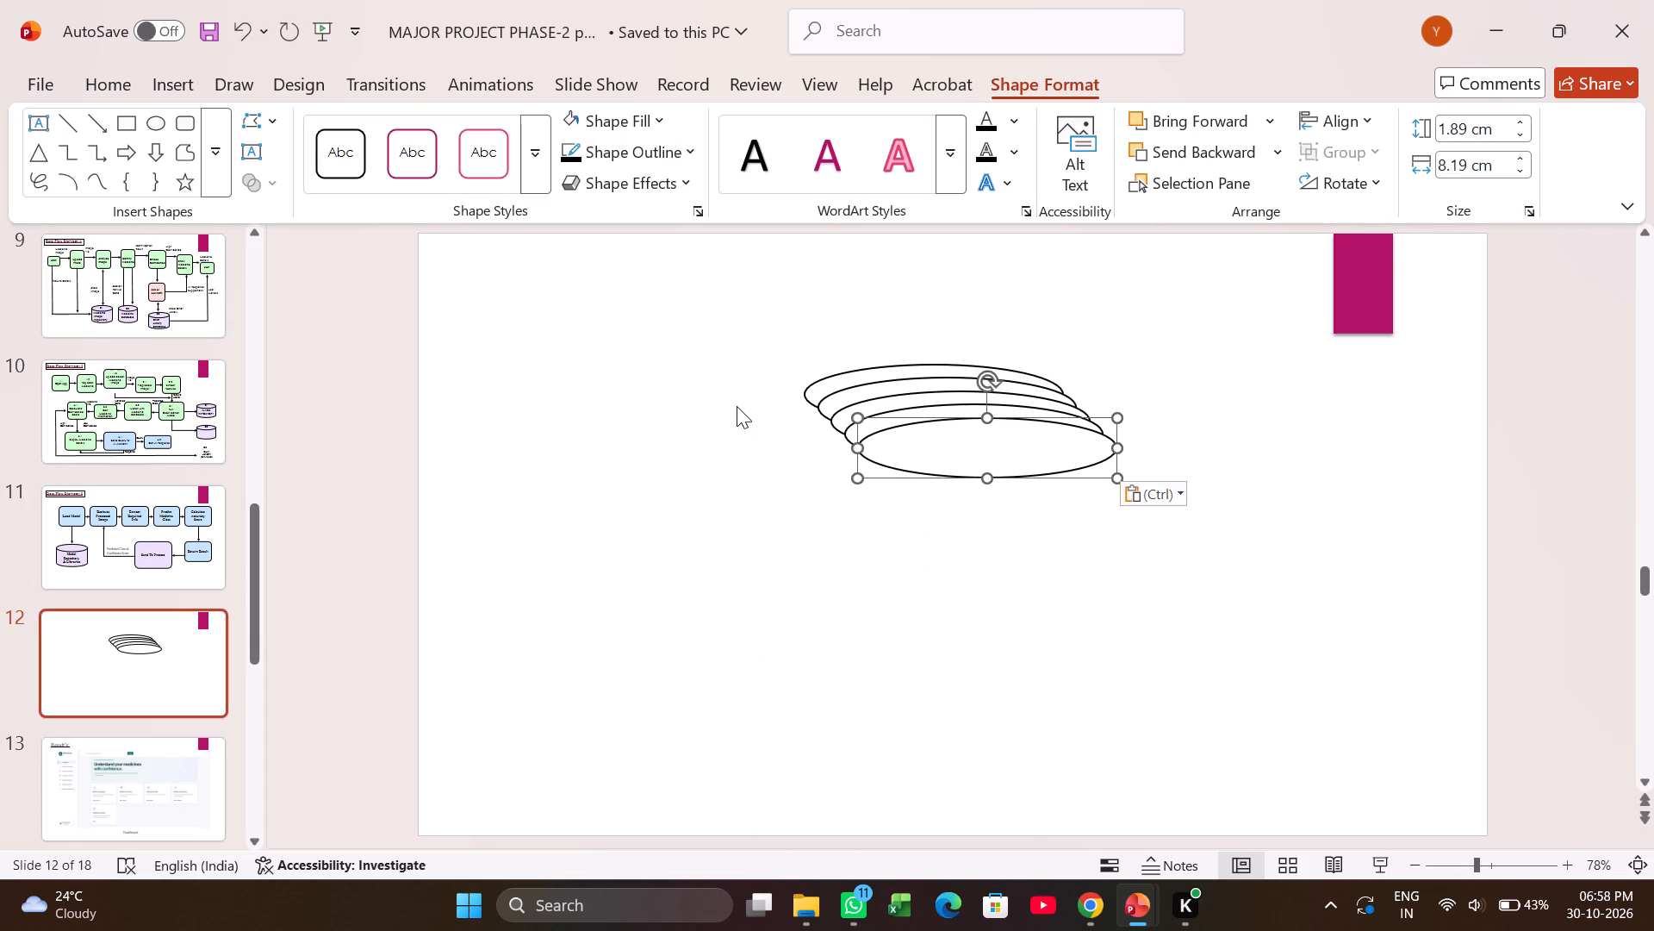
right_click(737, 411)
left_click(787, 408)
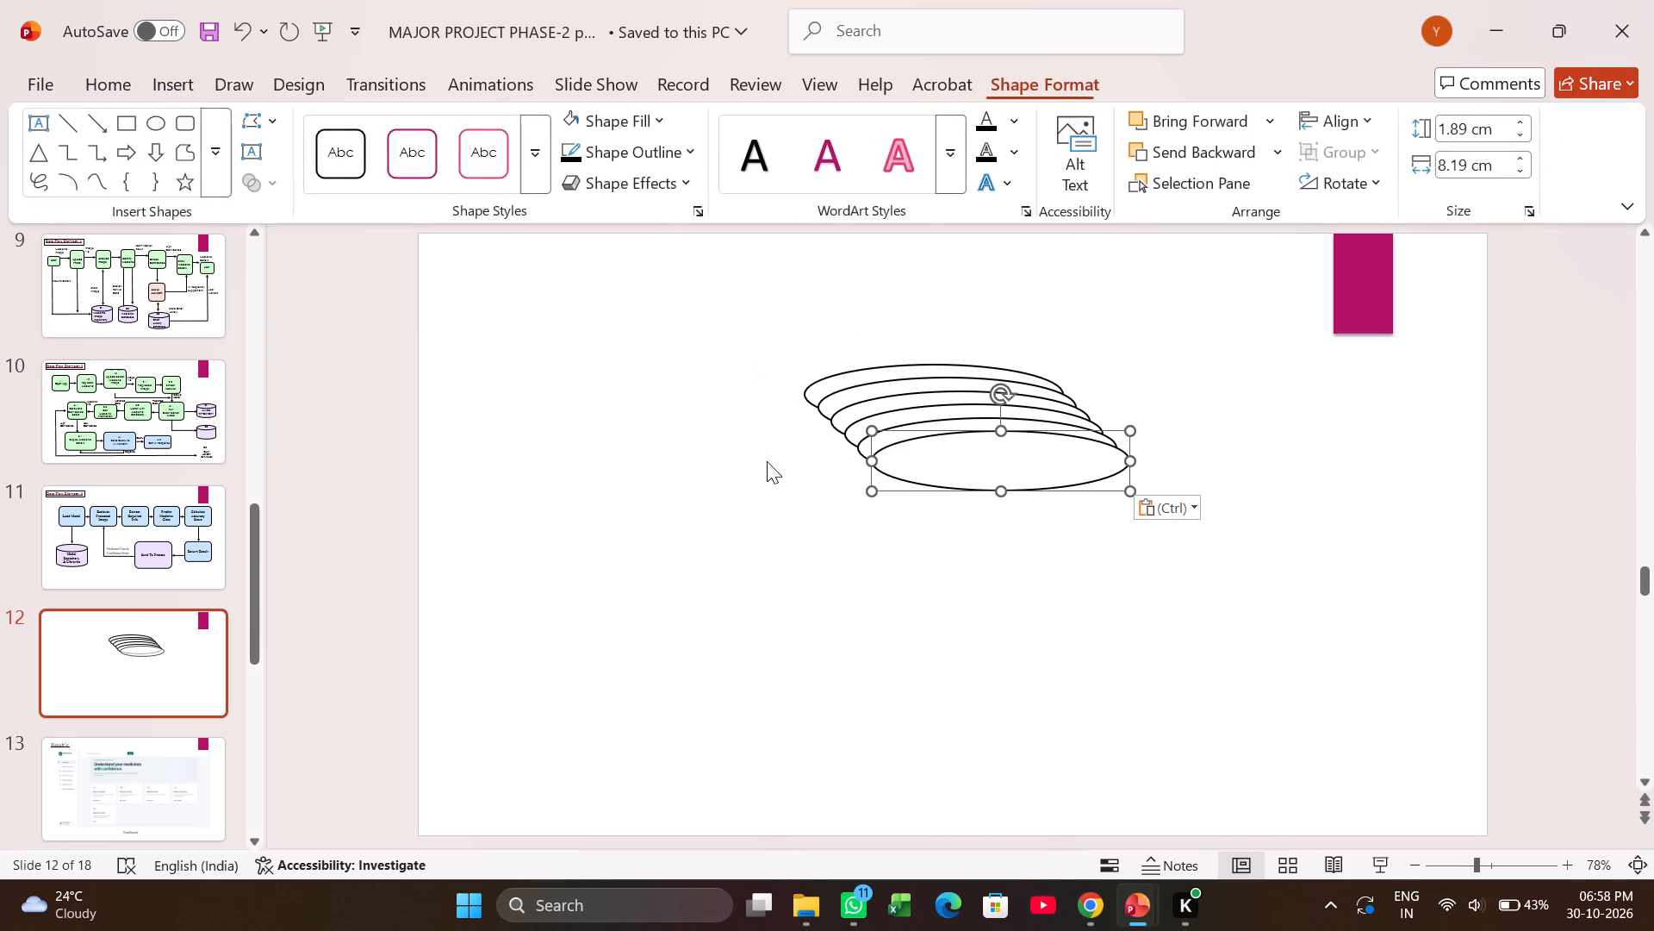
right_click(767, 461)
left_click(828, 417)
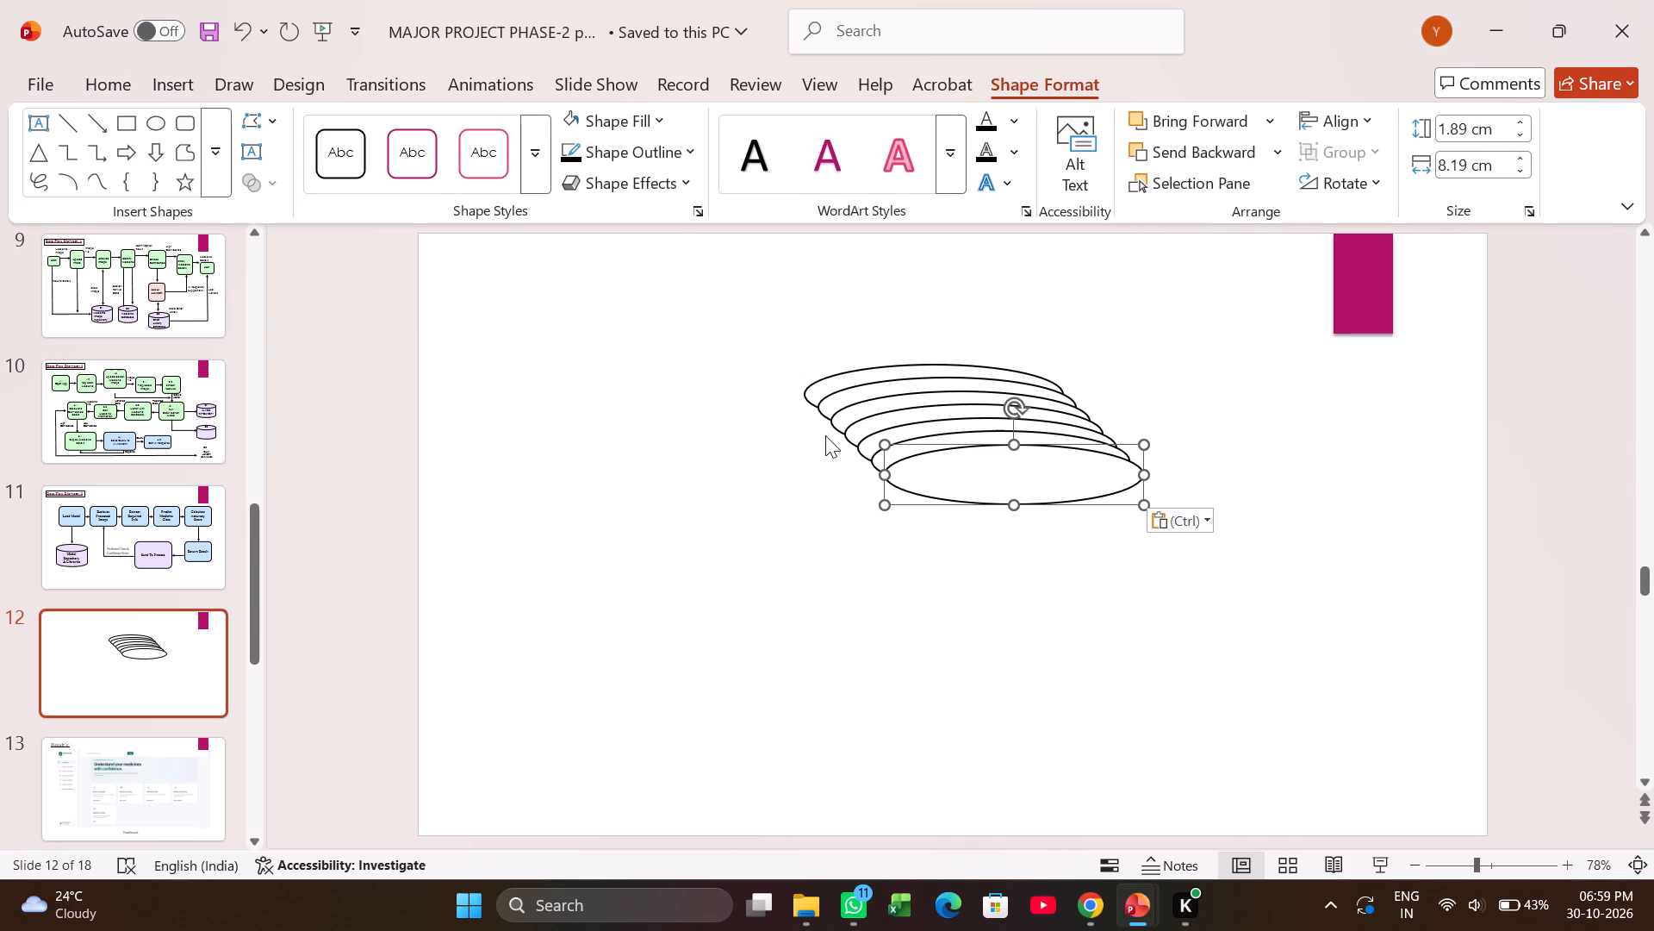
Move the four topmost pasted ovals out of the stack into a vertical column below it on the slide.
left_click_drag(961, 480, 960, 560)
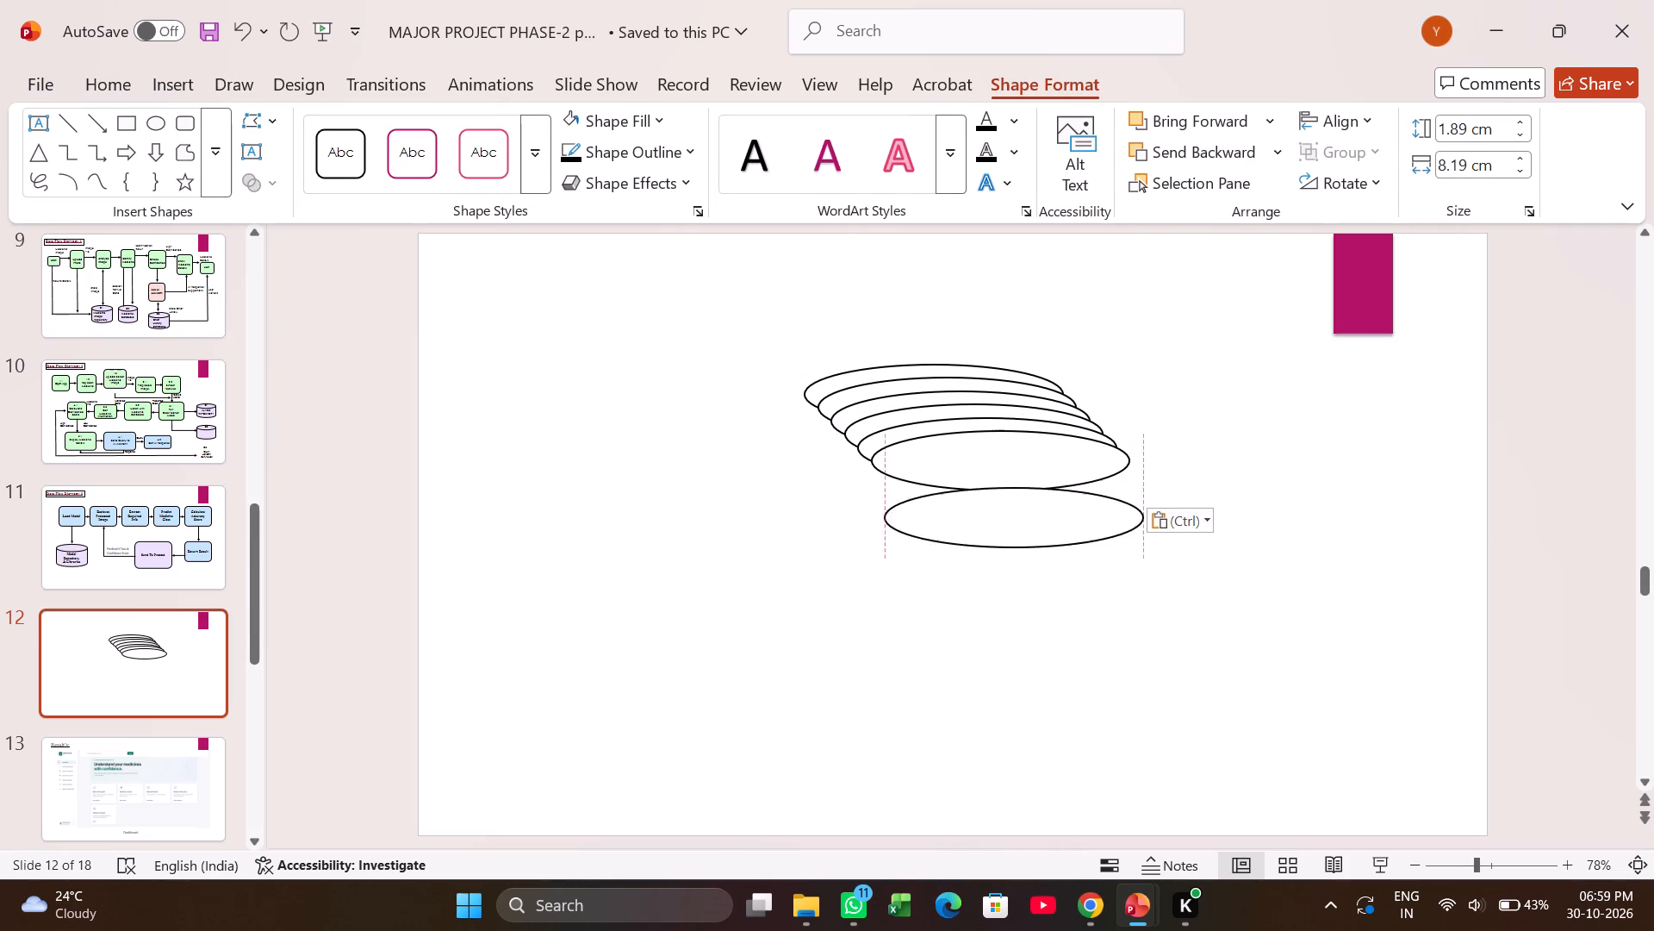
left_click_drag(960, 560, 886, 726)
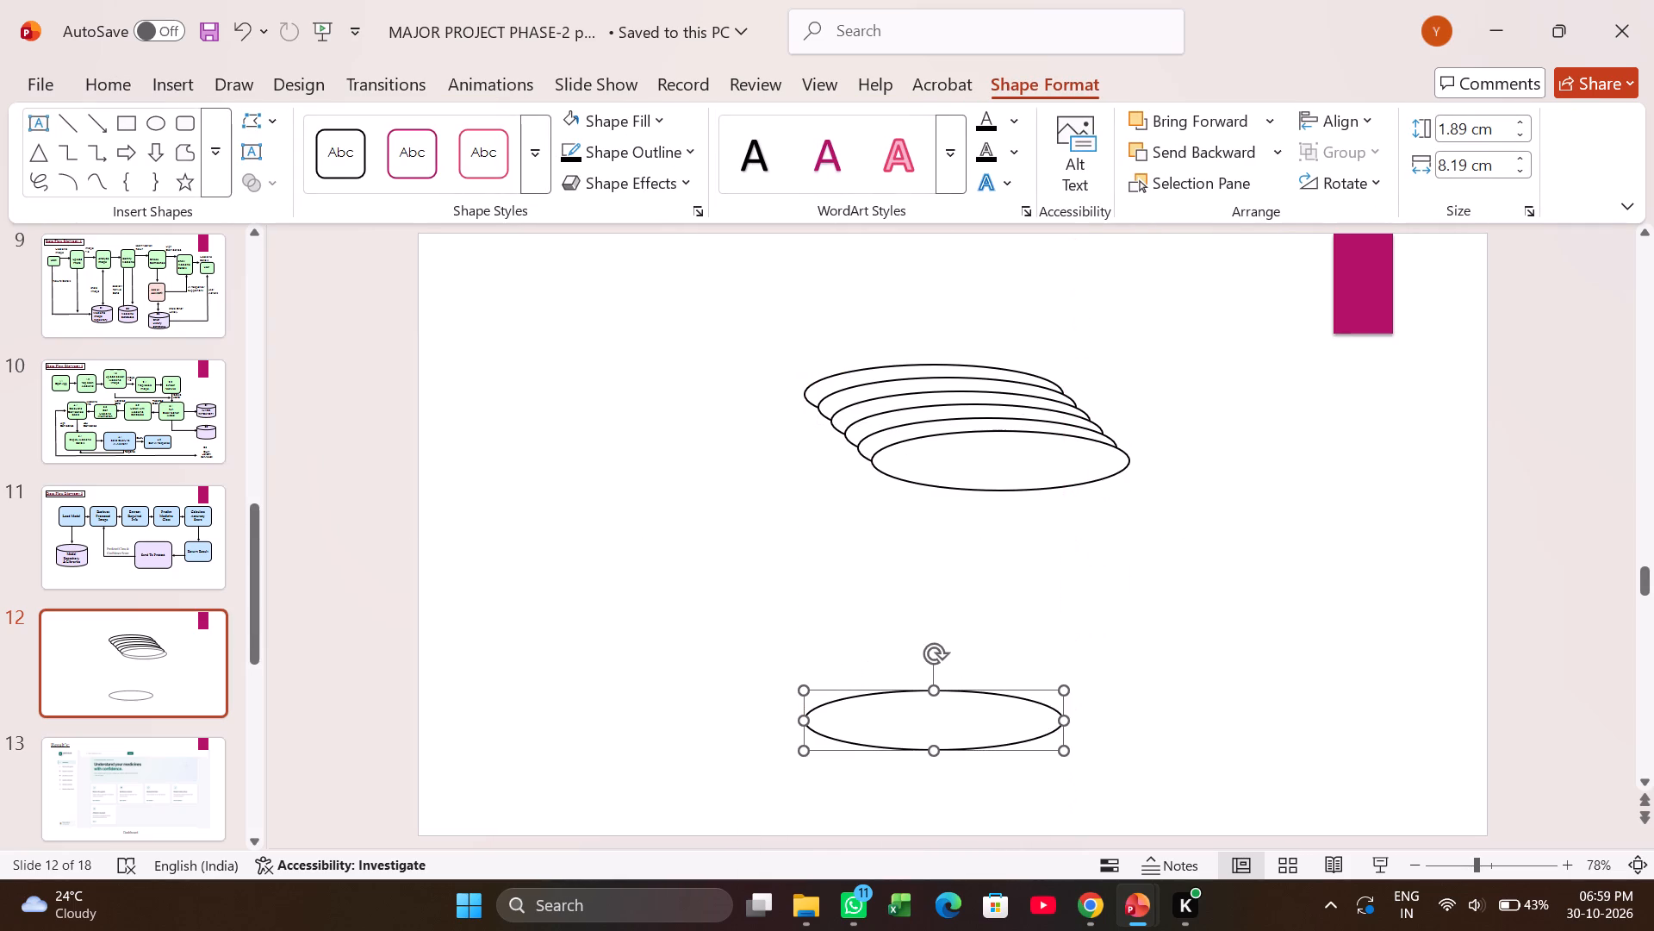
left_click_drag(1007, 448, 943, 617)
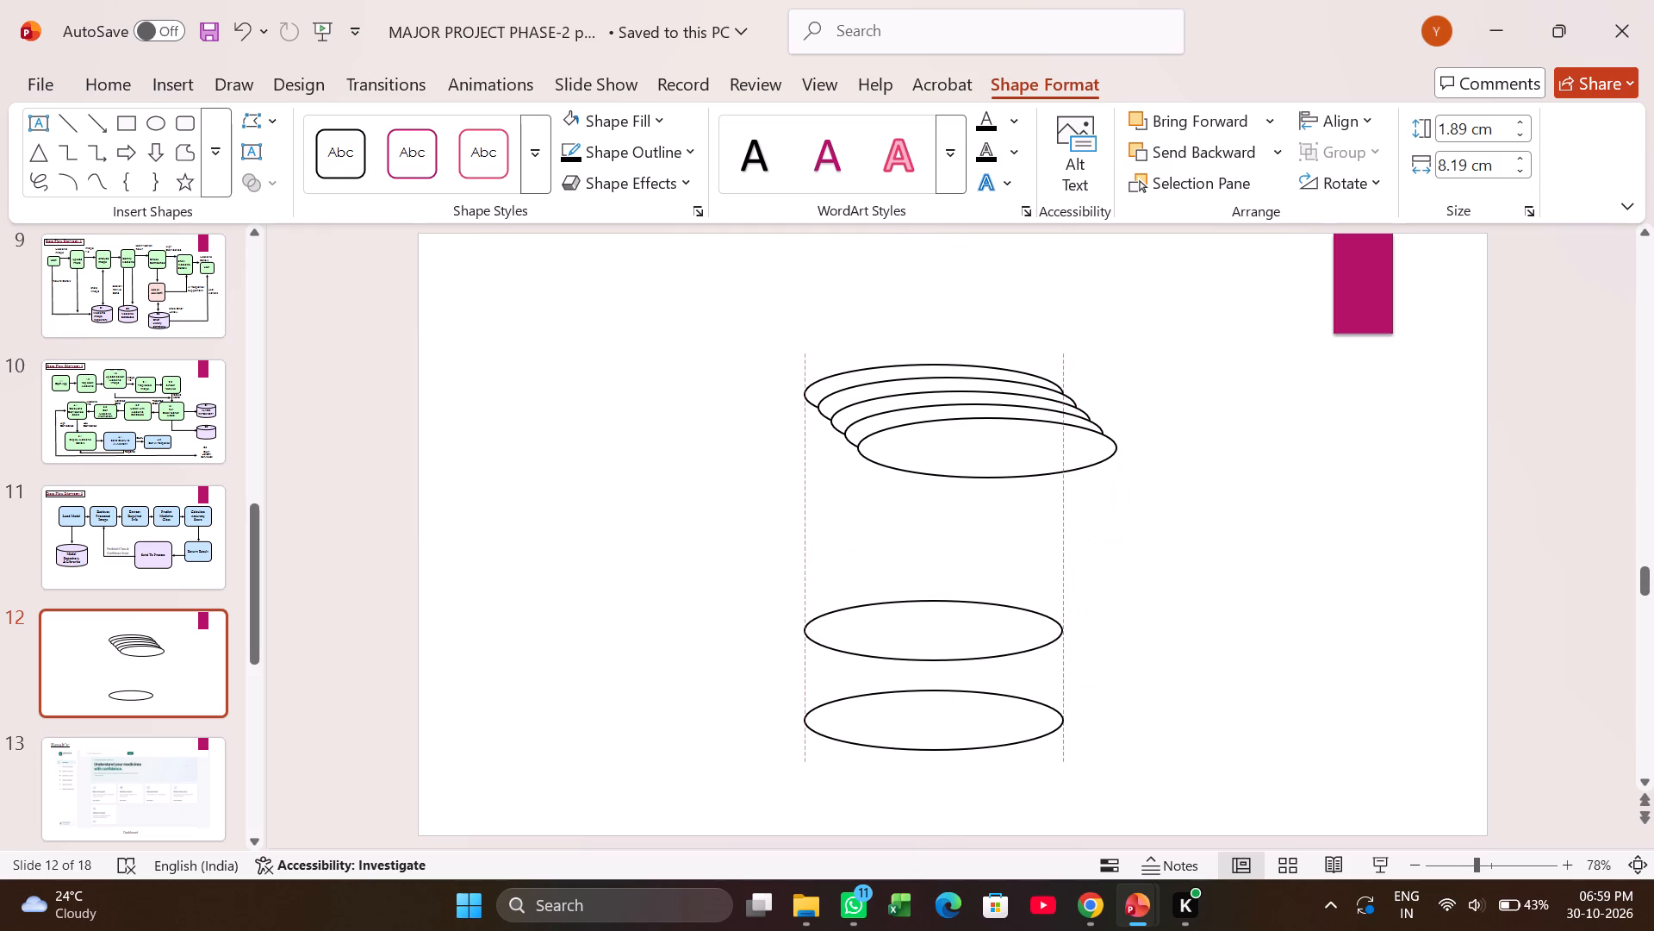
left_click_drag(943, 617, 948, 638)
left_click_drag(976, 434, 934, 578)
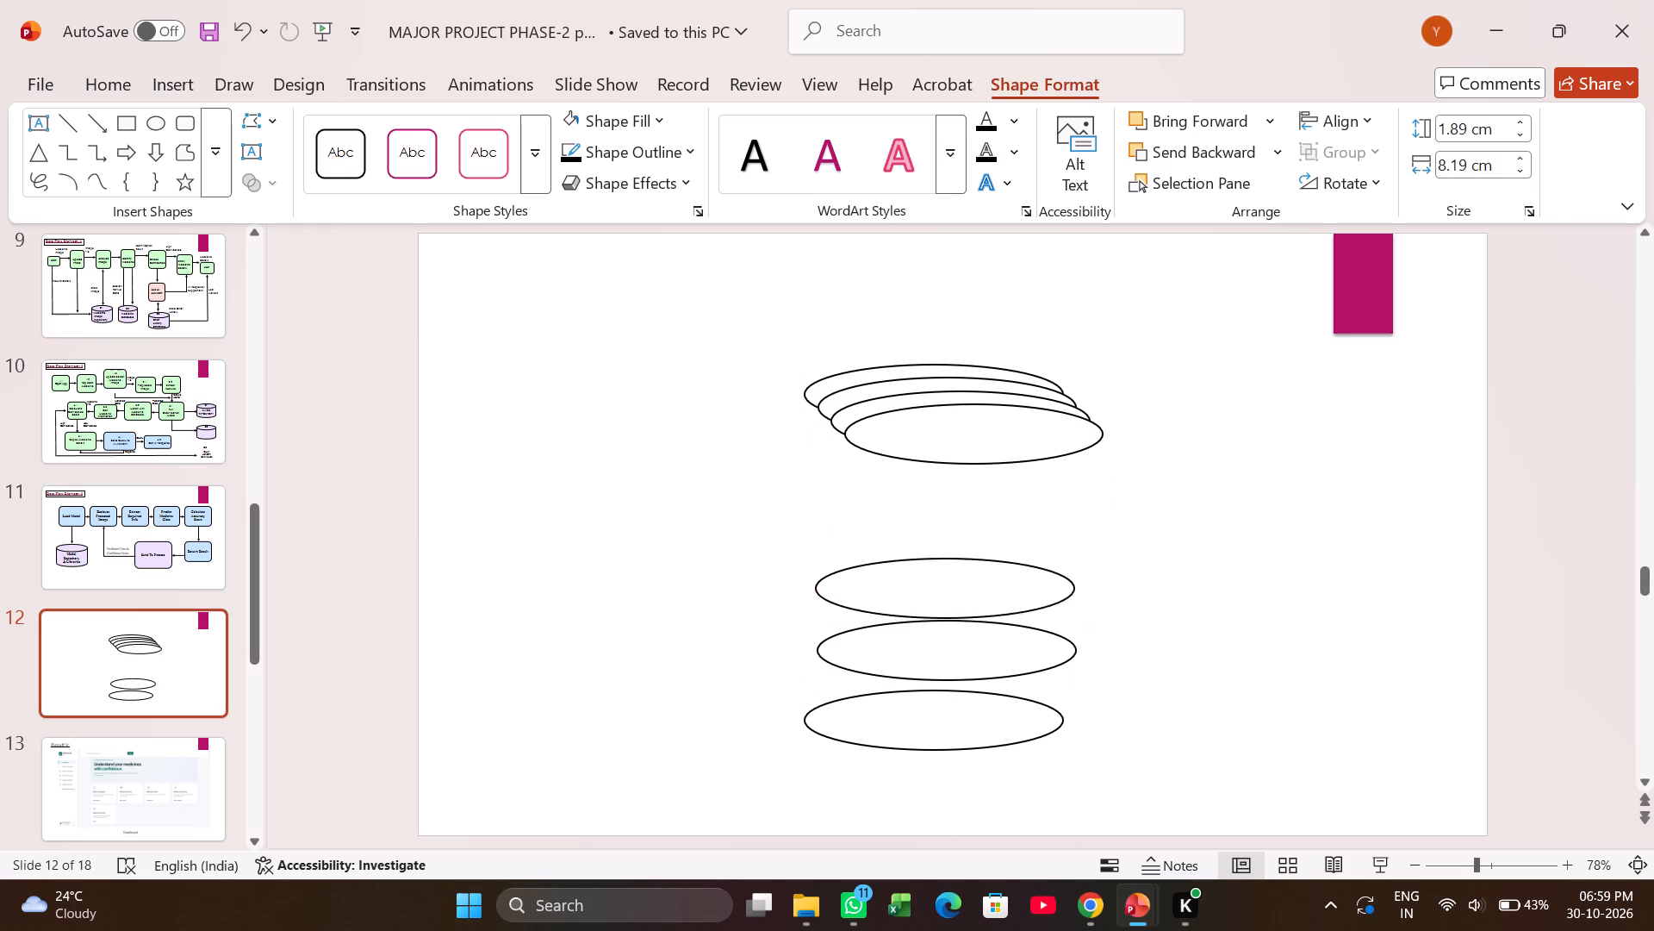
left_click_drag(934, 578, 939, 558)
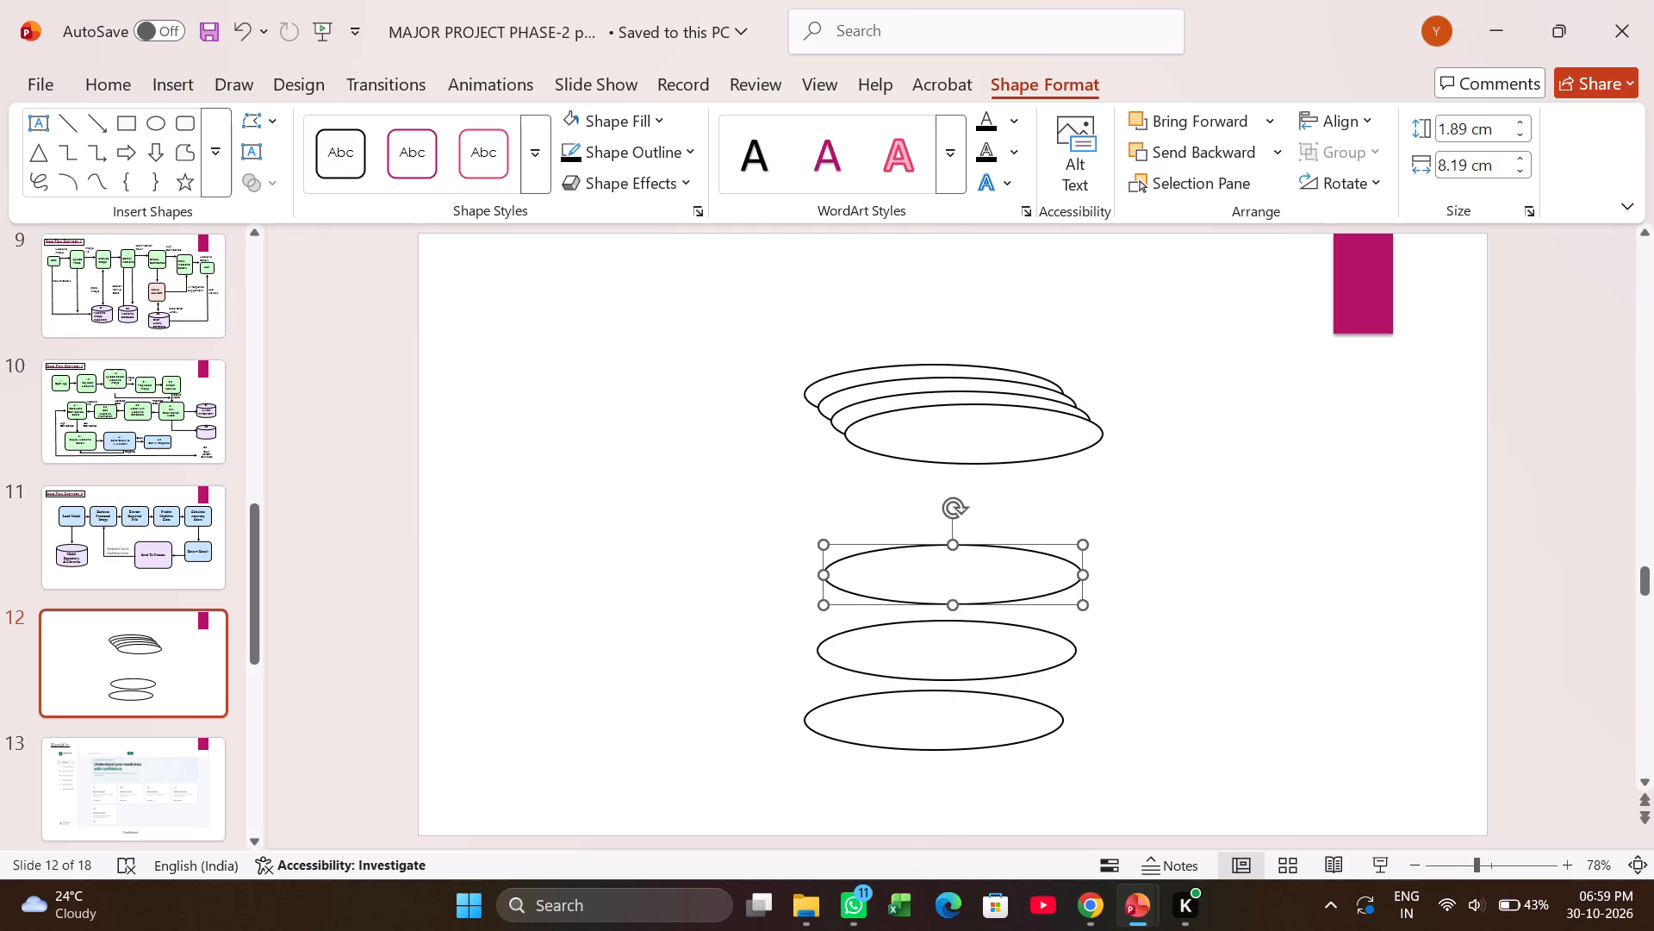
left_click_drag(975, 438, 953, 490)
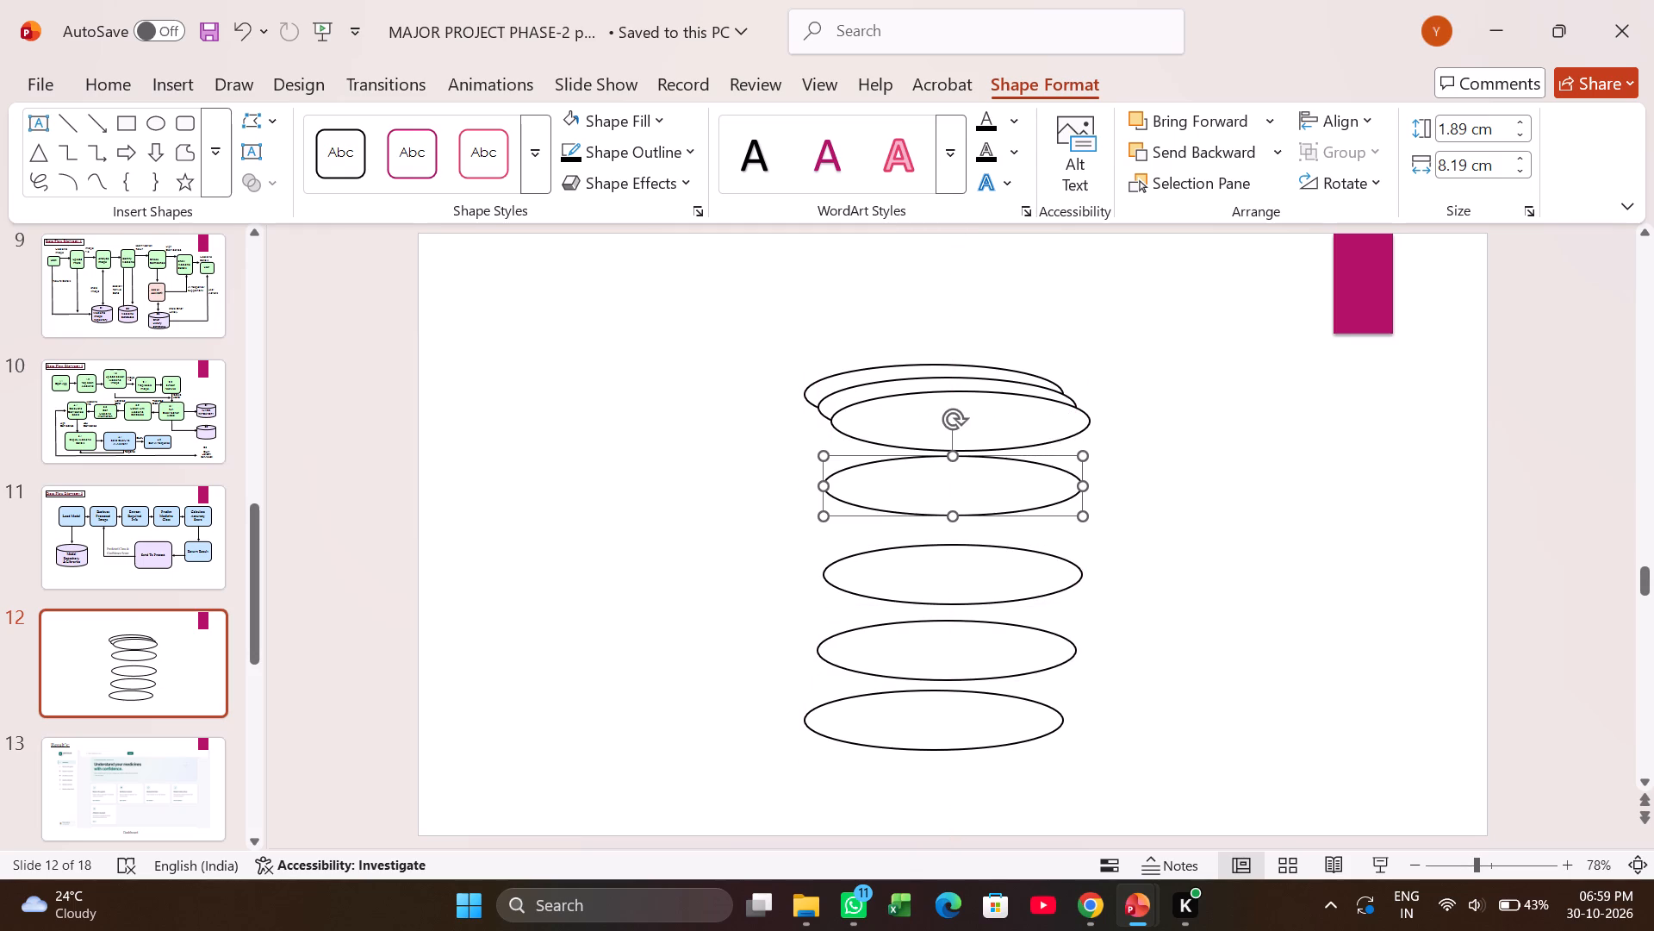
Move the three lowest ovals farther down slide 12, spacing them evenly in a column ending near the slide's bottom edge.
left_click_drag(965, 719, 974, 771)
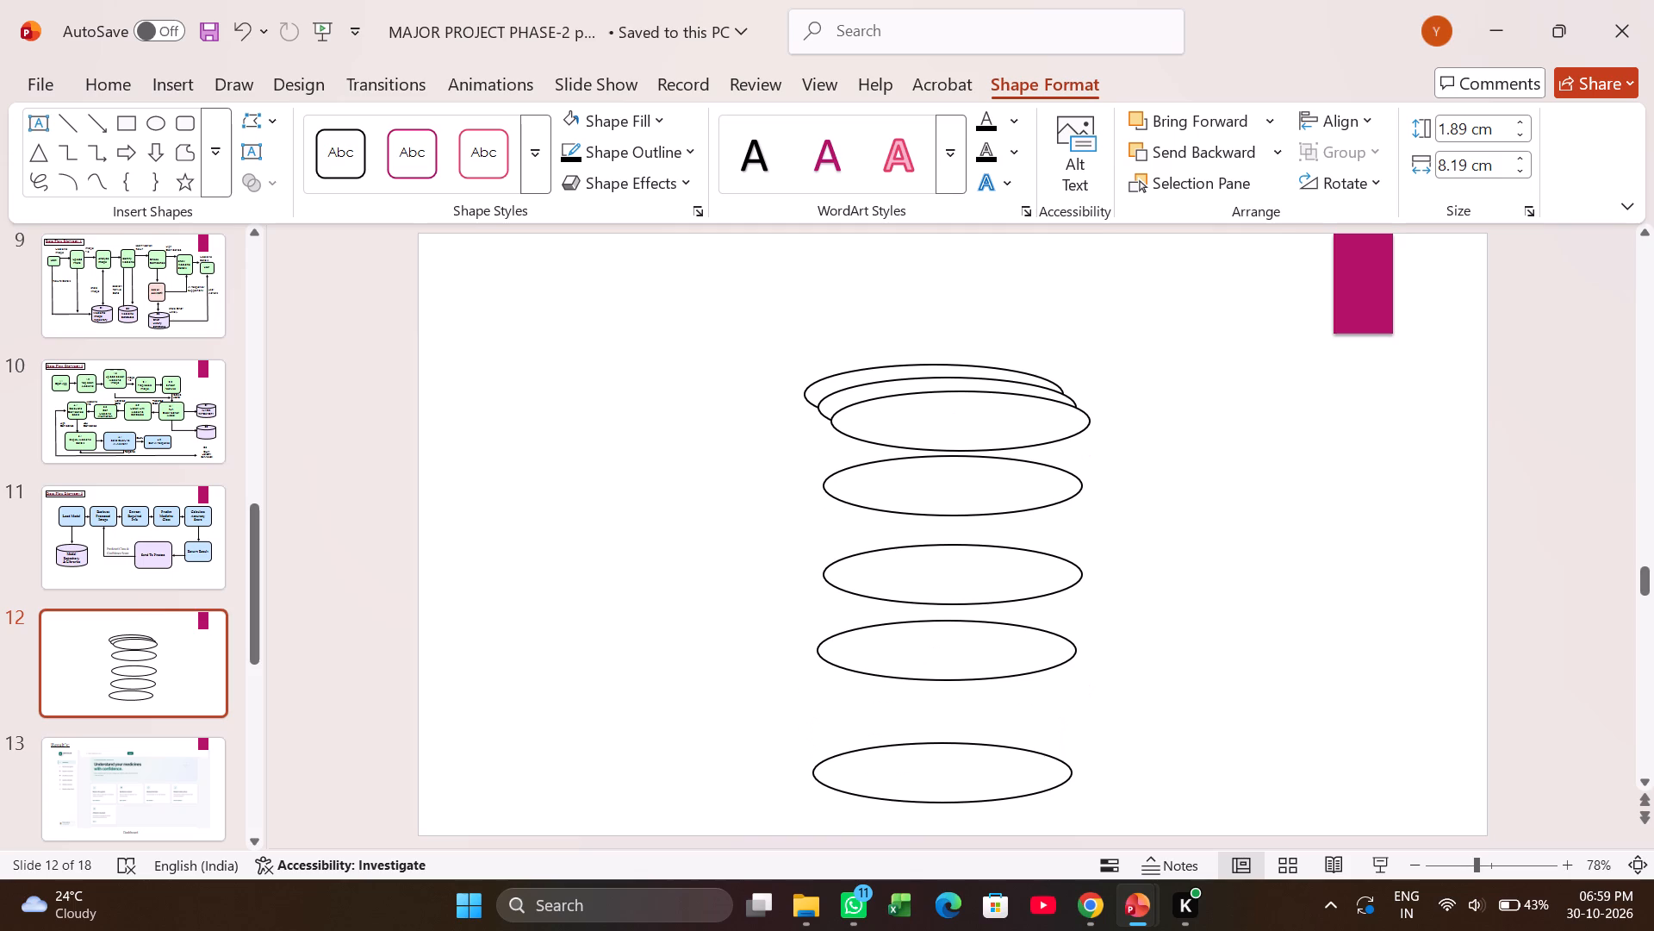
left_click_drag(974, 771, 977, 773)
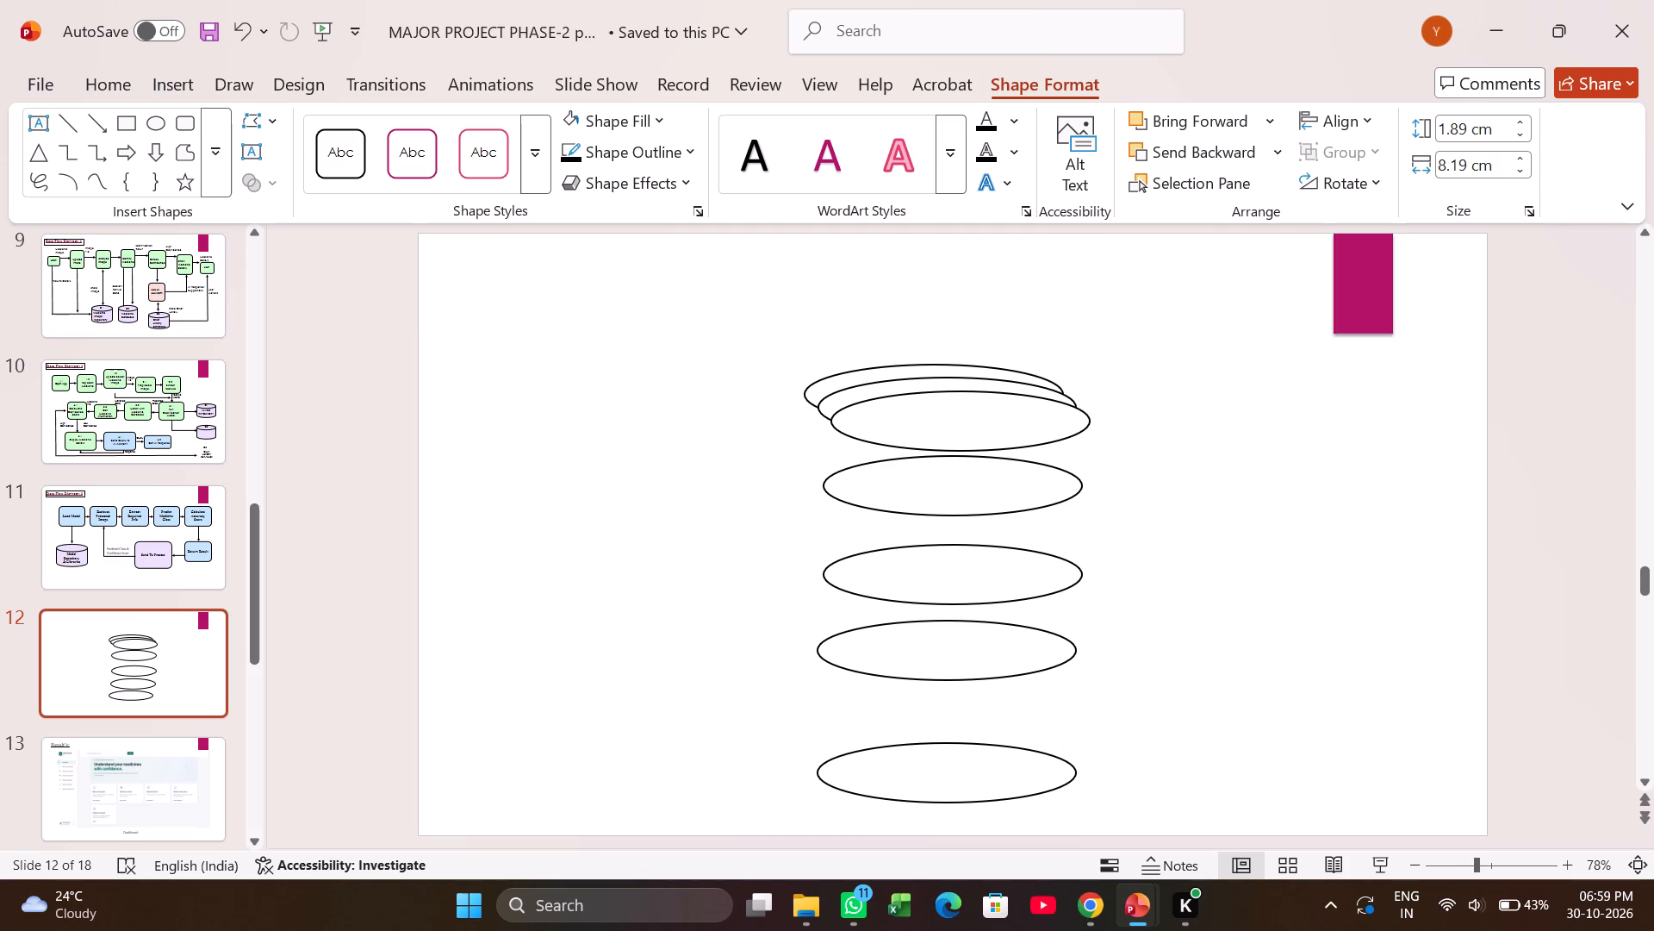
left_click_drag(977, 773, 979, 770)
left_click_drag(973, 640, 980, 690)
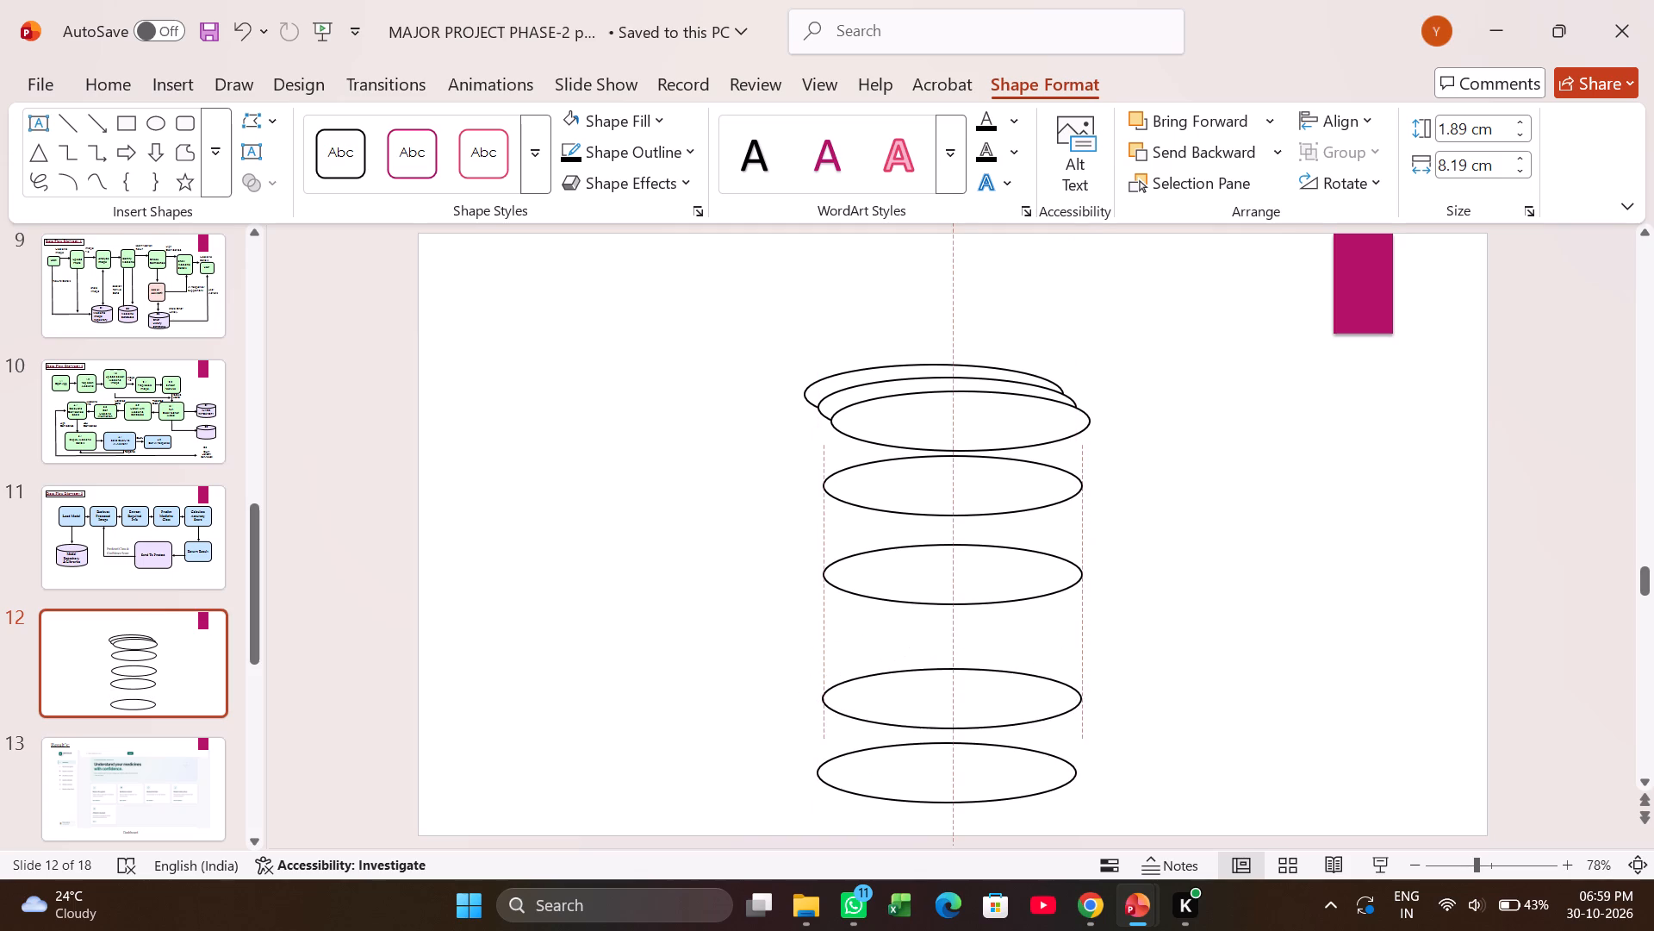
left_click_drag(980, 690, 974, 678)
left_click_drag(974, 570, 982, 597)
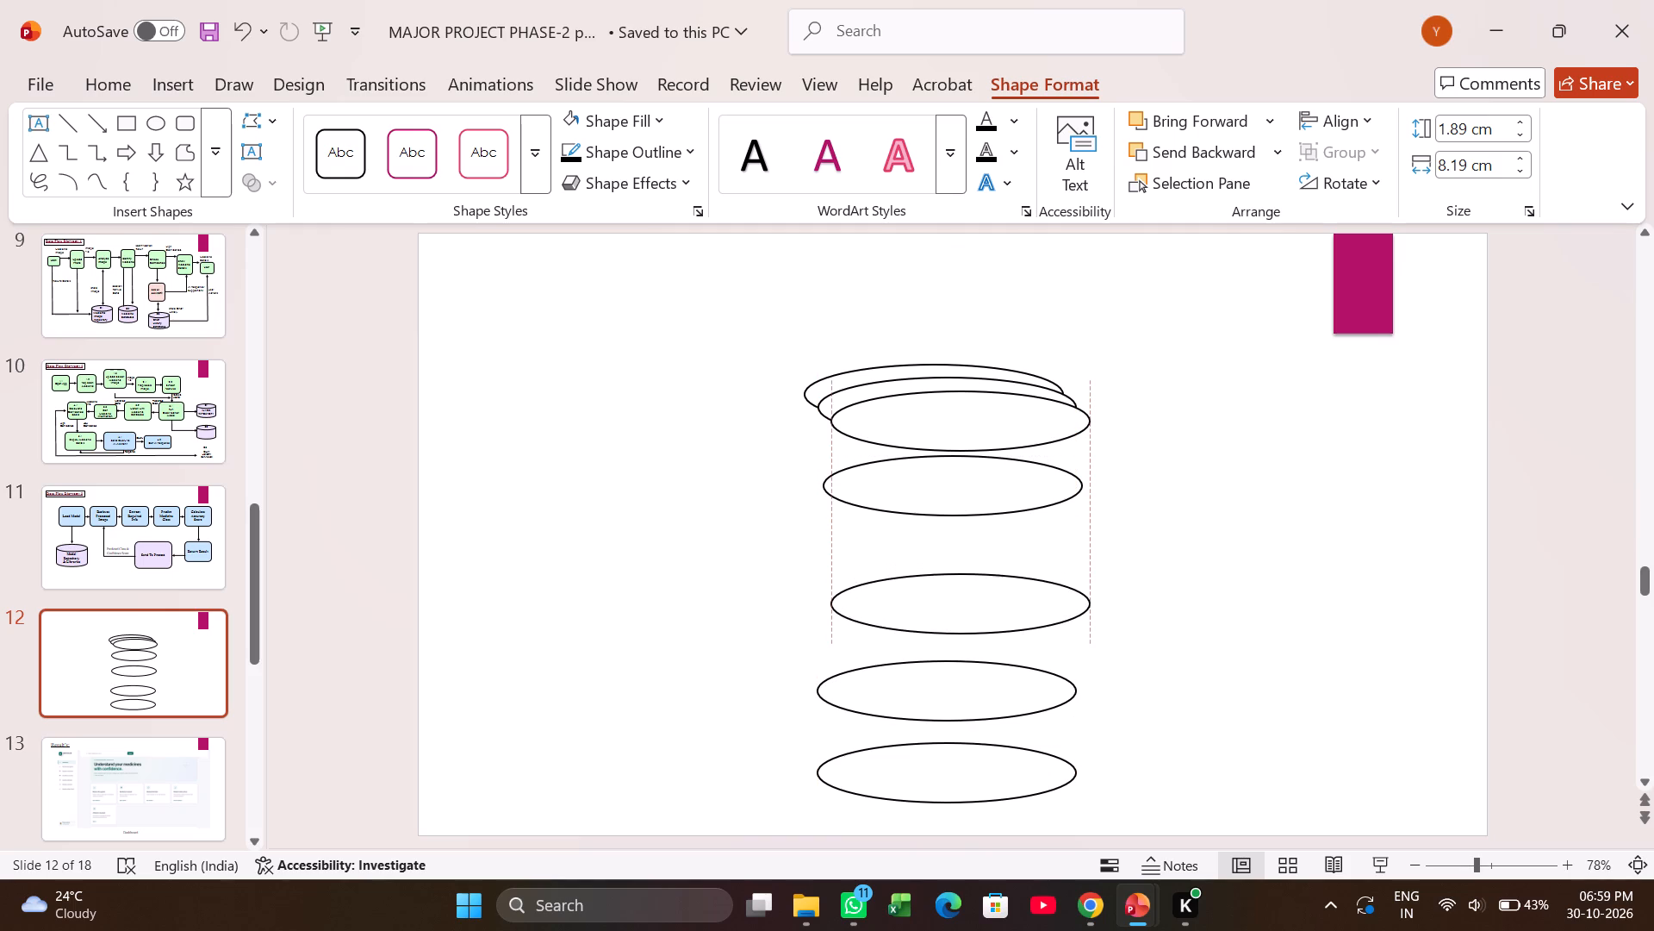
left_click_drag(982, 597, 968, 603)
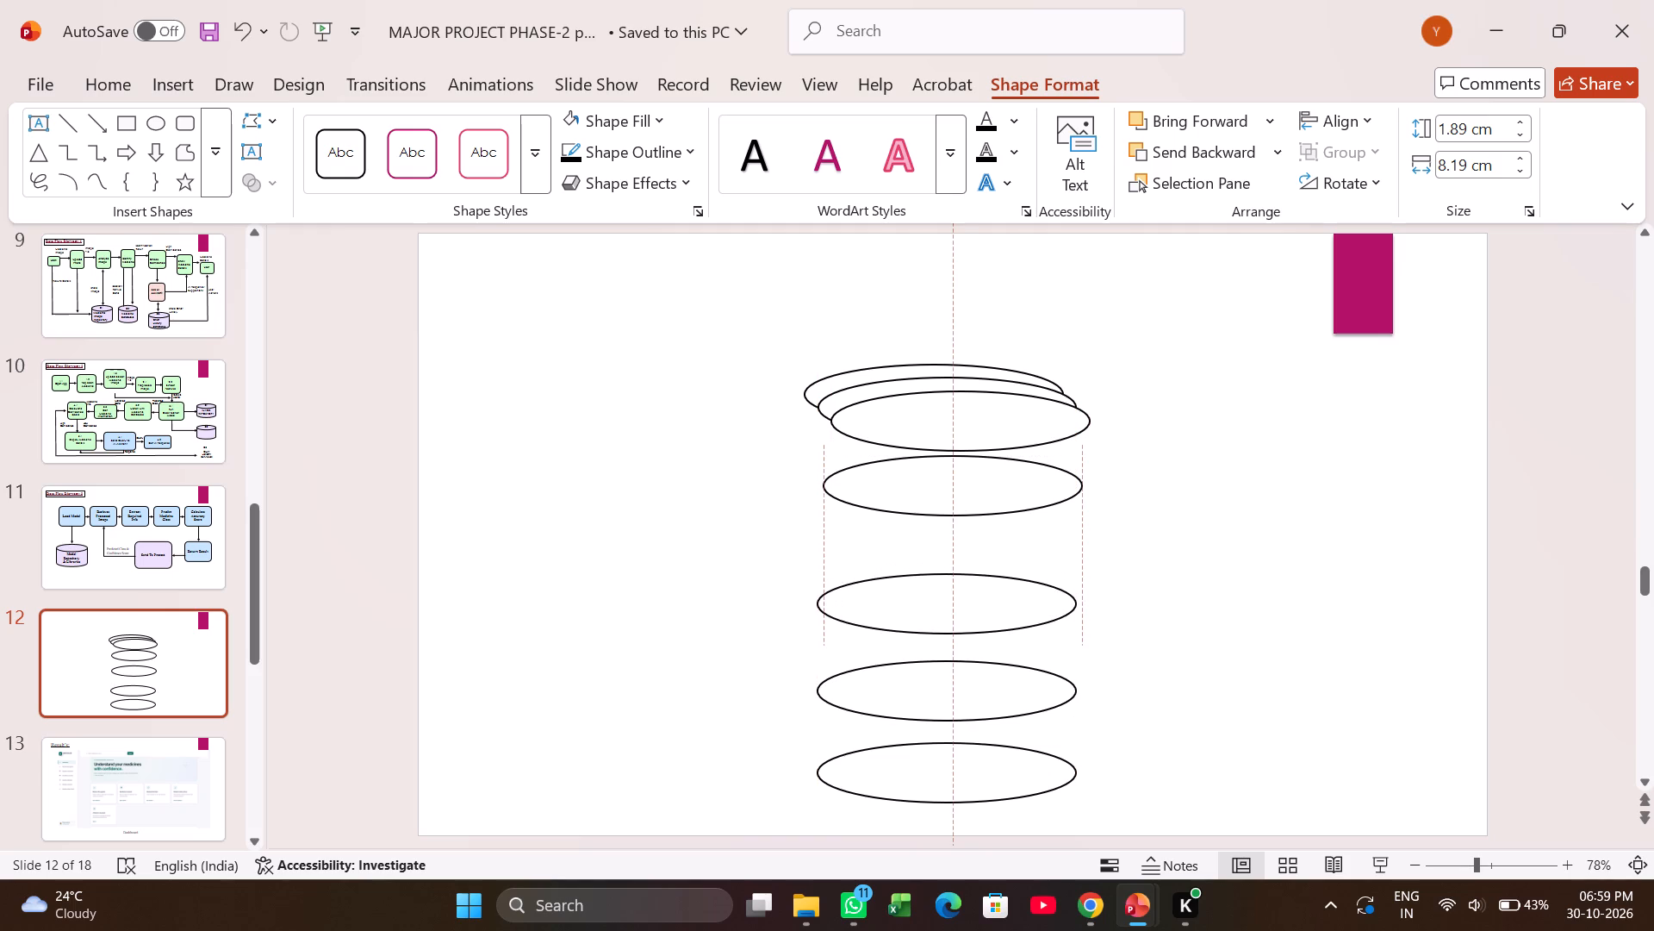
left_click_drag(968, 603, 968, 603)
Move the next two ovals, including the front one of the stack, down into the column with matching gaps.
left_click(972, 494)
left_click_drag(972, 494, 979, 521)
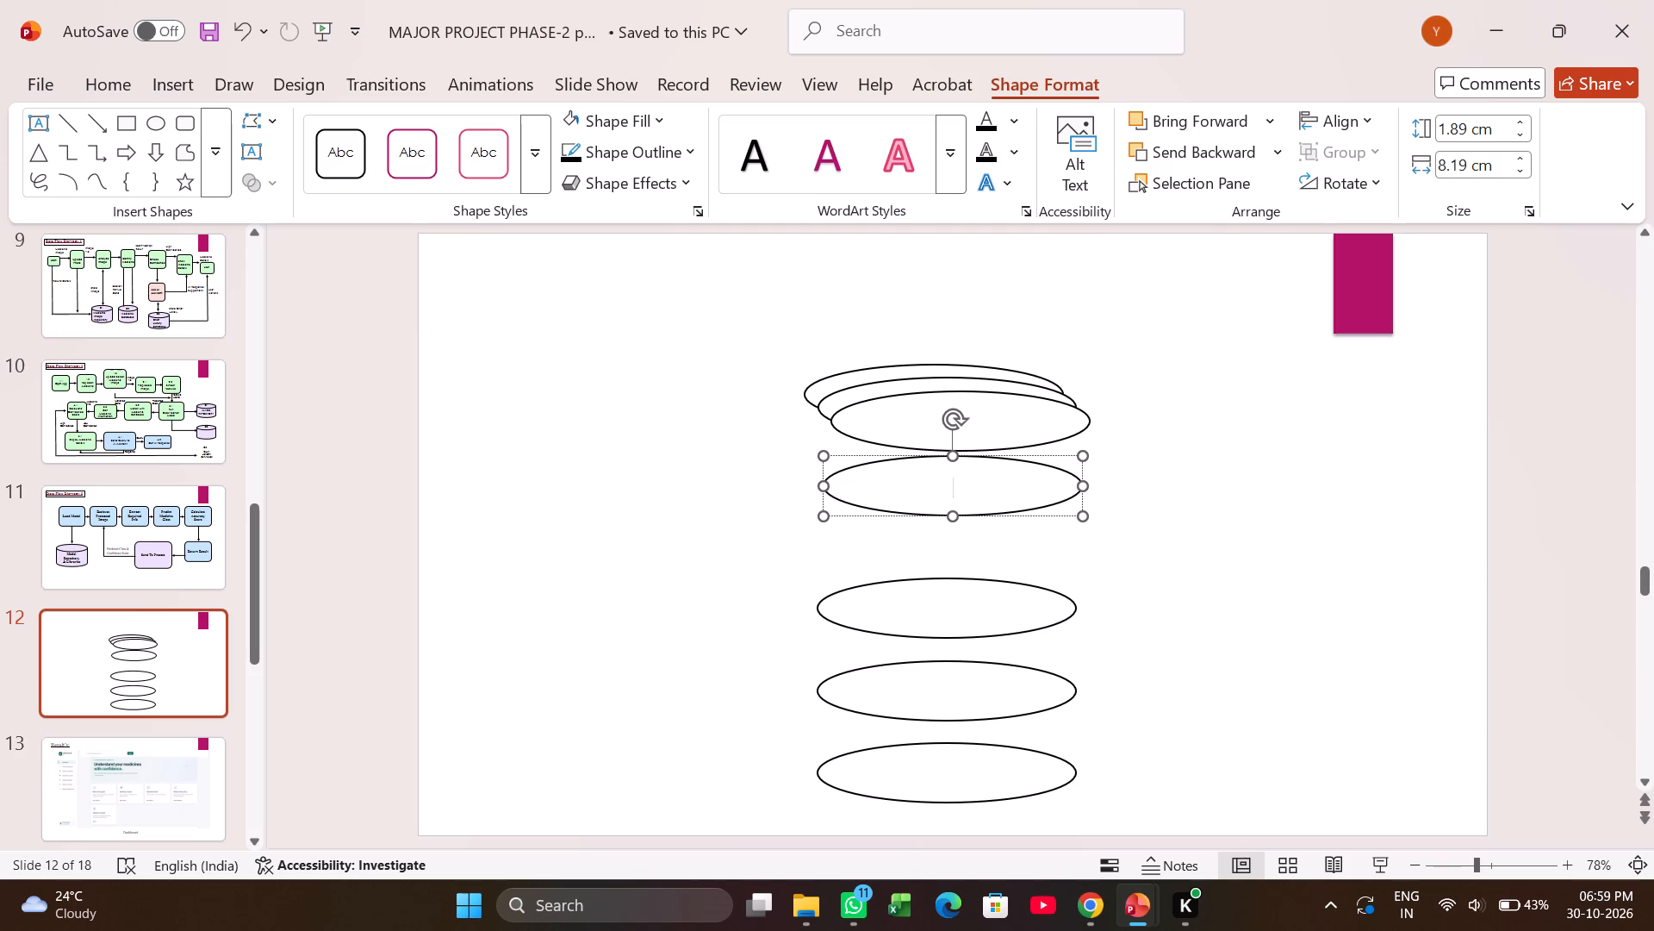
left_click_drag(979, 521, 976, 533)
left_click_drag(984, 491, 983, 522)
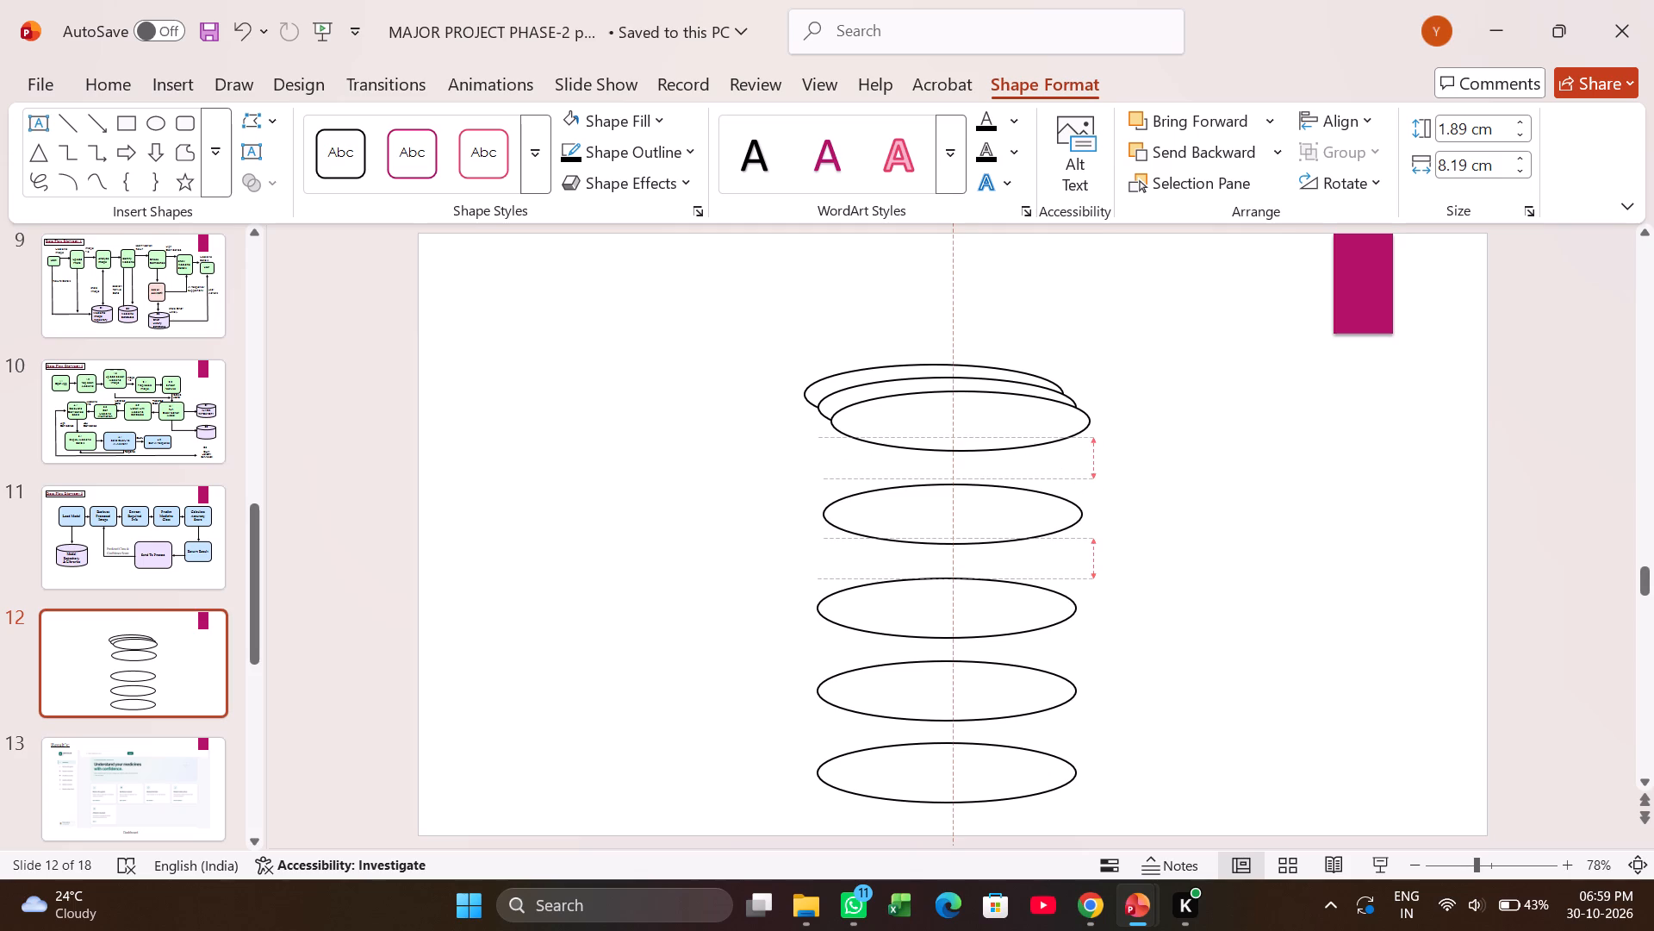
left_click_drag(983, 522, 983, 527)
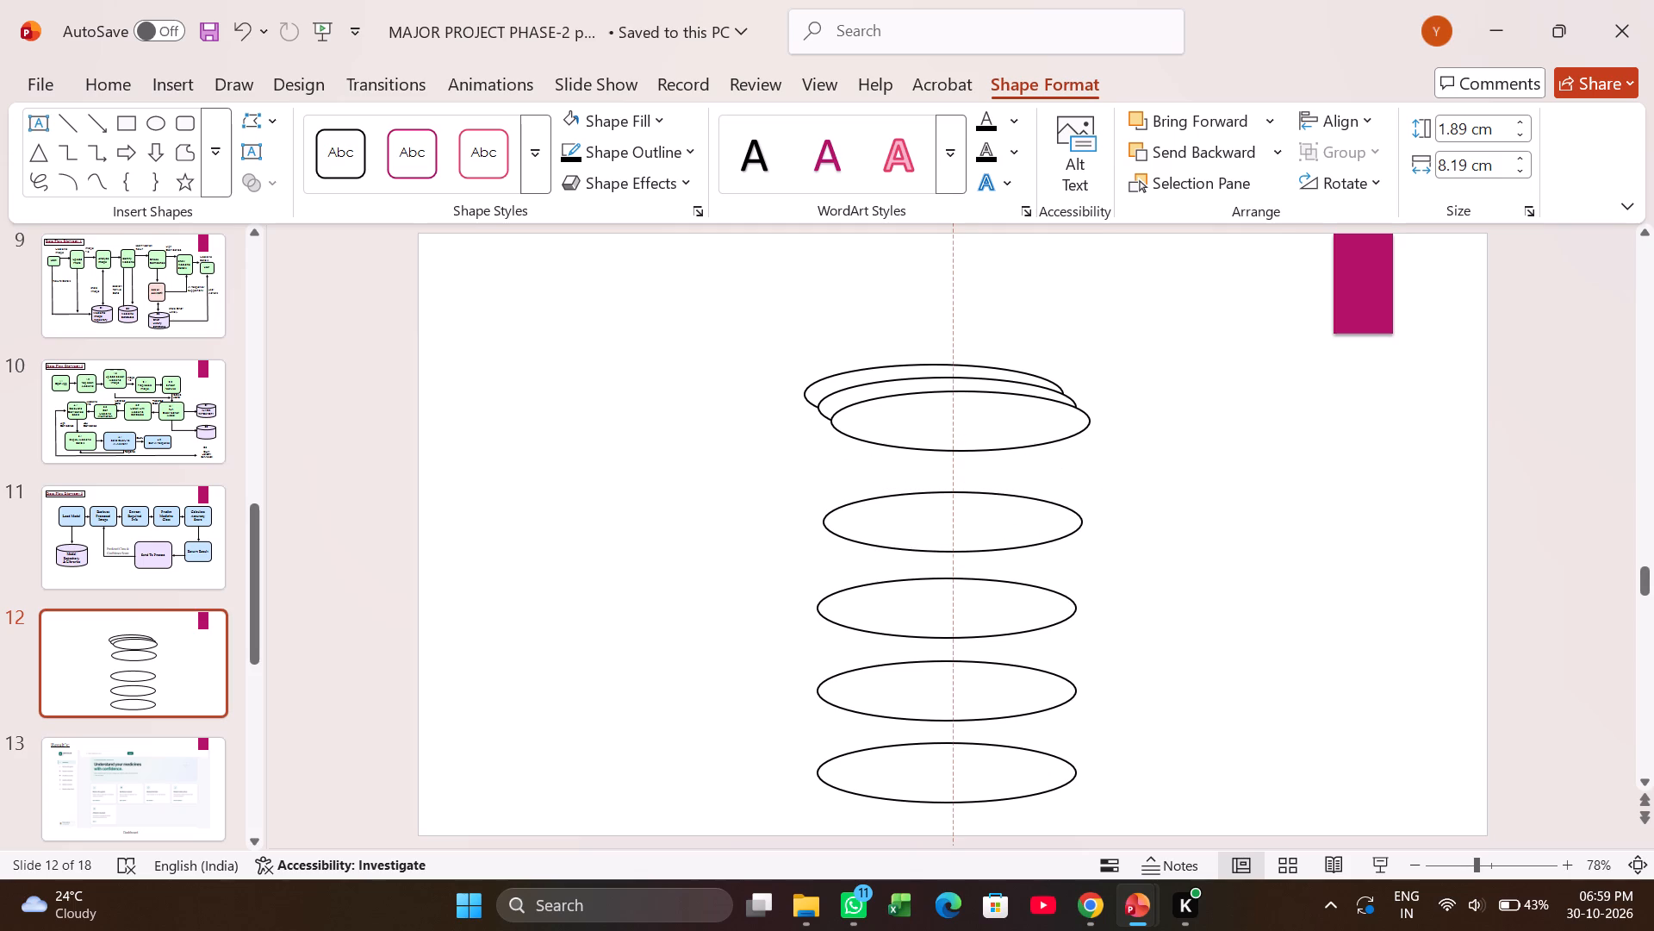
left_click_drag(983, 527, 984, 529)
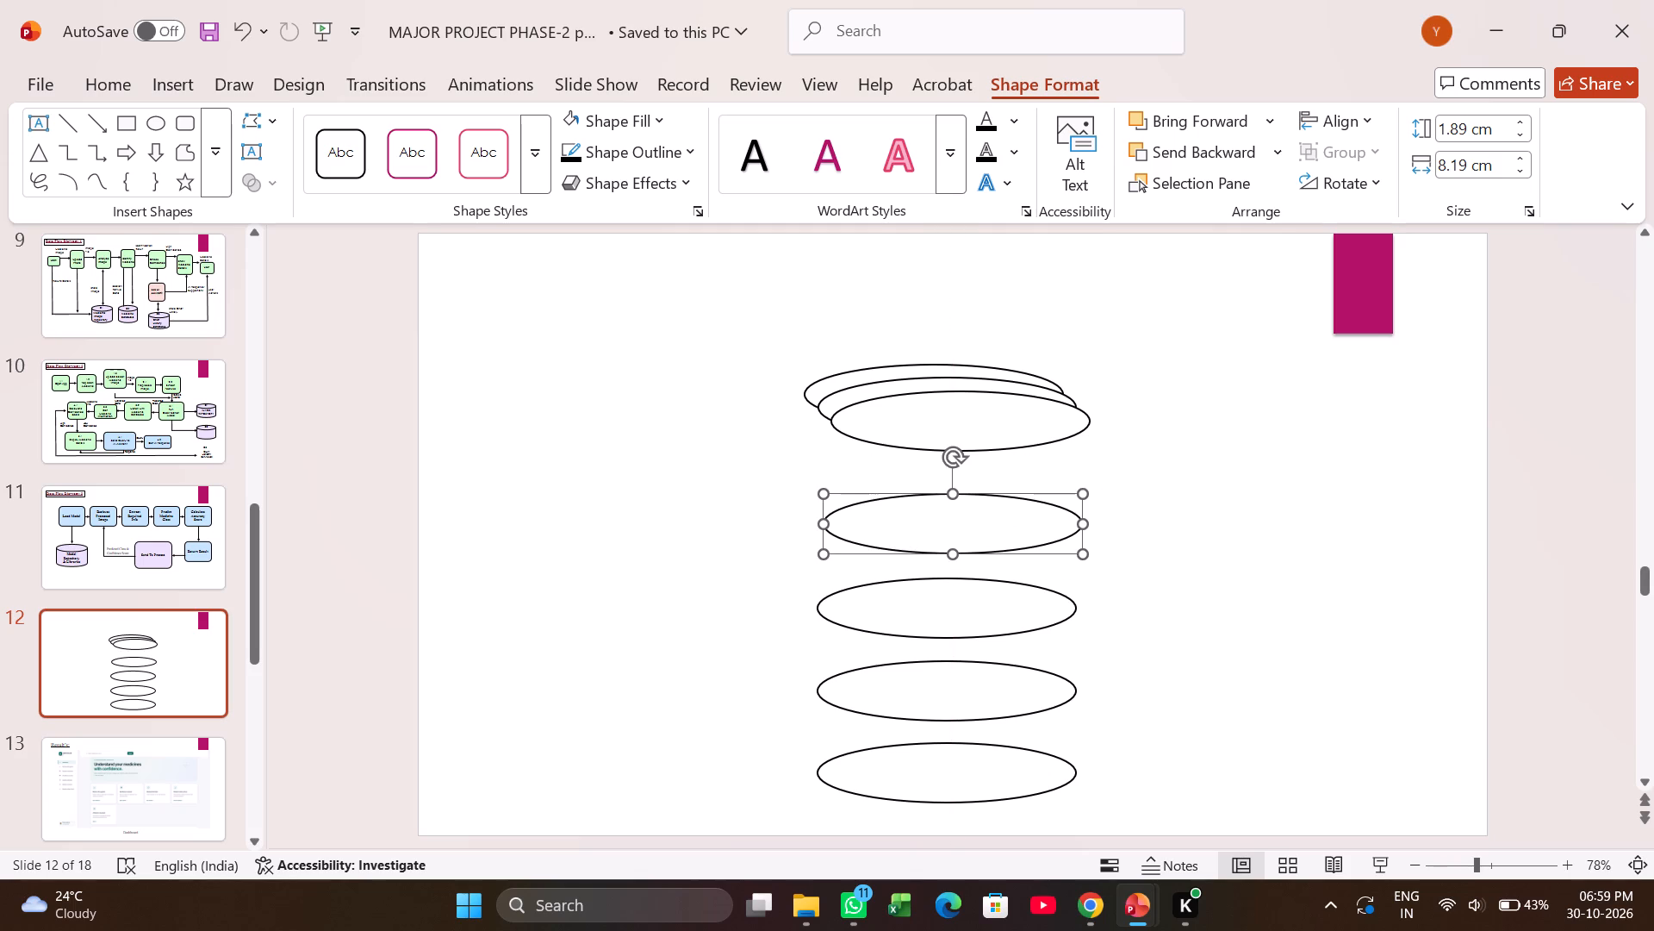
left_click(979, 435)
left_click_drag(981, 428, 971, 441)
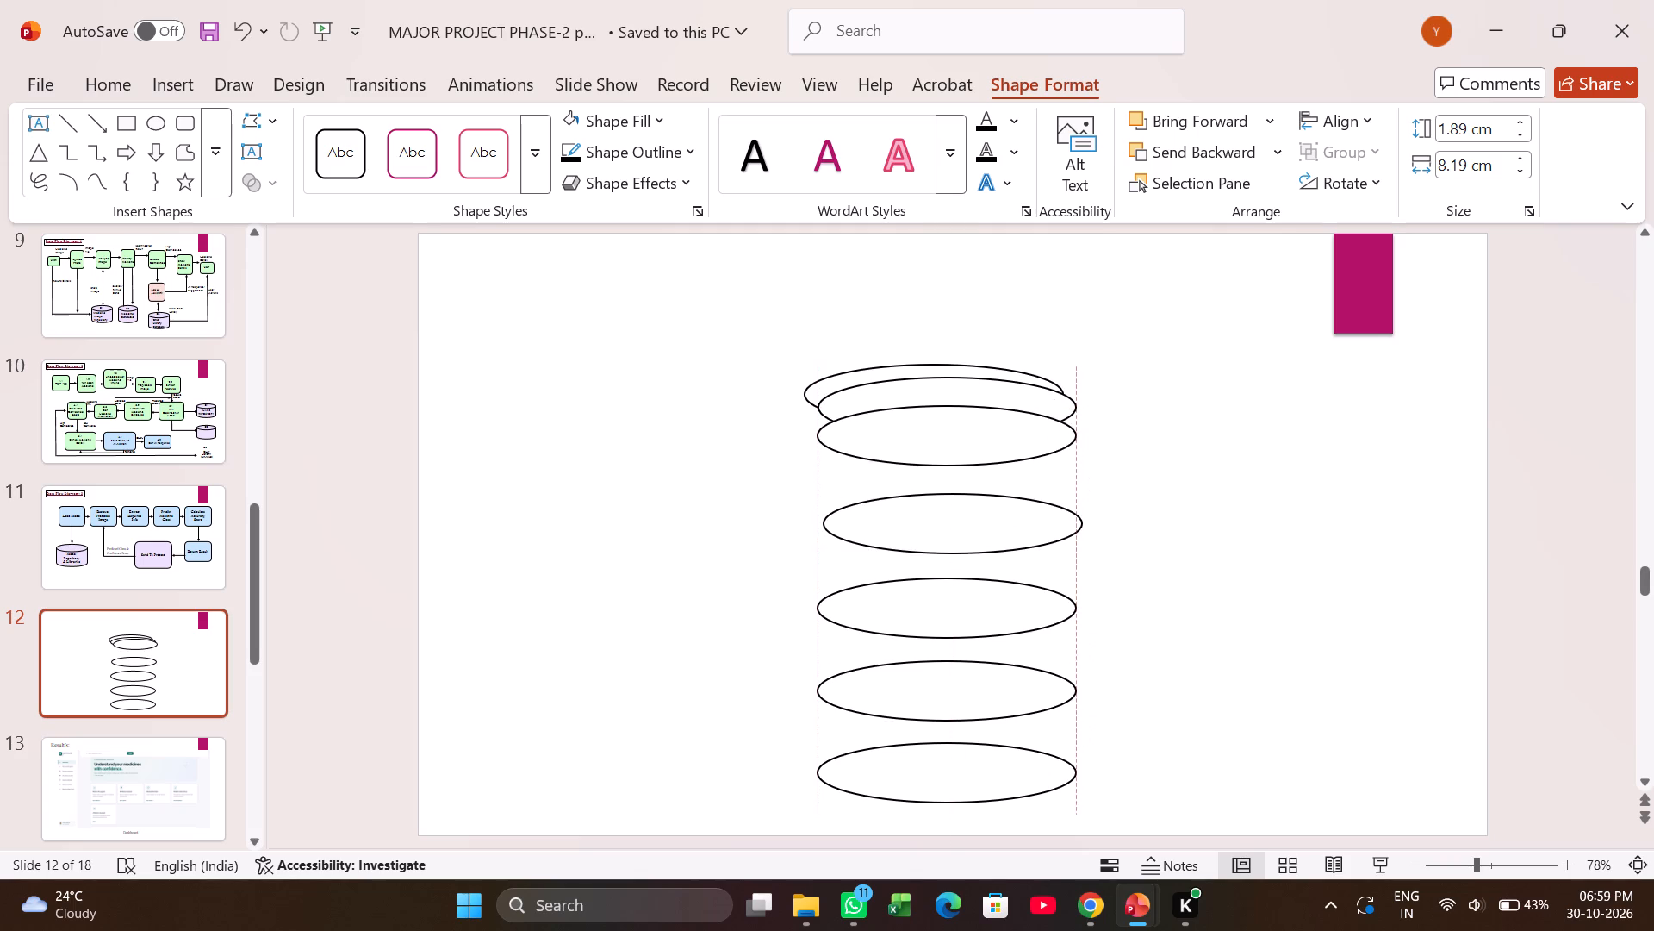
left_click_drag(971, 441, 973, 448)
left_click(1193, 441)
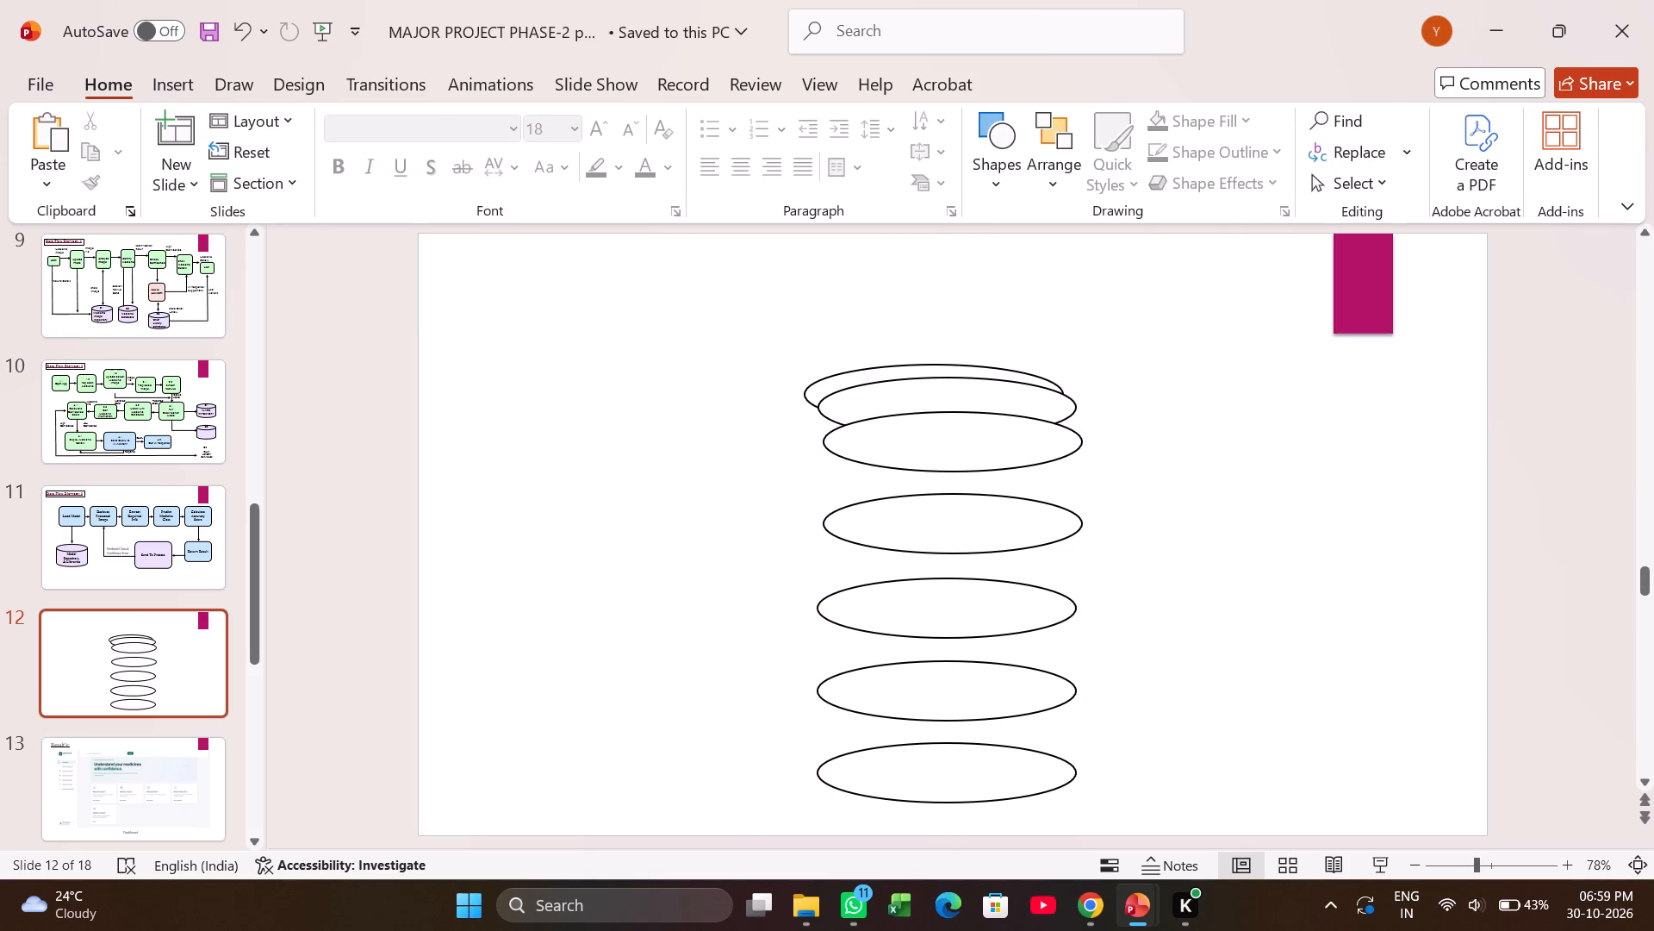
Separate the two remaining overlapping ovals, setting the rear one aside at the slide's upper left and the other atop the column.
left_click_drag(873, 363, 601, 279)
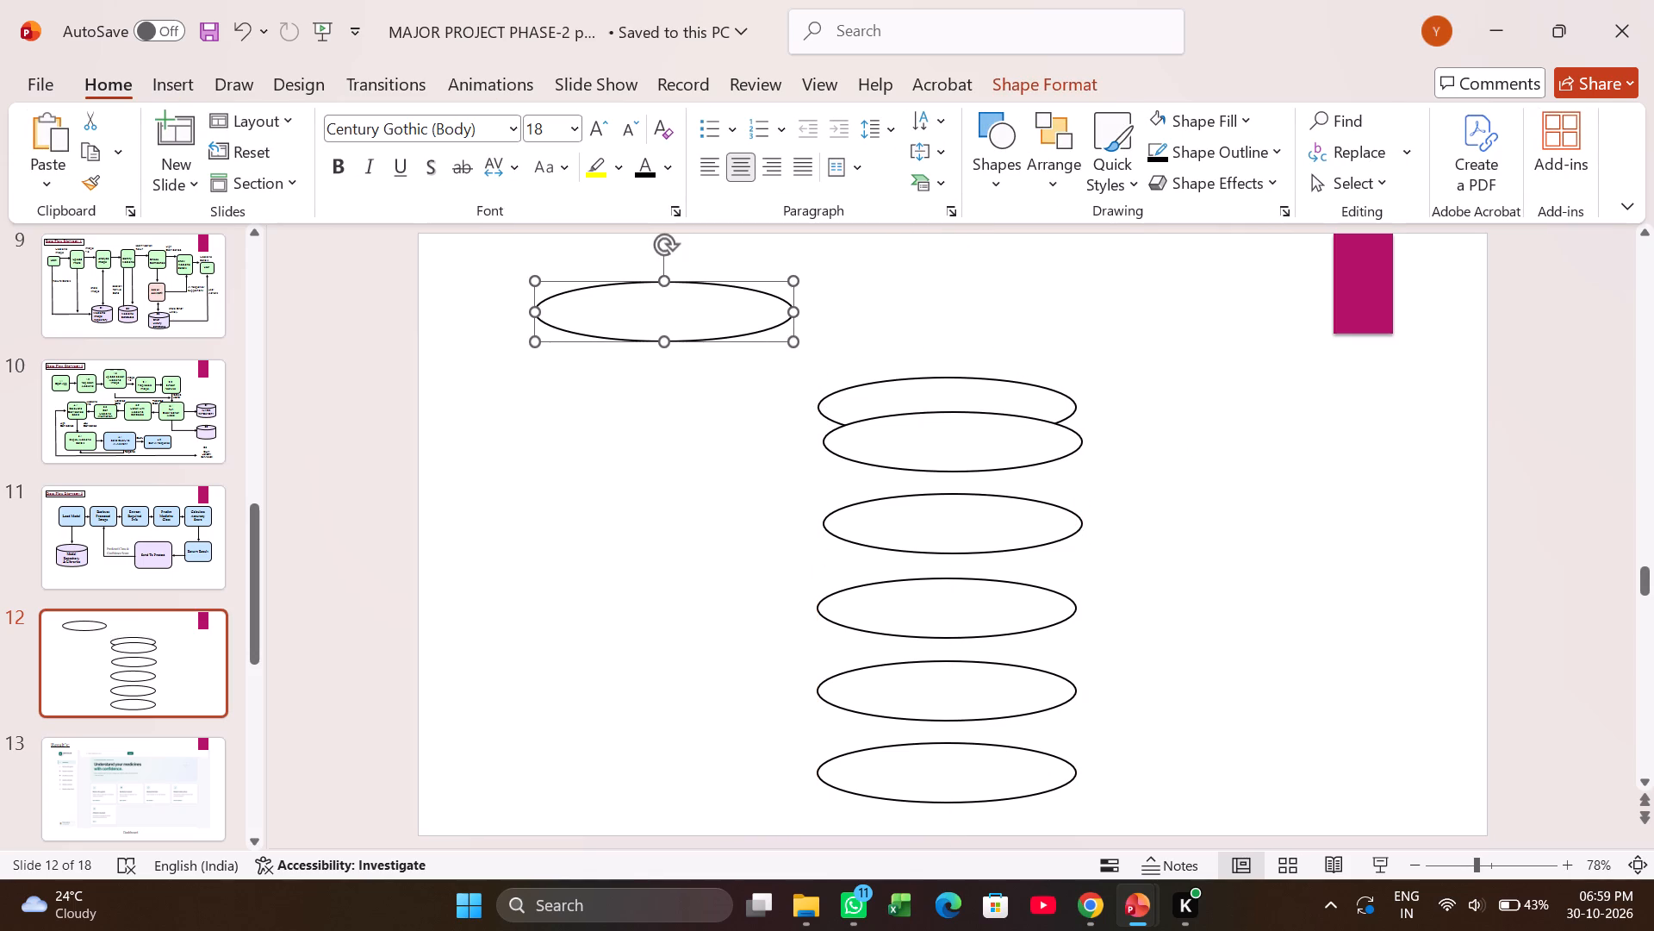
left_click(970, 382)
left_click_drag(965, 396, 970, 347)
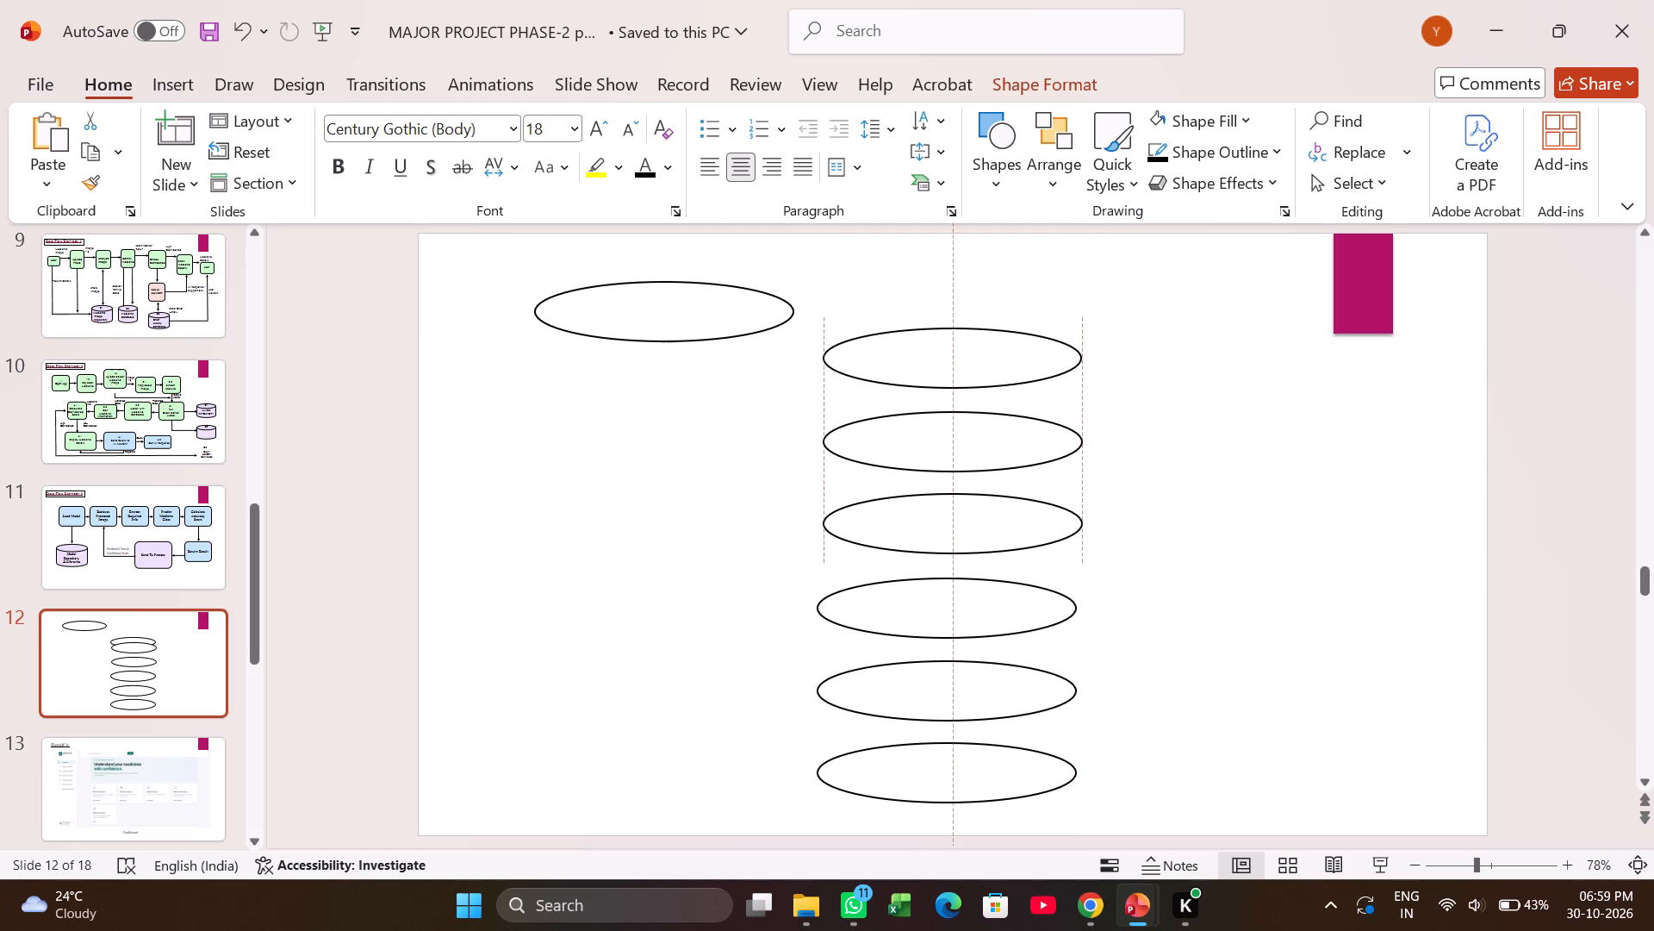
left_click_drag(970, 347, 975, 351)
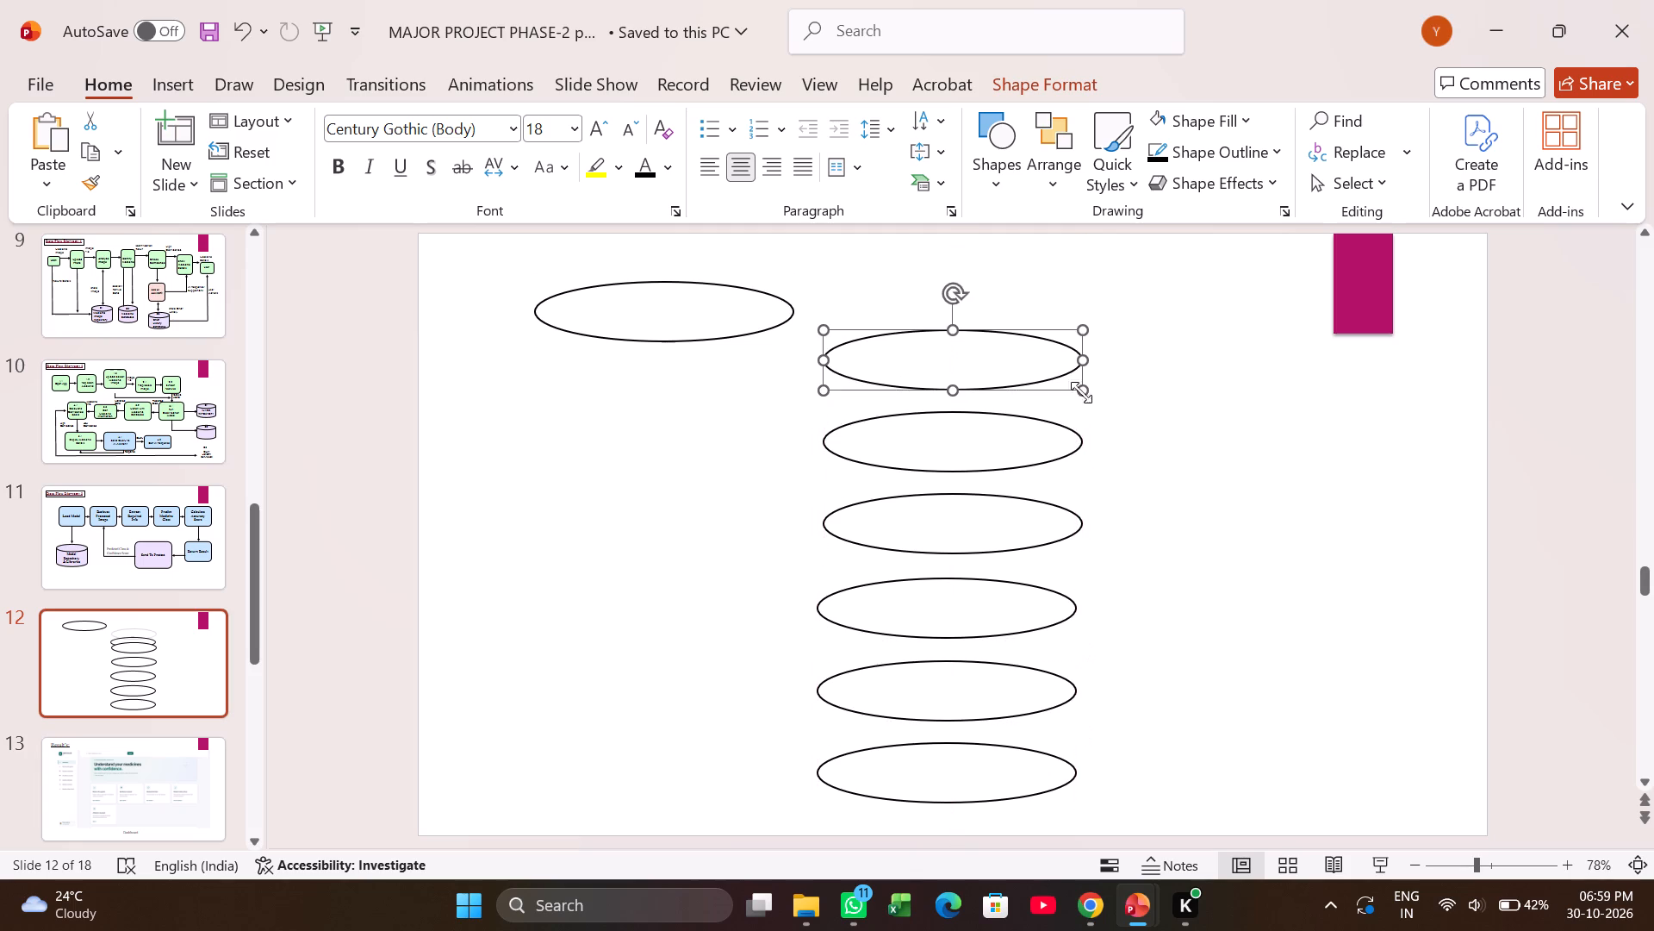
left_click(1042, 604)
left_click(1042, 604)
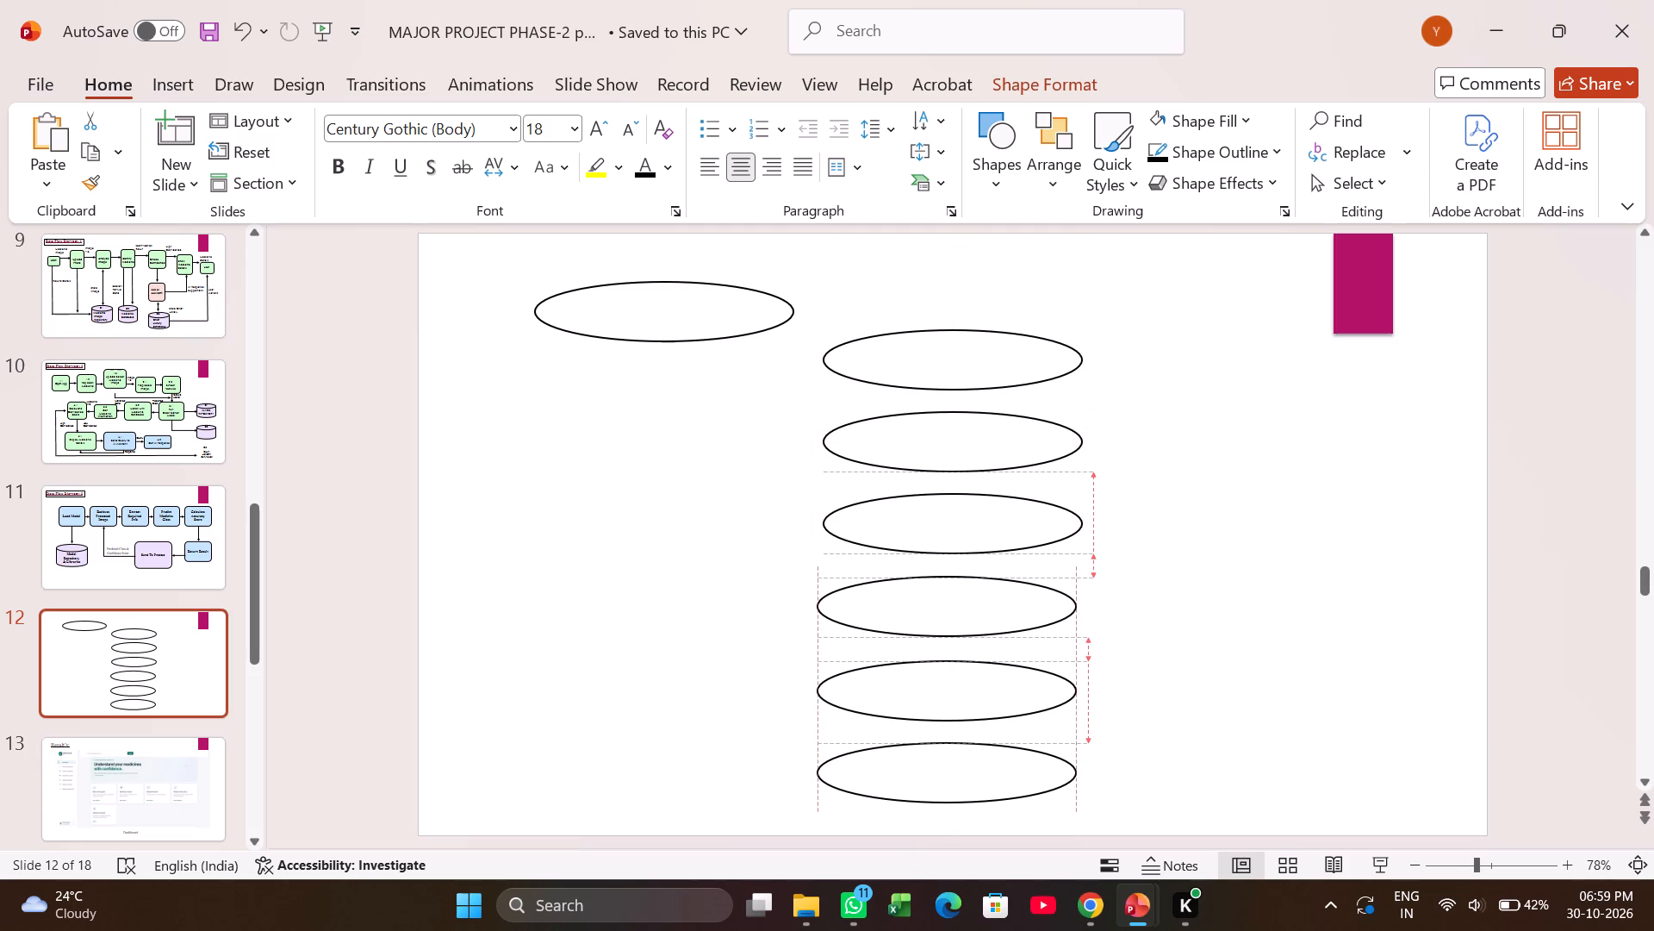
left_click(1225, 644)
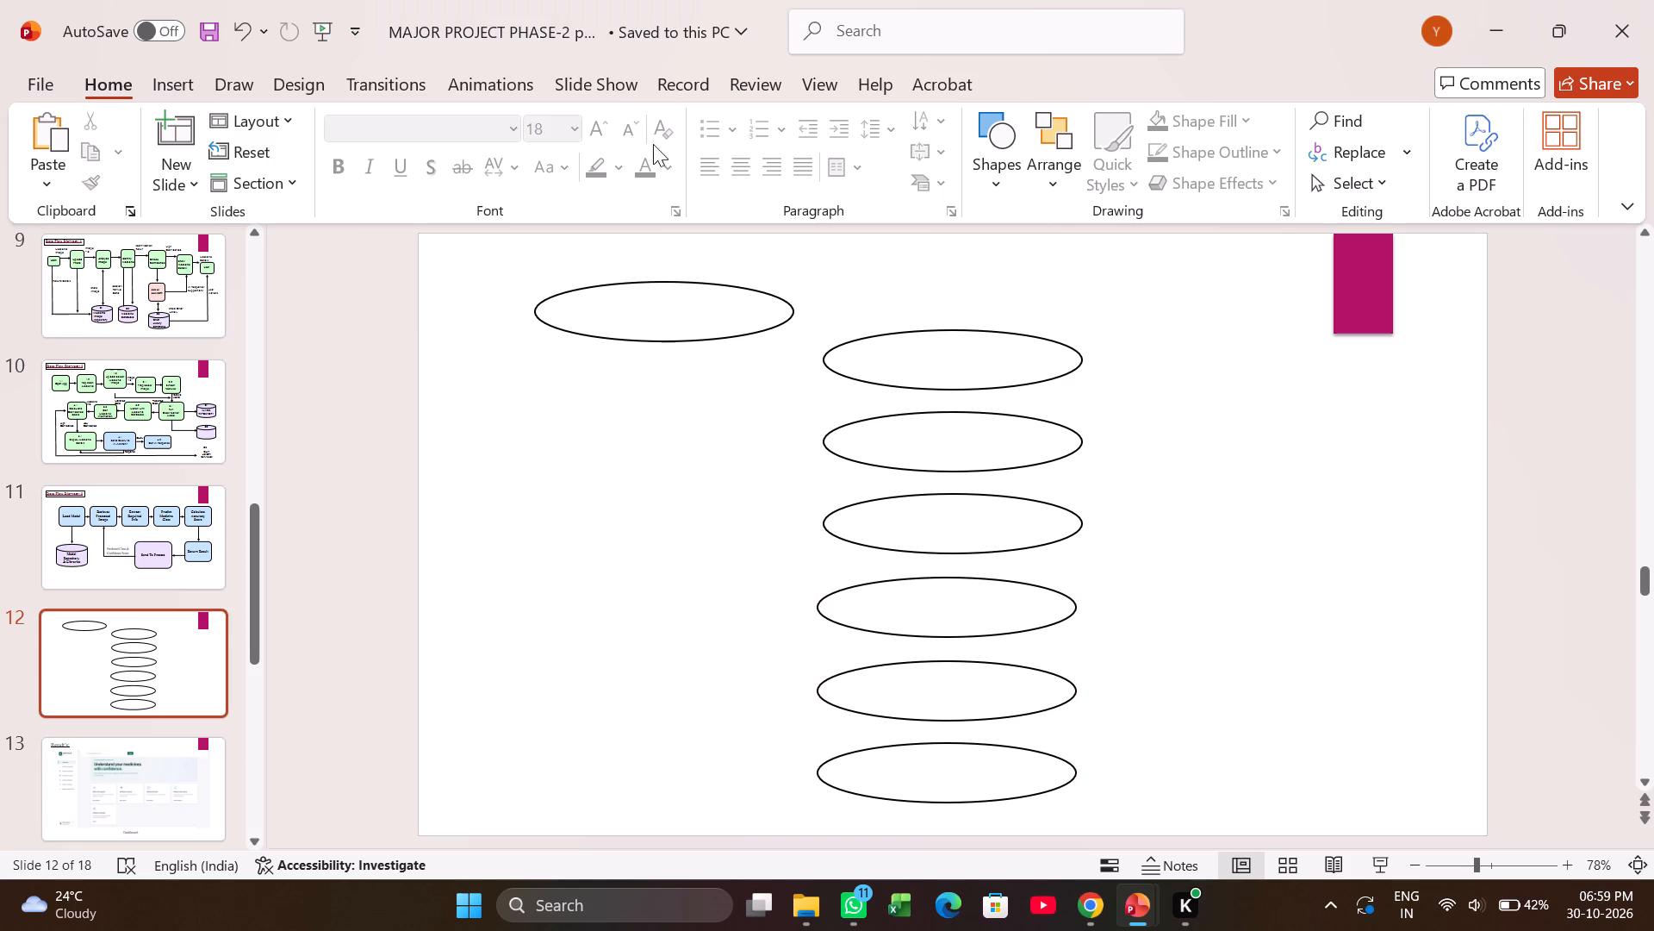
Delete the spare oval set aside at the slide's upper left.
left_click(676, 329)
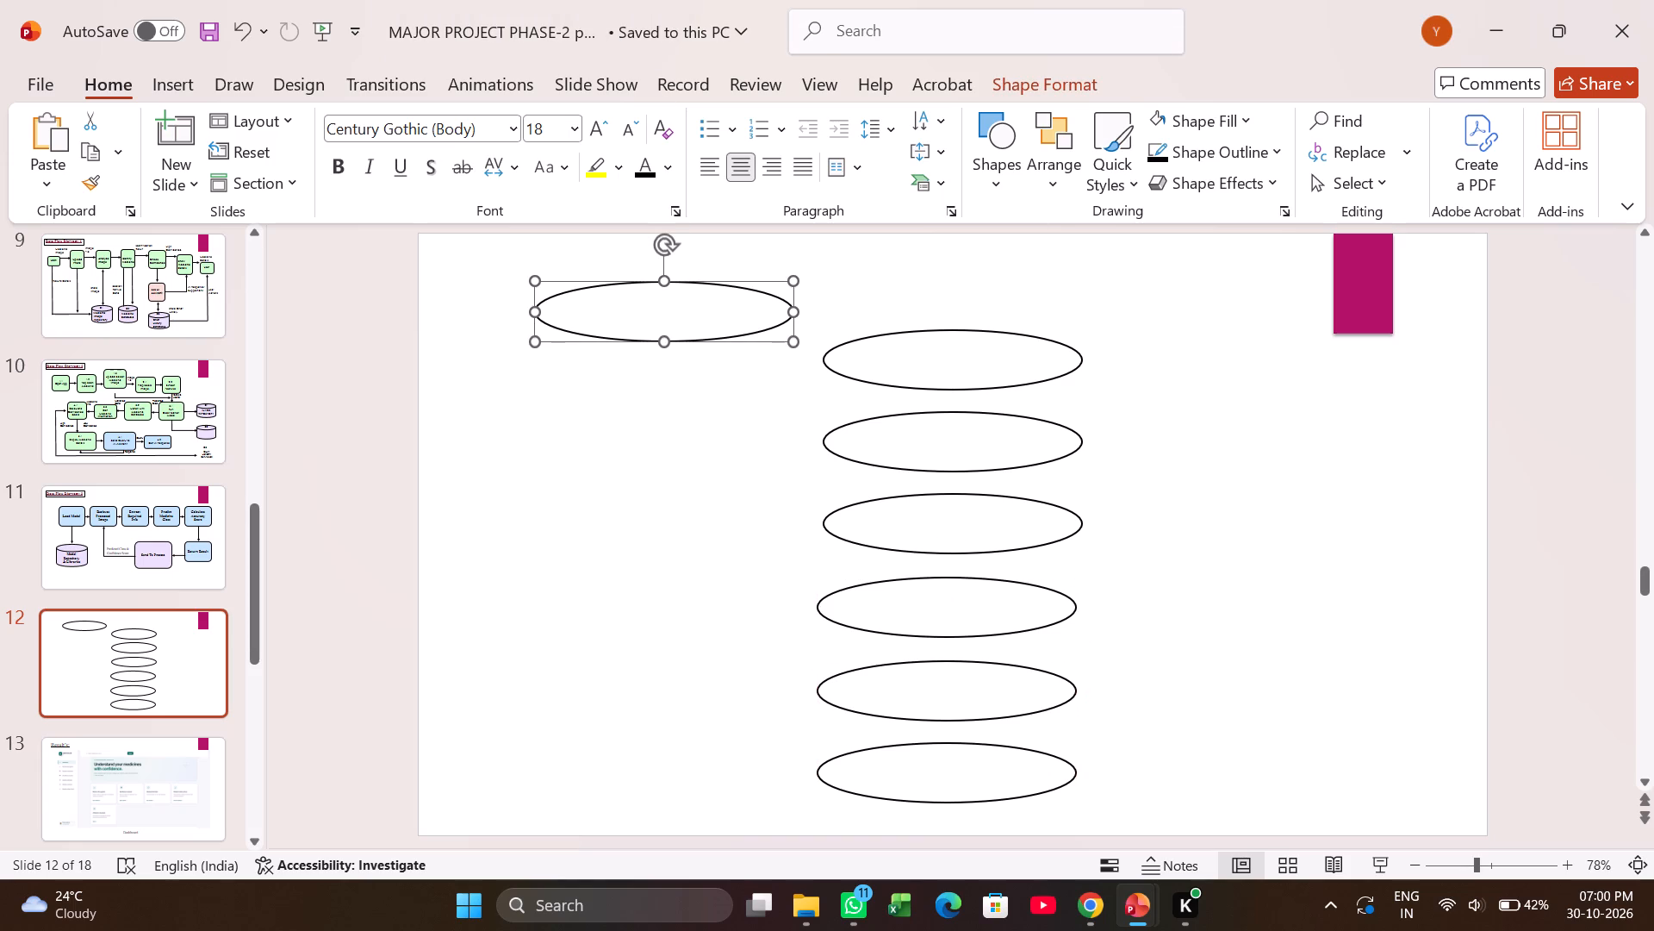
key("BackSpace")
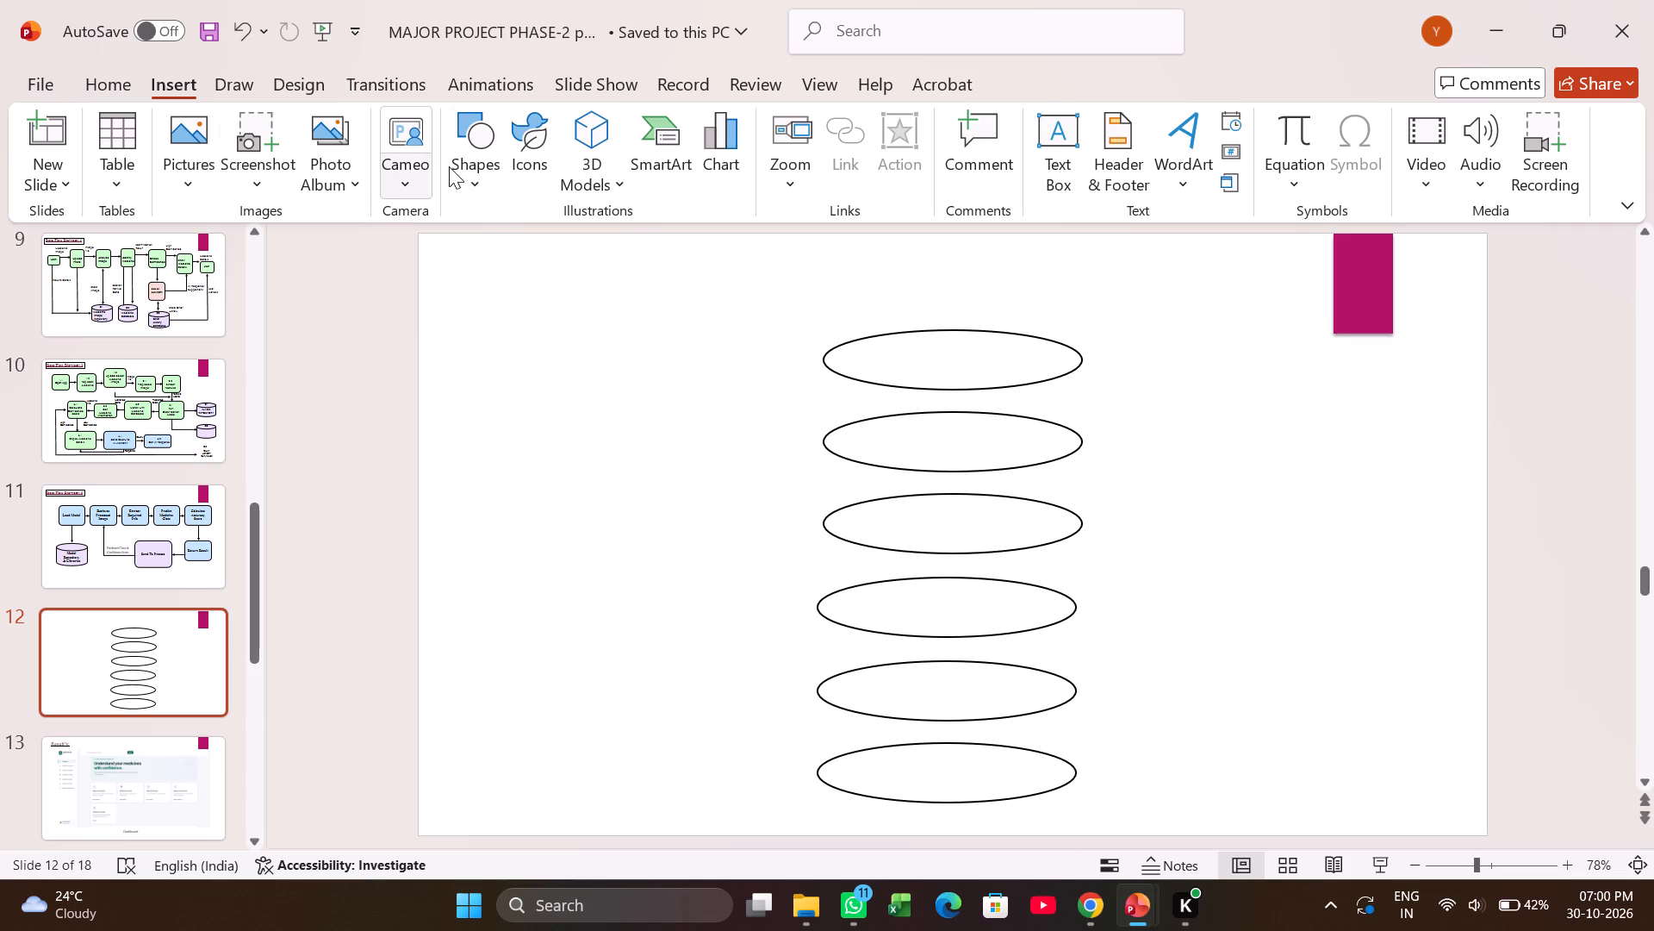
left_click(488, 174)
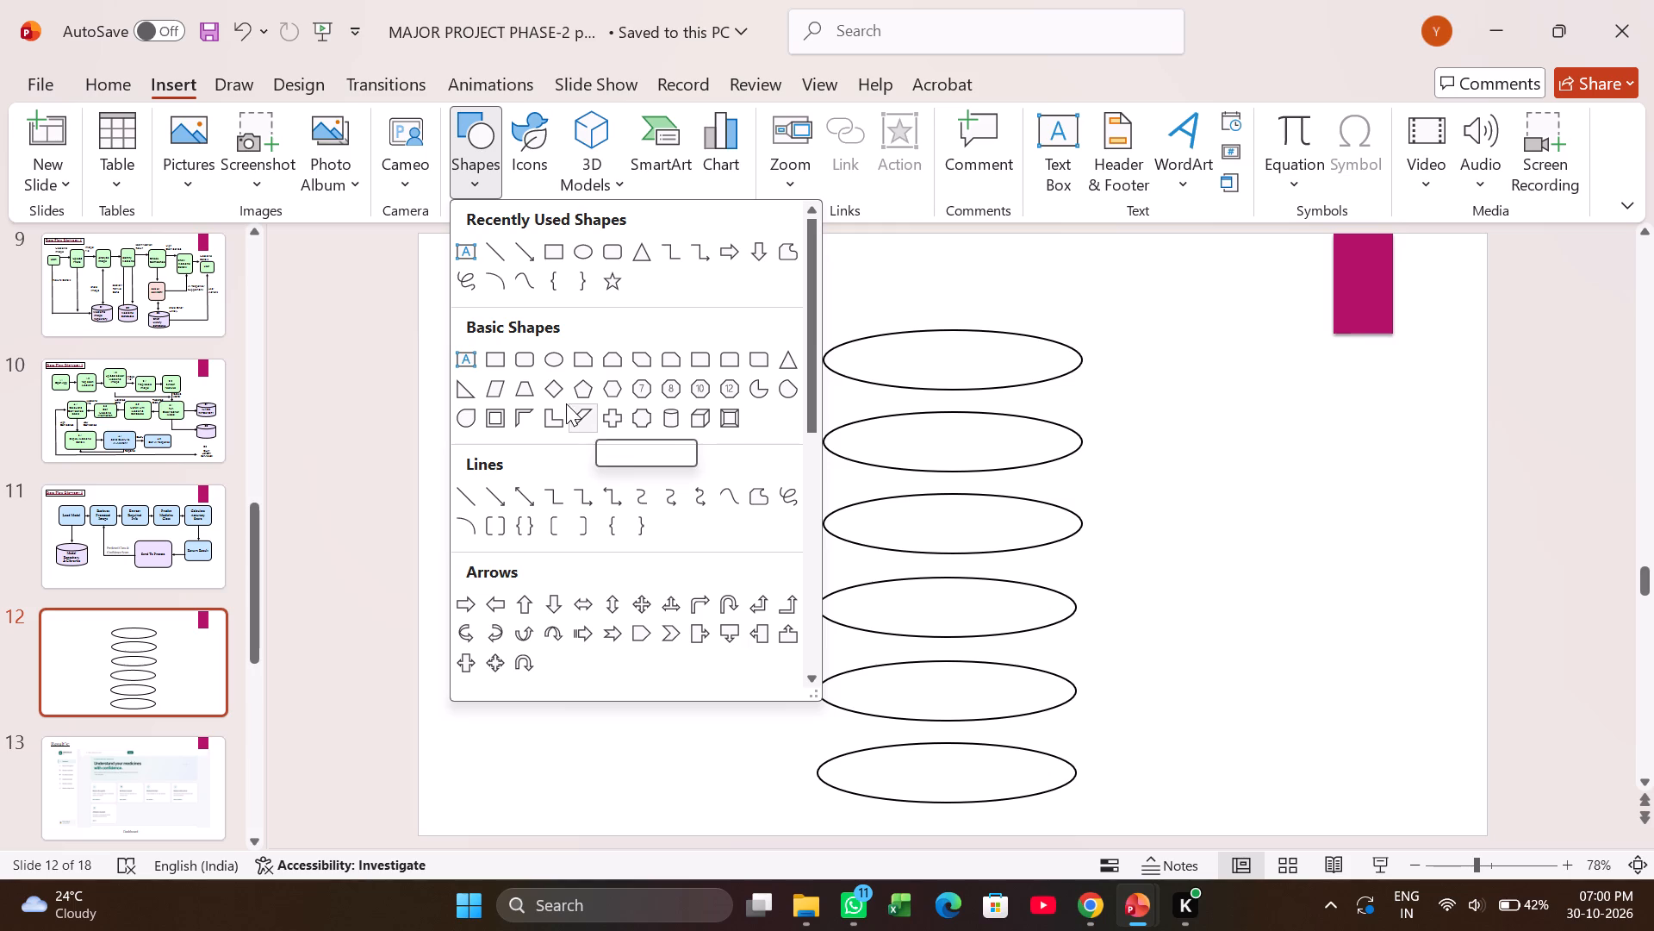
left_click(578, 253)
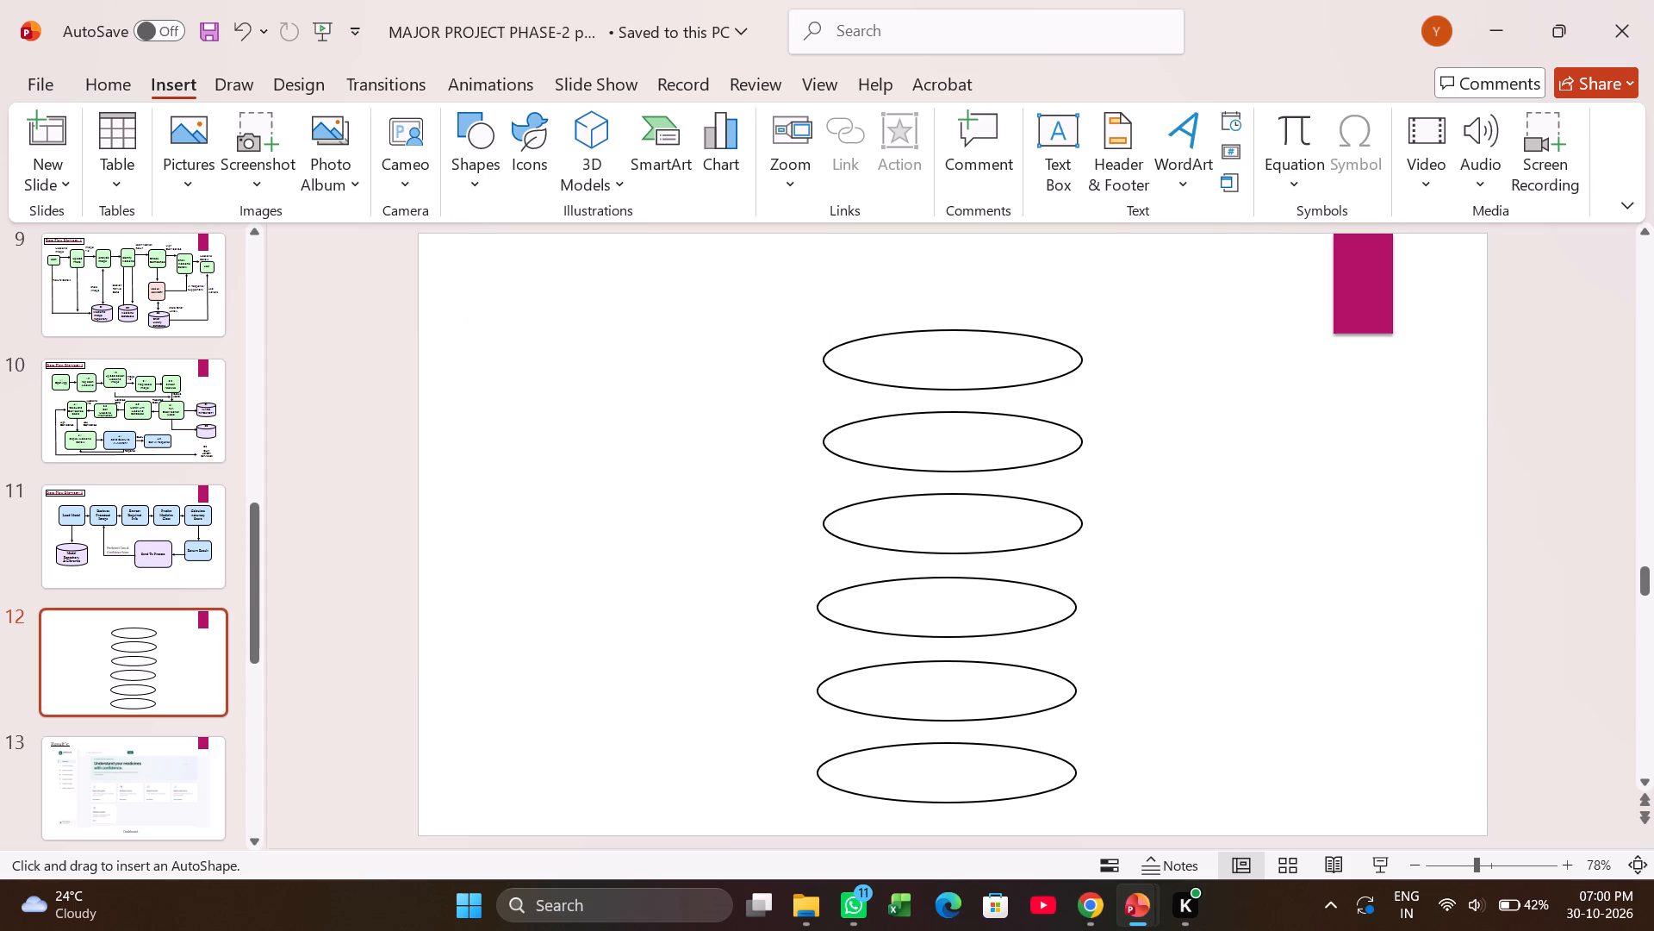
left_click_drag(571, 427, 613, 465)
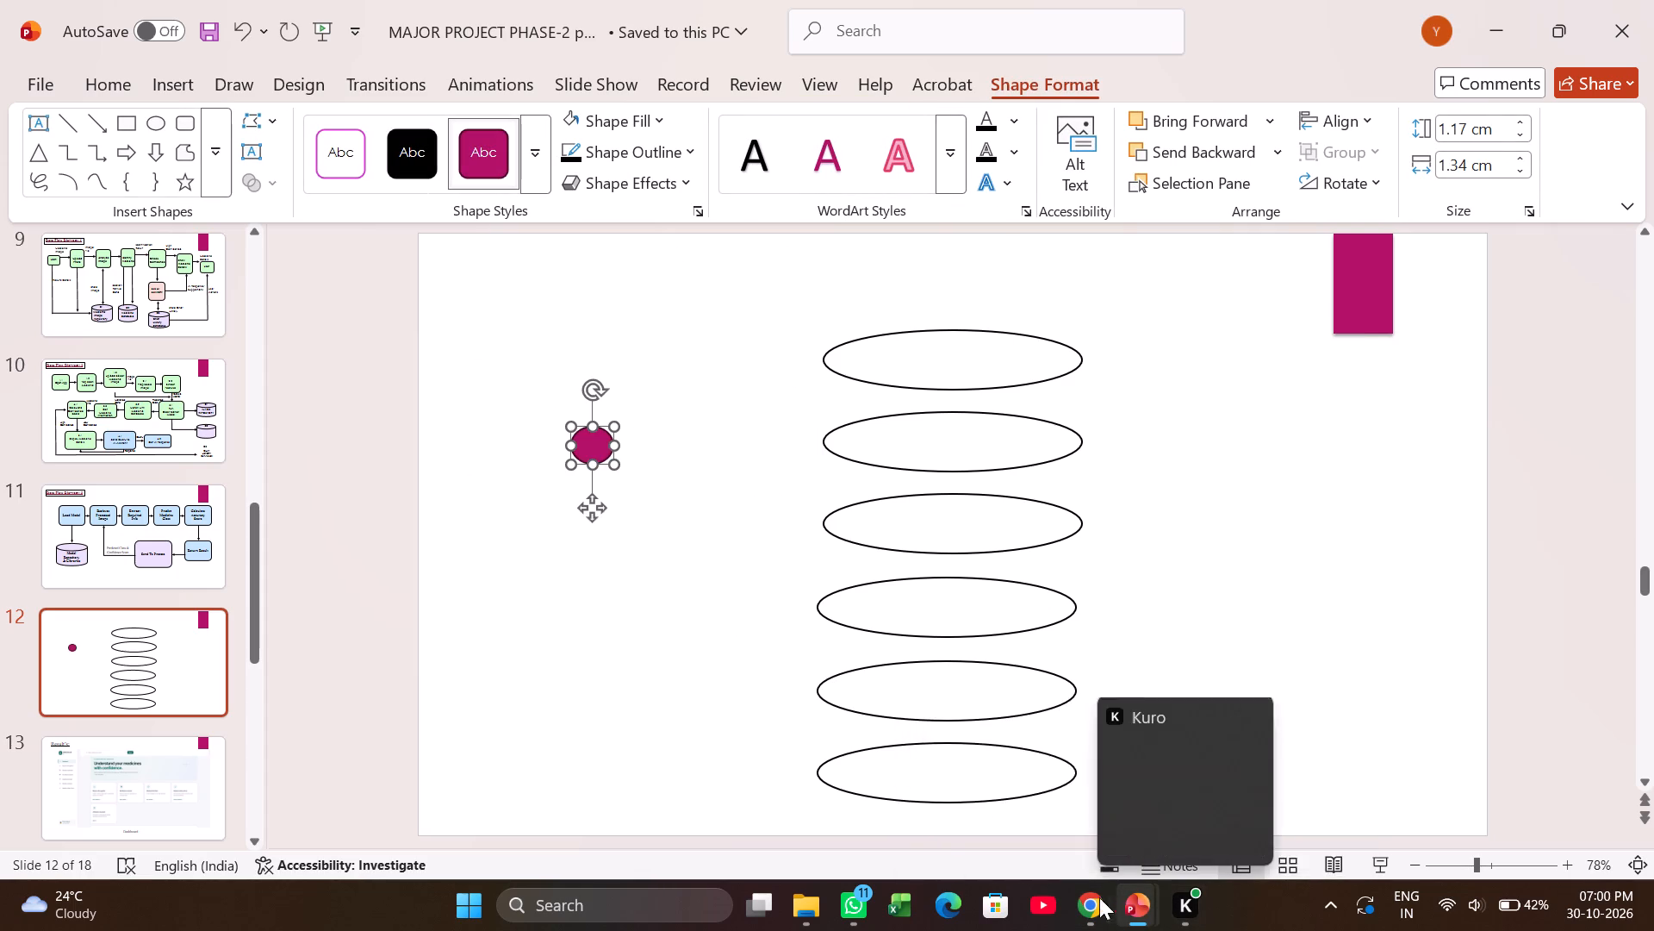
Recheck the actor figure in Claude's diagram, and give the small circle on slide 12 a white fill and a black outline.
left_click(1085, 894)
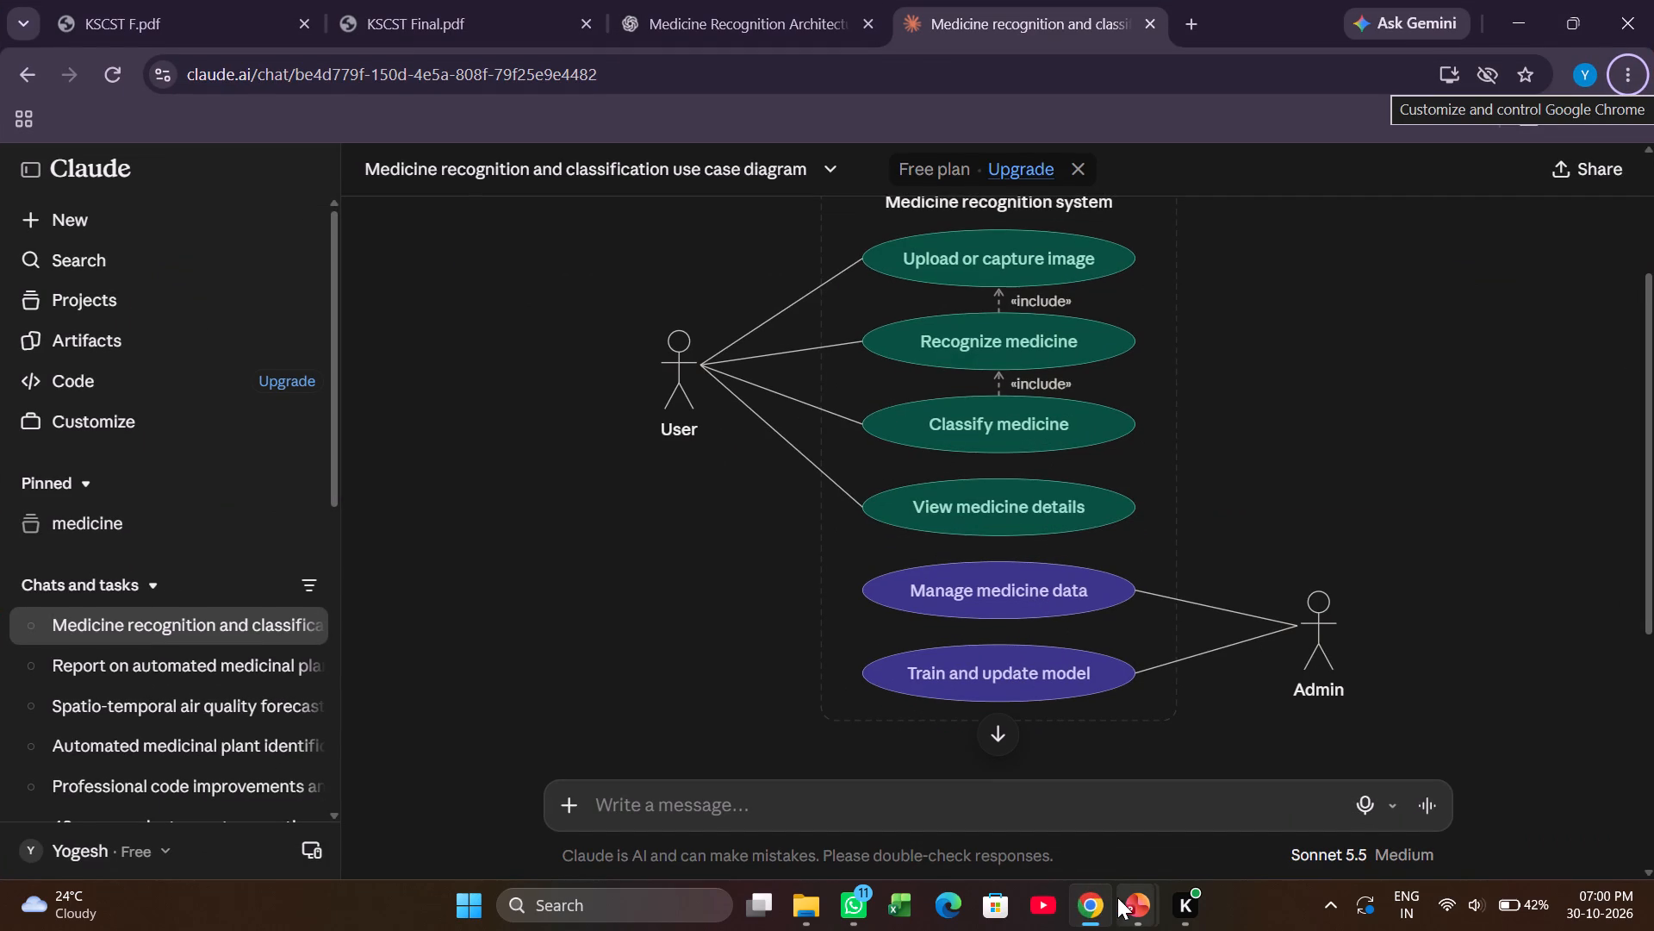
left_click(1135, 899)
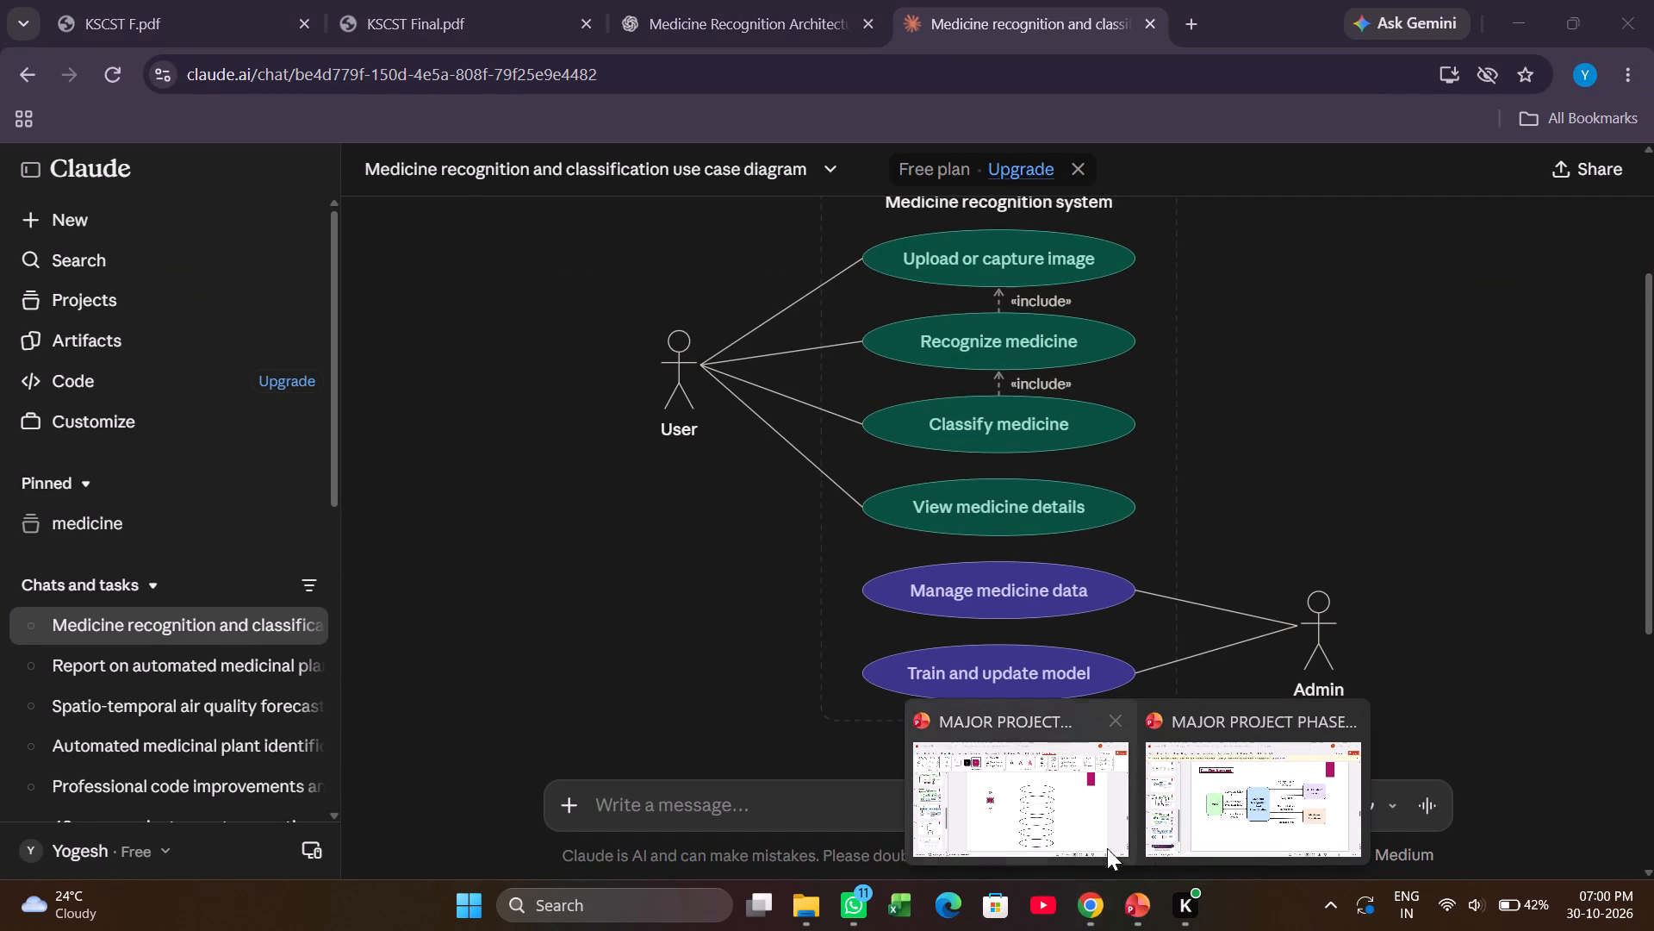
left_click(1098, 792)
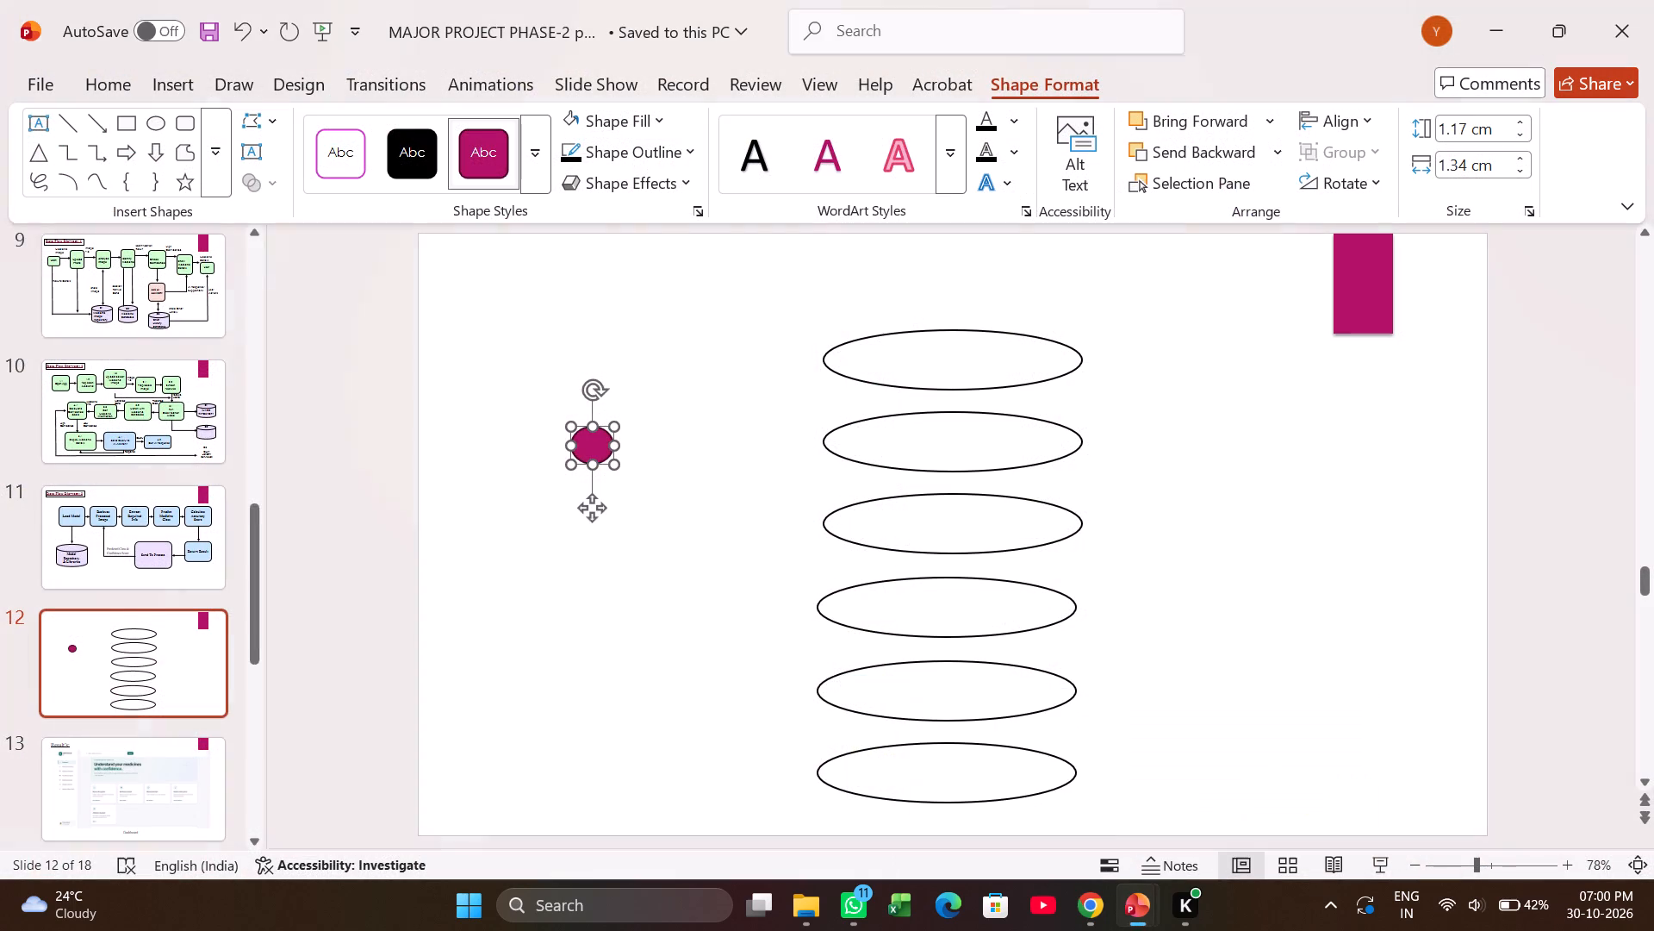
left_click(612, 129)
left_click(575, 235)
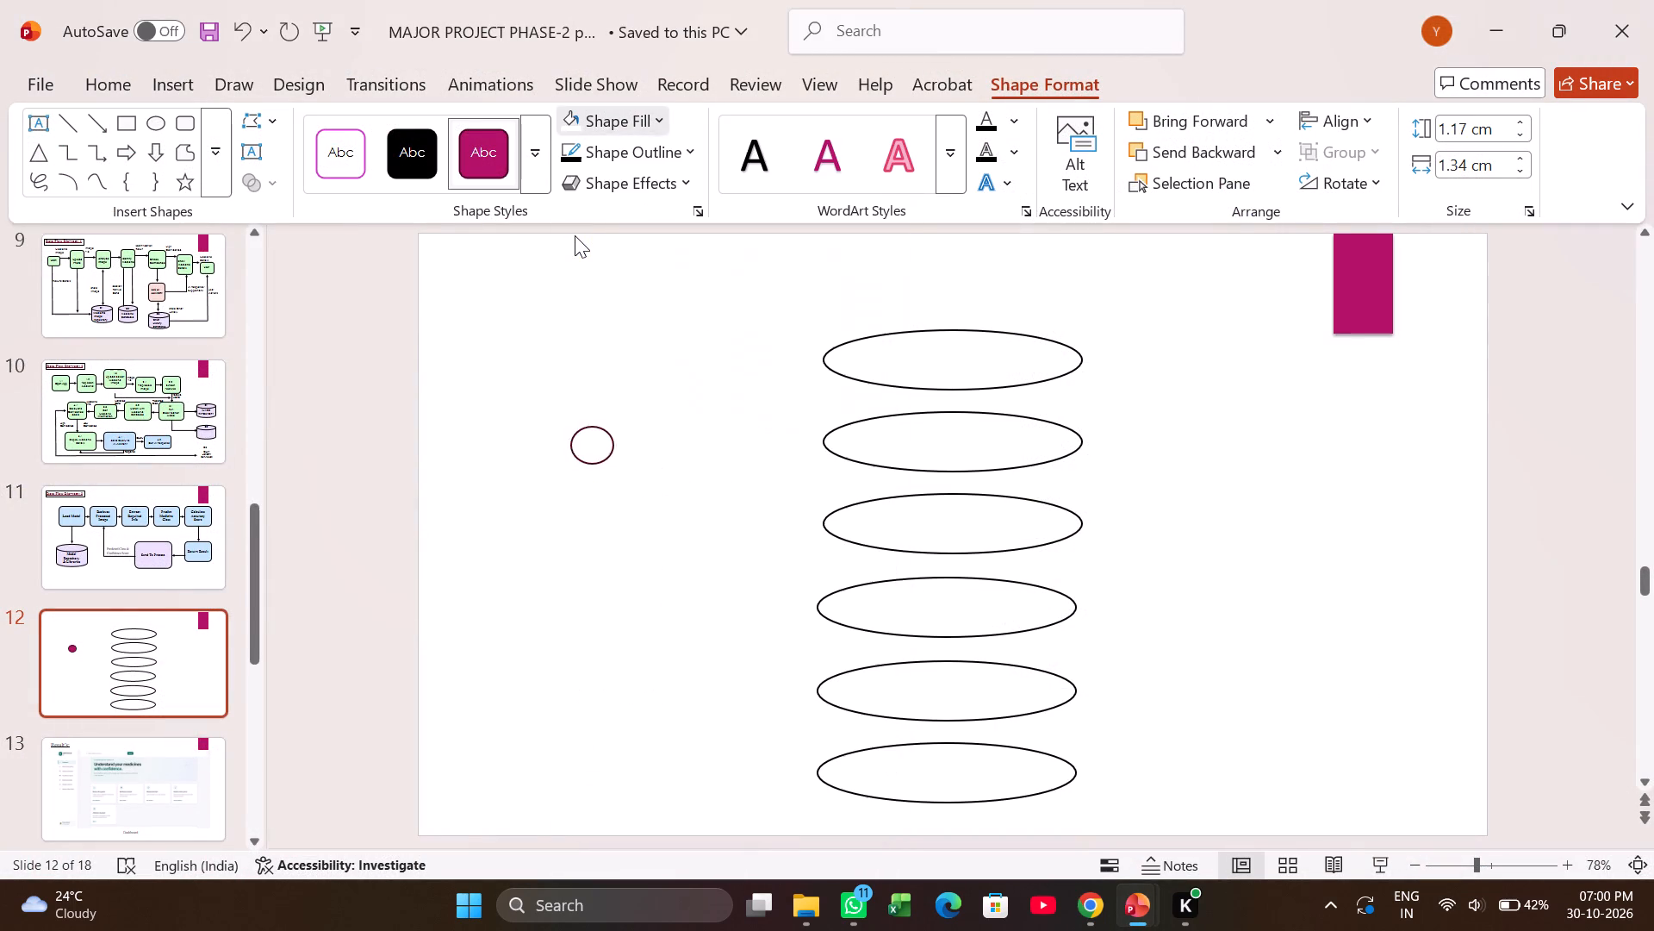
left_click(588, 153)
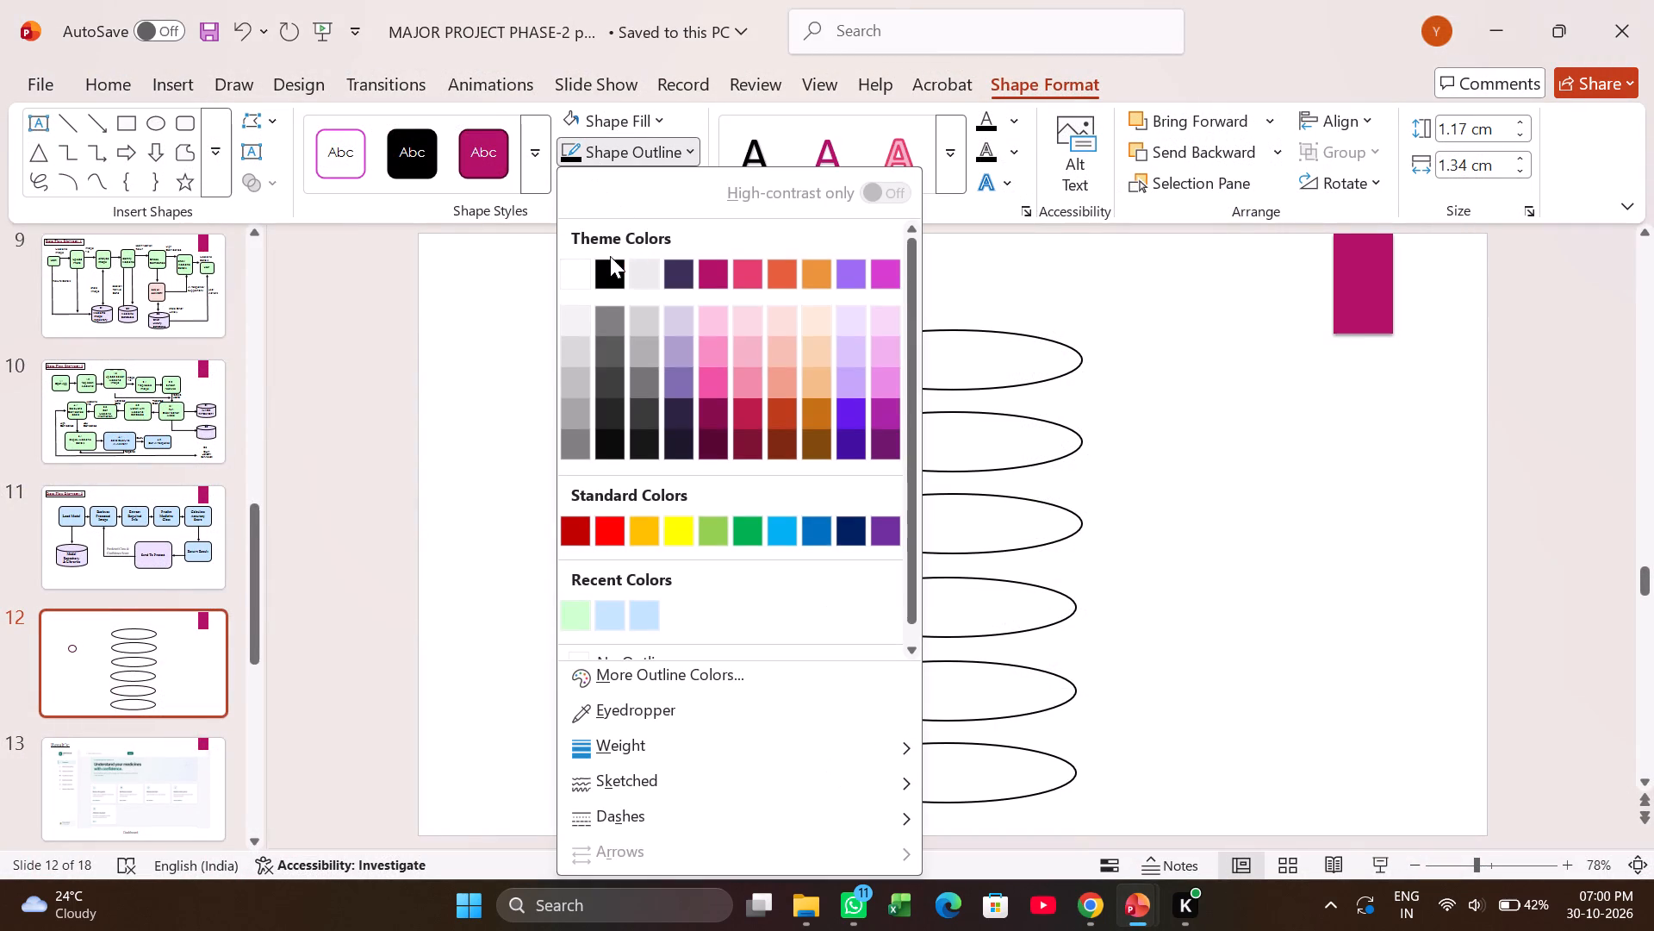
left_click(610, 269)
left_click(667, 420)
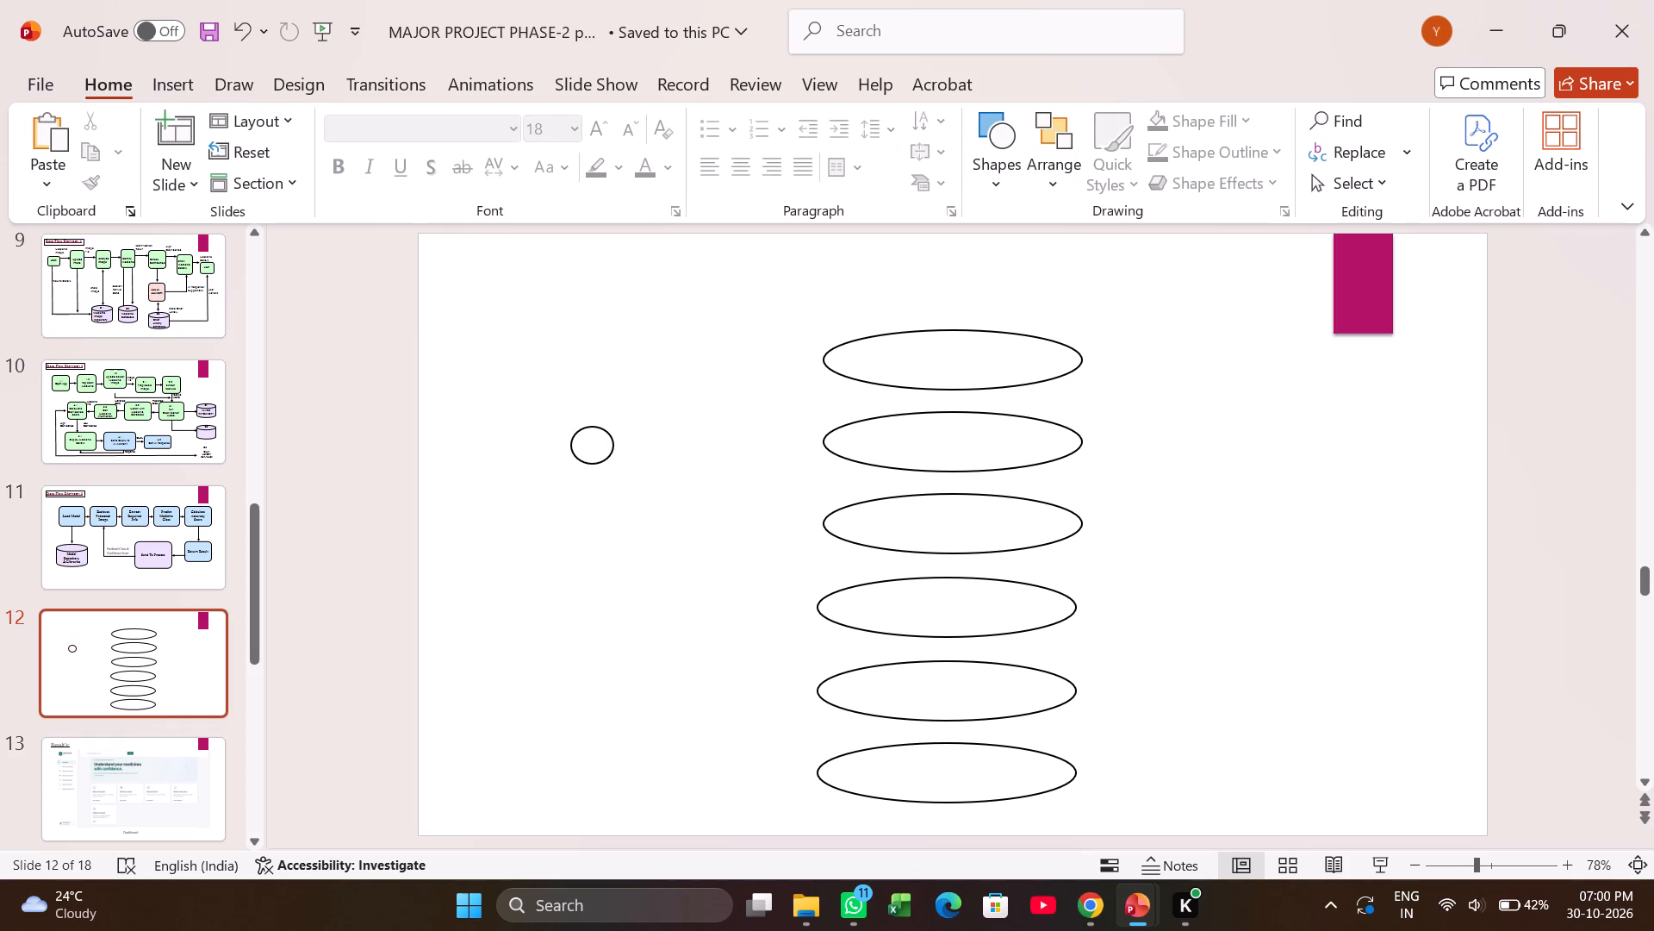
Draw a vertical line about 1.37 cm long down from the bottom of the small circle as the User figure's body.
left_click(178, 84)
left_click(407, 187)
left_click(467, 165)
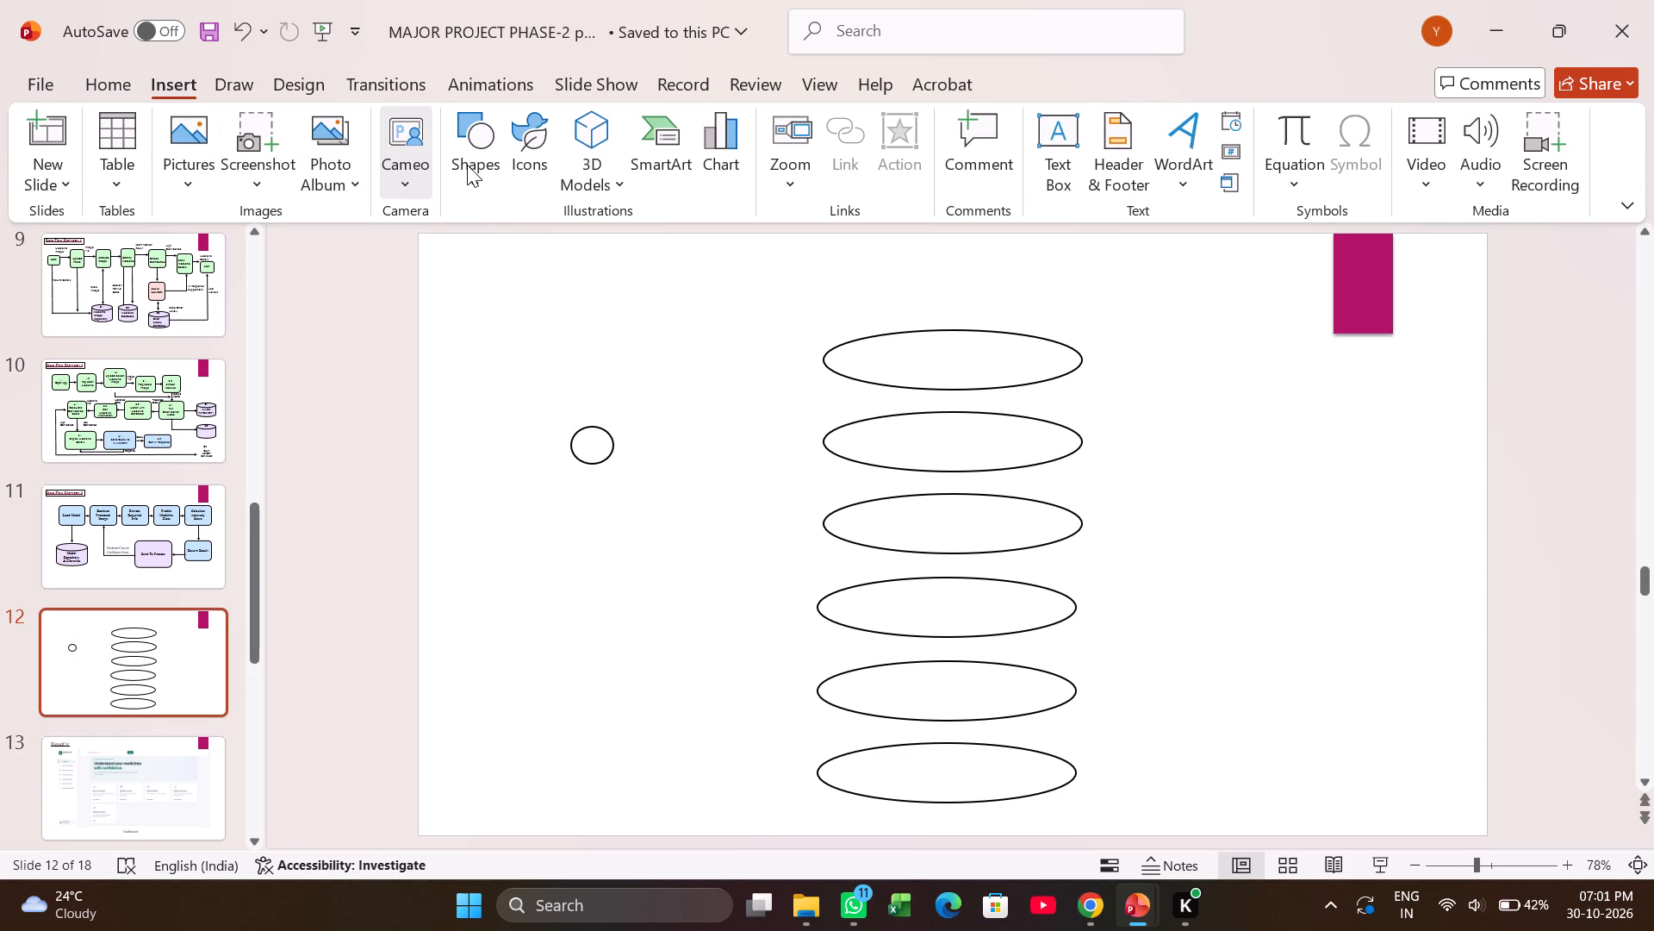
left_click(490, 253)
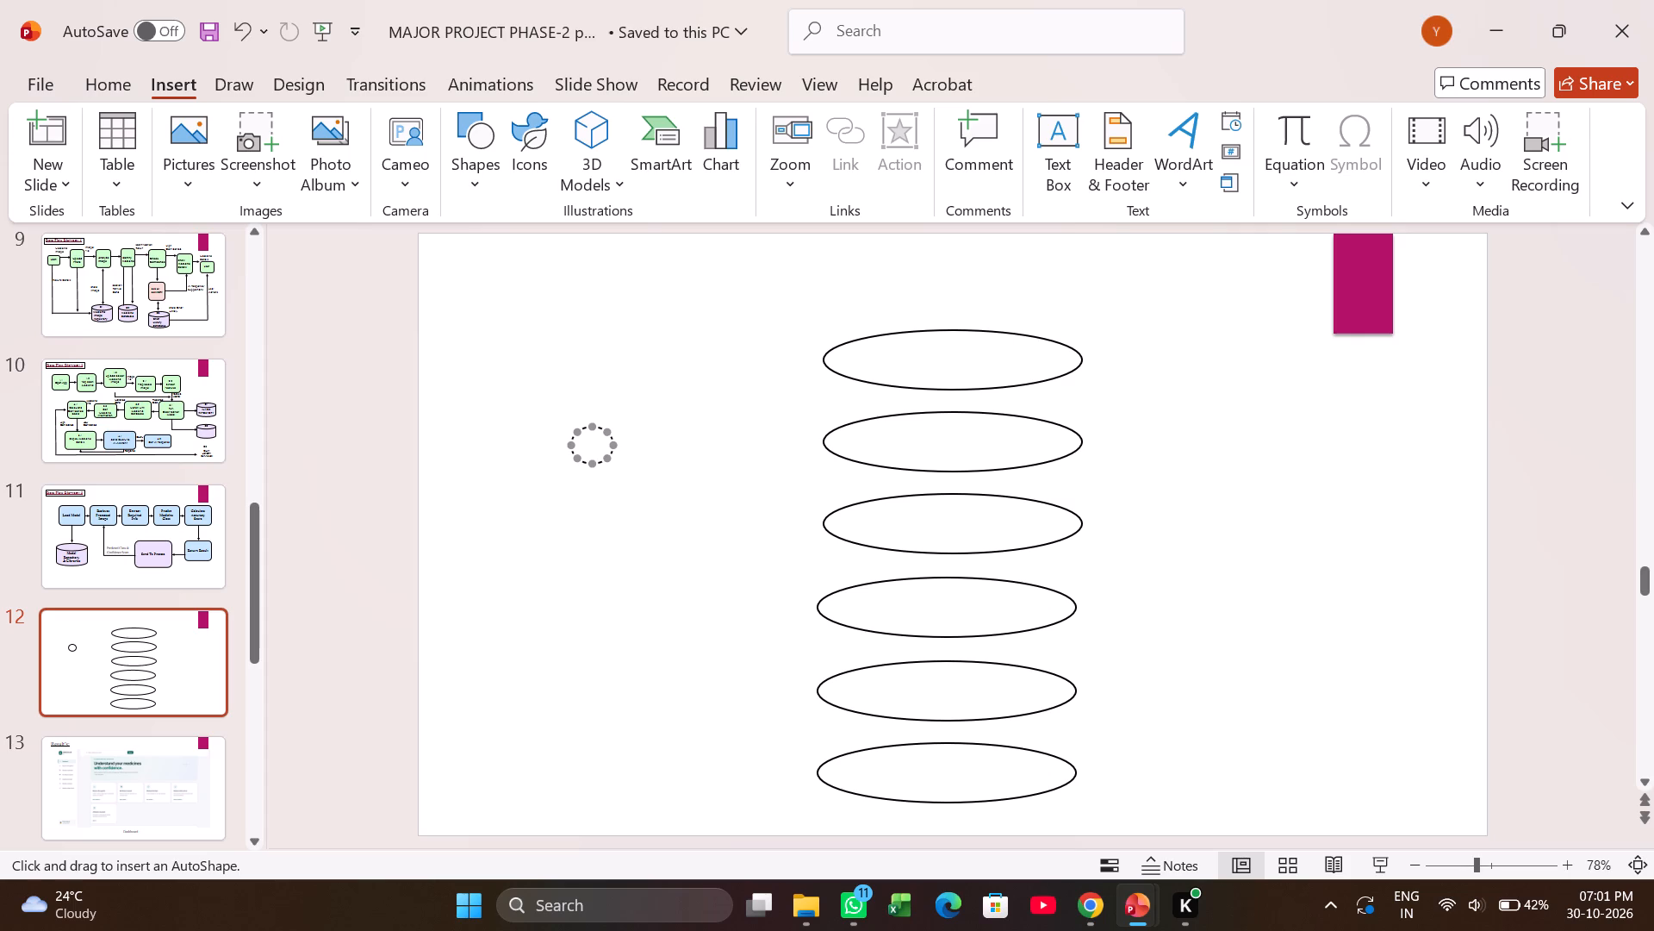
left_click_drag(592, 462, 589, 521)
left_click_drag(589, 521, 591, 507)
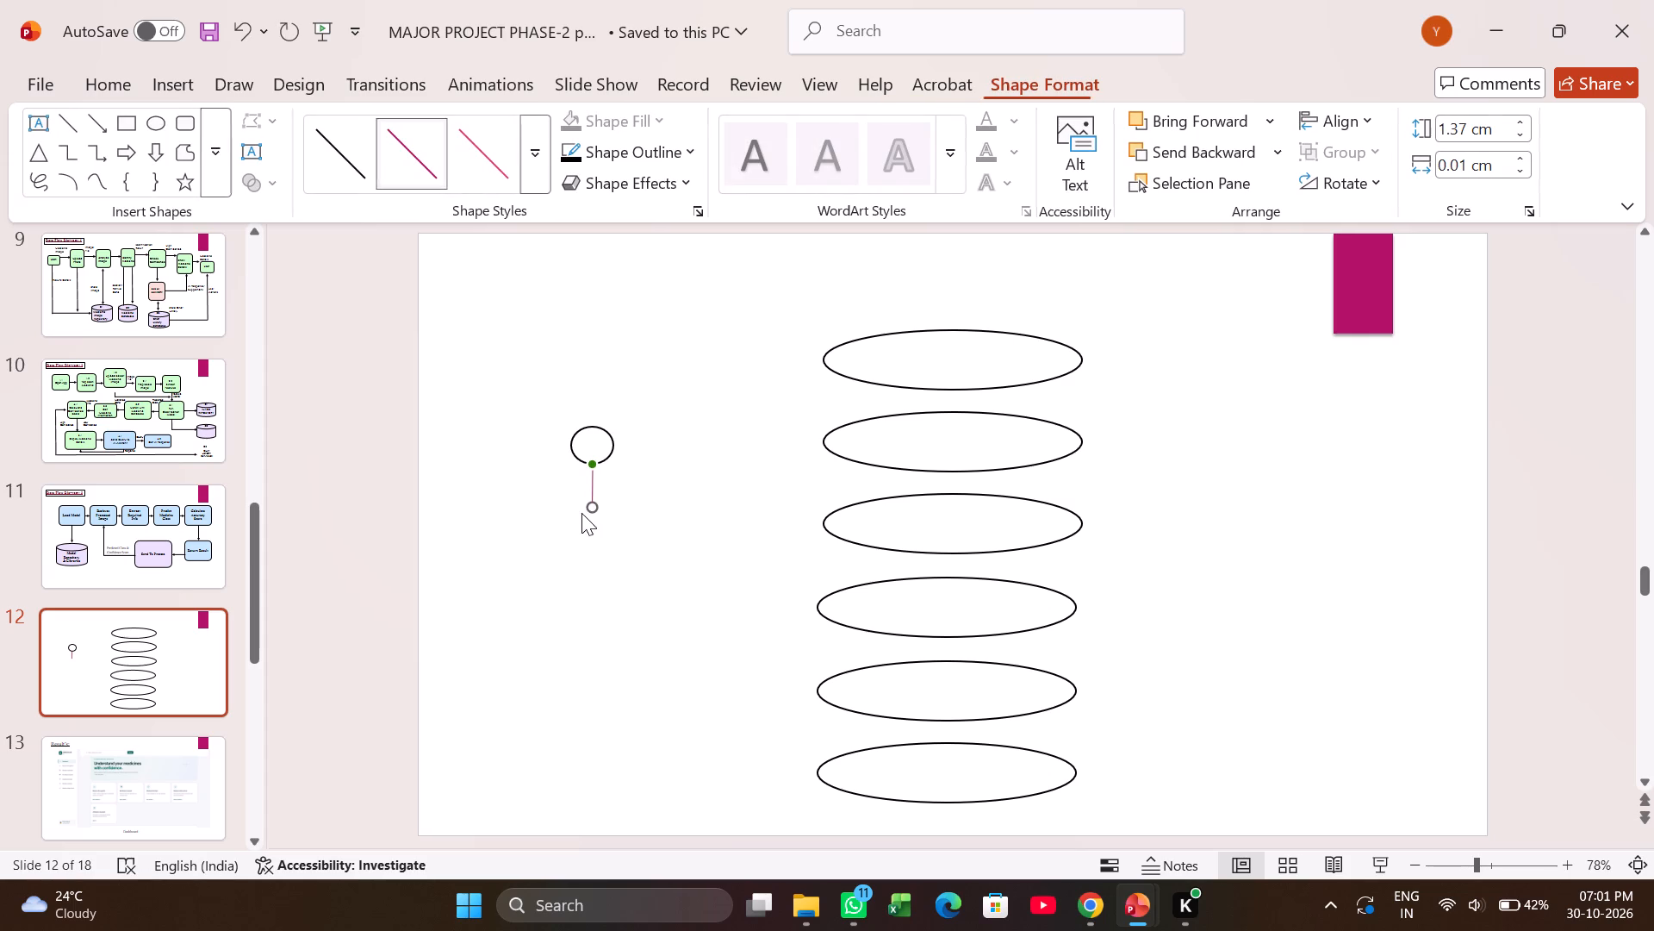
Apply the black line style to the User figure's vertical body line.
left_click(340, 158)
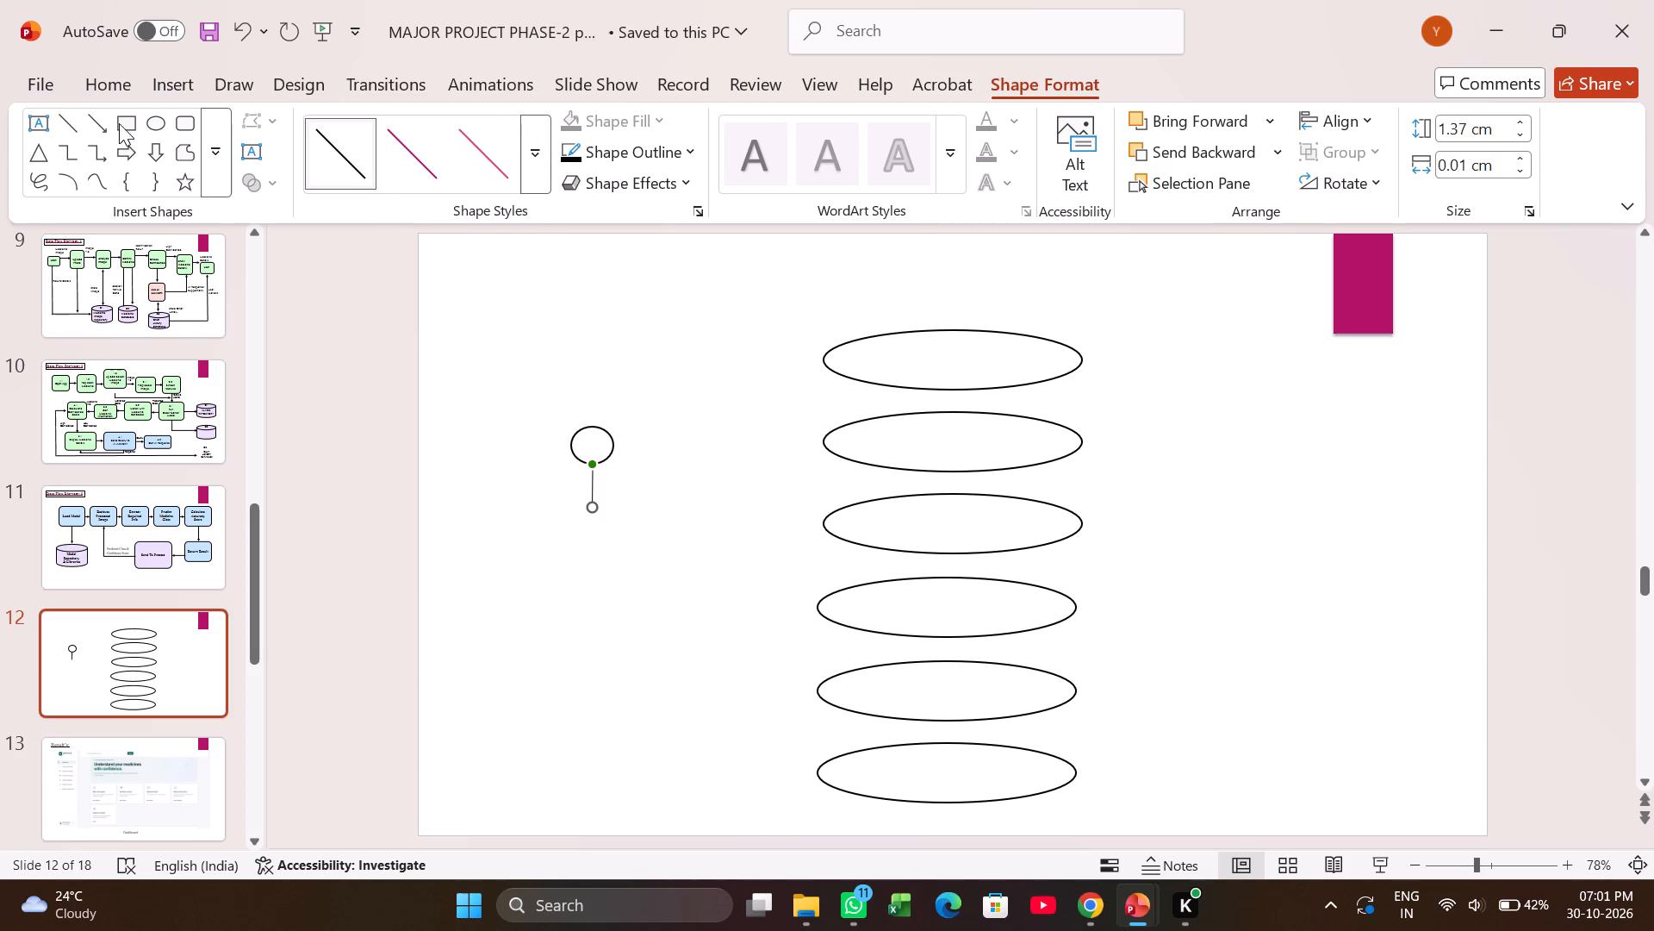
Draw a diagonal leg line about 1.48 cm high and 0.98 cm wide from the lower end of the figure's body.
left_click(78, 129)
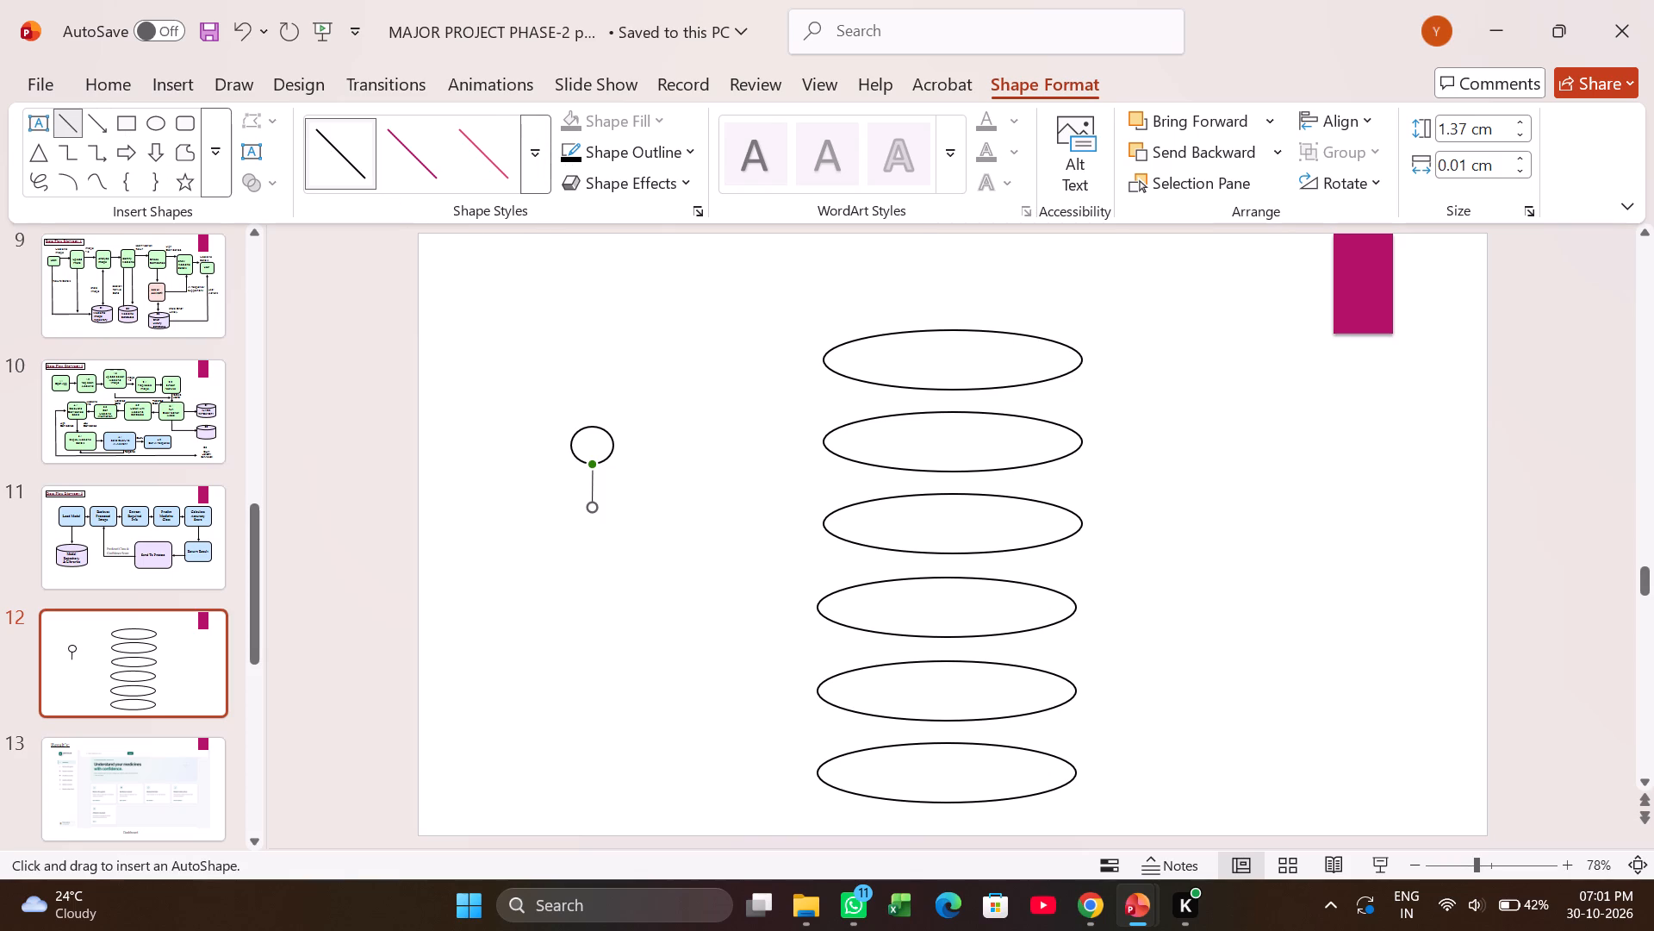
left_click_drag(592, 510, 592, 511)
left_click_drag(592, 511, 620, 550)
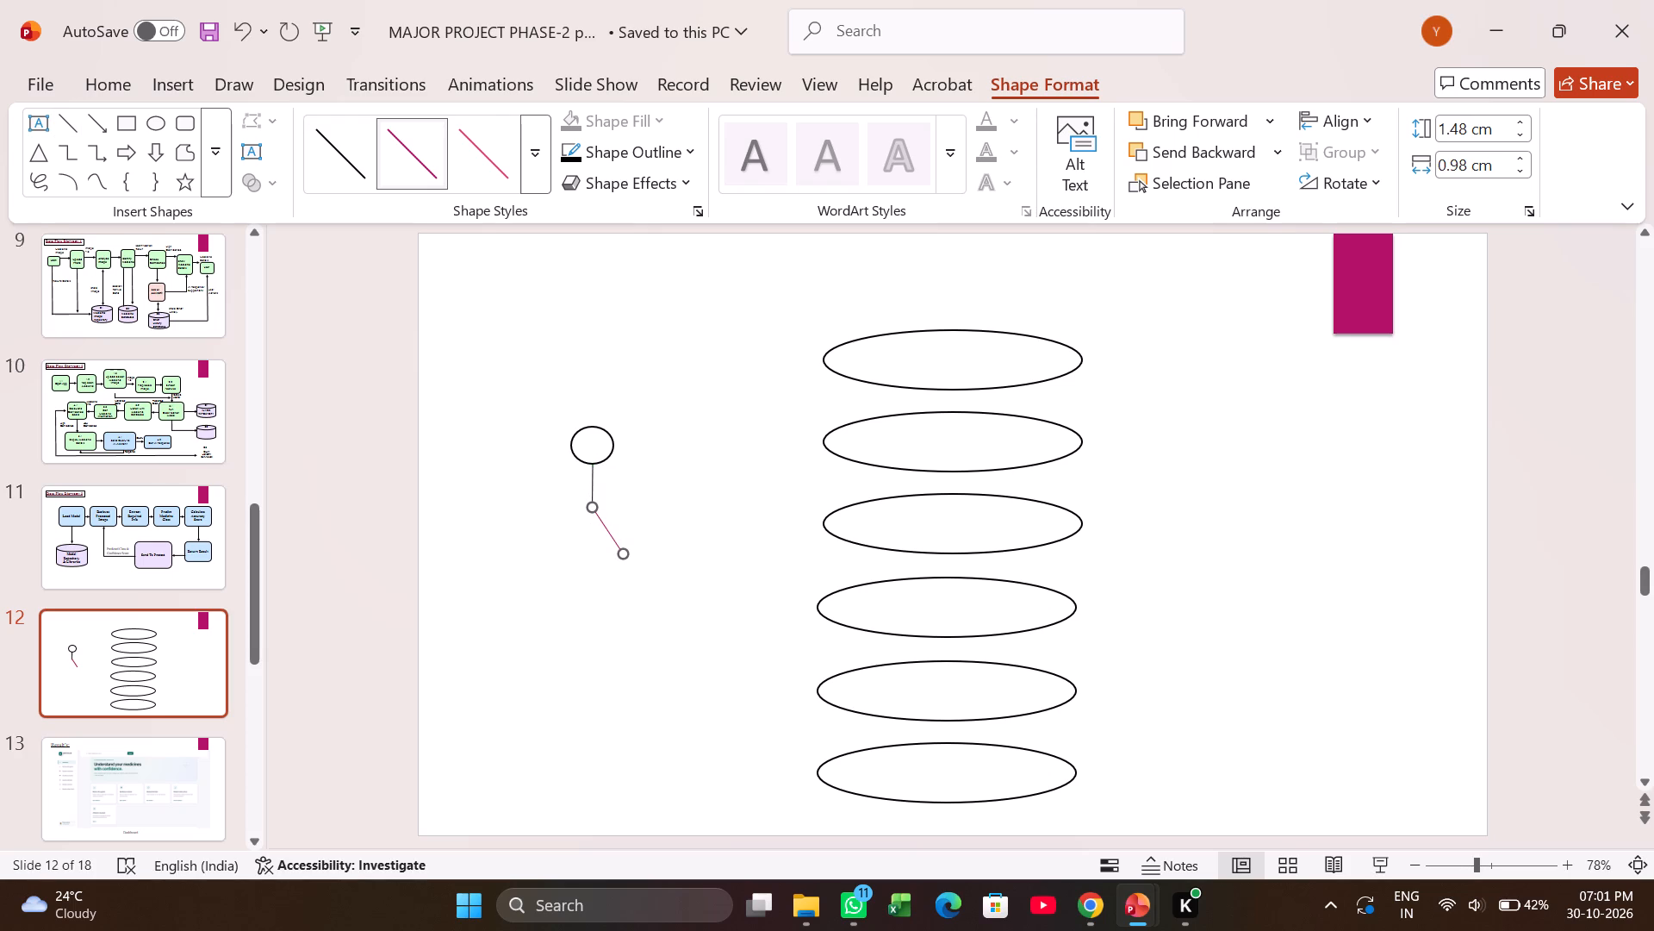
Paste two copies of the leg line and set one aside near the slide's lower-right corner.
key("ctrl+c")
key("ctrl+v")
key("ctrl+v")
left_click_drag(623, 548, 653, 556)
left_click_drag(653, 556, 1296, 653)
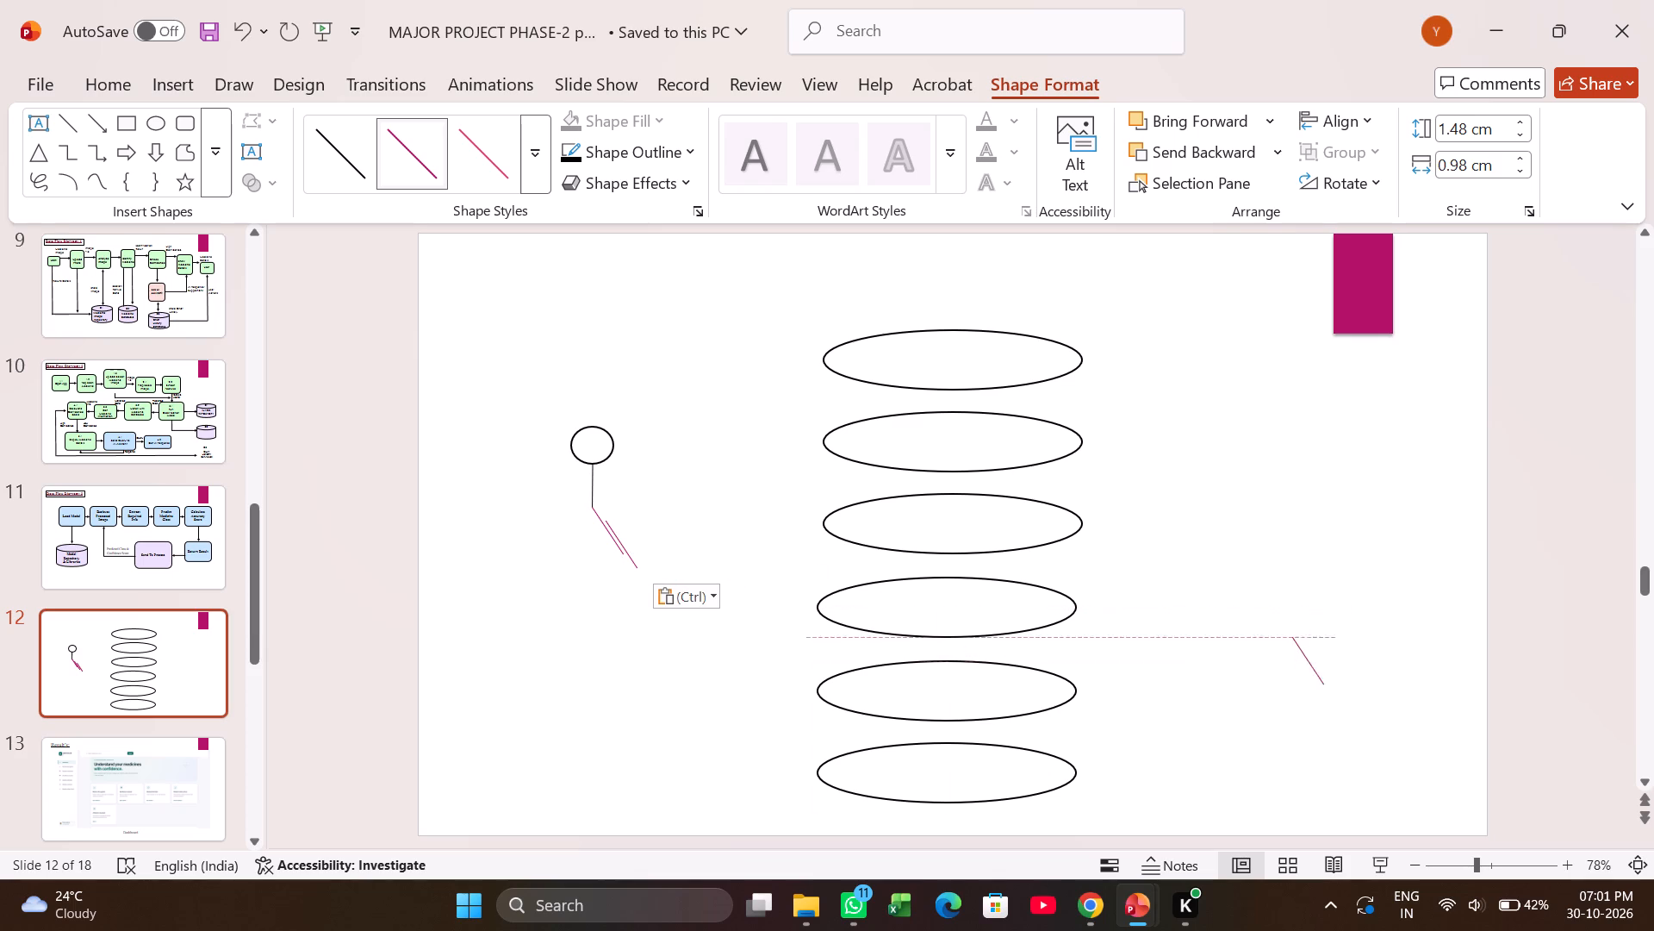
left_click_drag(1296, 653, 1310, 745)
Move the other line copy up beside the body, just below the head, for an arm.
left_click_drag(631, 553, 625, 552)
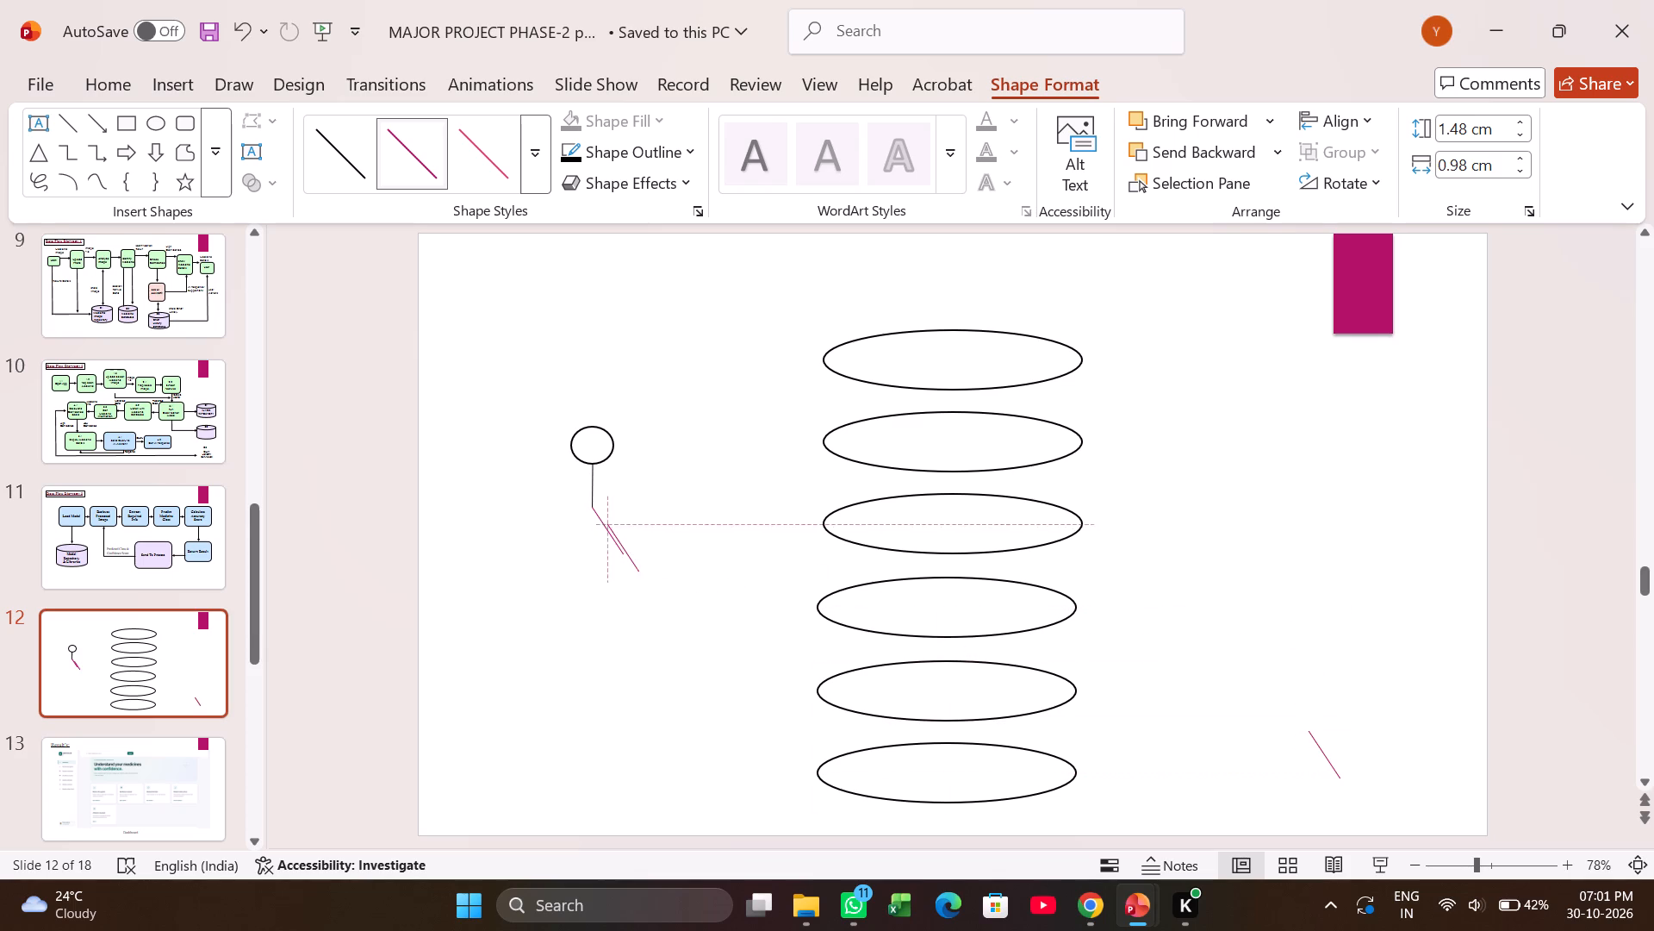
left_click_drag(625, 552, 622, 509)
left_click_drag(622, 509, 617, 502)
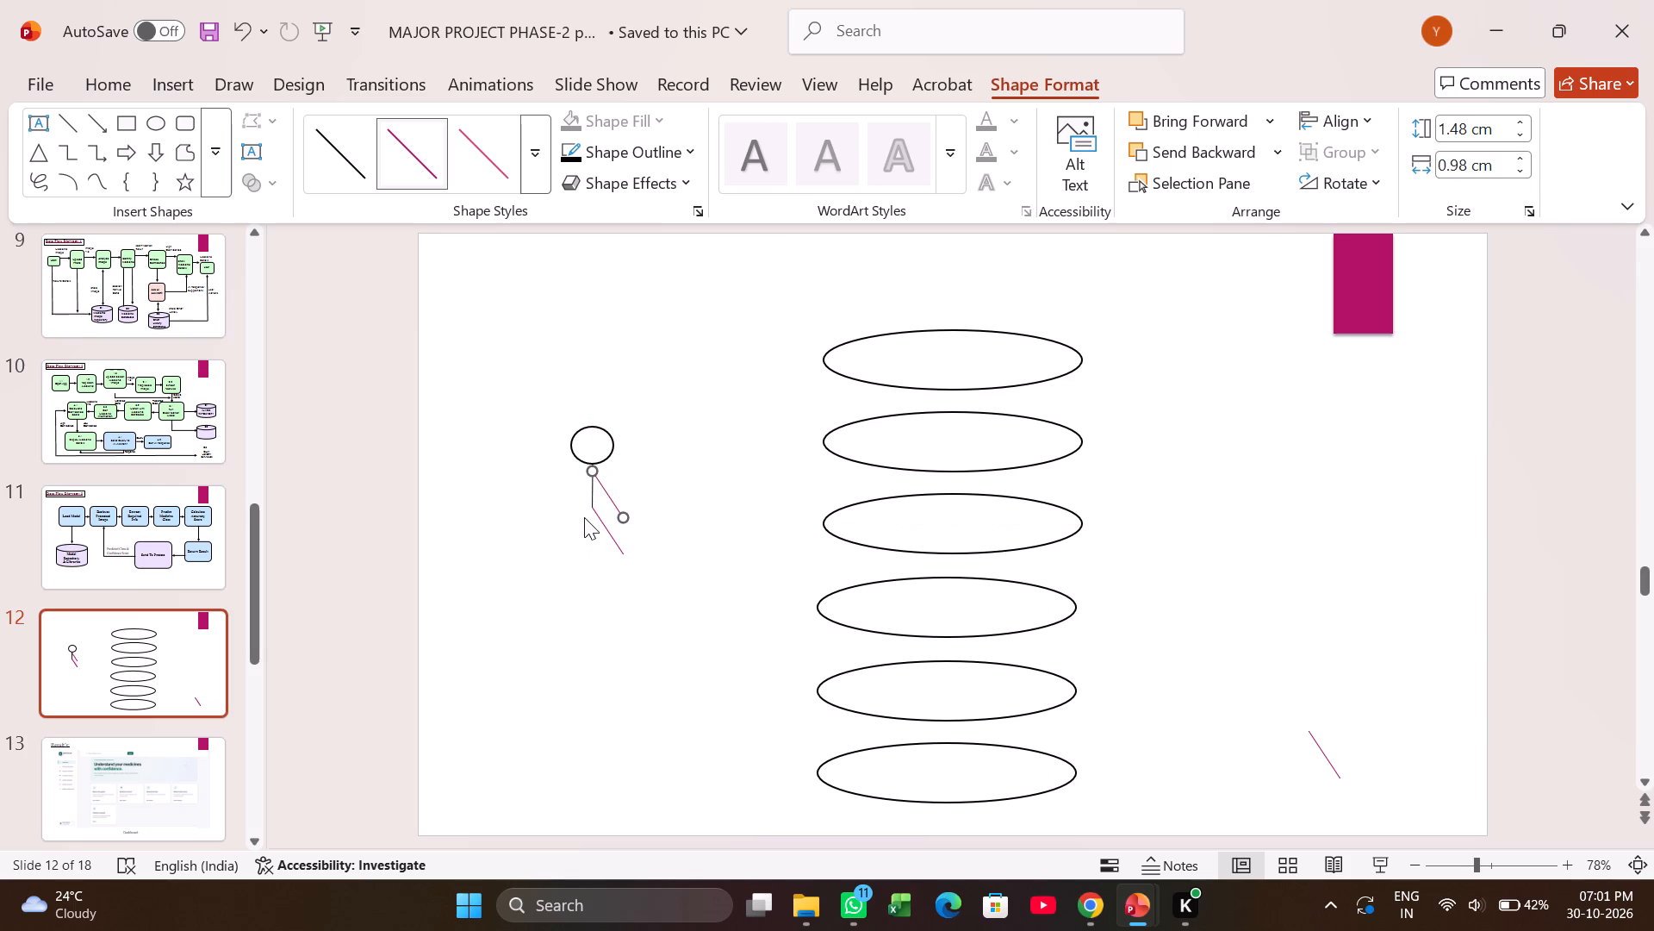
Paste another line copy and flip its slope to form the figure's left arm, about 1.48 cm high and 1.15 cm wide.
key("ctrl+v")
left_click_drag(616, 540, 557, 513)
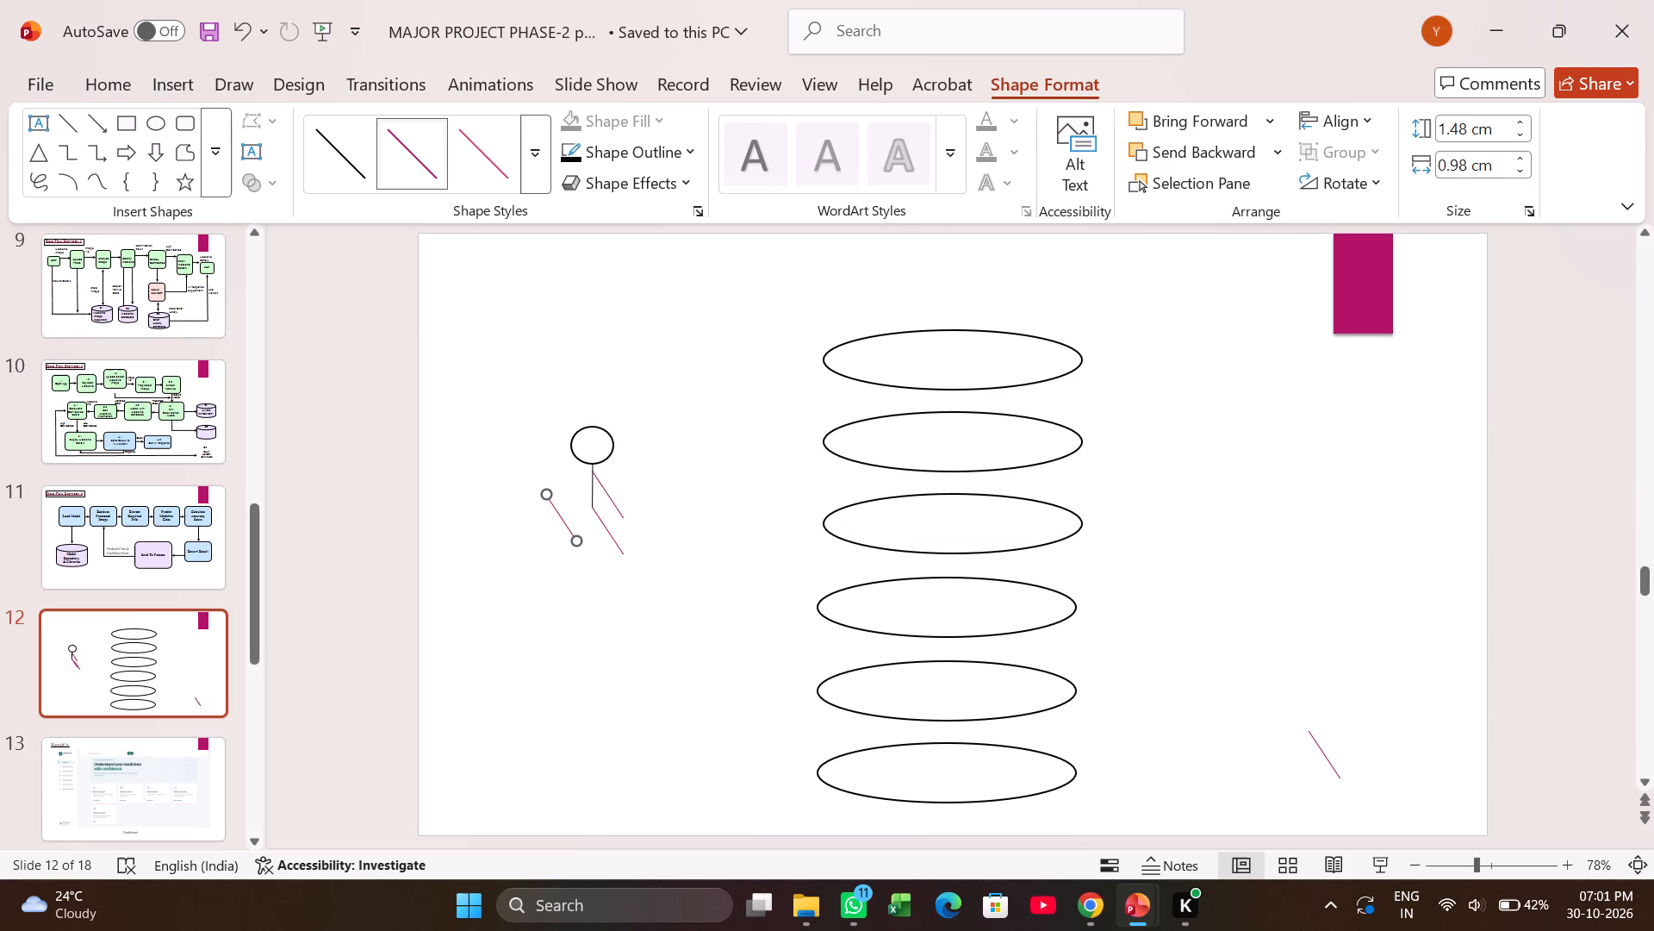
left_click_drag(551, 494, 609, 507)
left_click_drag(609, 507, 618, 489)
left_click_drag(618, 489, 612, 499)
left_click_drag(586, 521, 567, 497)
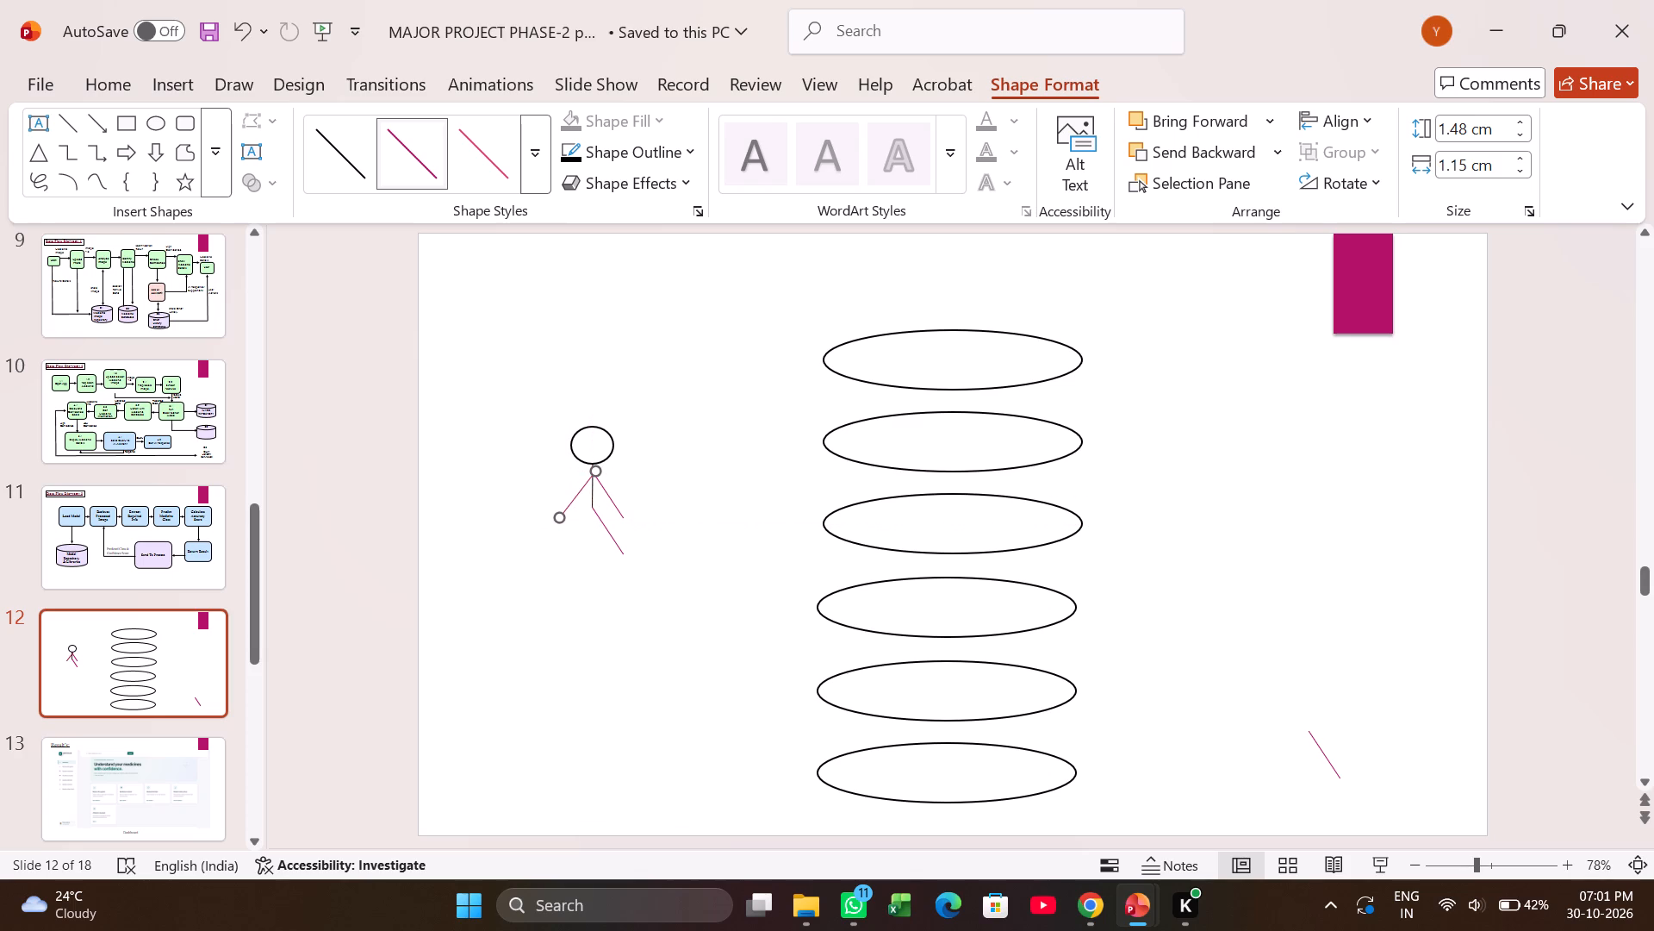
left_click(573, 497)
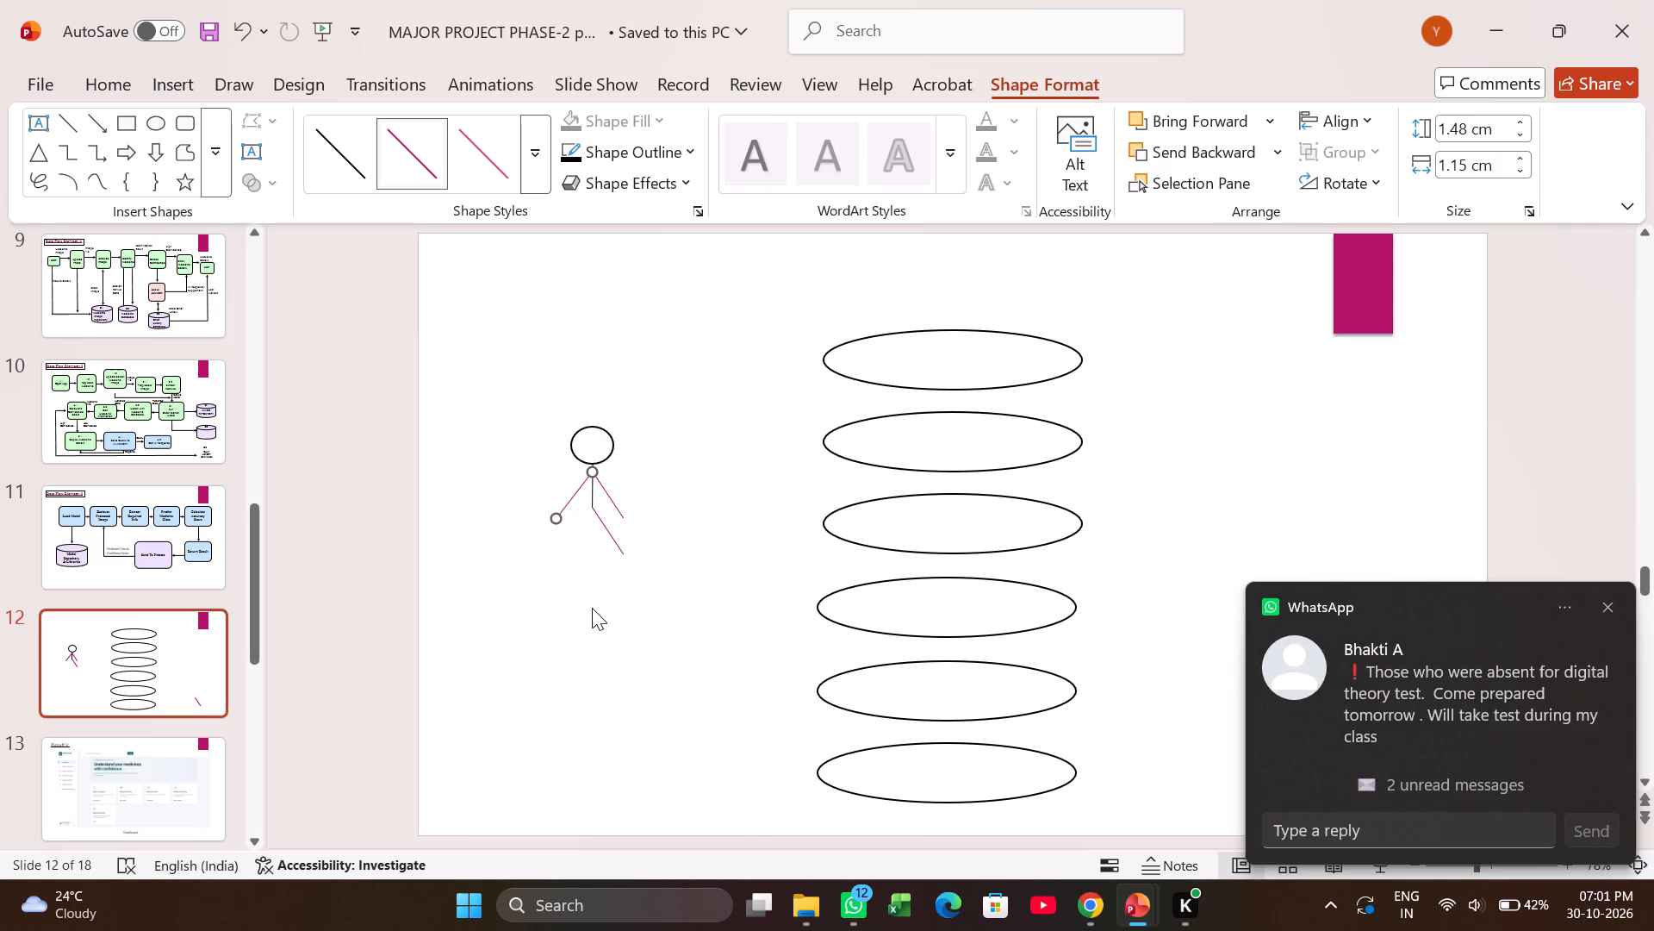
Duplicate the left arm line and attach the copy to the lower end of the body as the left leg.
key("ctrl+c")
key("ctrl+v")
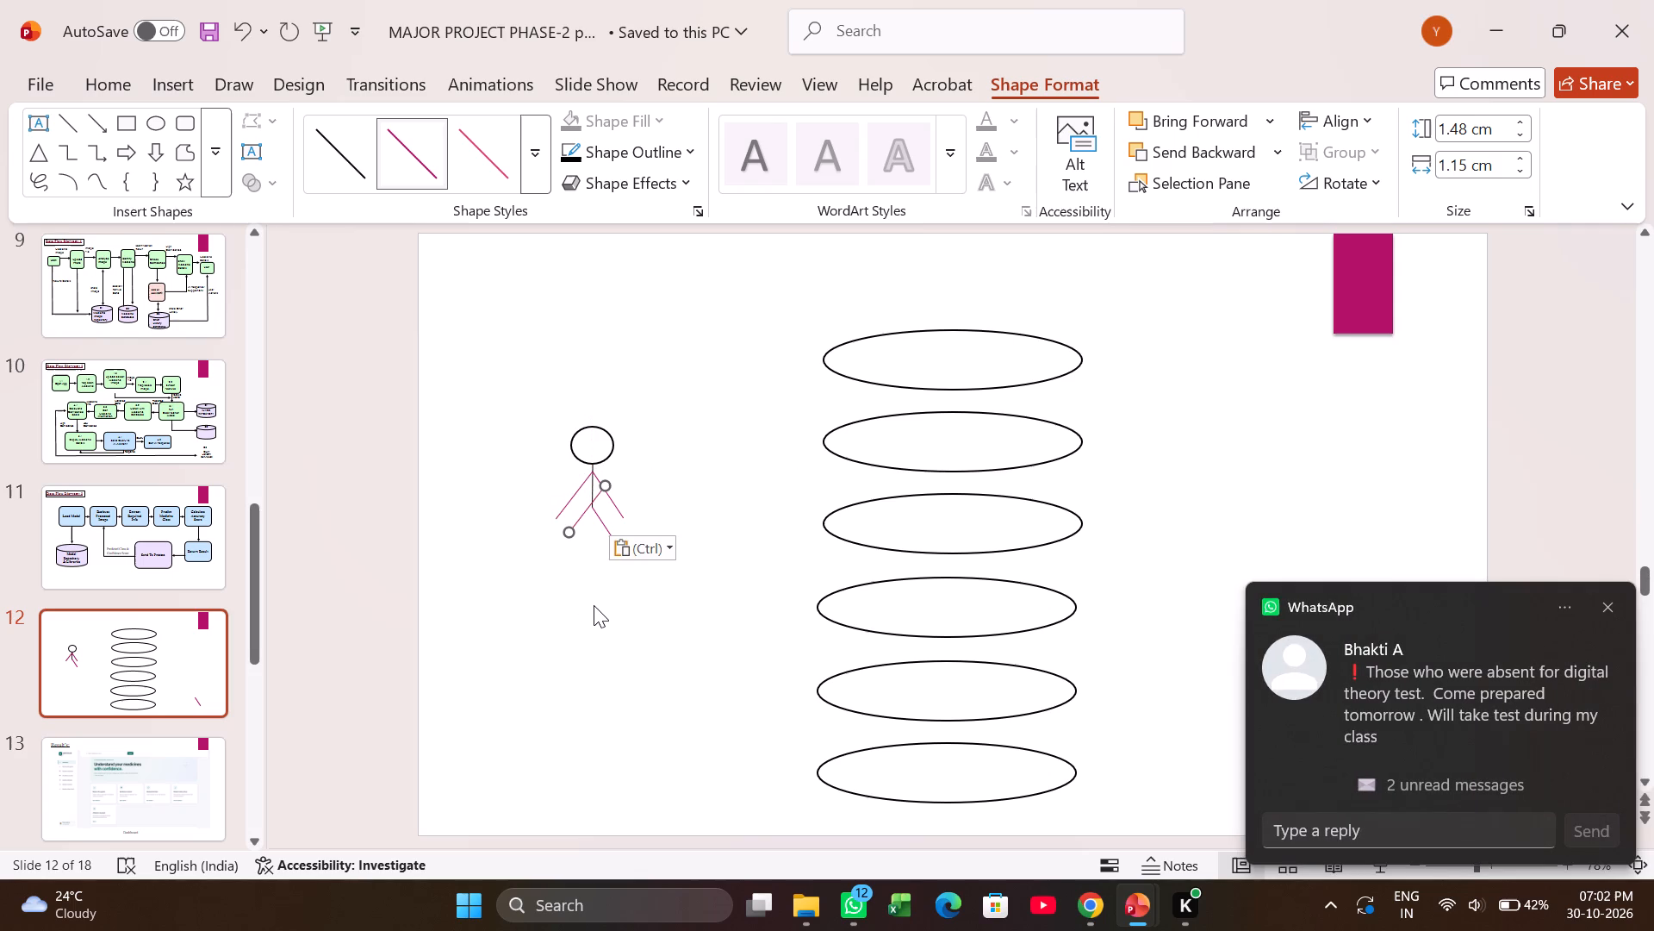
left_click_drag(579, 515, 567, 538)
left_click_drag(567, 538, 565, 540)
left_click(591, 599)
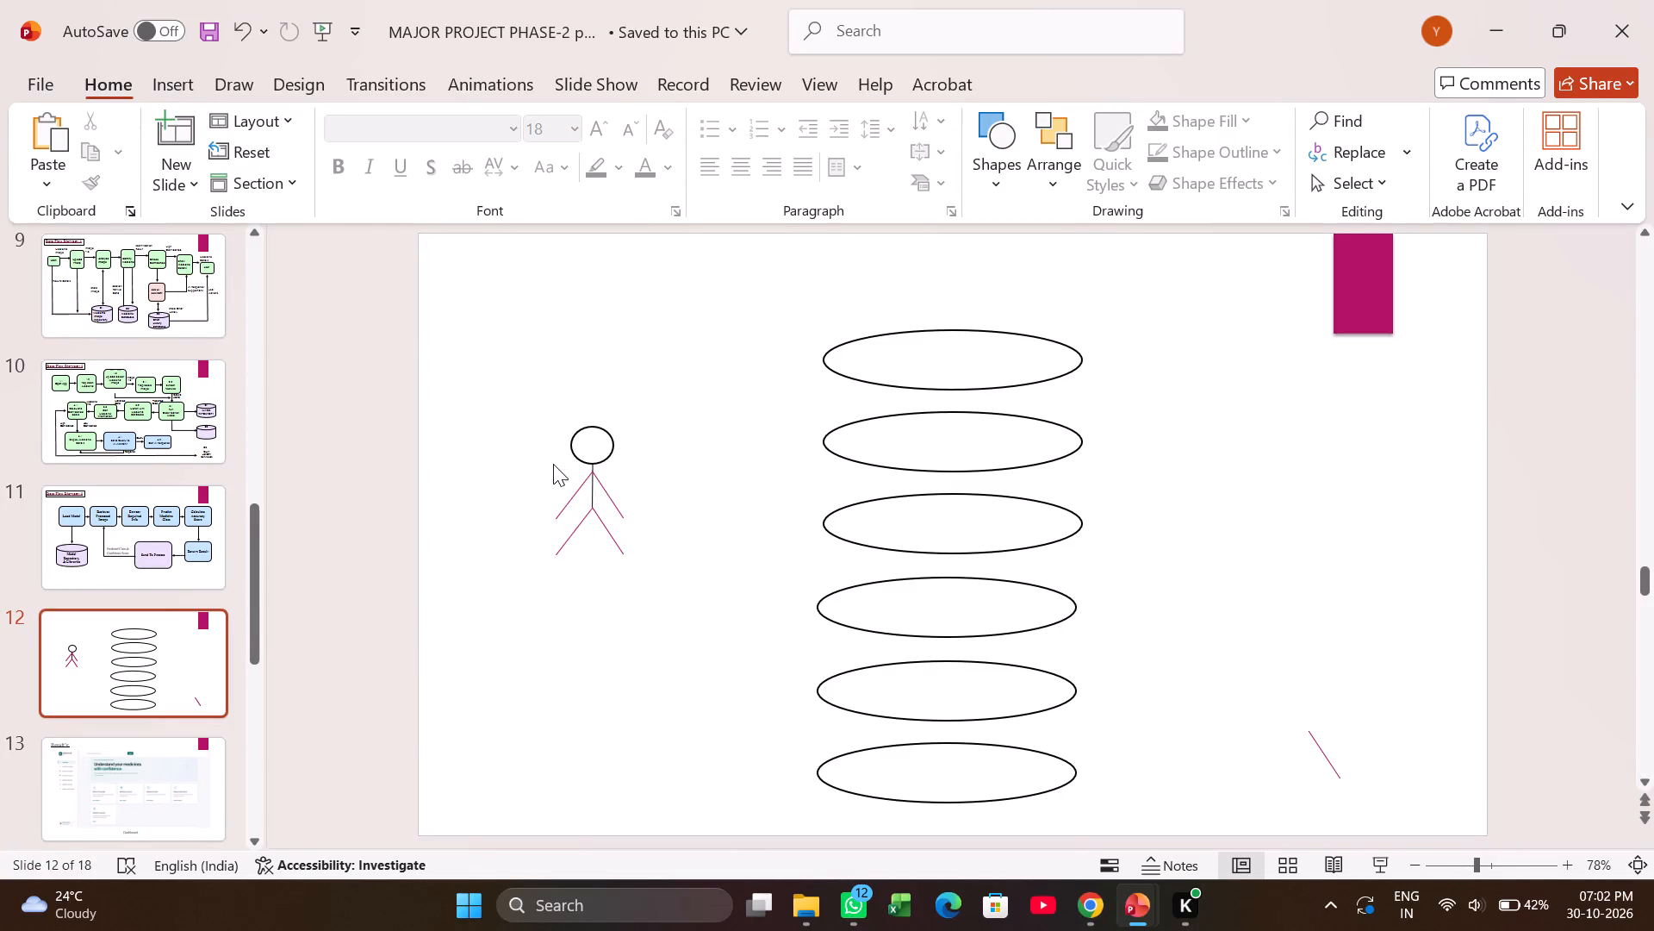
Narrow the figure's stance by bringing the outer ends of both leg lines slightly inward.
left_click(568, 490)
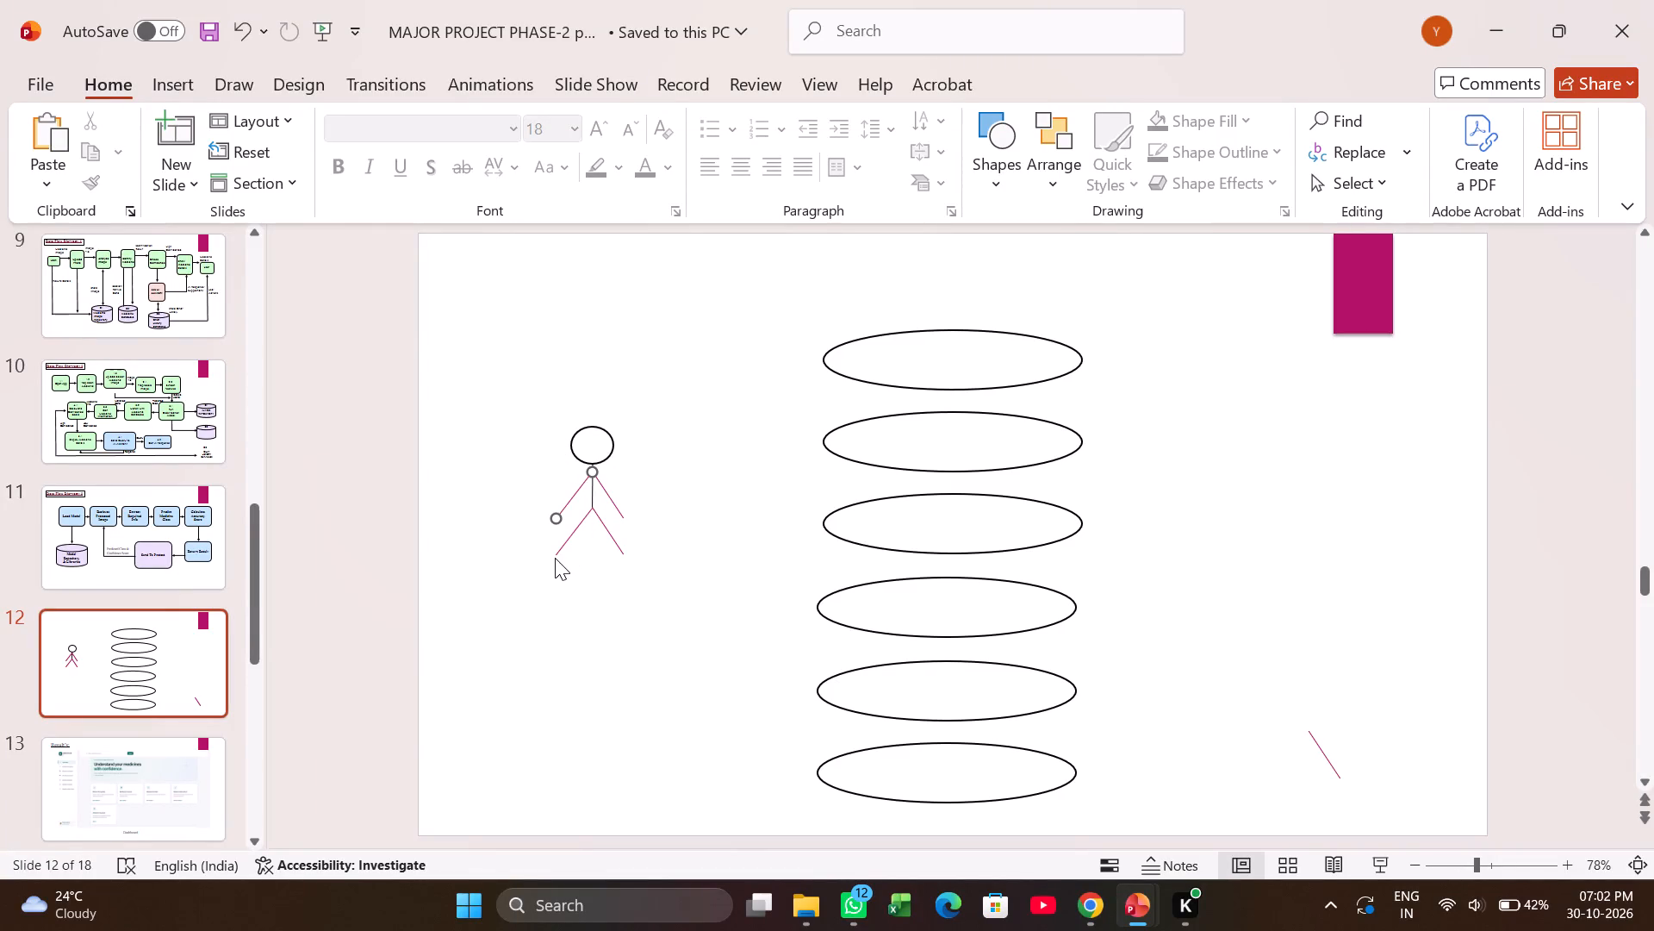
left_click(554, 548)
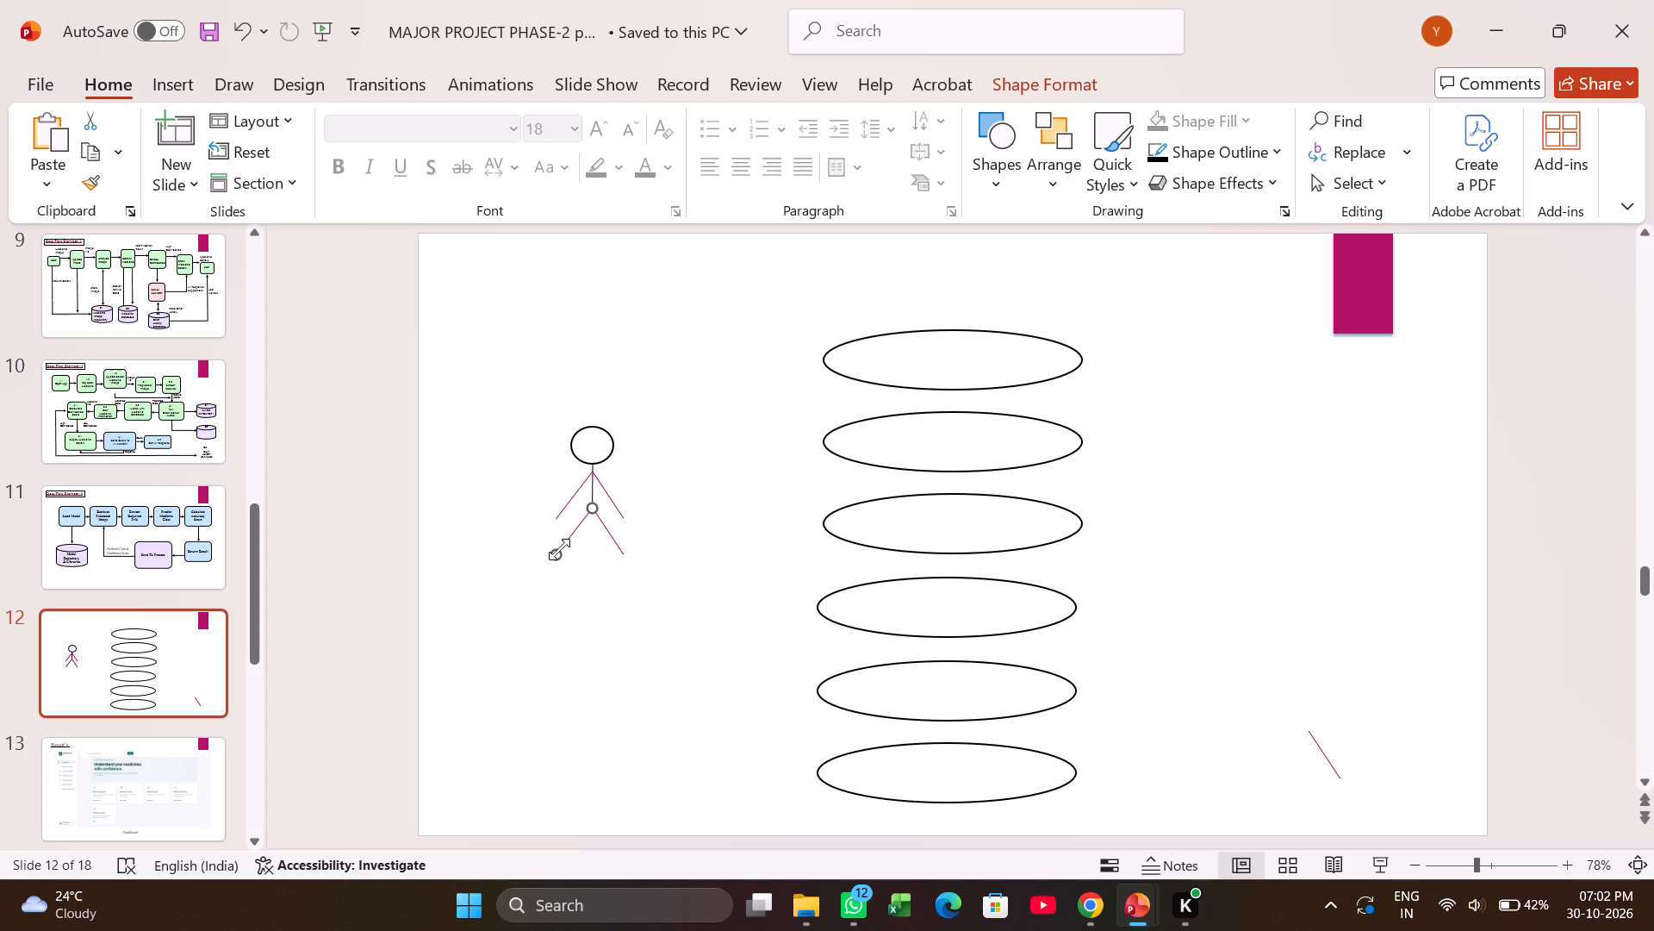
left_click_drag(556, 554, 568, 557)
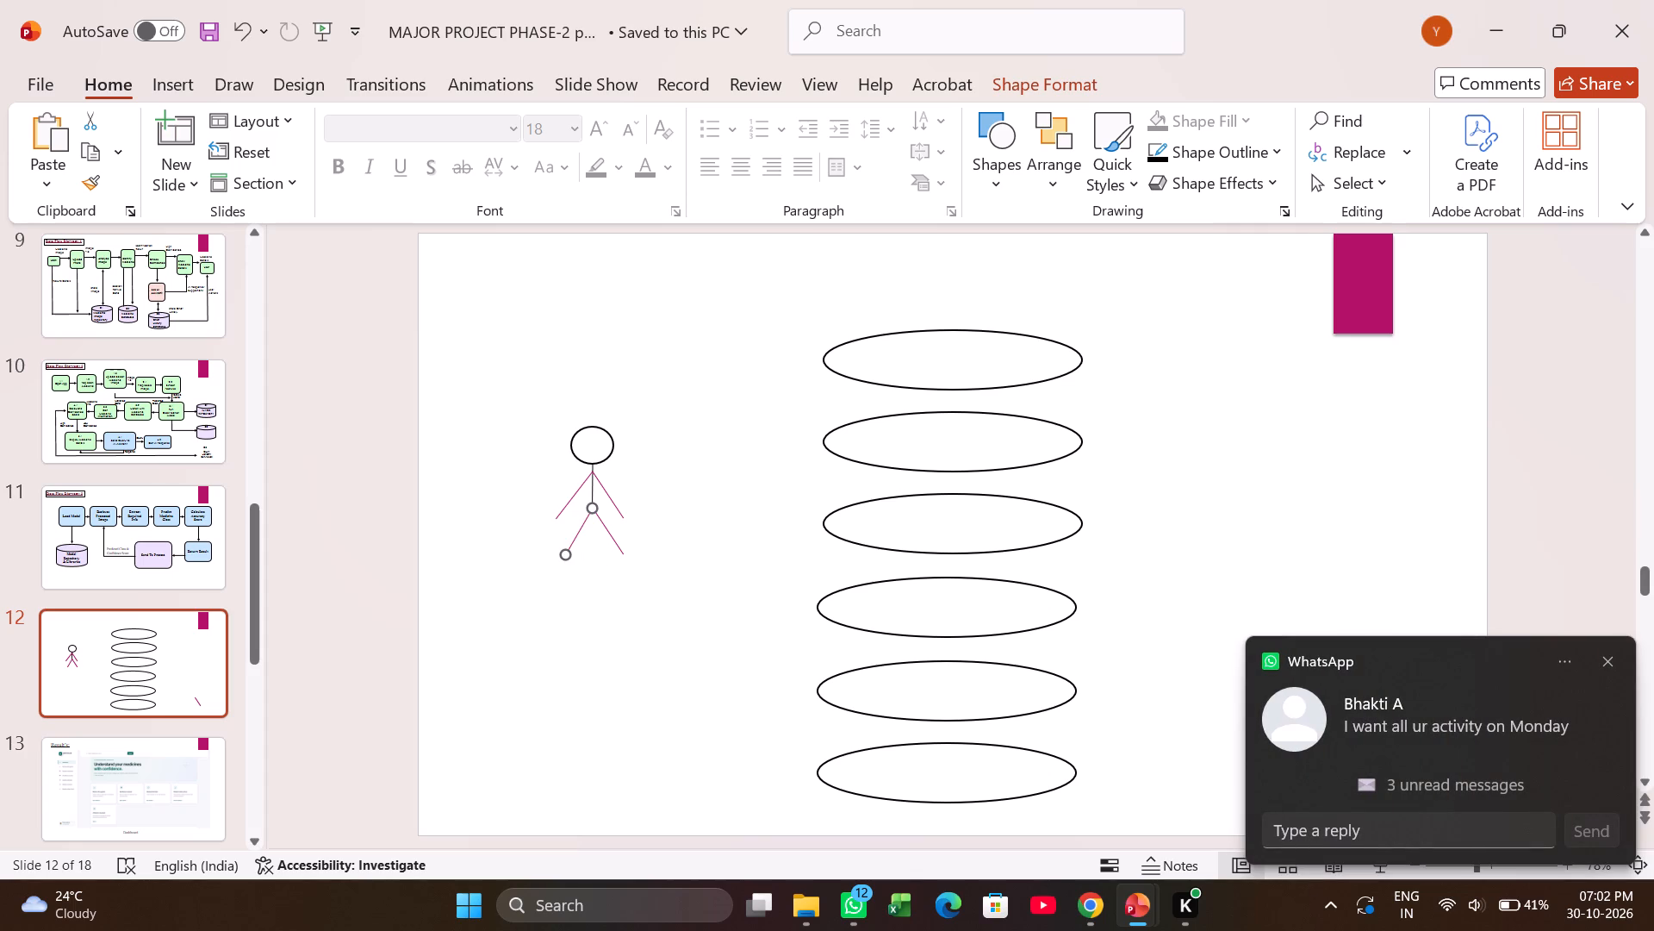
left_click(612, 540)
left_click_drag(621, 553, 613, 555)
left_click(592, 617)
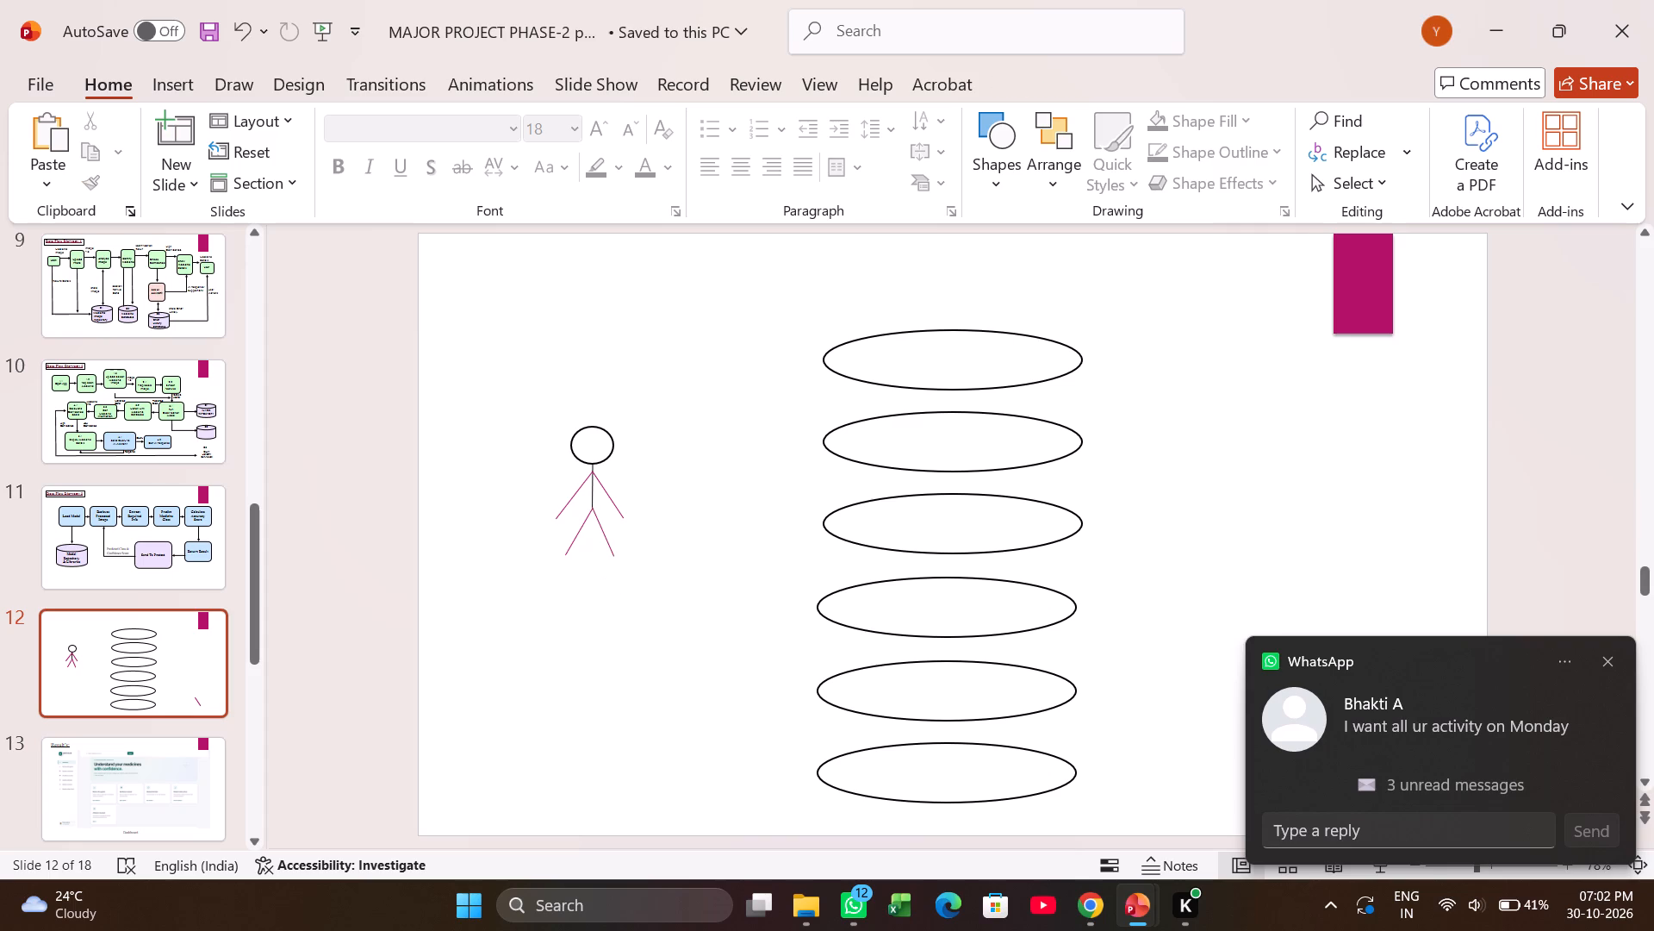
Raise the outer ends of both arm lines so the arms slope more gently from the shoulders.
left_click(697, 486)
left_click(606, 503)
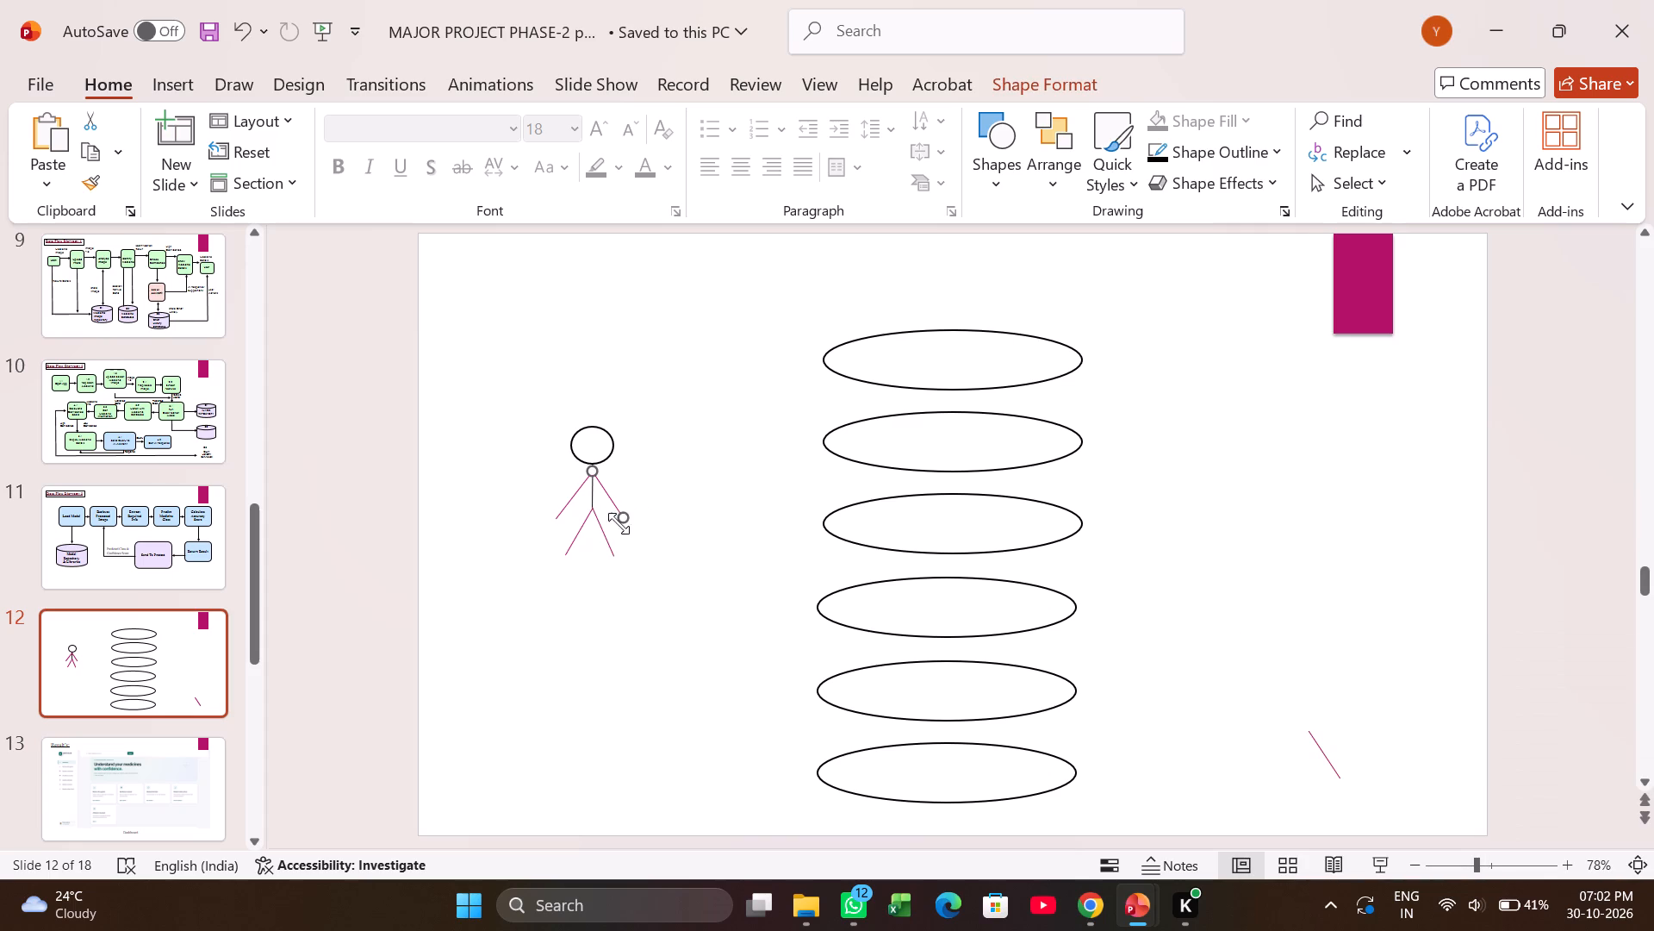
left_click_drag(619, 515, 624, 501)
left_click_drag(624, 501, 625, 495)
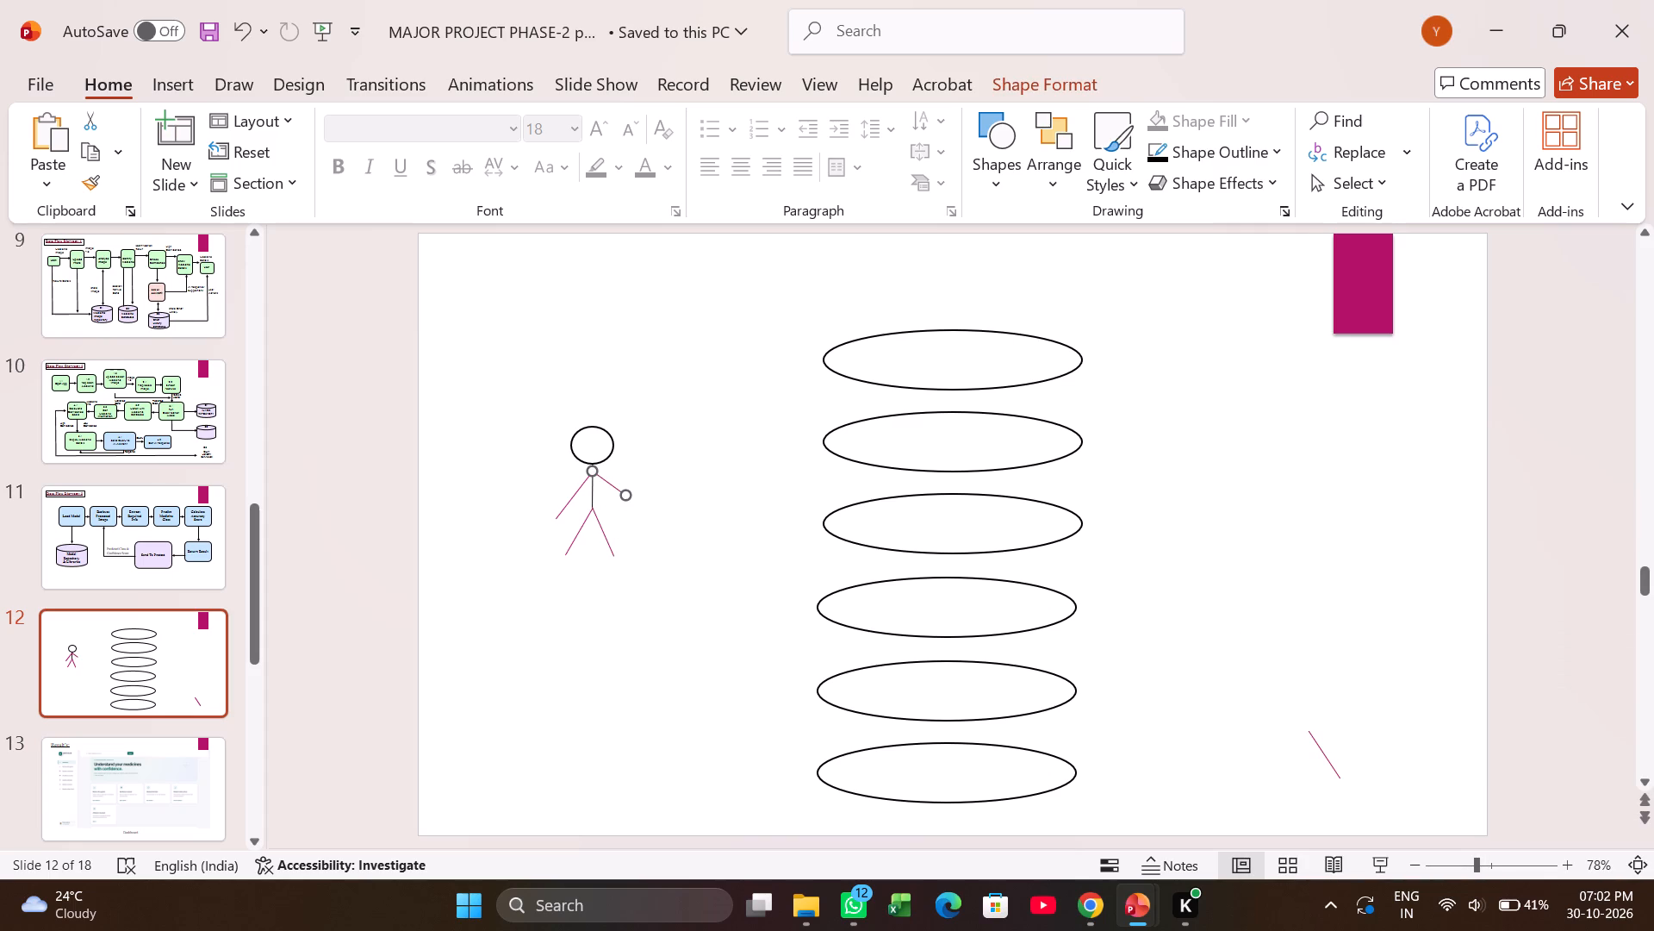
left_click(562, 511)
left_click_drag(557, 520, 556, 514)
left_click_drag(556, 514, 559, 496)
left_click(612, 570)
Set the outline colour of the figure's left arm line to black.
left_click(587, 470)
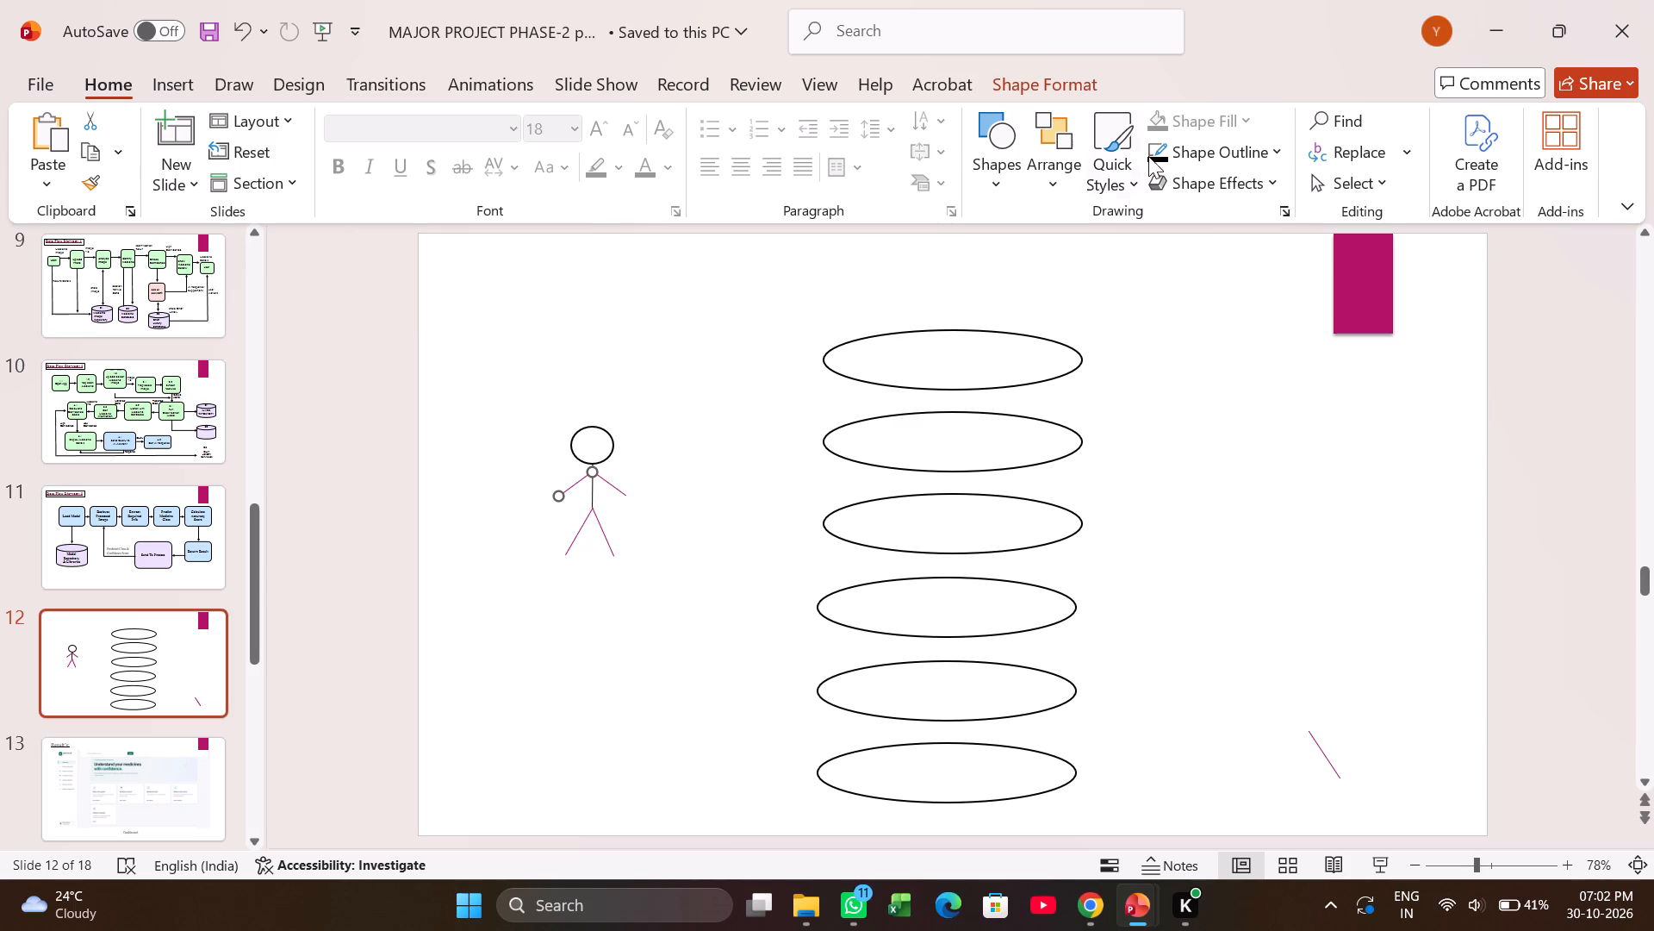
left_click(1198, 153)
left_click(1191, 270)
Change the outline colour of the figure's magenta arm line and both leg lines to black.
left_click(615, 493)
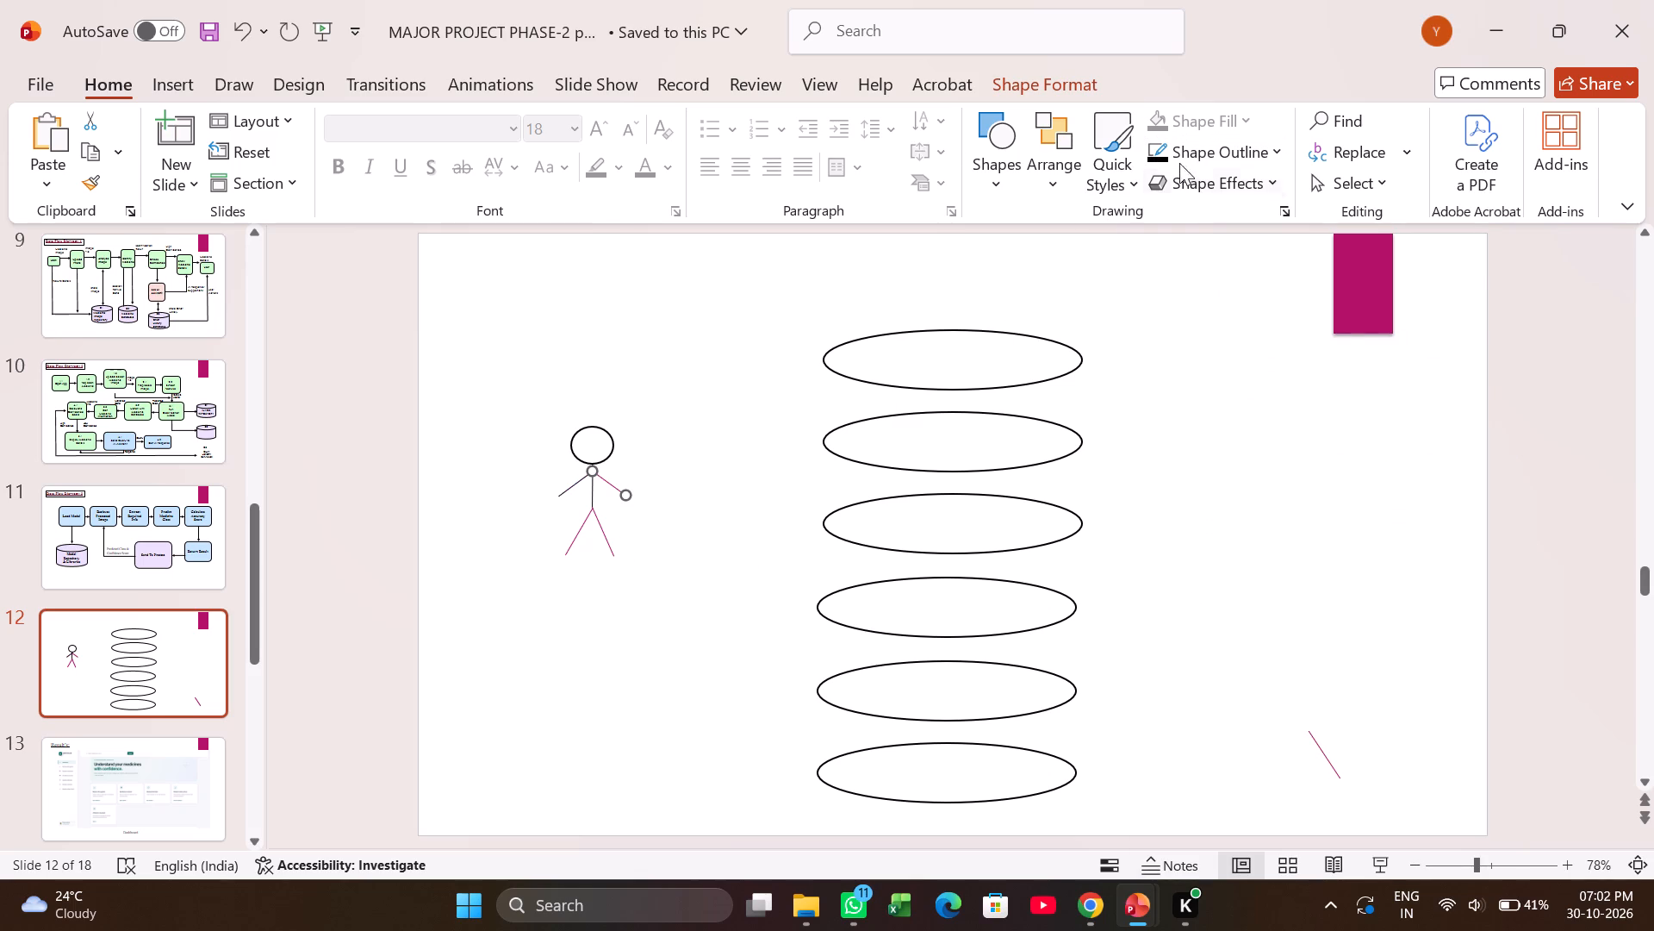
left_click(1189, 151)
left_click(1197, 274)
left_click(583, 528)
left_click(1185, 151)
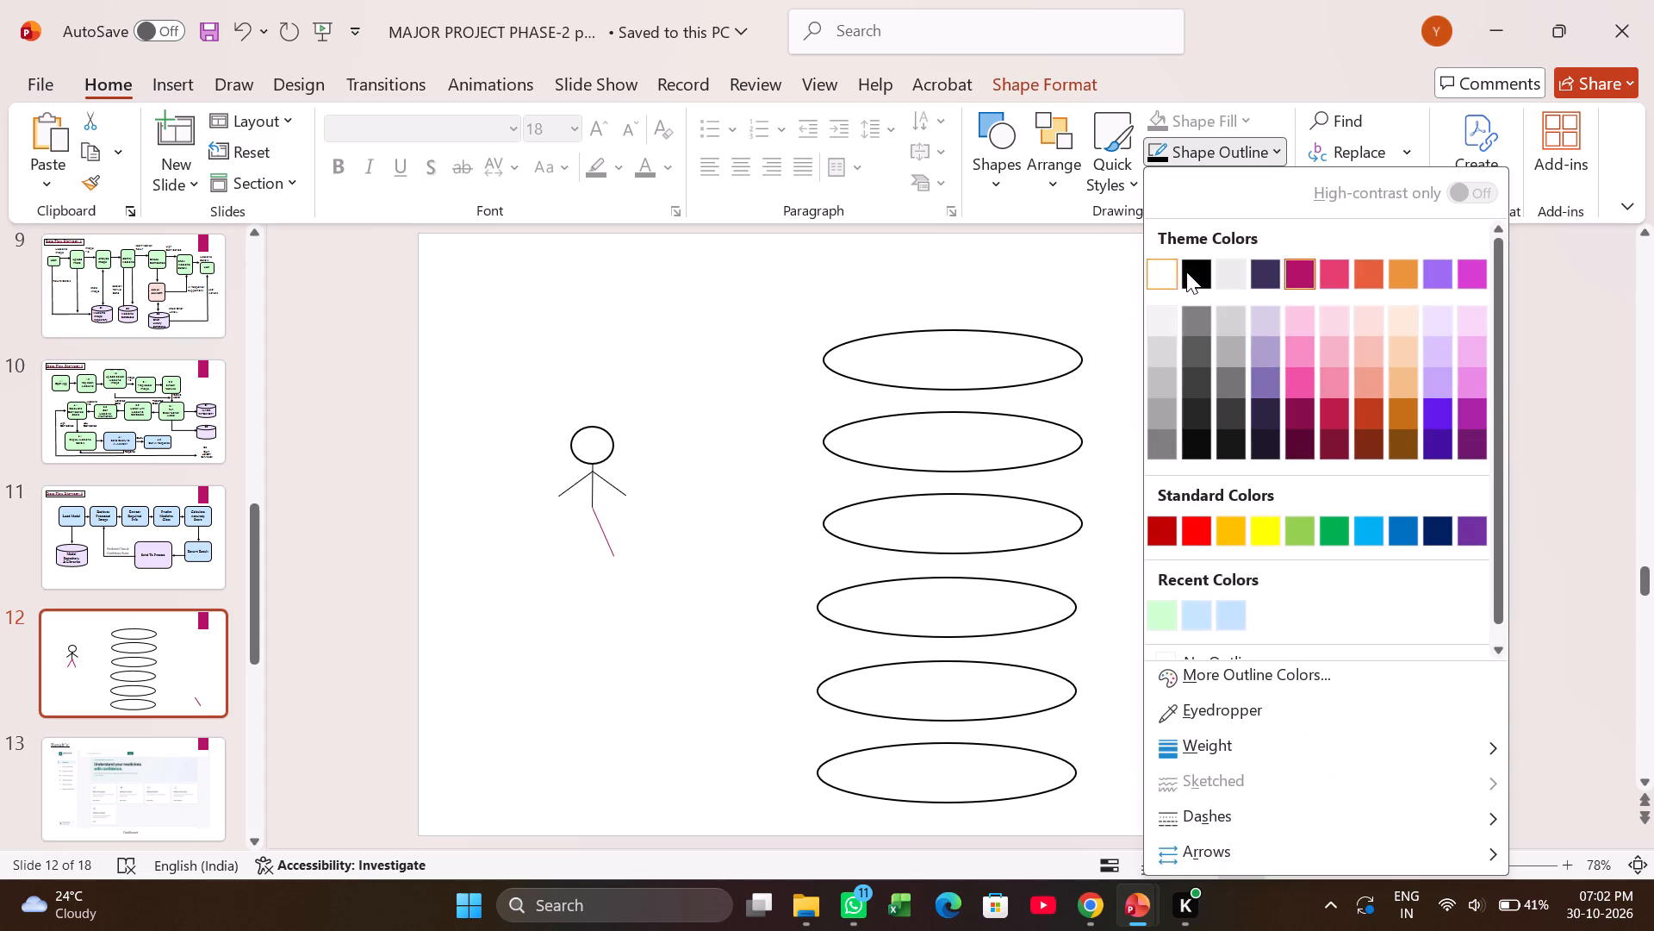
left_click(1186, 272)
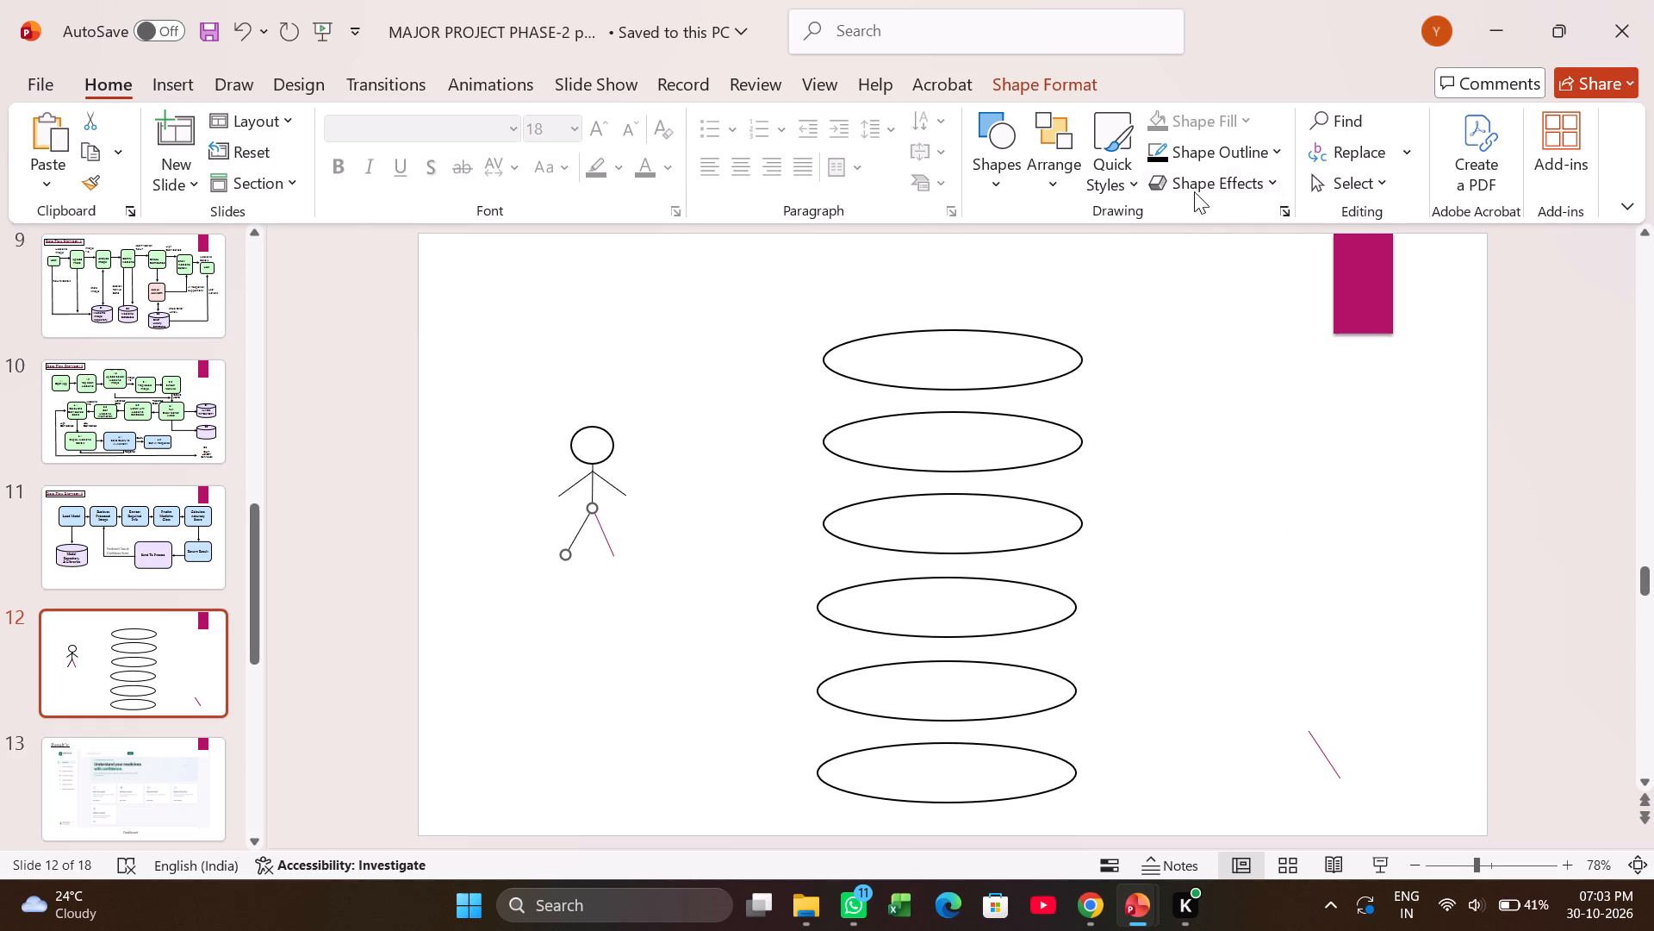
left_click(1208, 147)
left_click(601, 530)
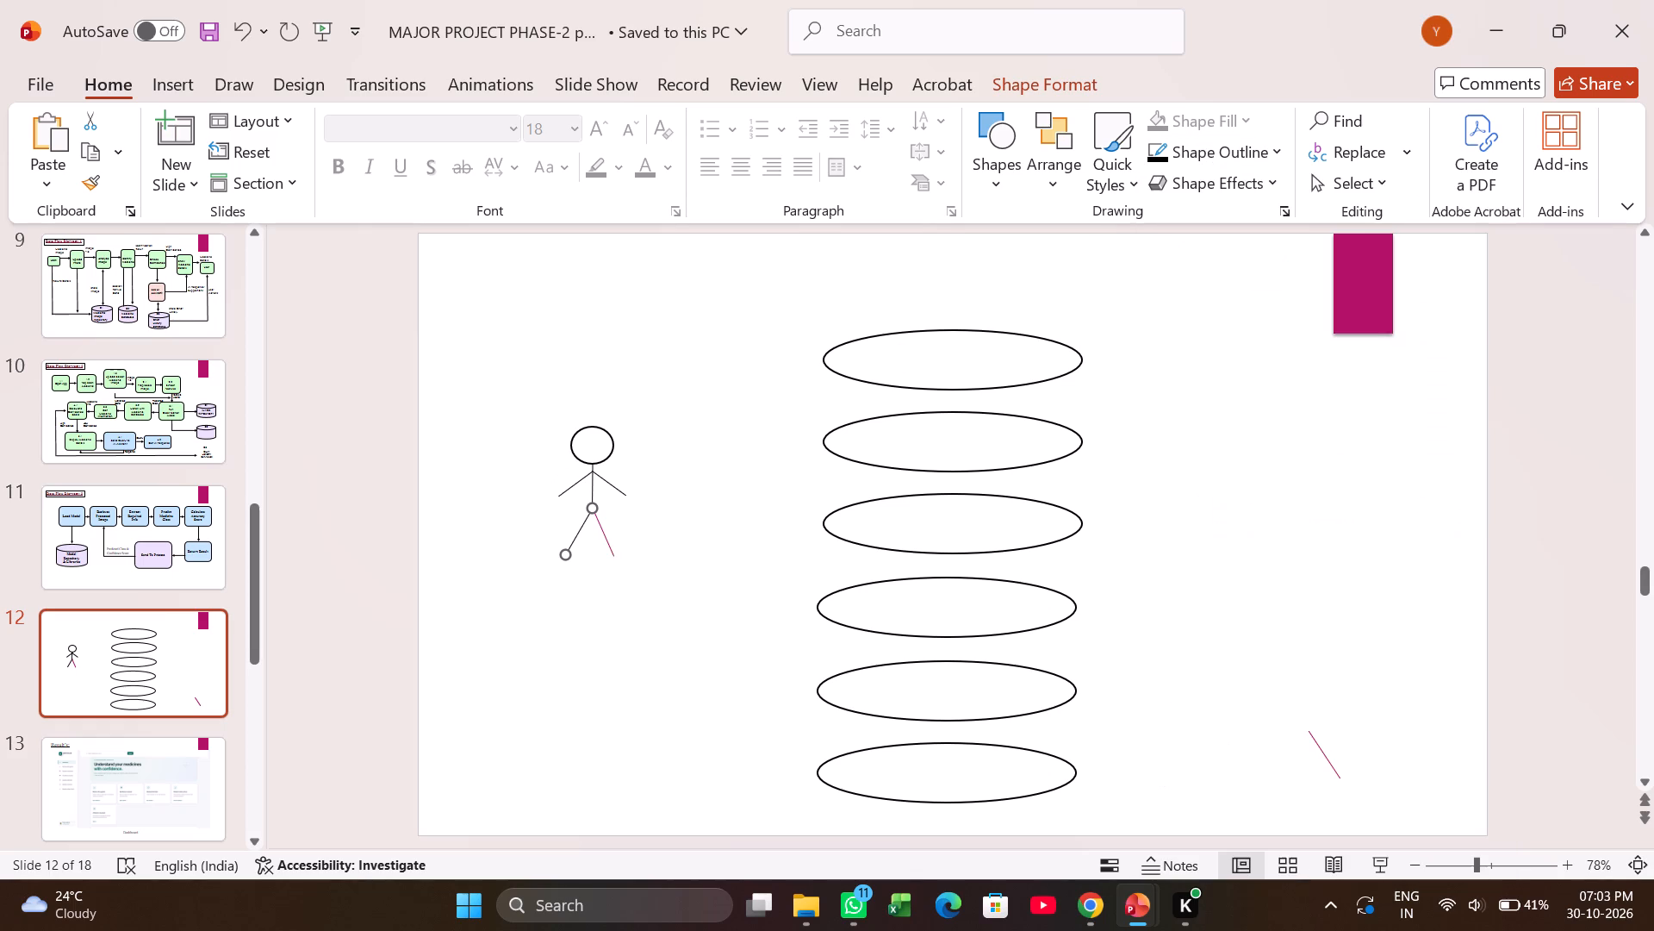
left_click(601, 530)
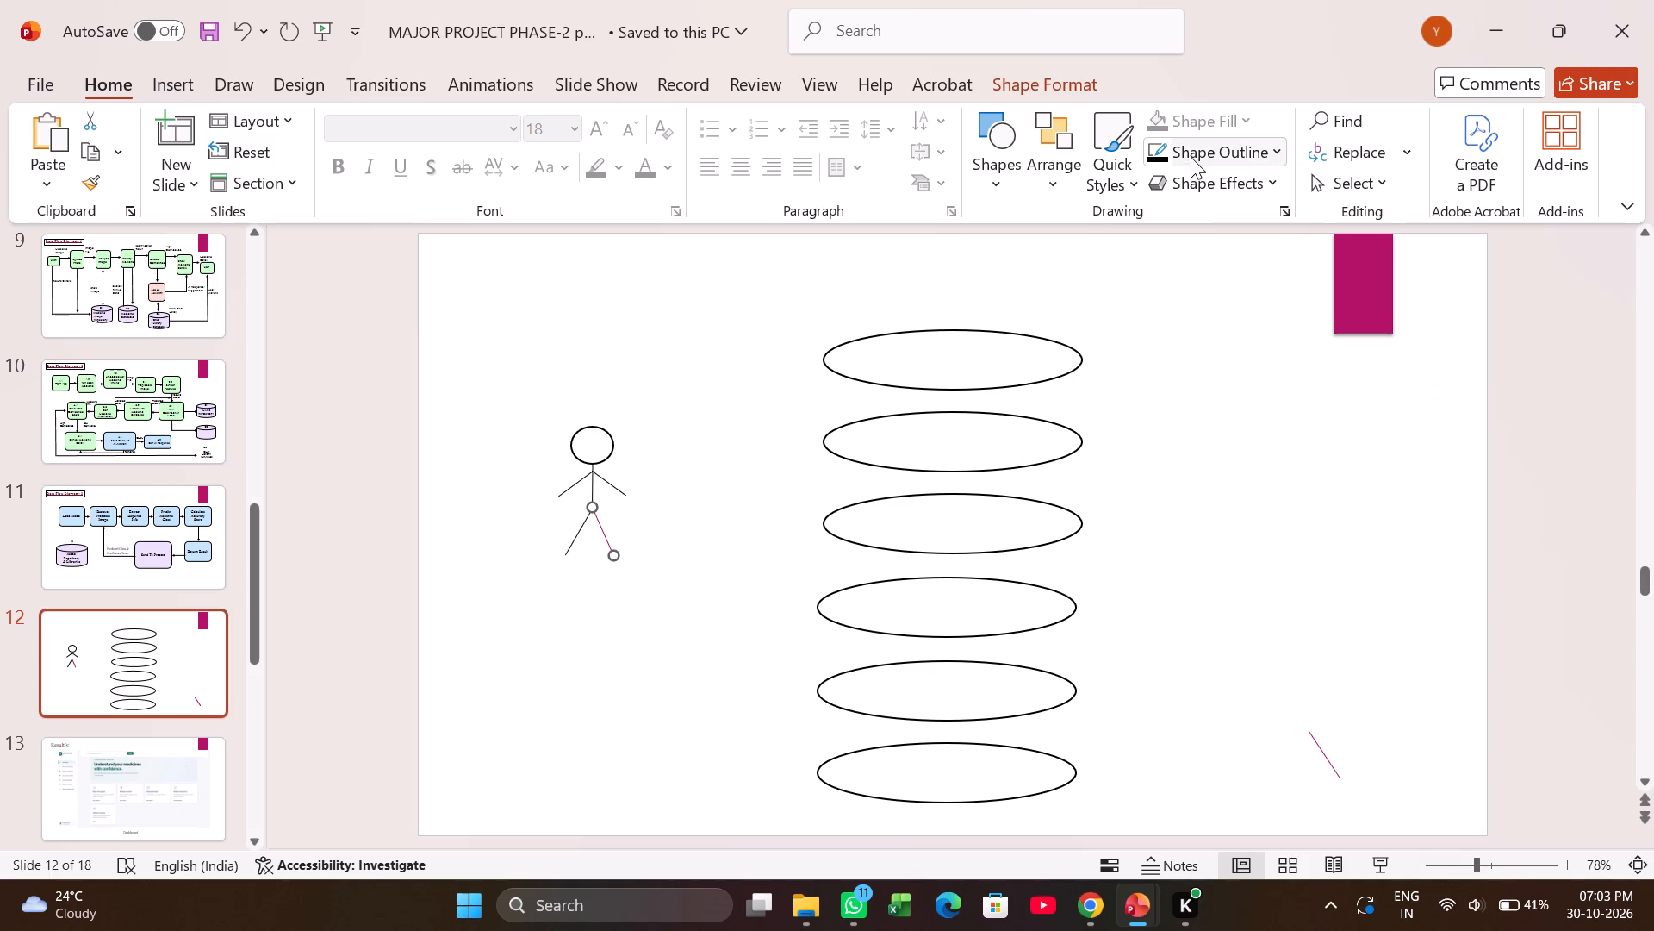
left_click(1193, 152)
left_click(1203, 275)
left_click(719, 485)
Delete the spare diagonal line near the slide's lower-right corner.
left_click(1328, 762)
key("BackSpace")
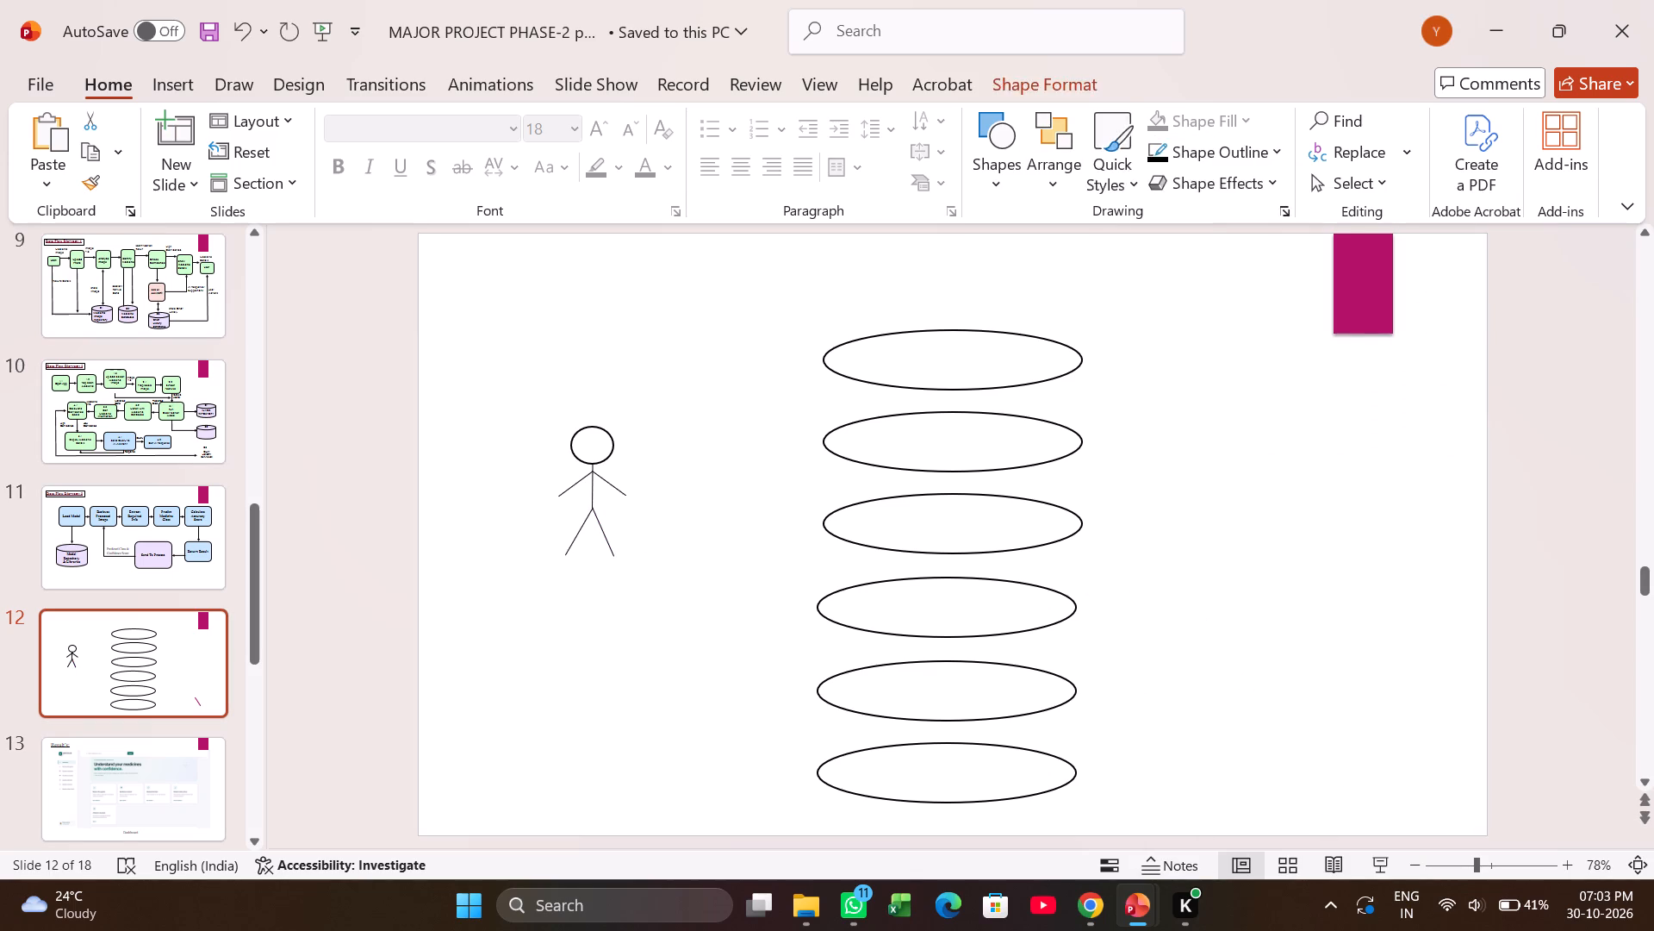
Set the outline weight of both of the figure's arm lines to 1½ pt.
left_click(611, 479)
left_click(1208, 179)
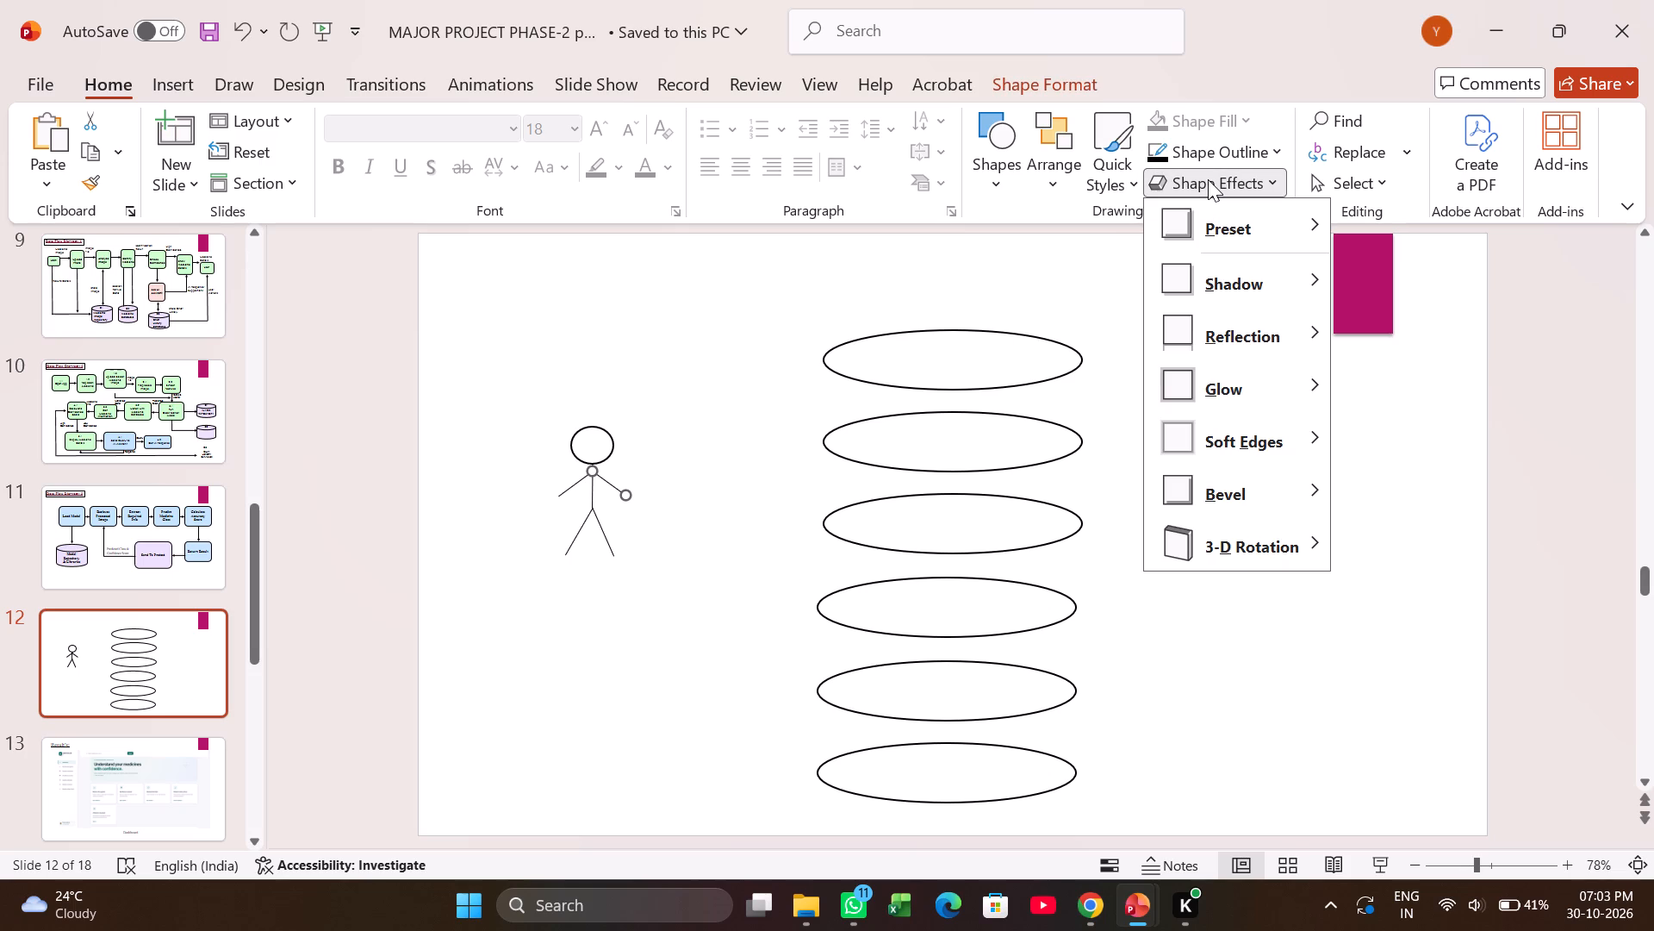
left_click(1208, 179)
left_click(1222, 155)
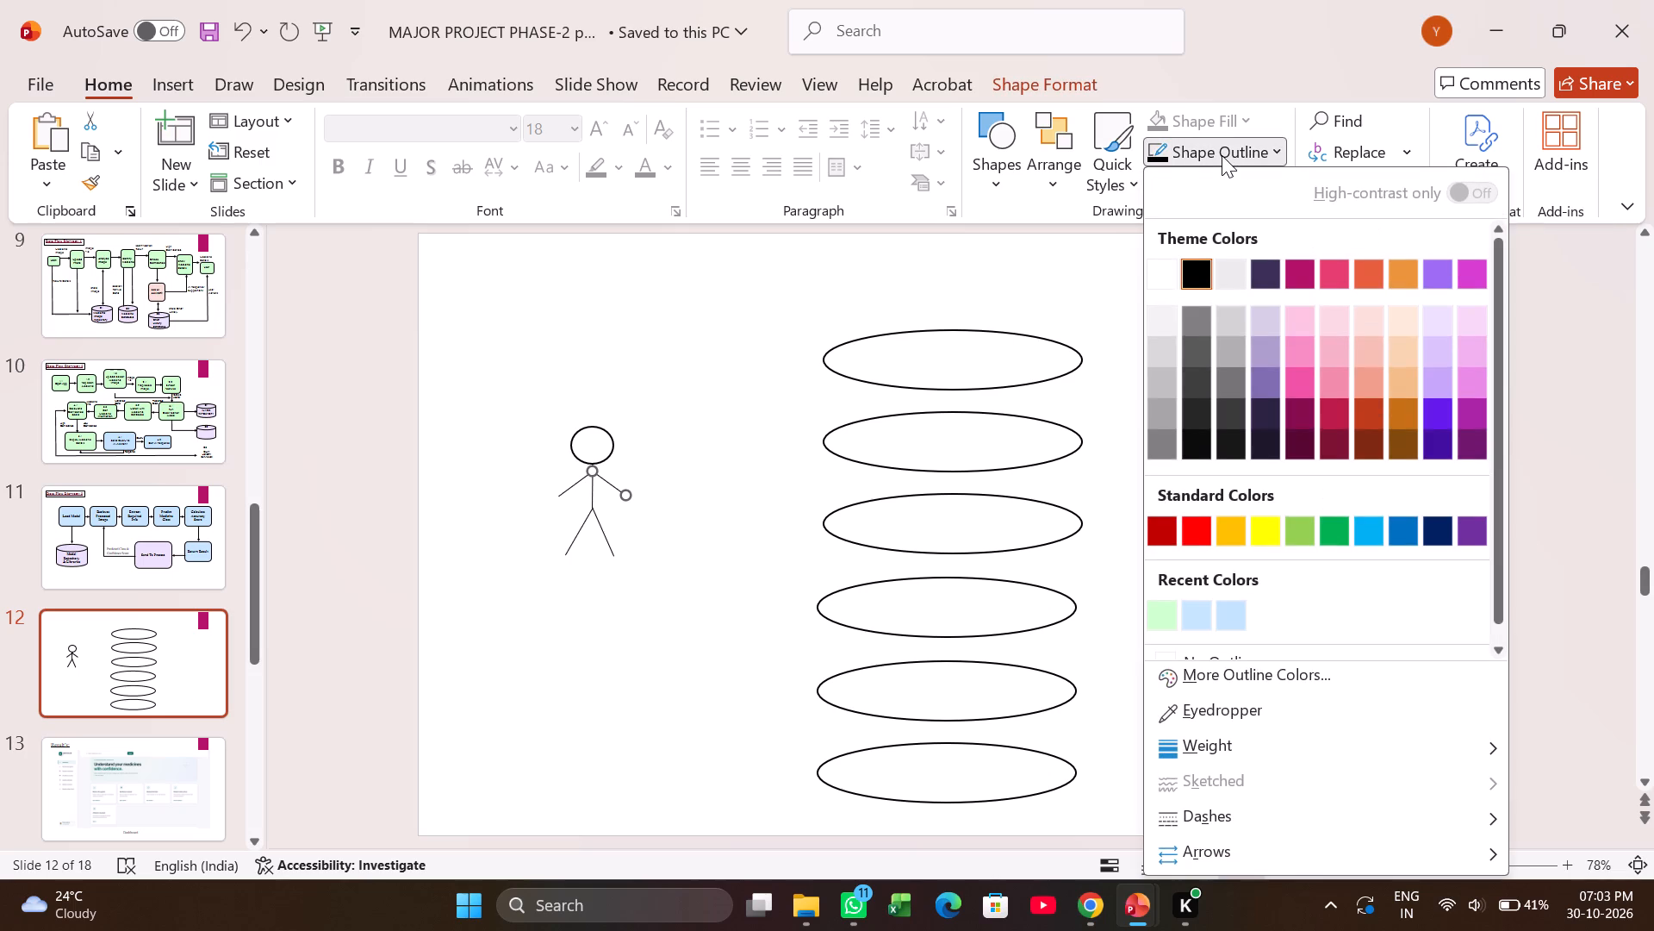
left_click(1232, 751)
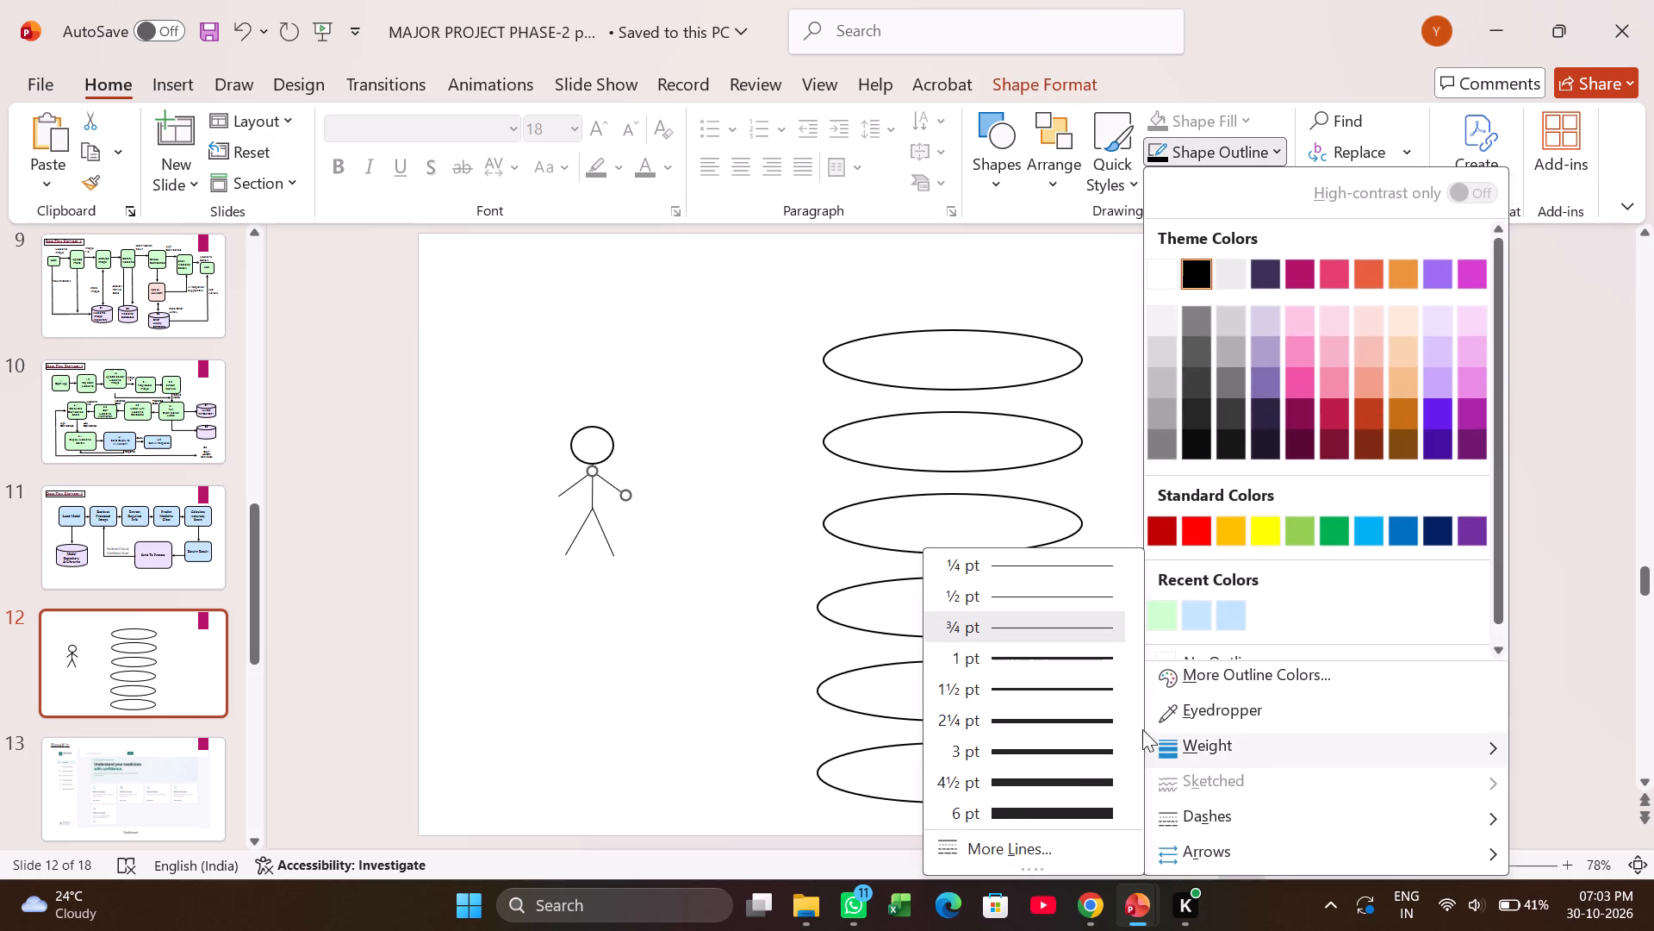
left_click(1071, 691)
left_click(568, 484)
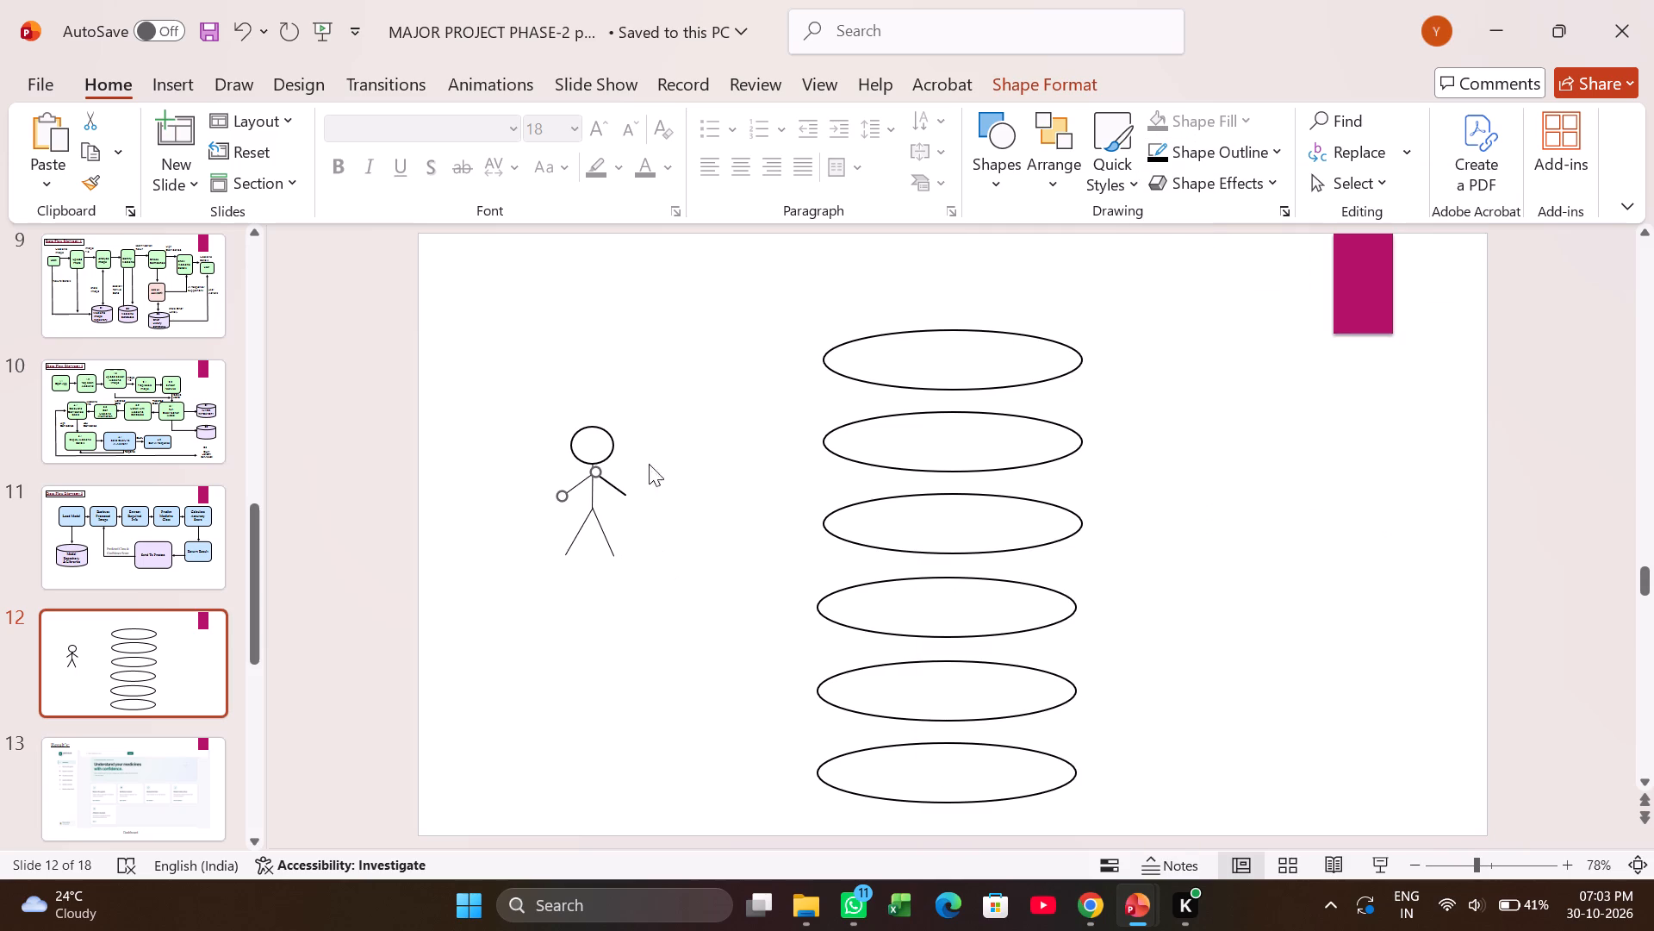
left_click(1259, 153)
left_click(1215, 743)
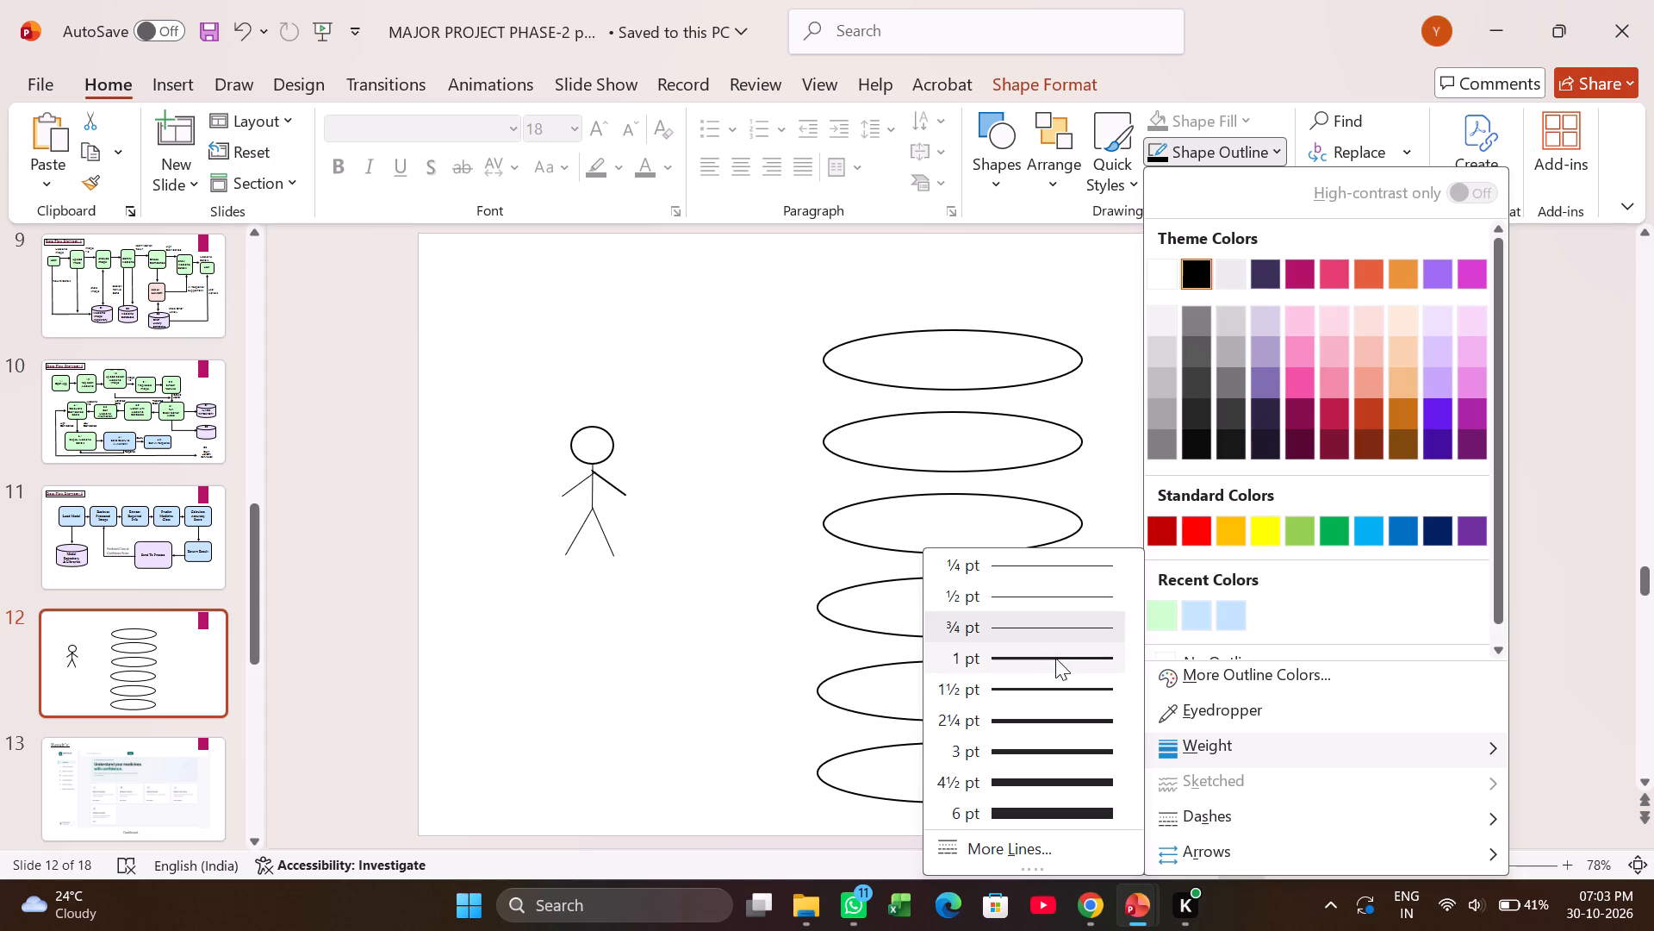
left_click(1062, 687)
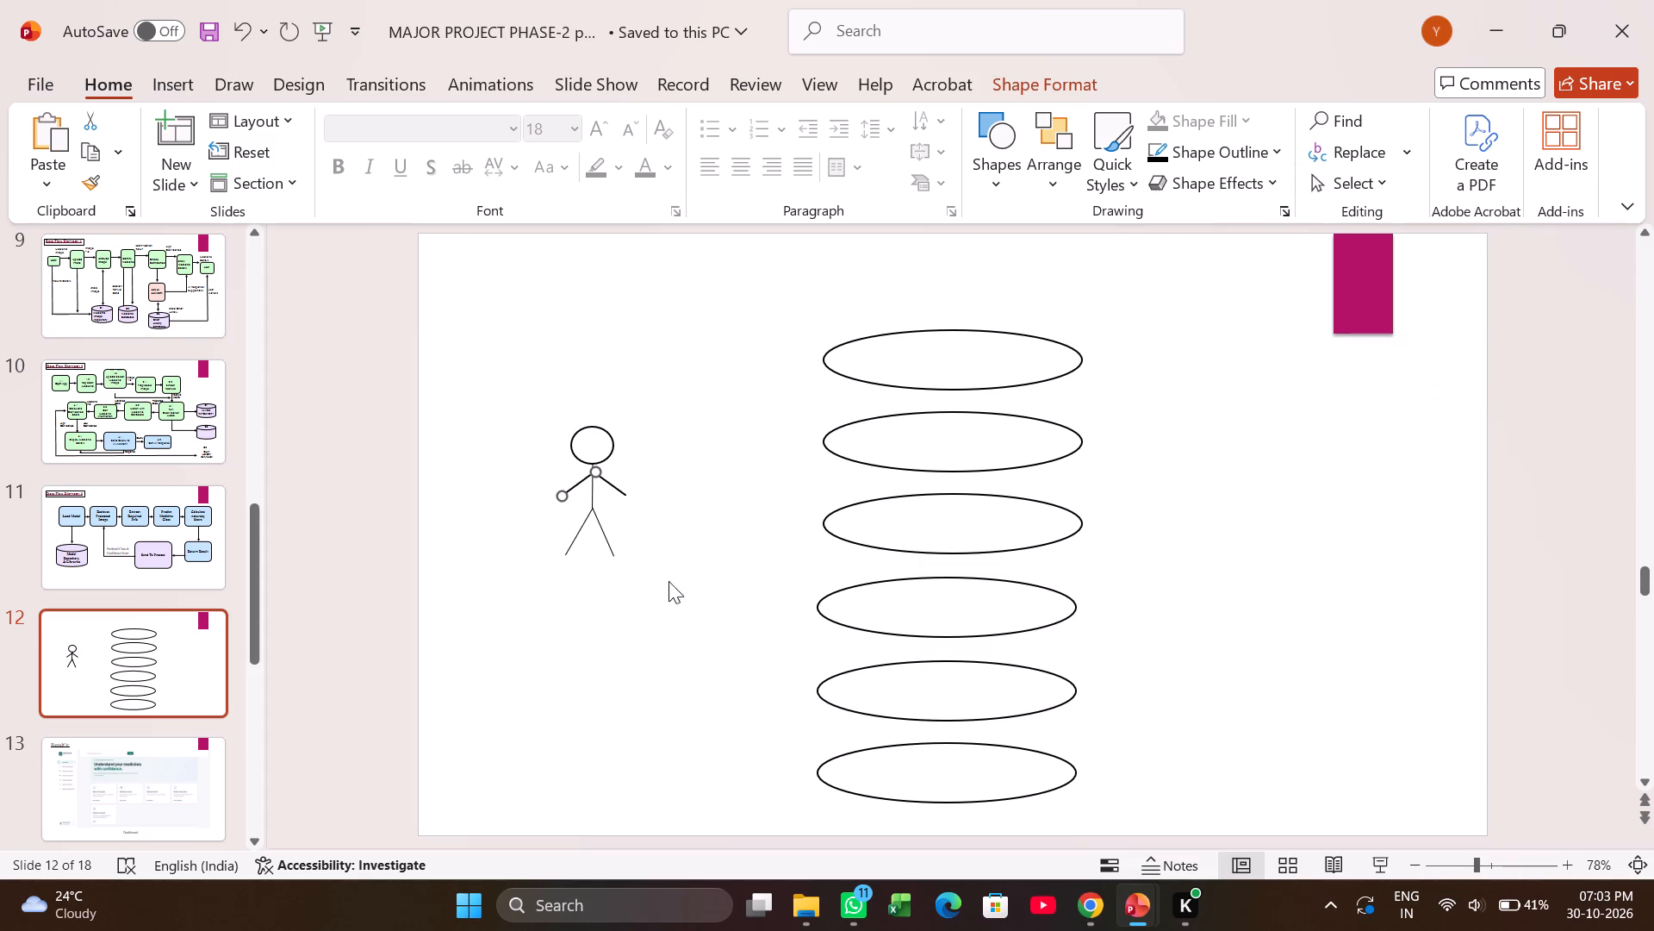
Set the outline weight of the figure's body, arm and leg lines together to ¾ pt.
left_click_drag(554, 590, 656, 505)
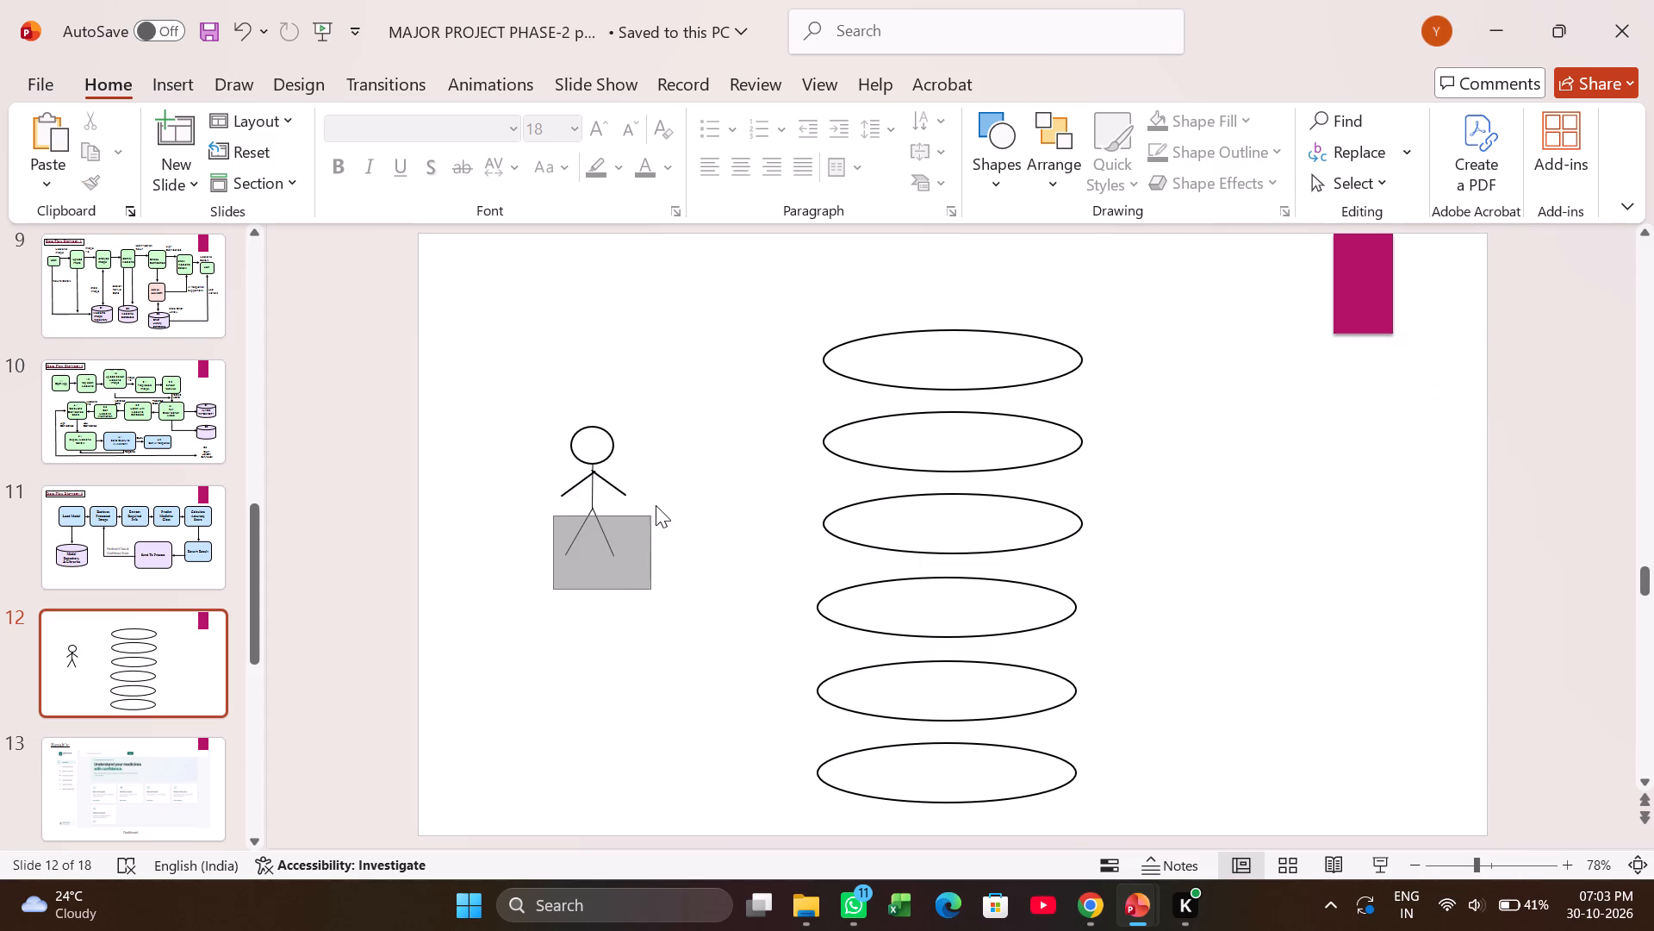
left_click_drag(656, 505, 659, 496)
left_click(662, 542)
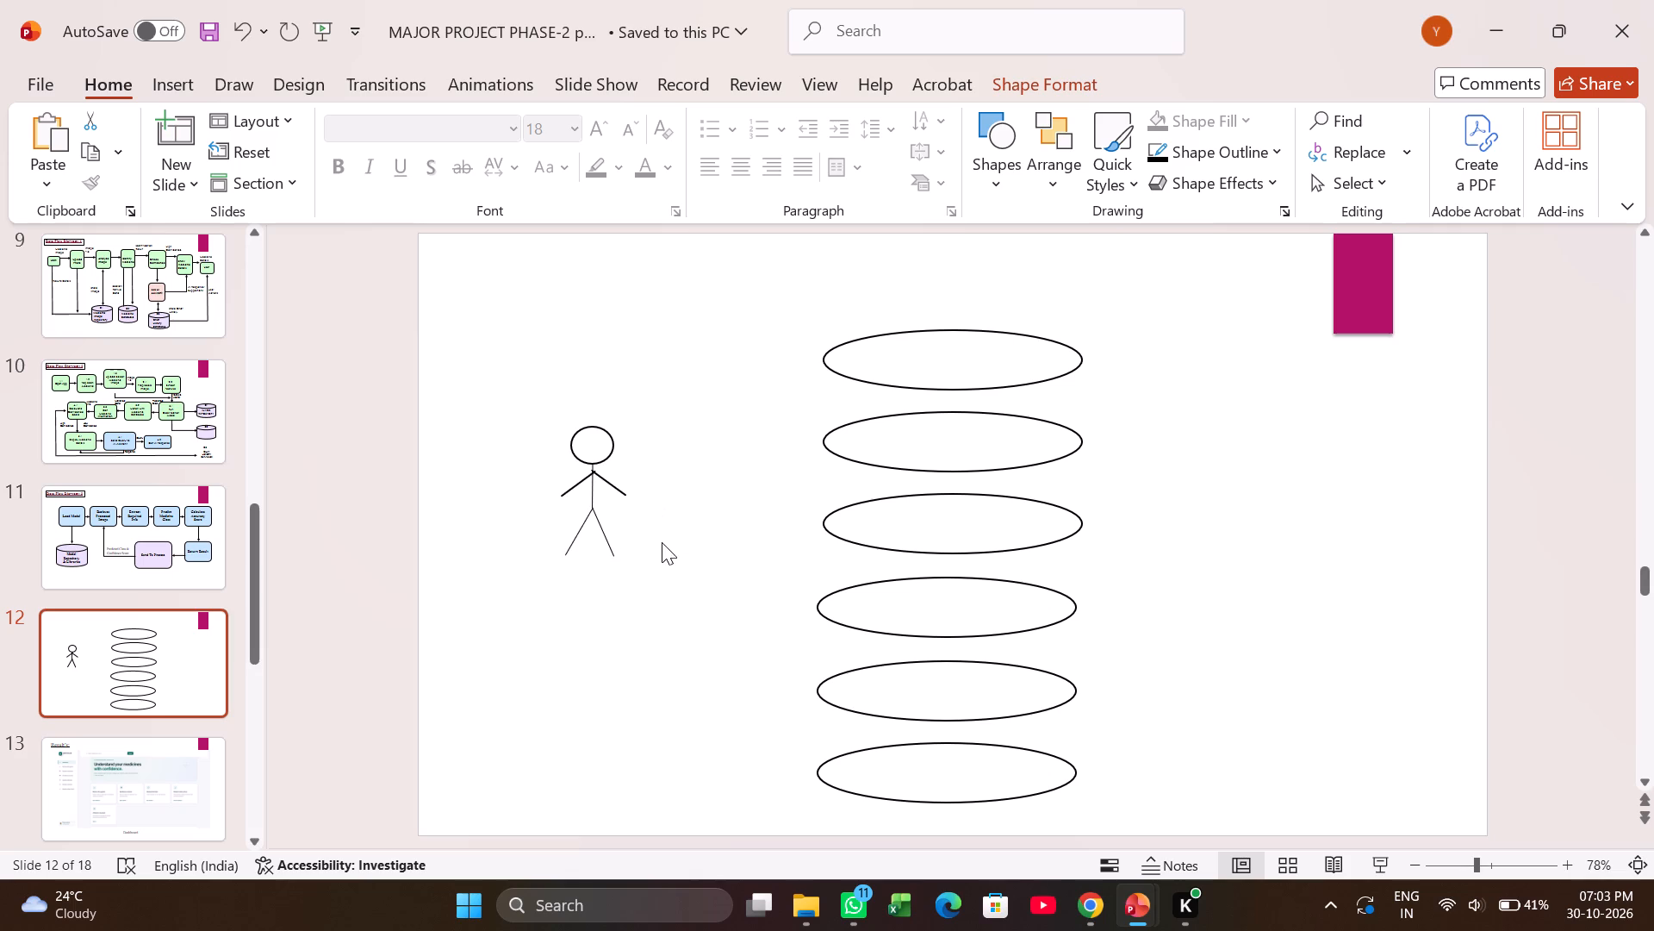
left_click_drag(667, 572, 521, 438)
left_click(1257, 164)
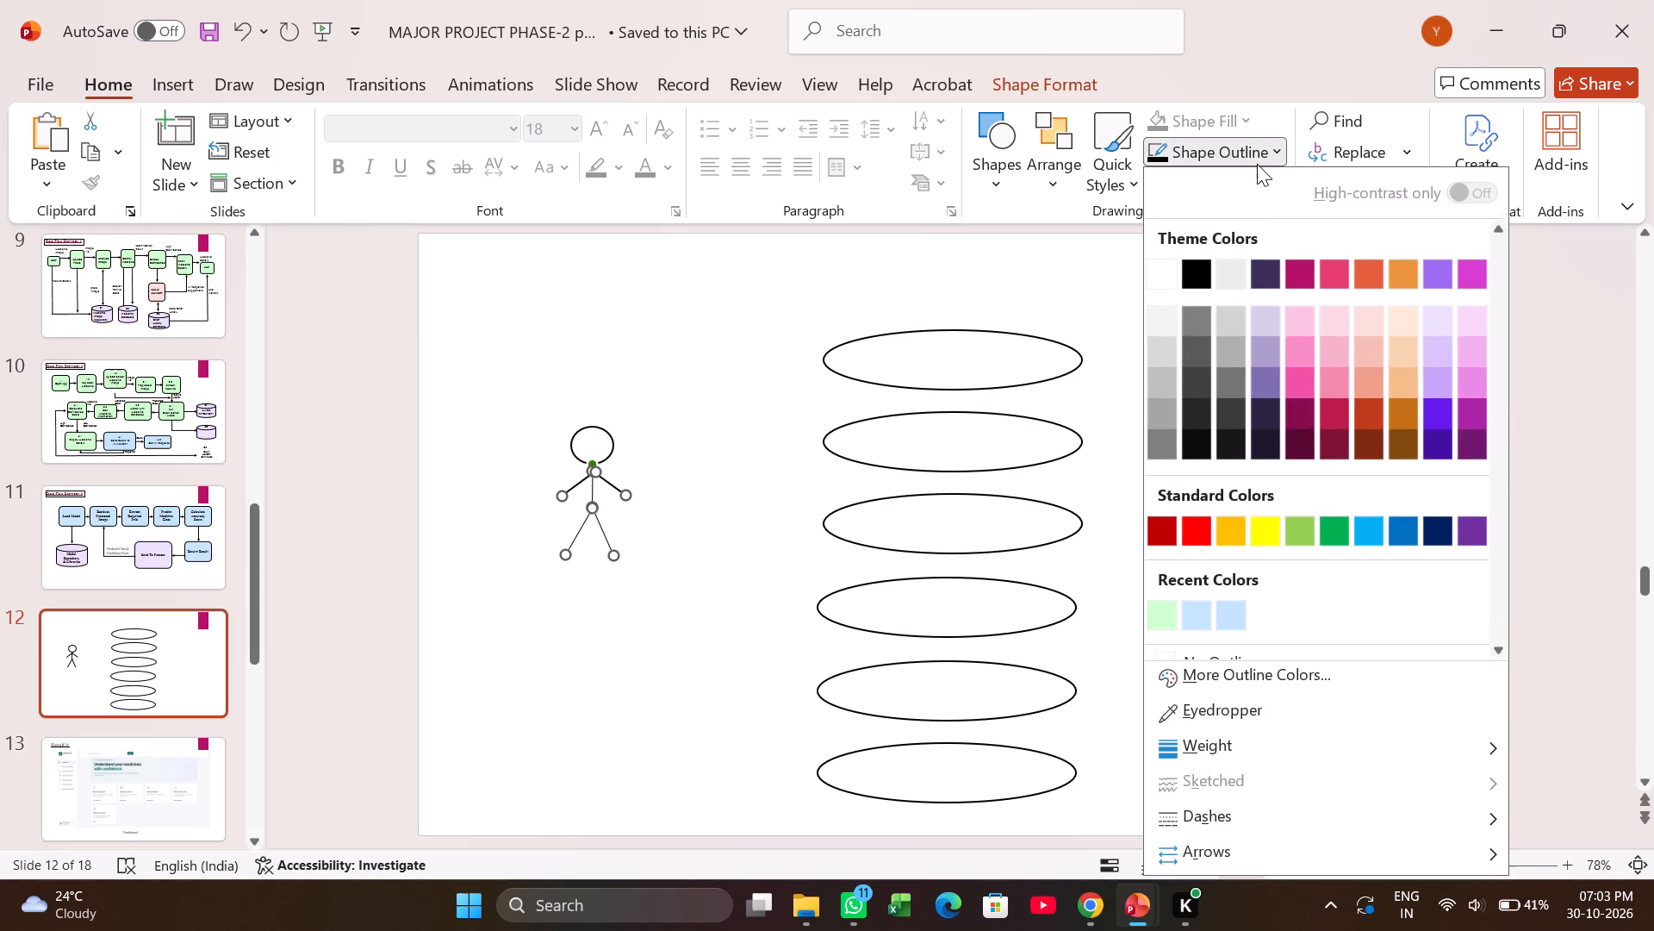
left_click(1202, 747)
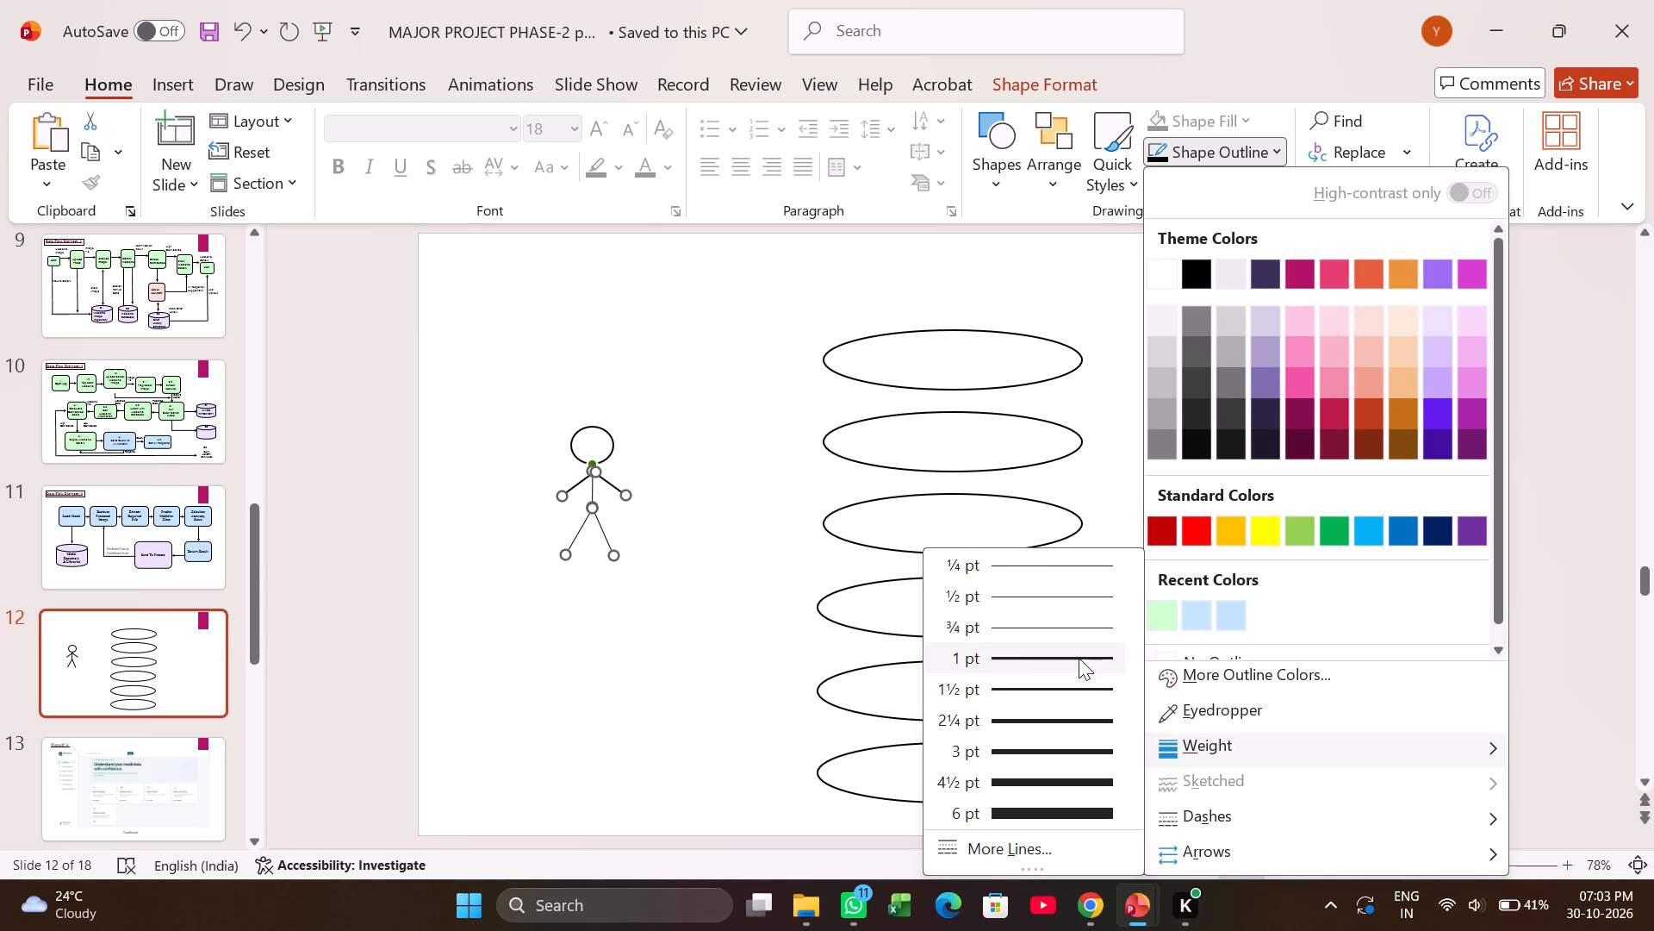
left_click(1031, 612)
left_click(695, 572)
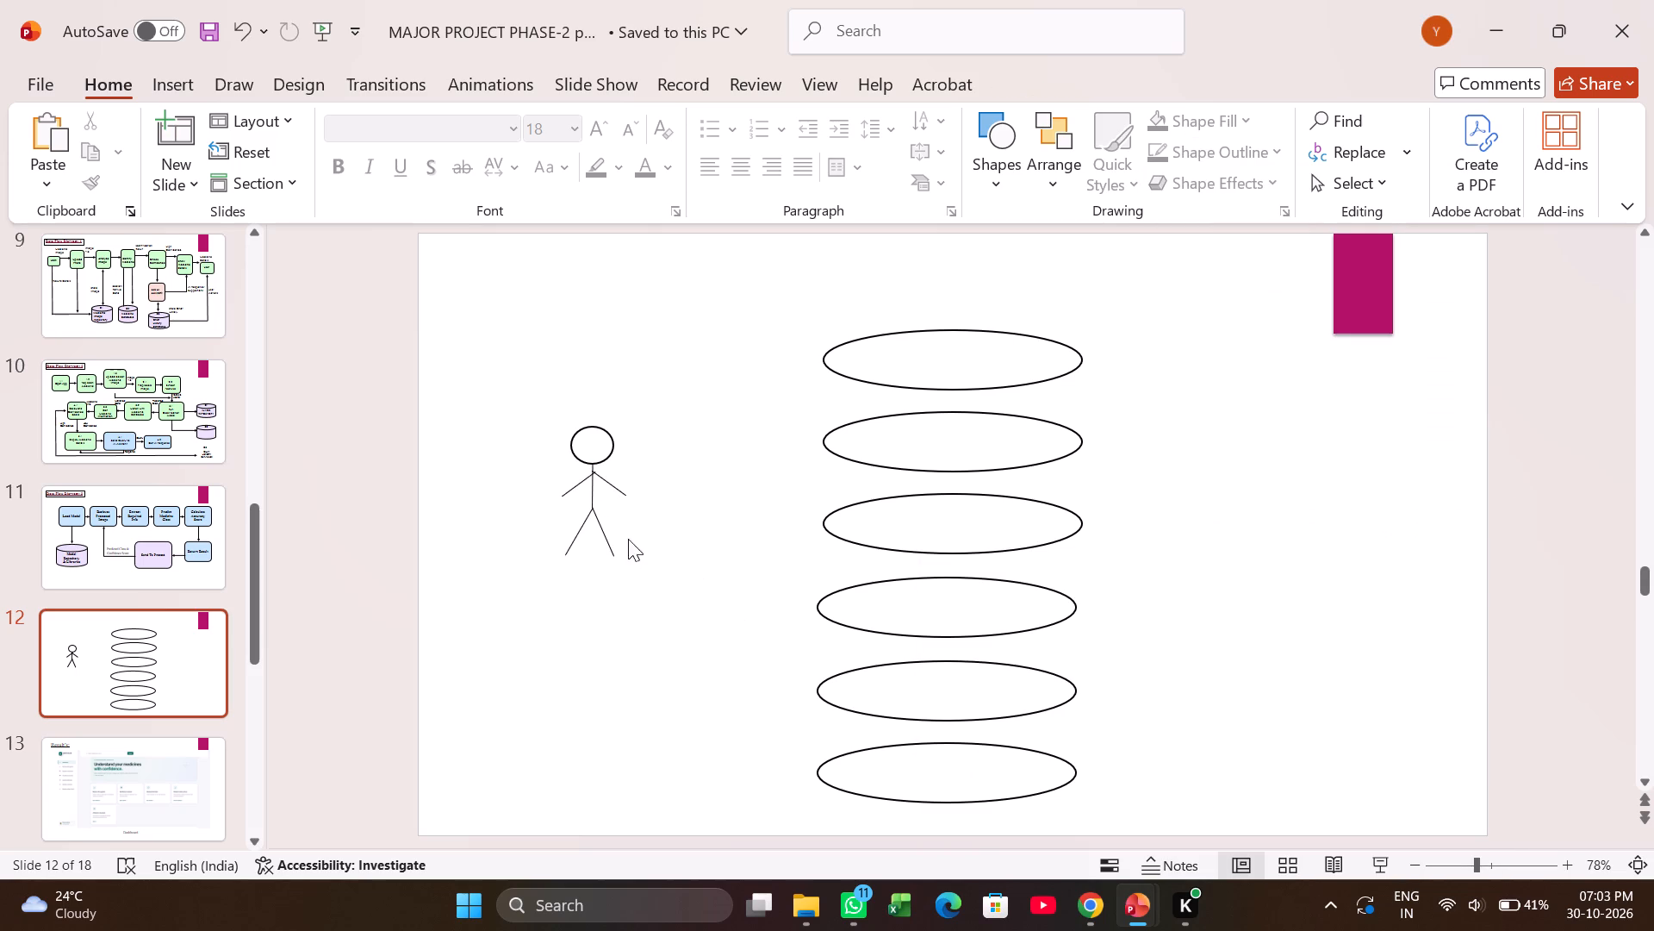
Set the outline weight of the stick figure's two arm lines to 1½ pt and nudge the left arm to meet the body.
left_click(611, 484)
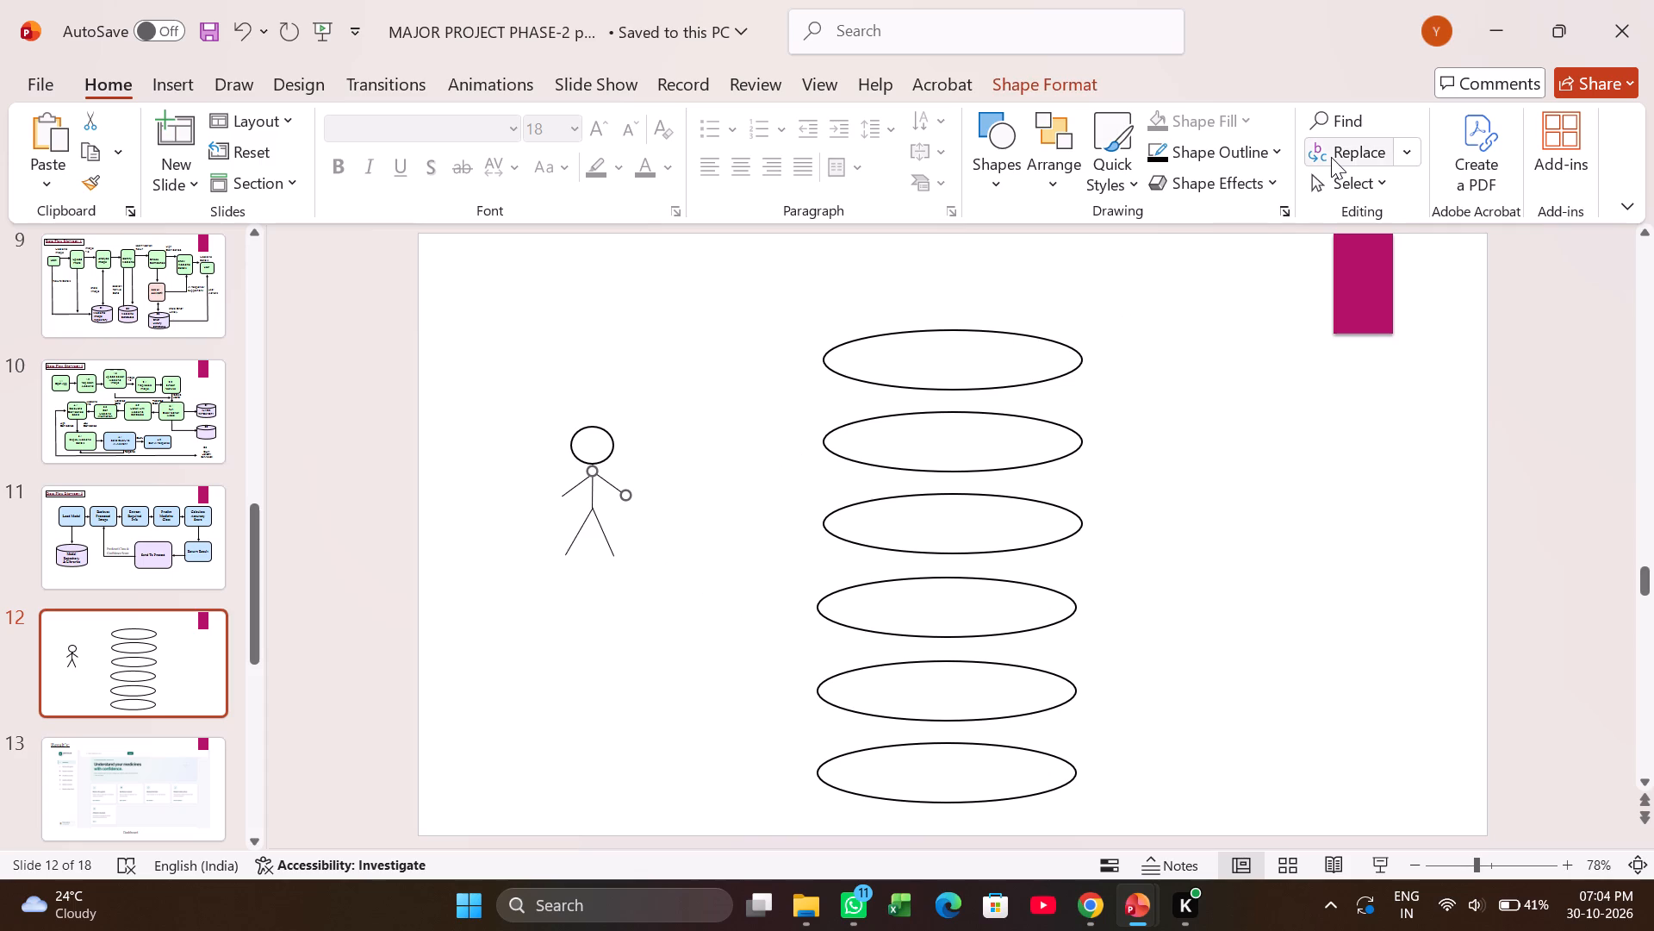
left_click(1255, 152)
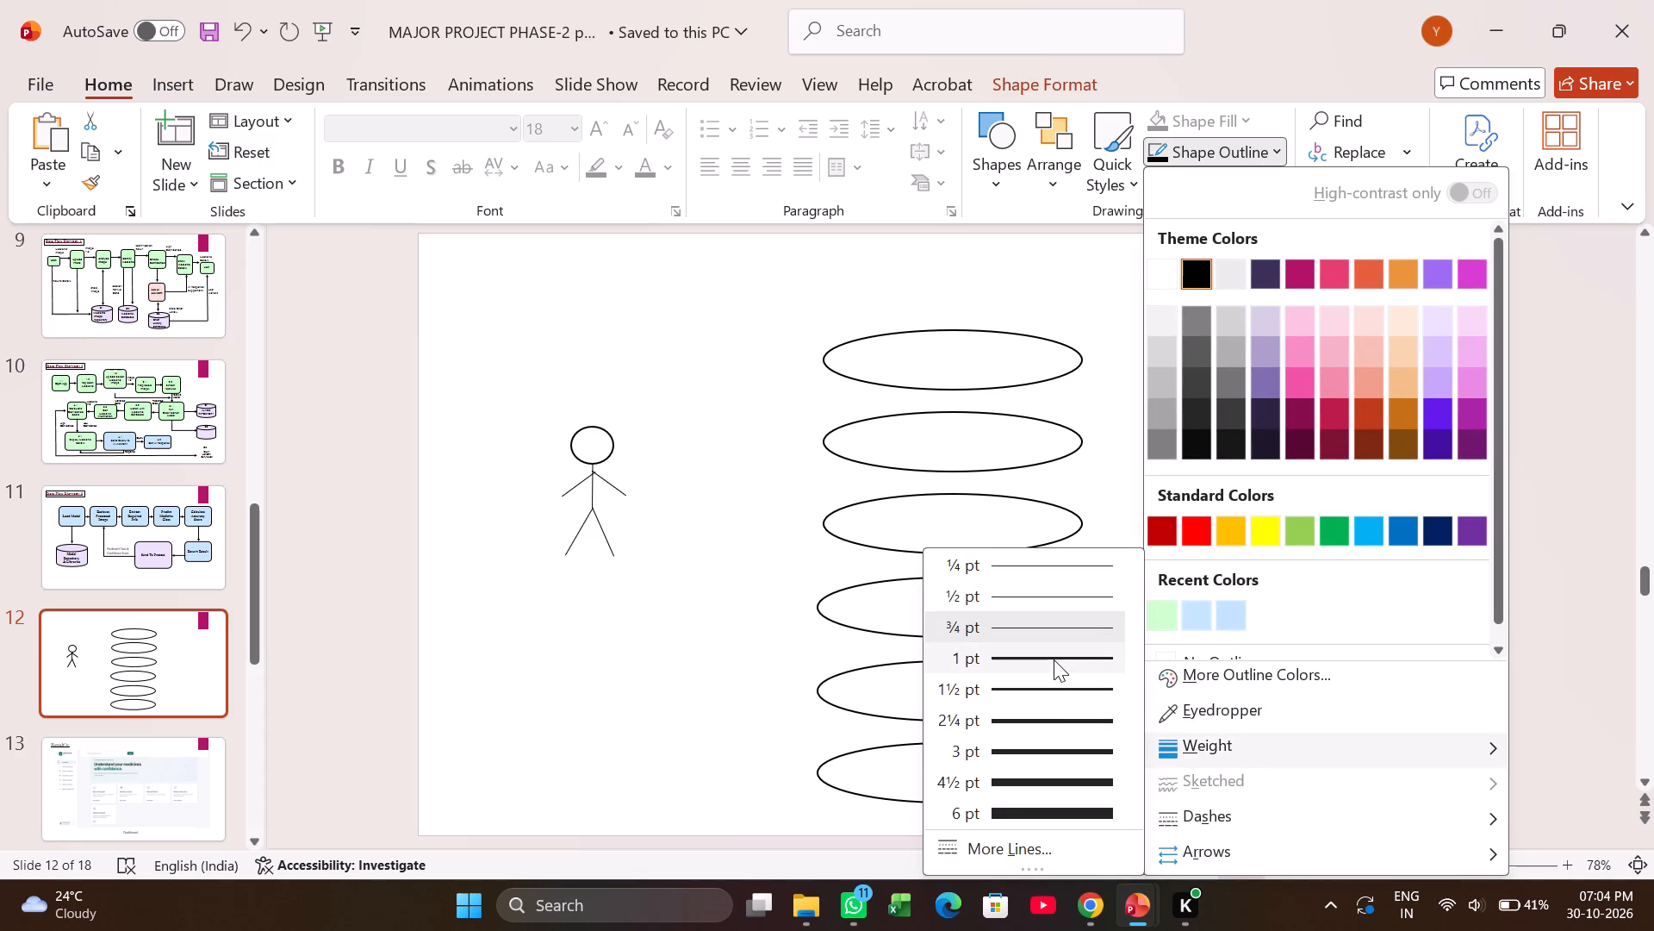
left_click(1069, 696)
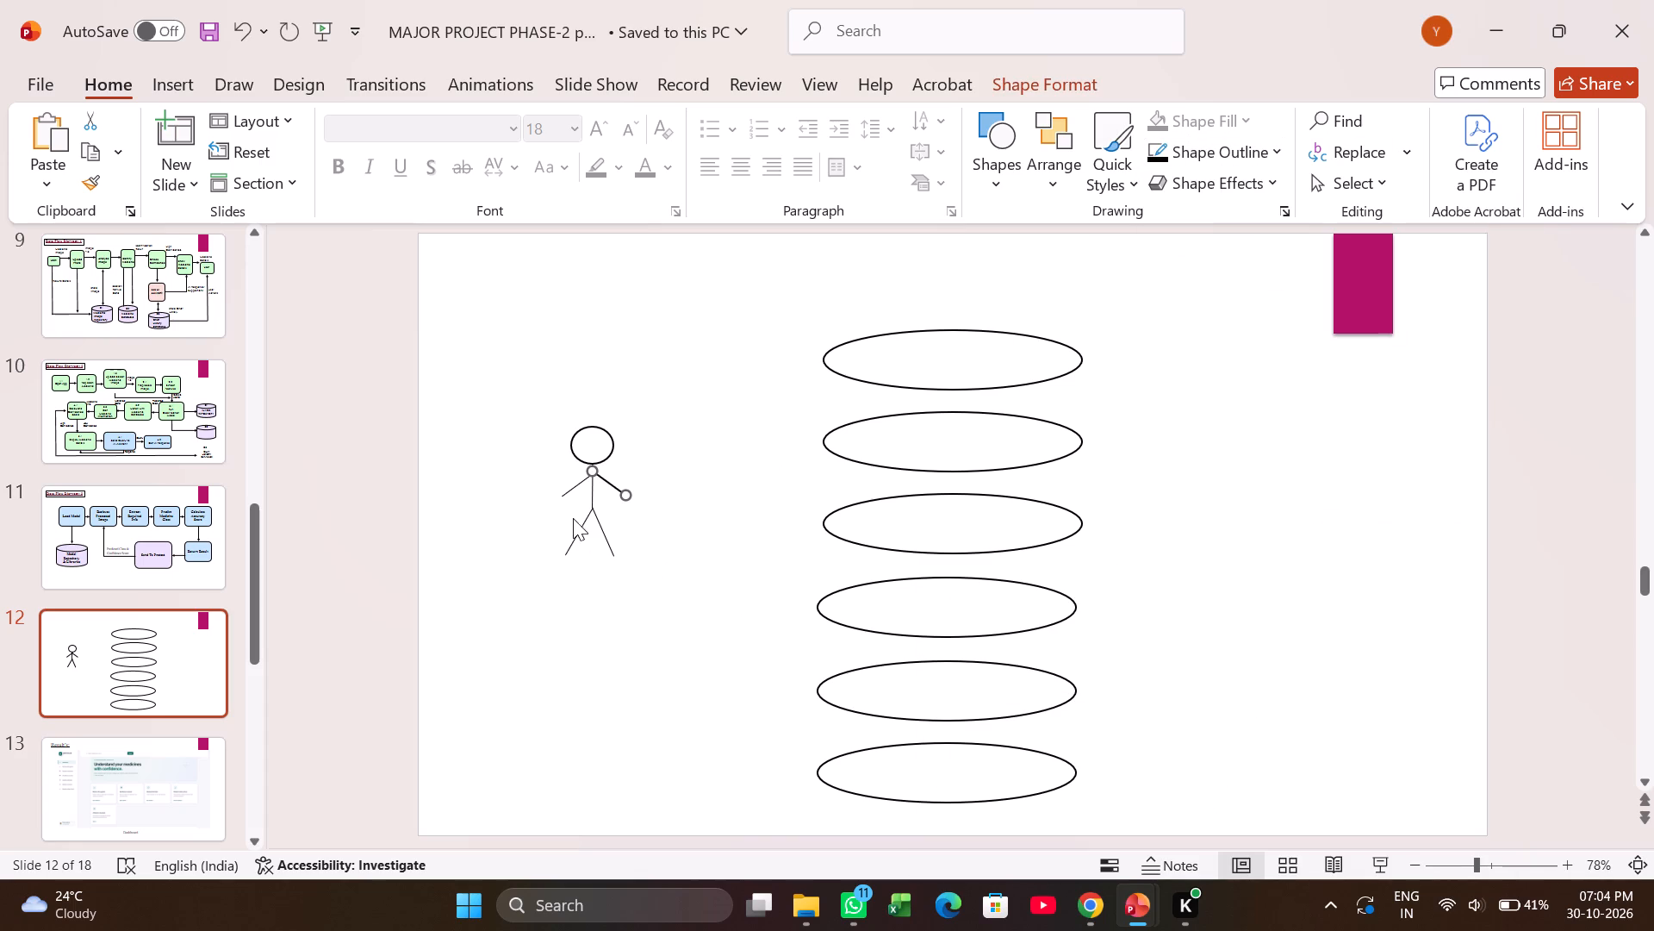
left_click(569, 493)
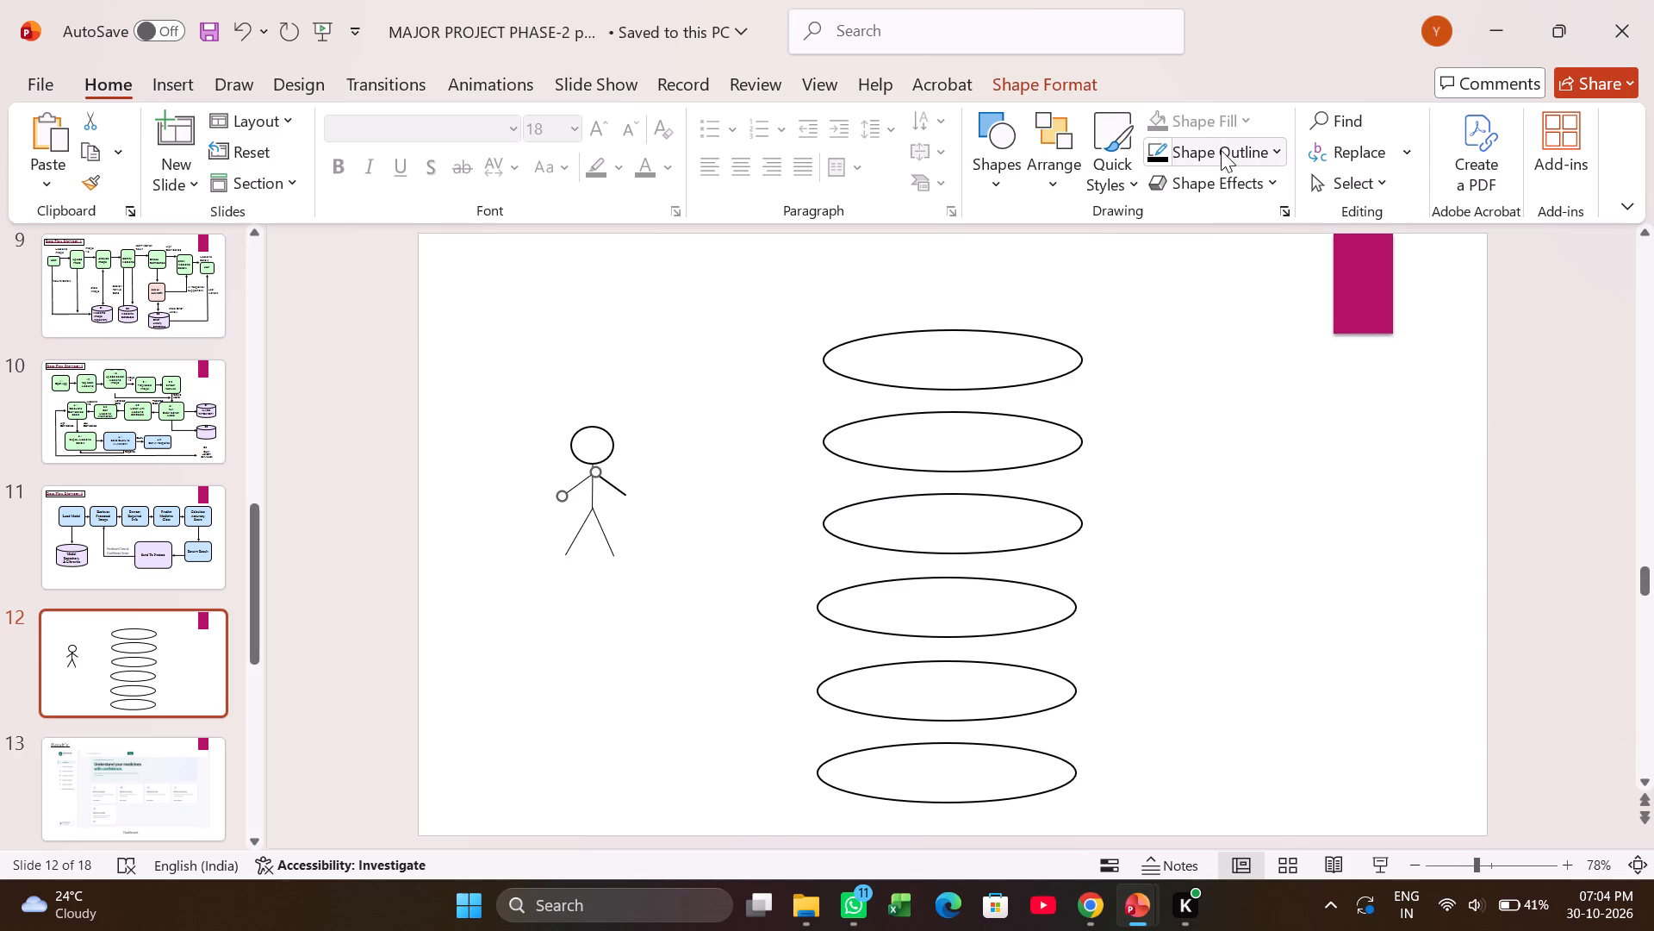
left_click(1227, 144)
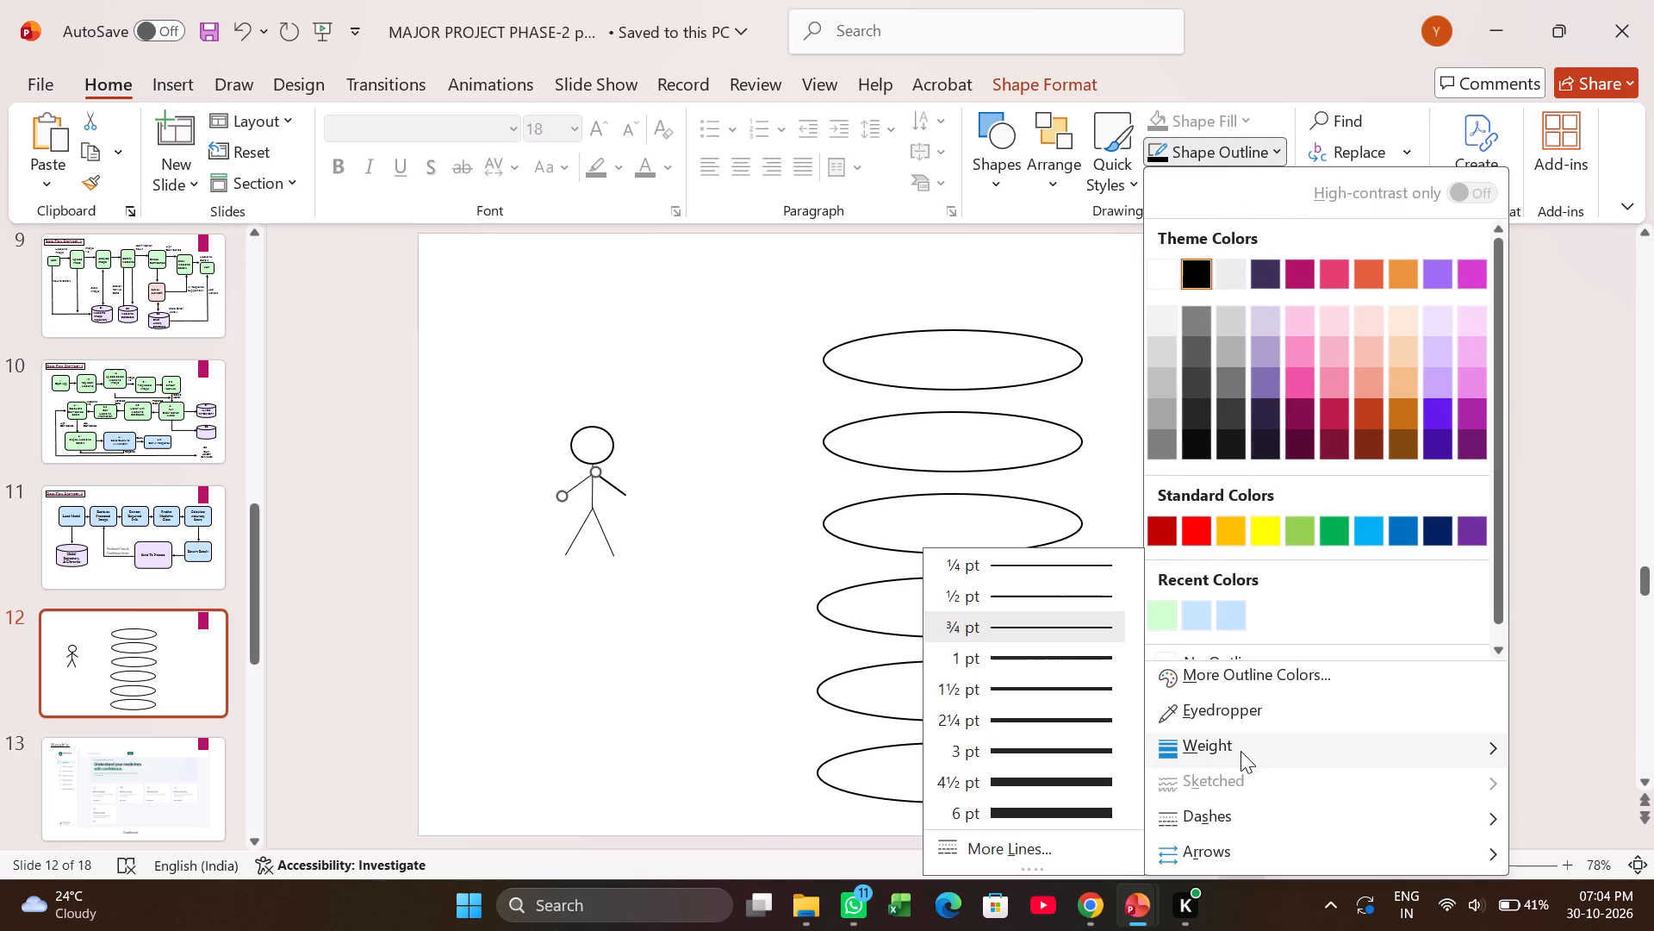
left_click(1240, 751)
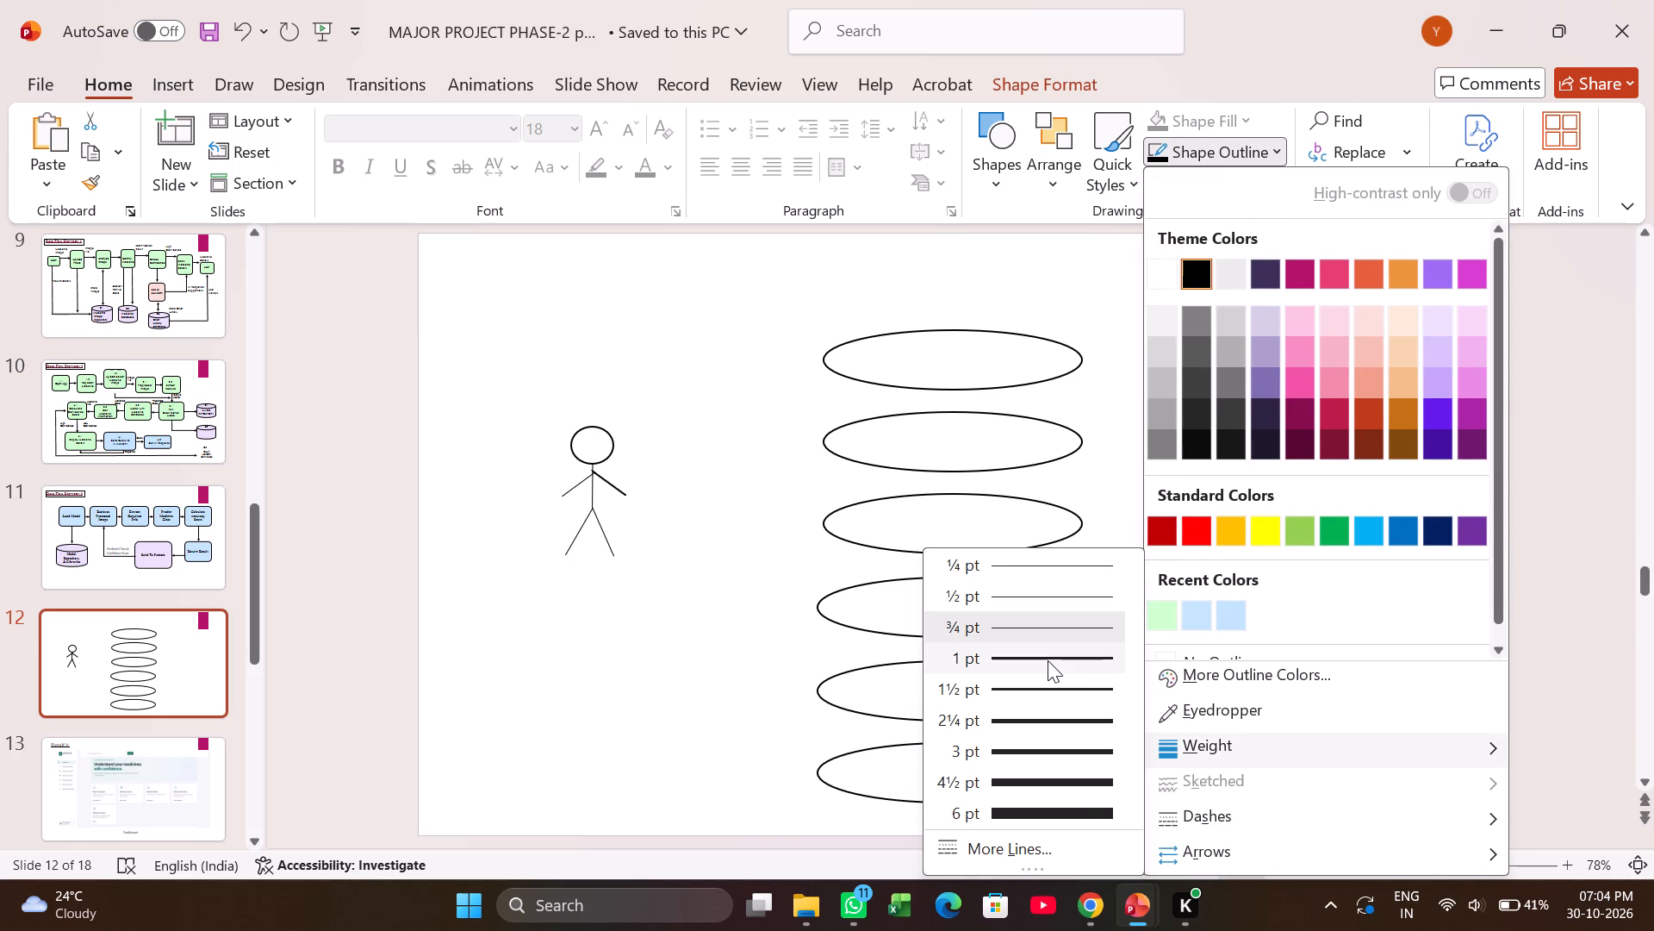
left_click(1029, 681)
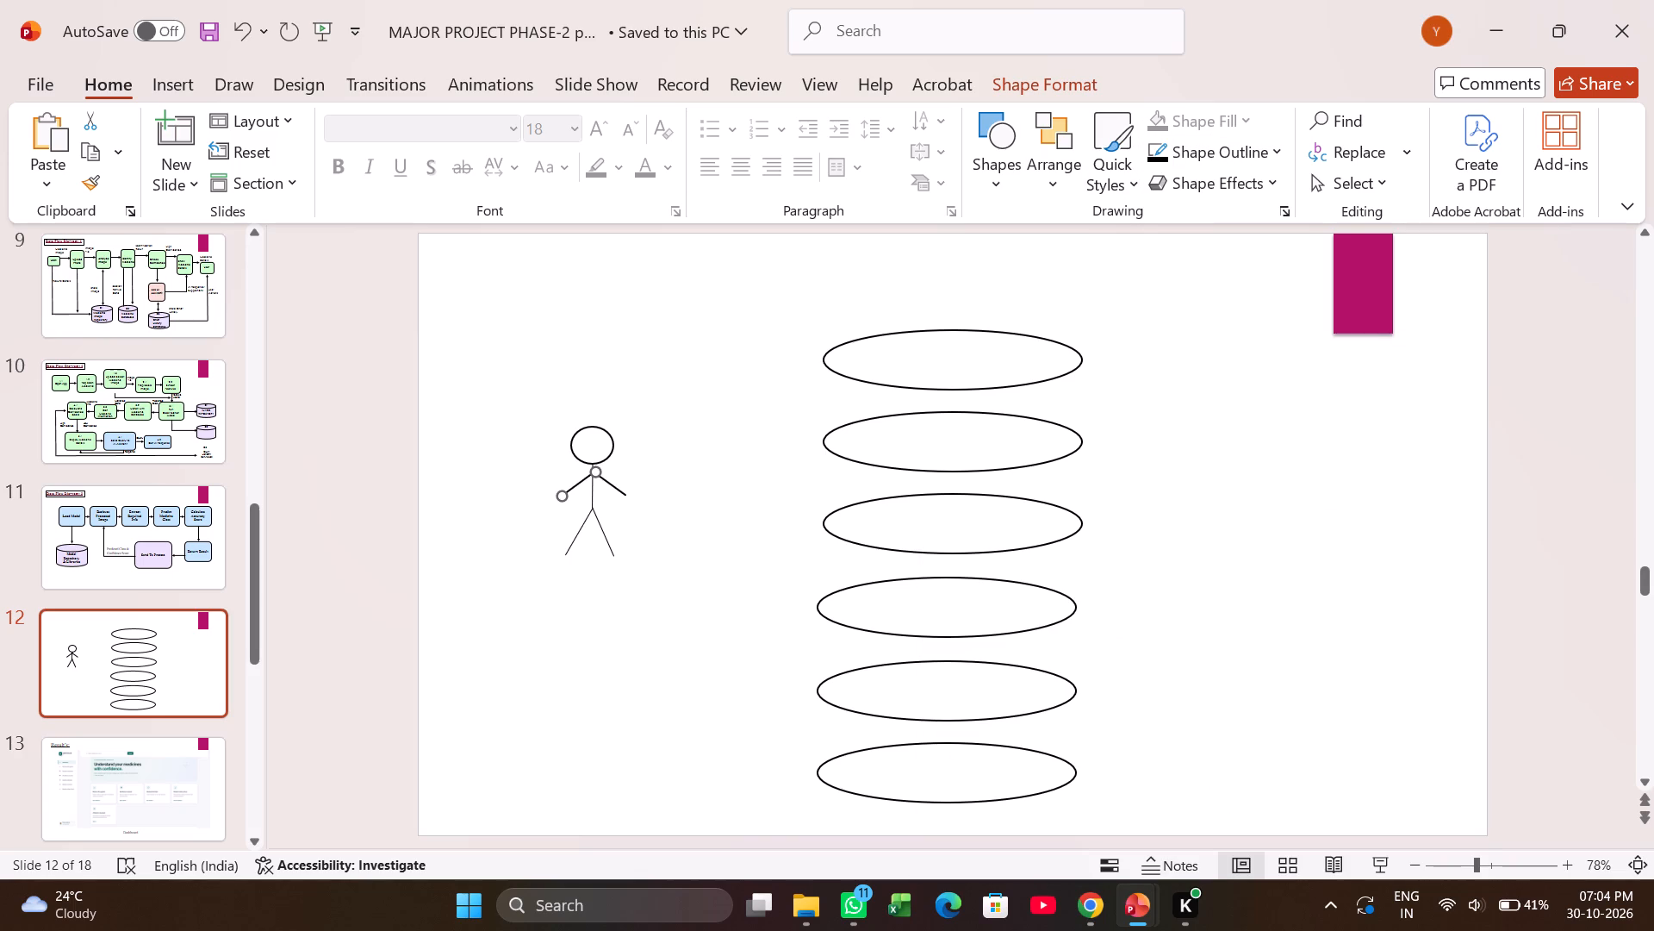
left_click(694, 520)
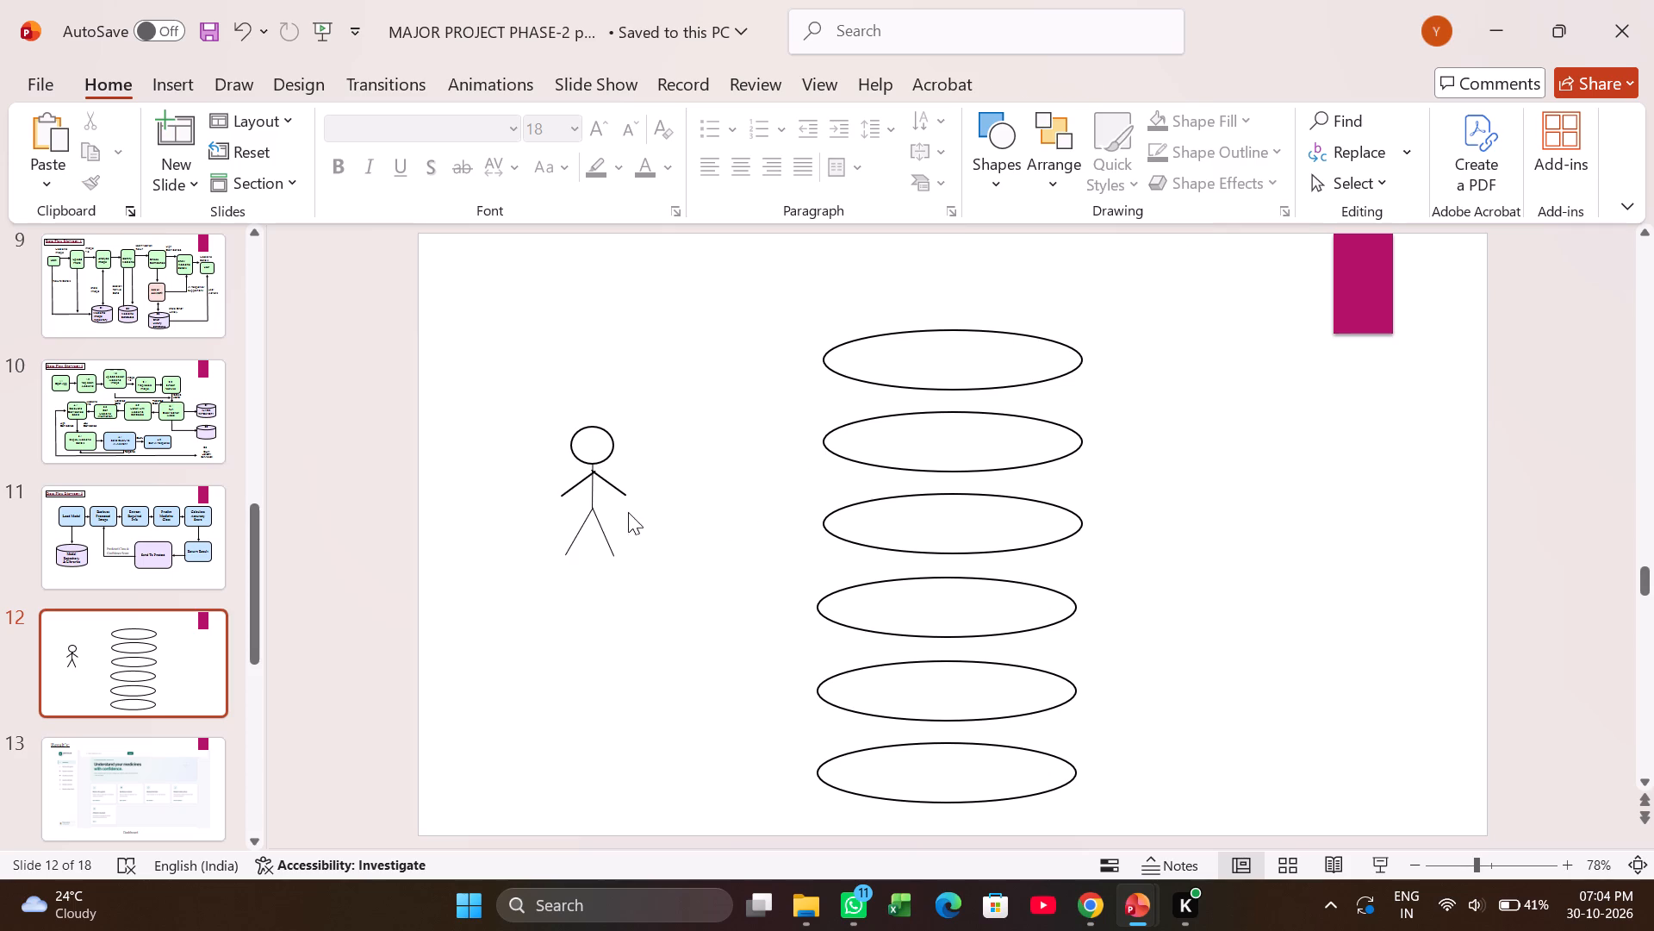
left_click(576, 483)
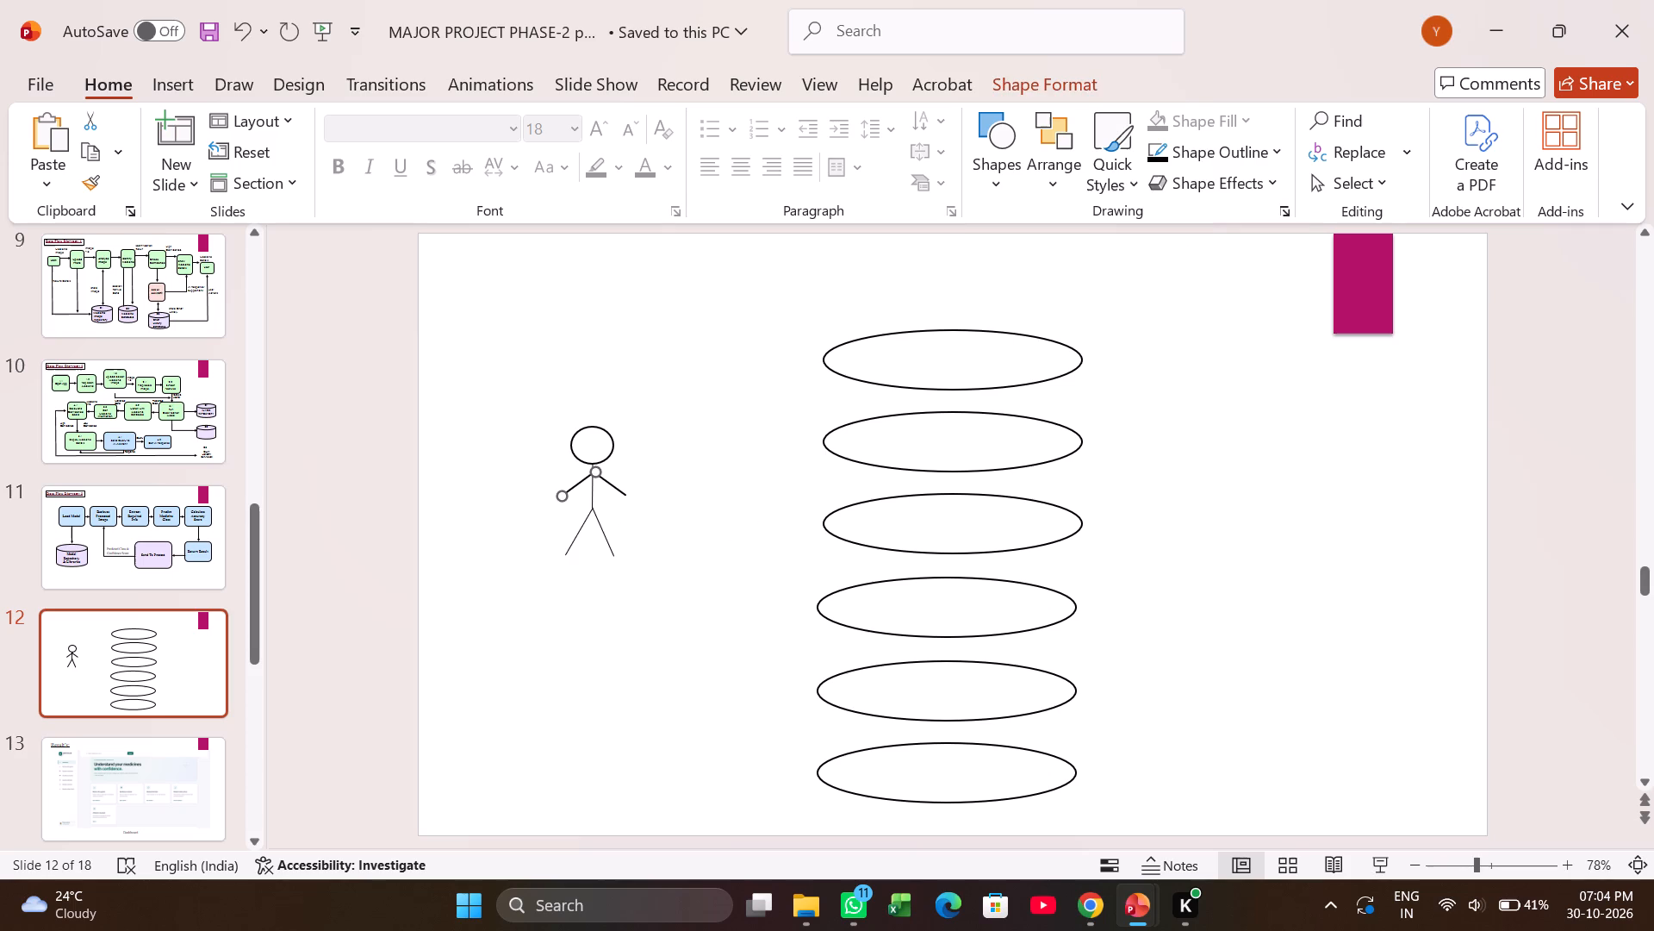
left_click(662, 562)
Set the outline weight of the stick figure's vertical body line to 1½ pt.
left_click(590, 488)
left_click(1195, 156)
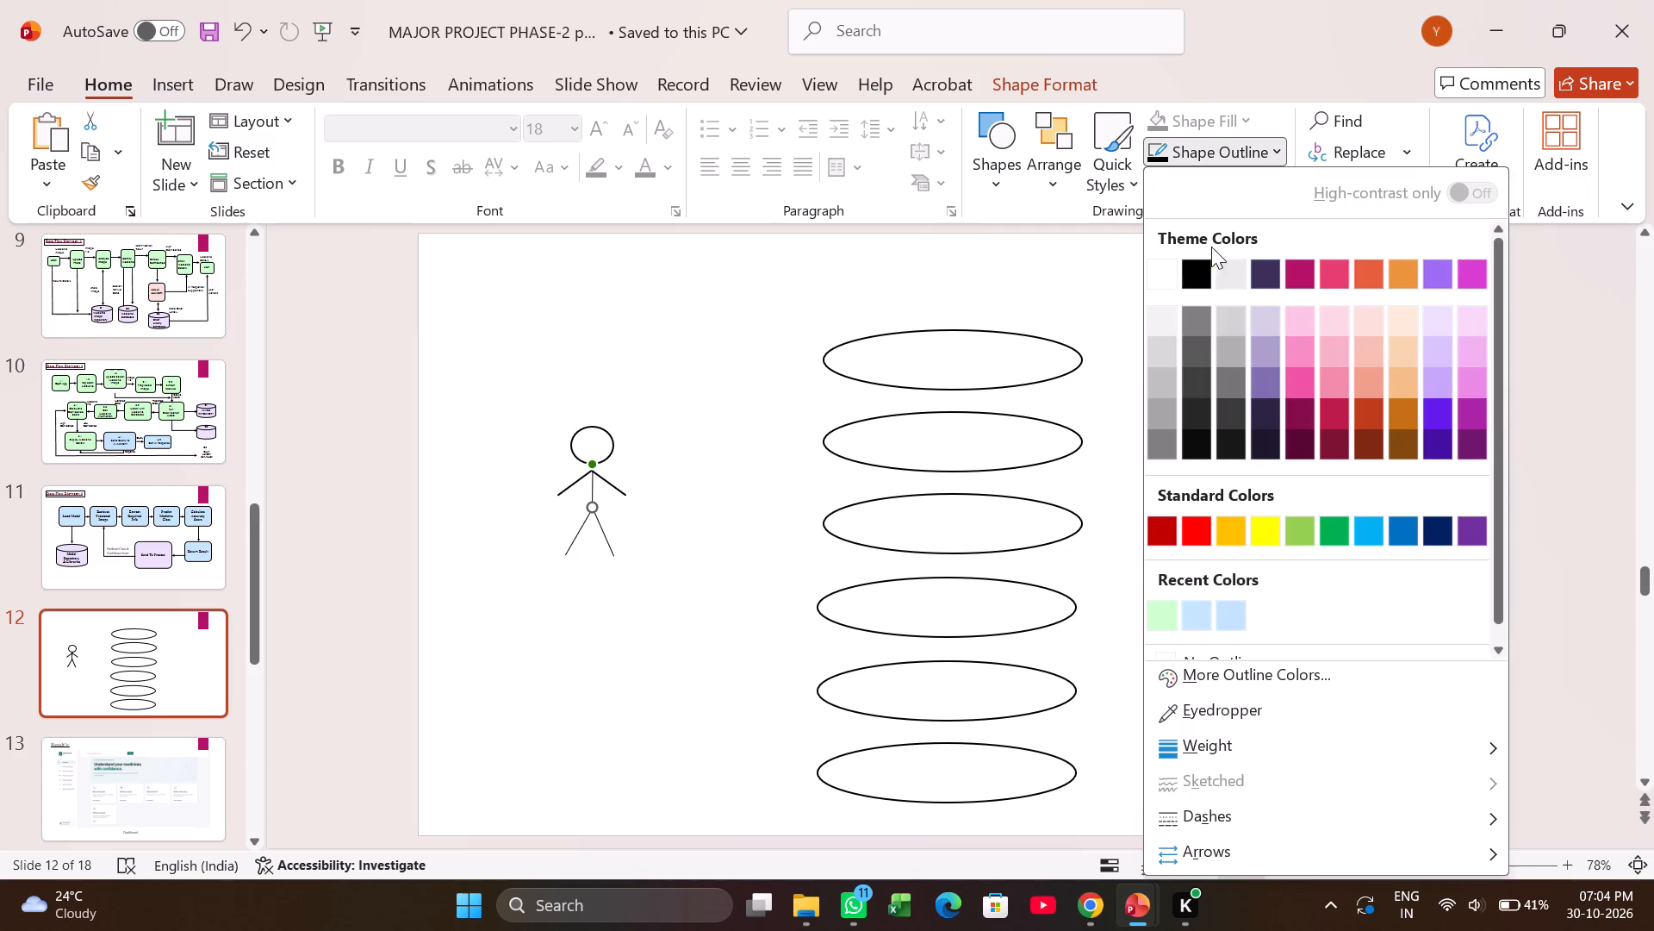
left_click(1196, 746)
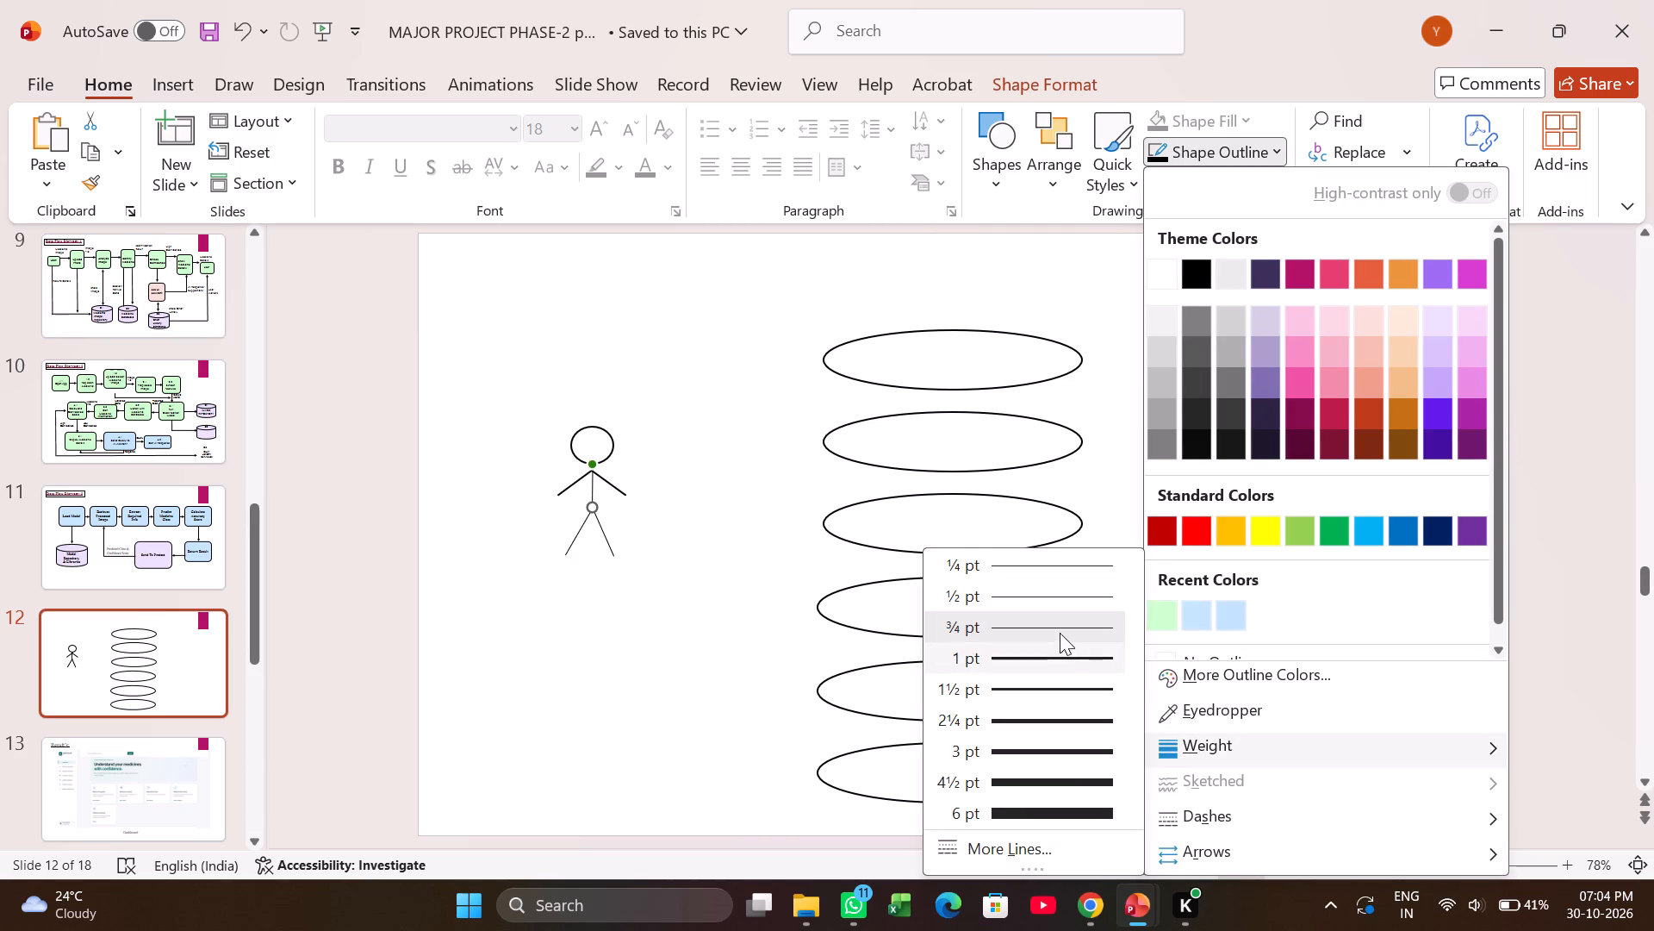
left_click(1057, 621)
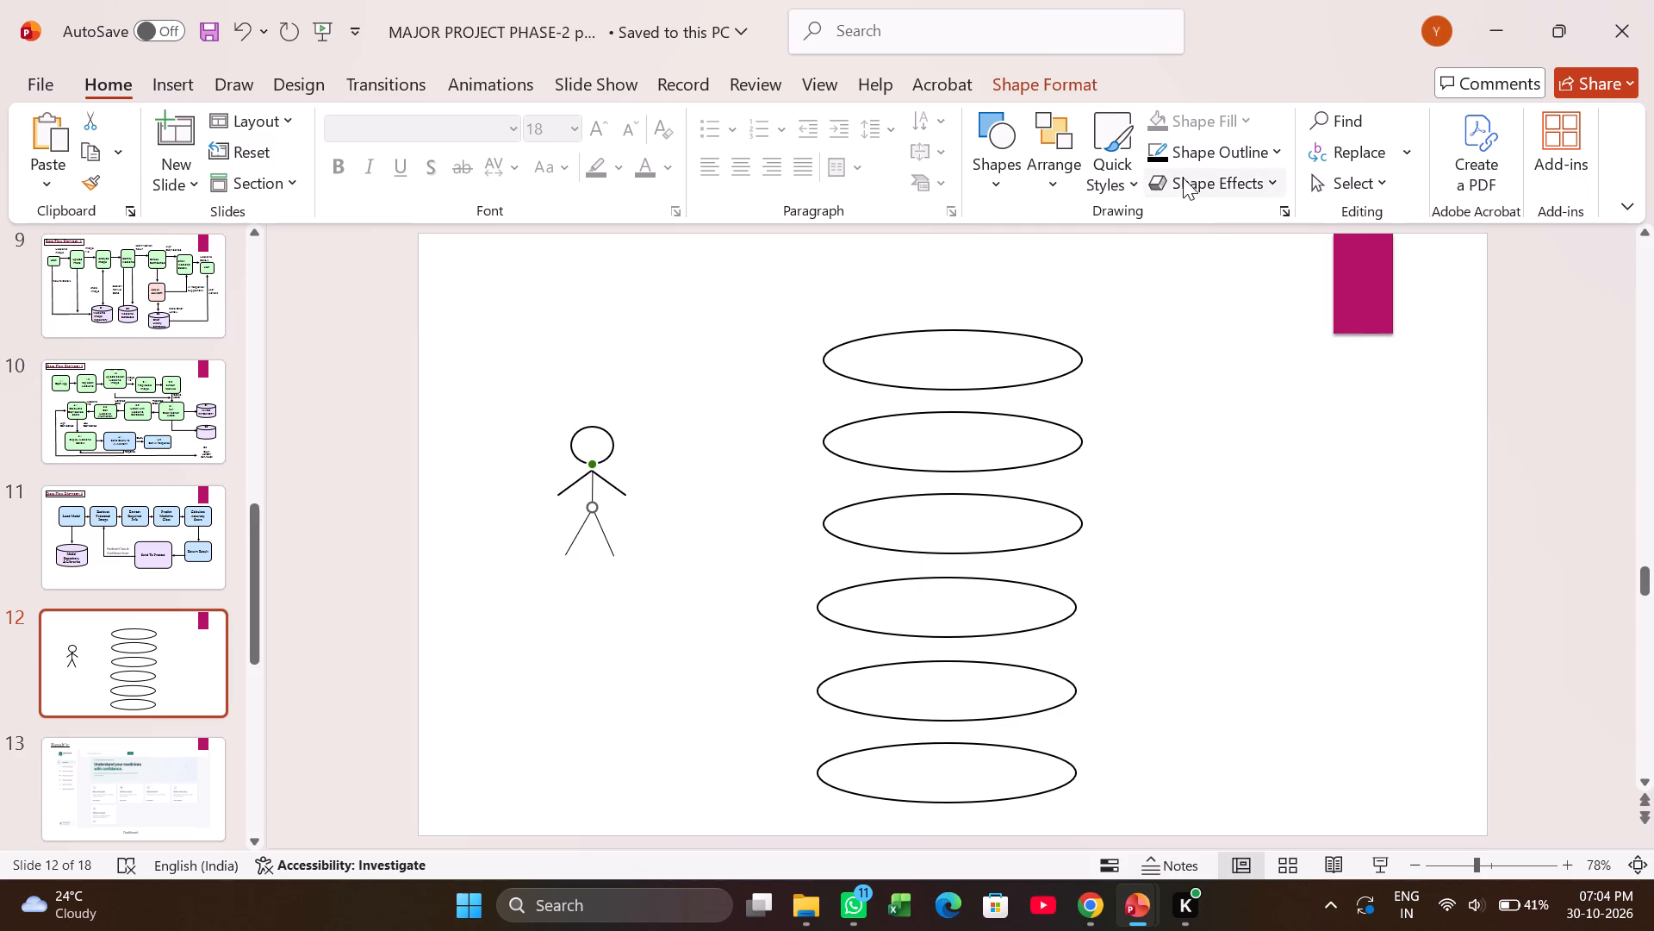
left_click(1224, 142)
left_click(1210, 751)
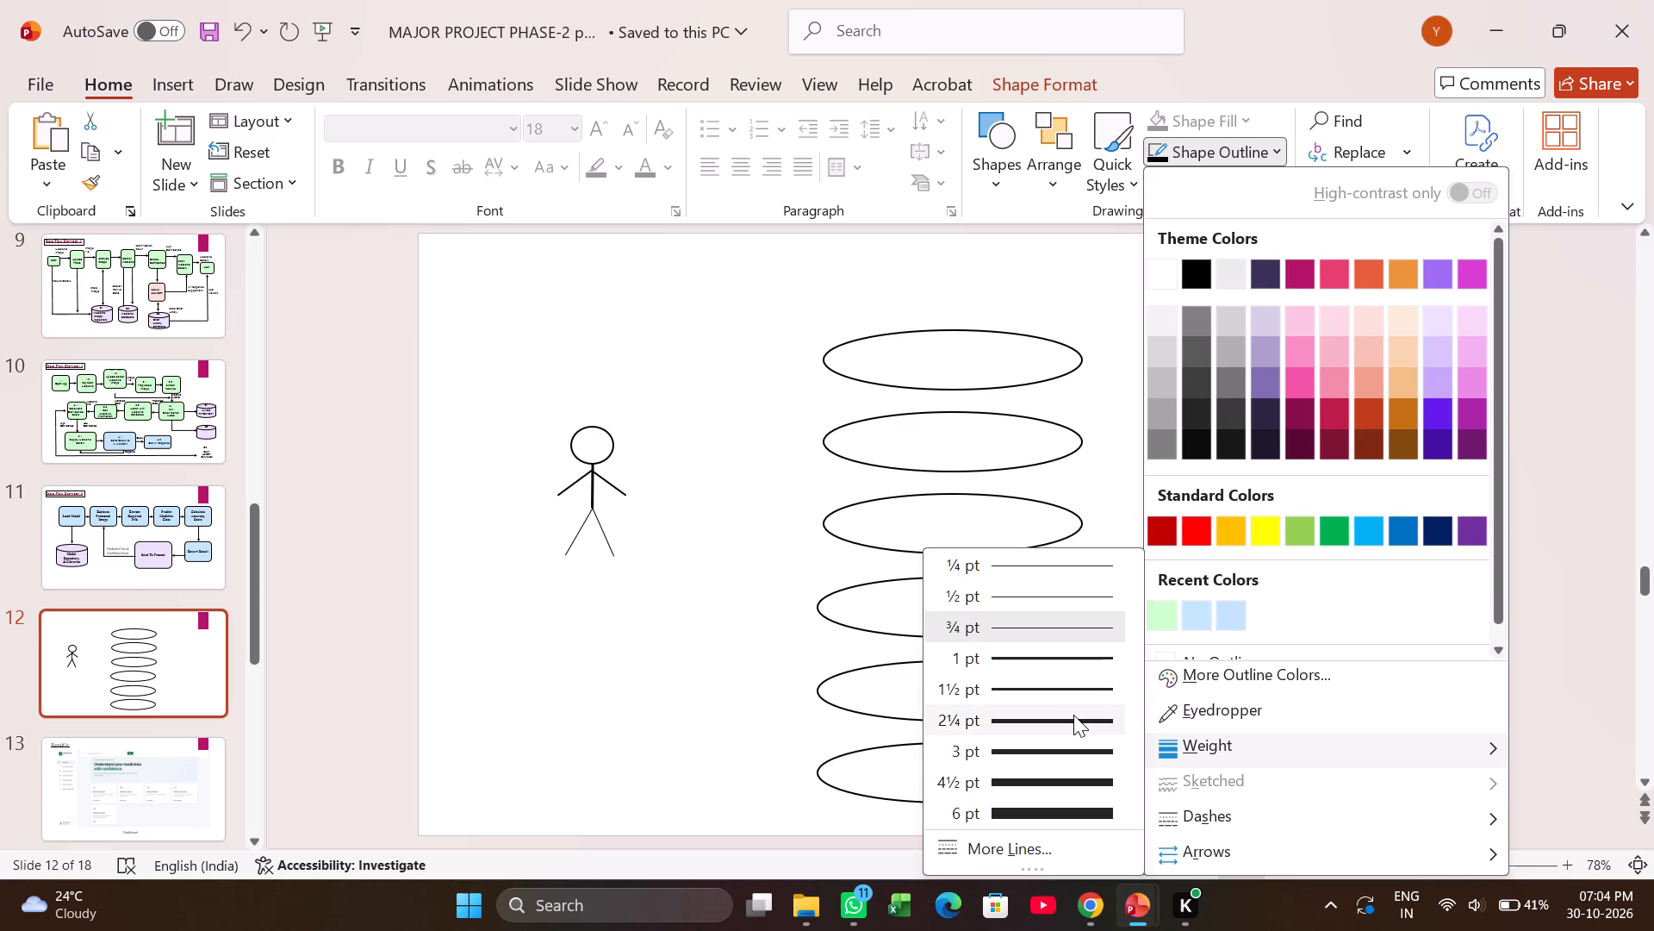
left_click(1062, 686)
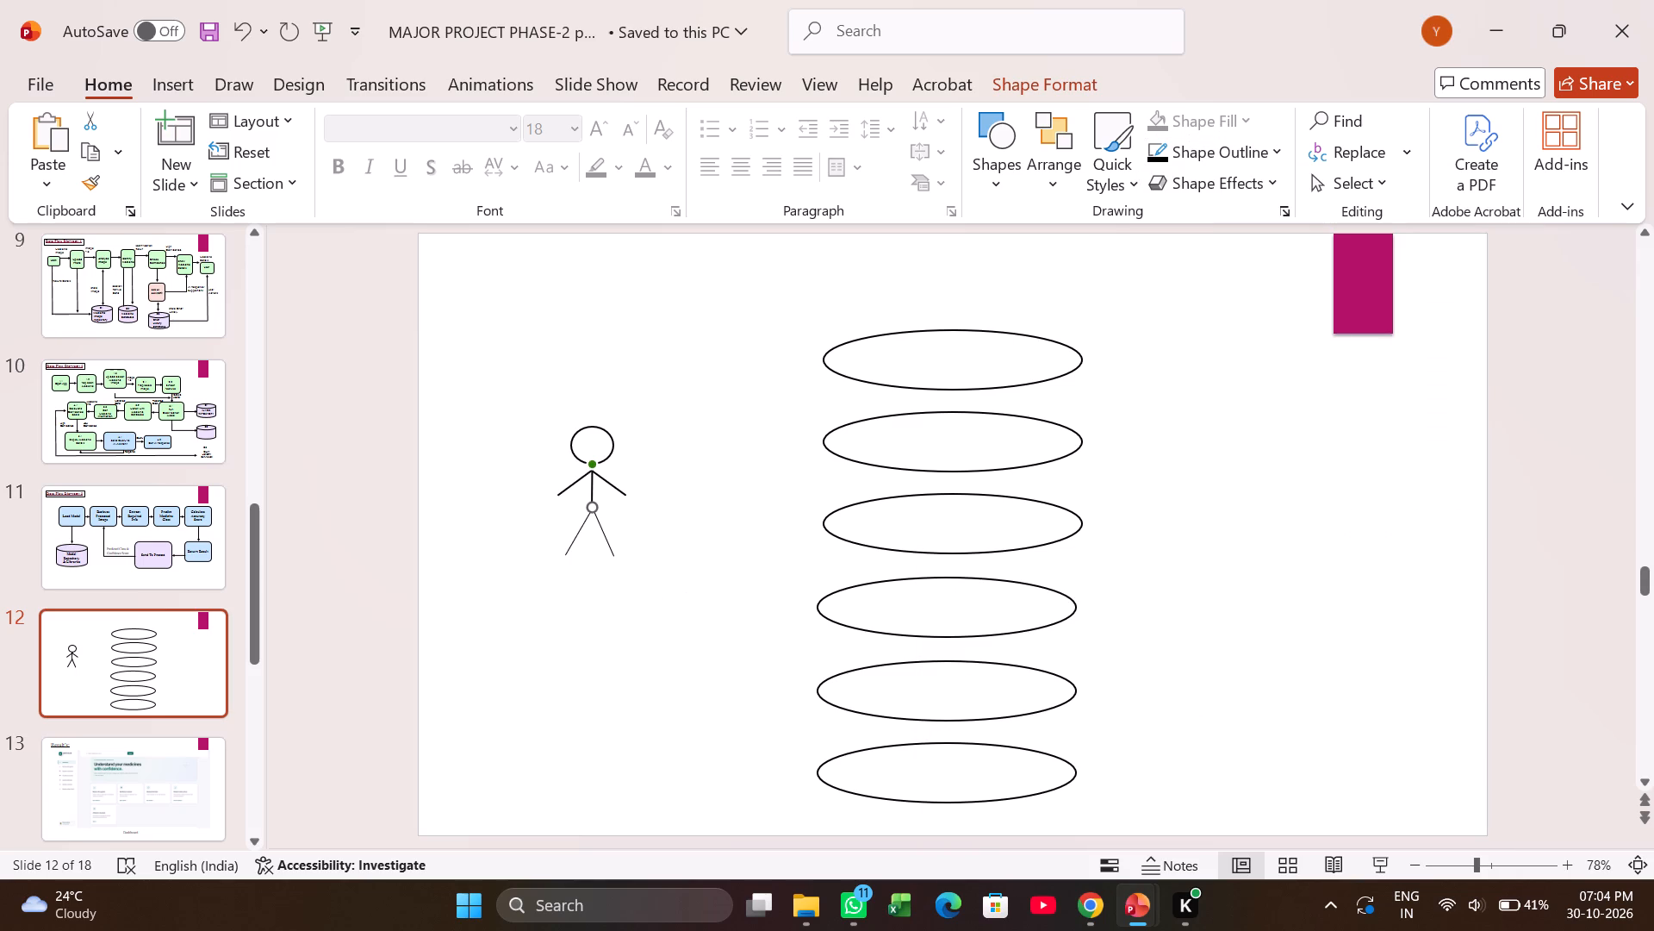
Set the outline weight of the stick figure's two leg lines to 1½ pt, keeping both joined at the body's lower end.
left_click(600, 516)
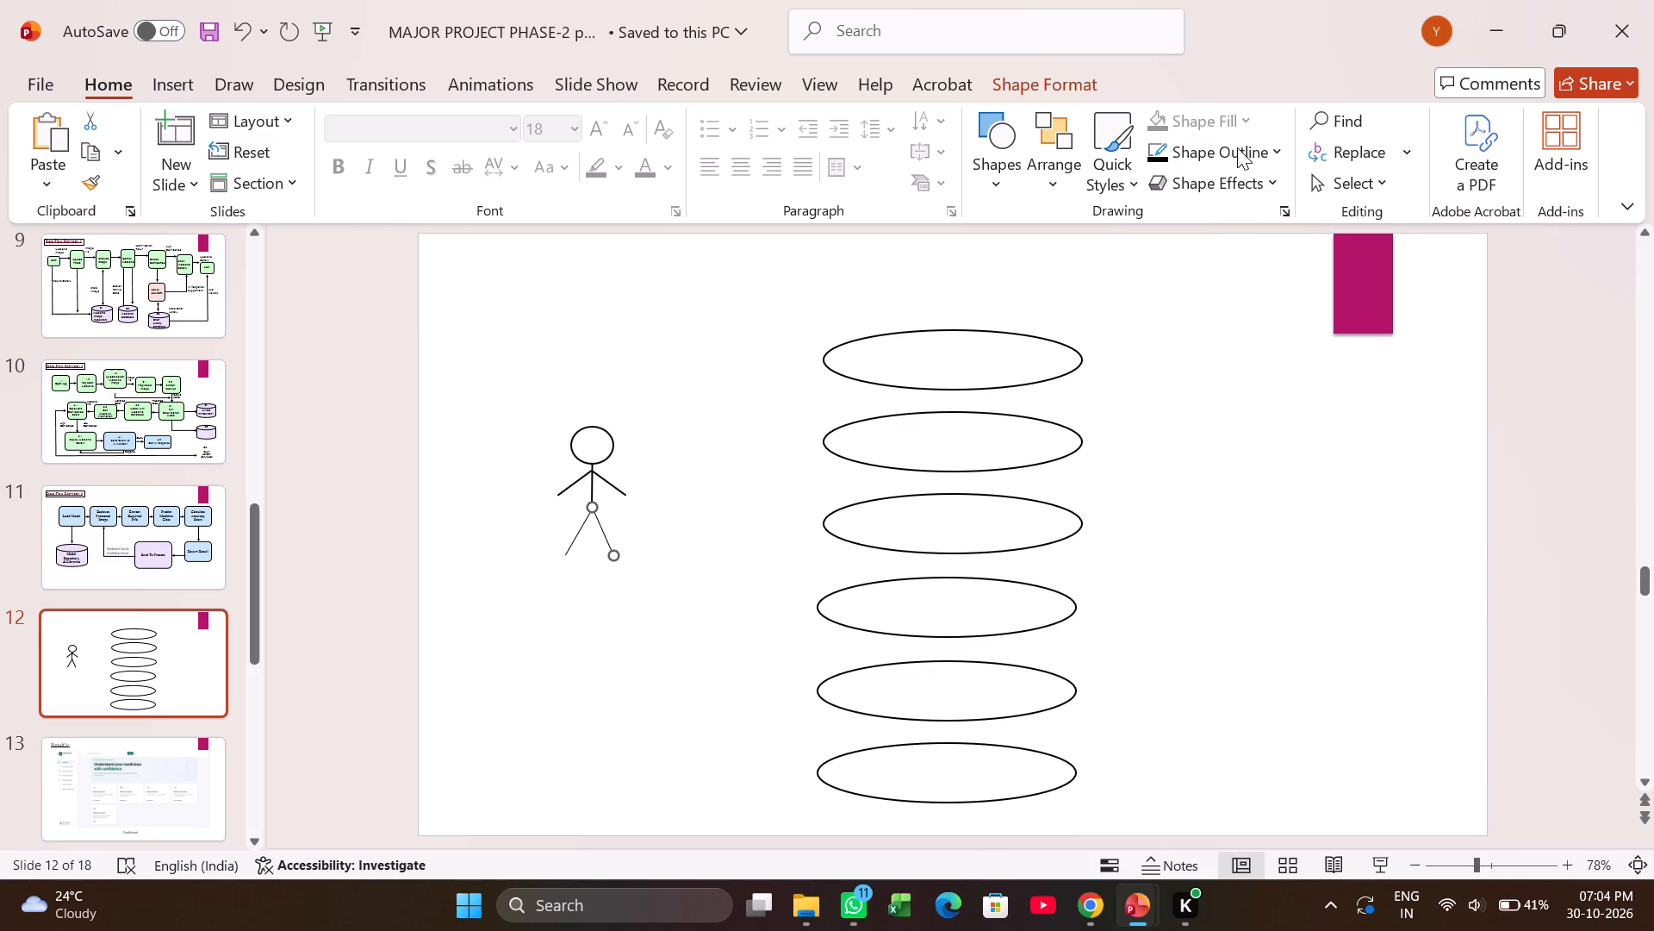
left_click(1237, 147)
left_click(1234, 741)
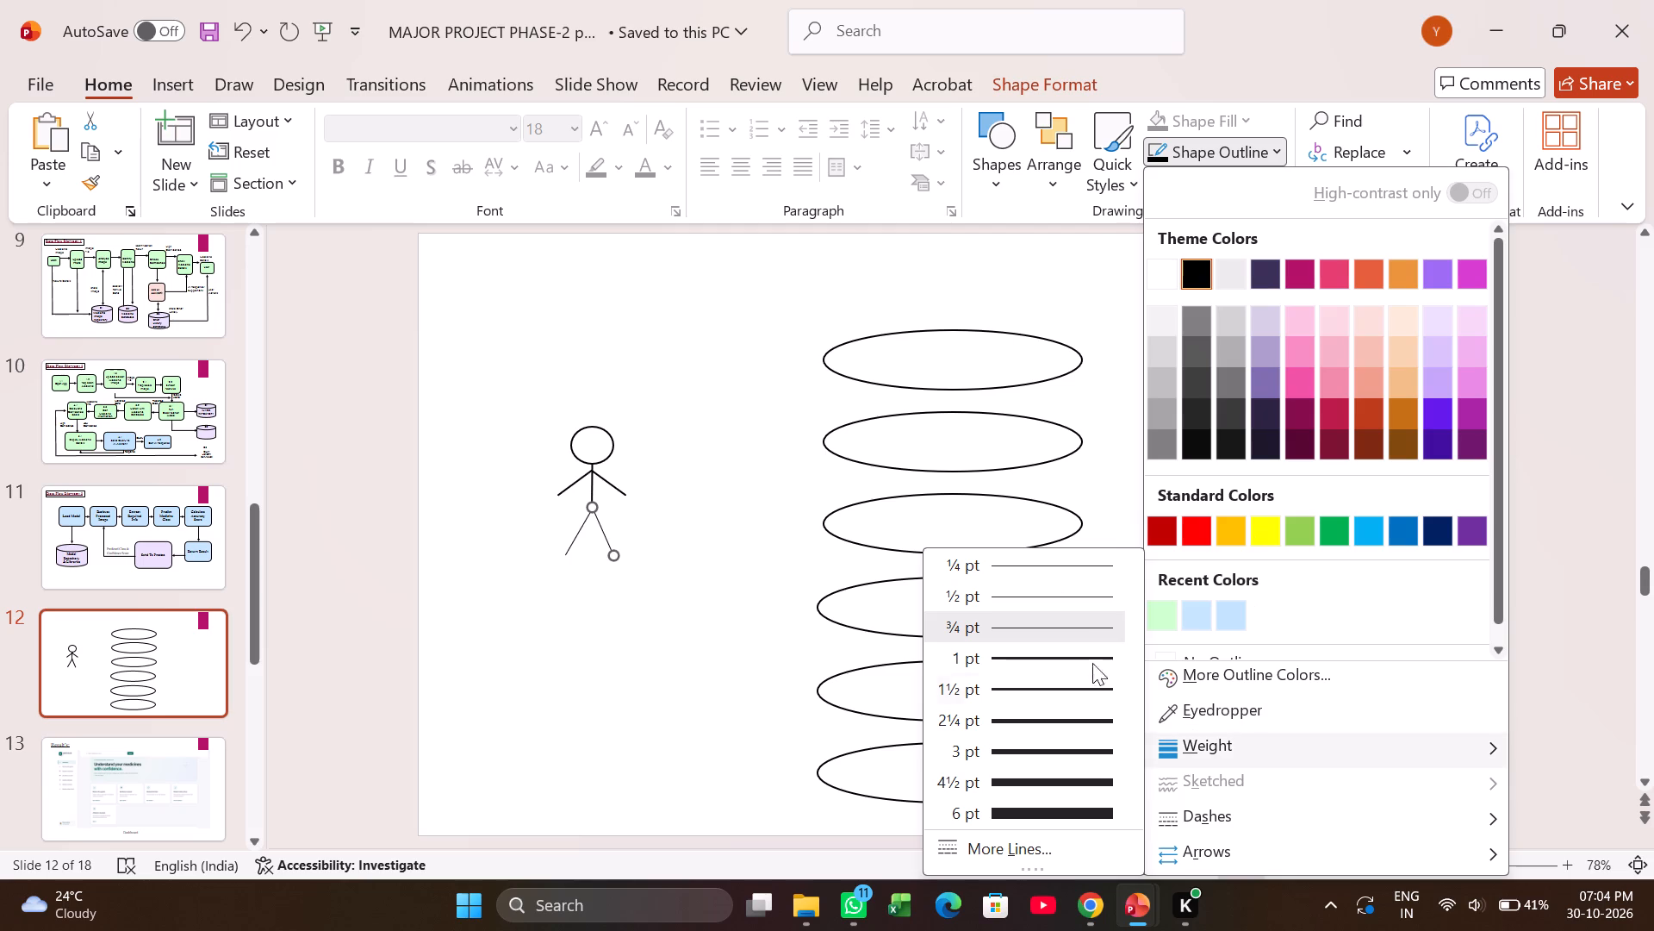
left_click(1044, 690)
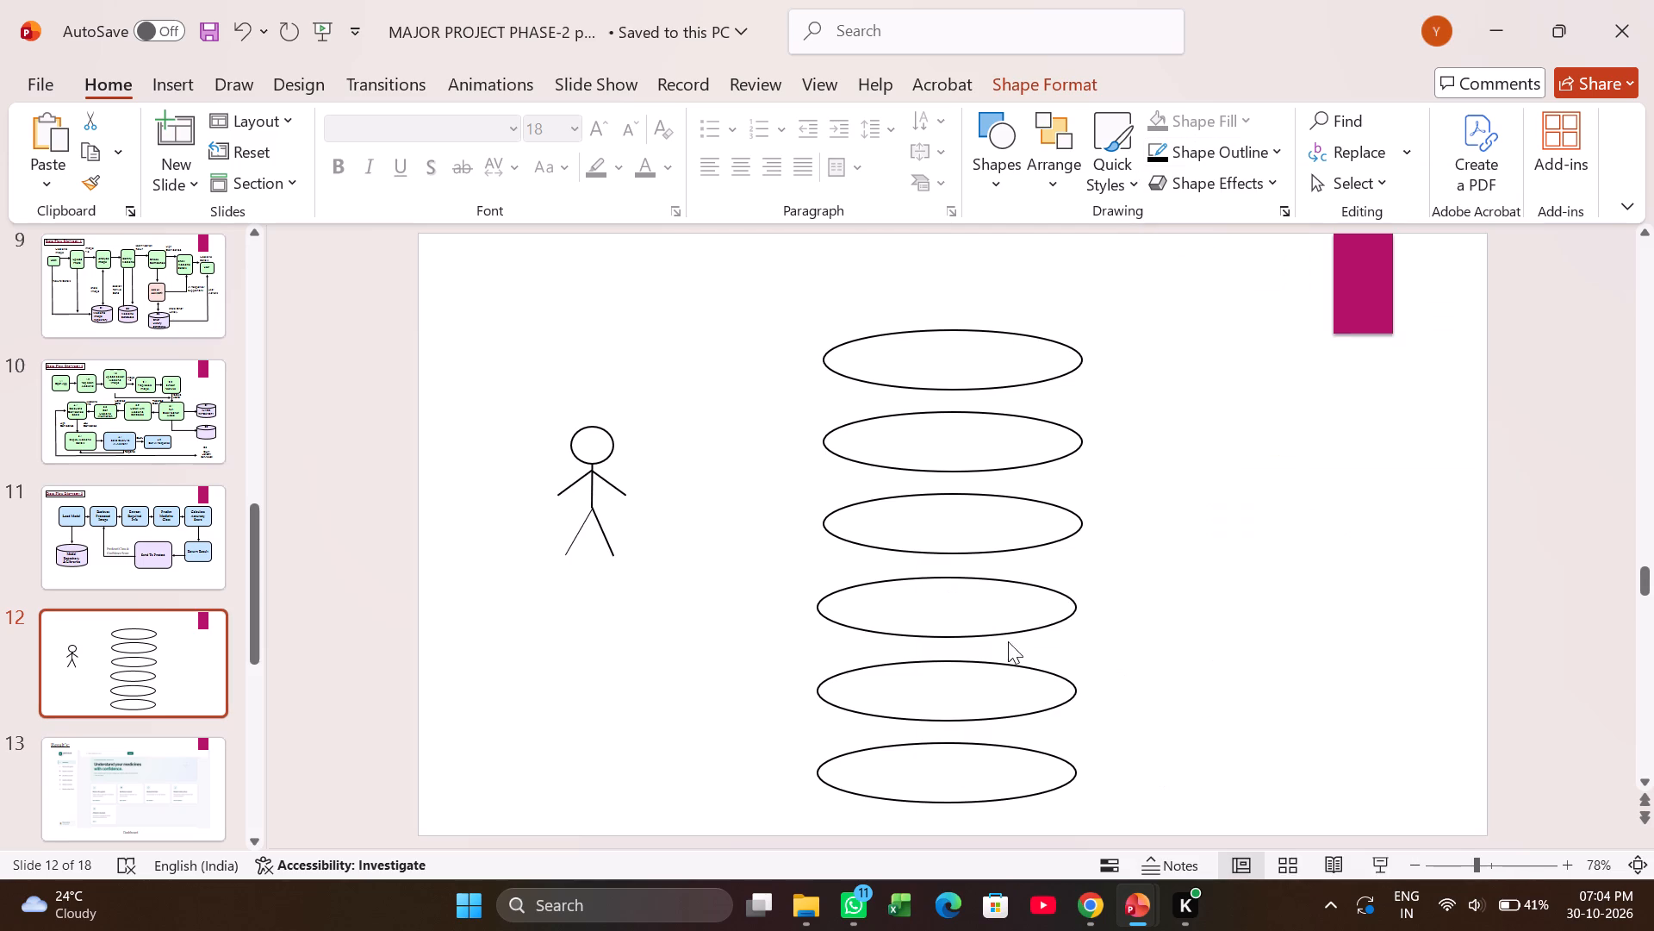
left_click(586, 529)
left_click(580, 533)
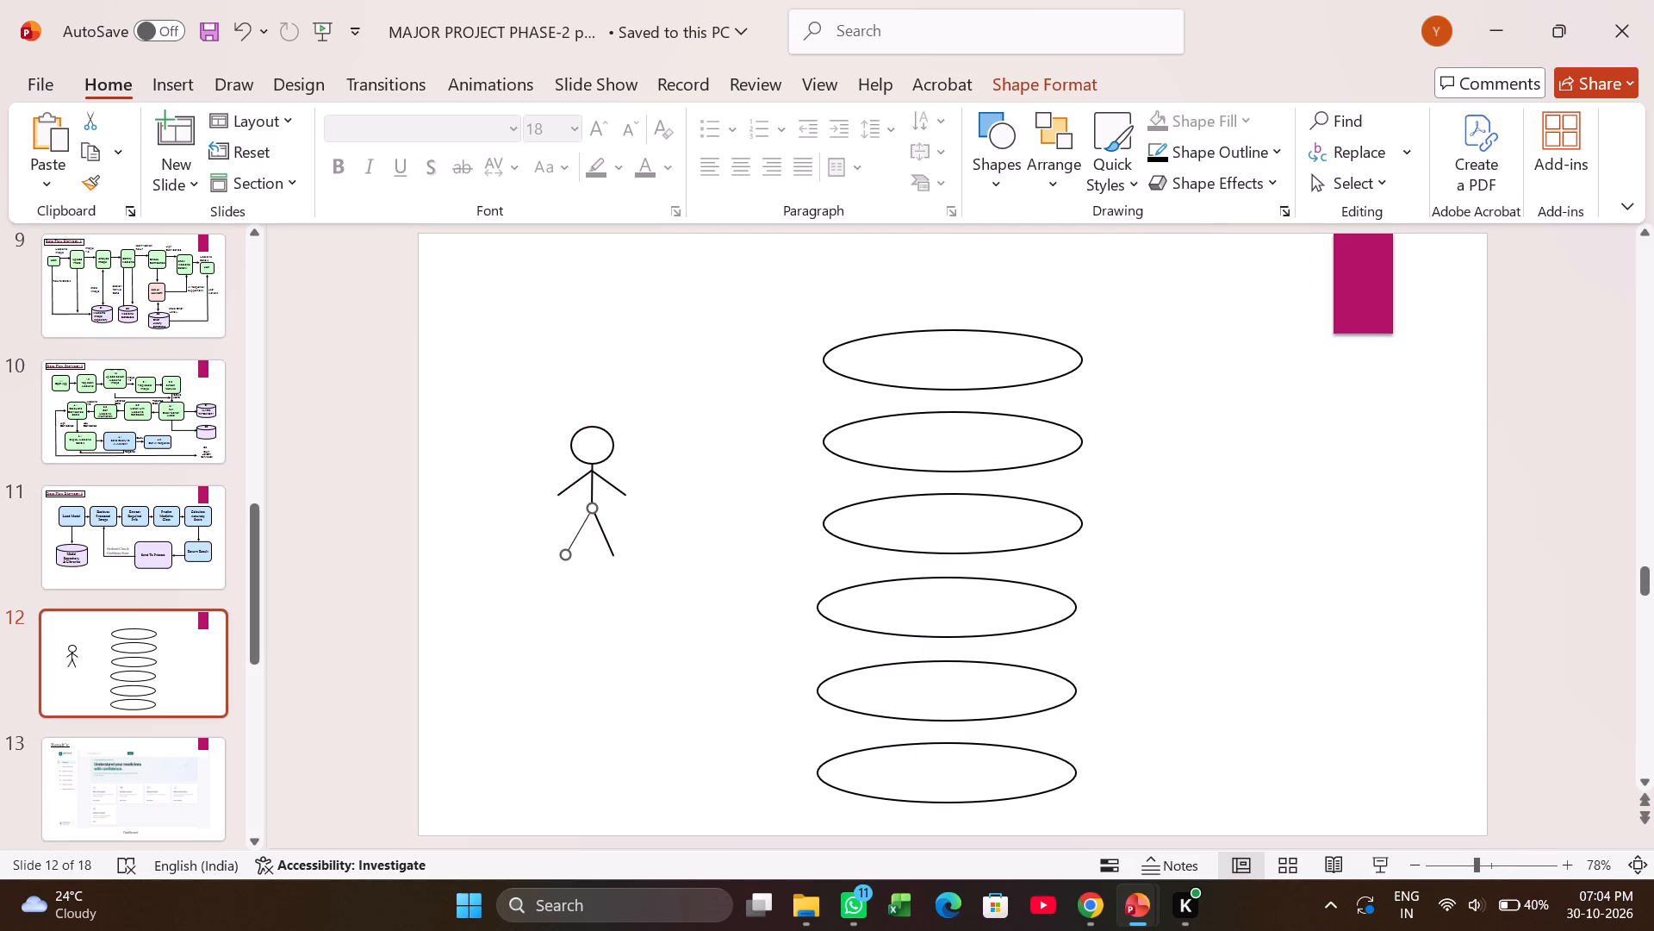
left_click(1213, 146)
left_click(1193, 738)
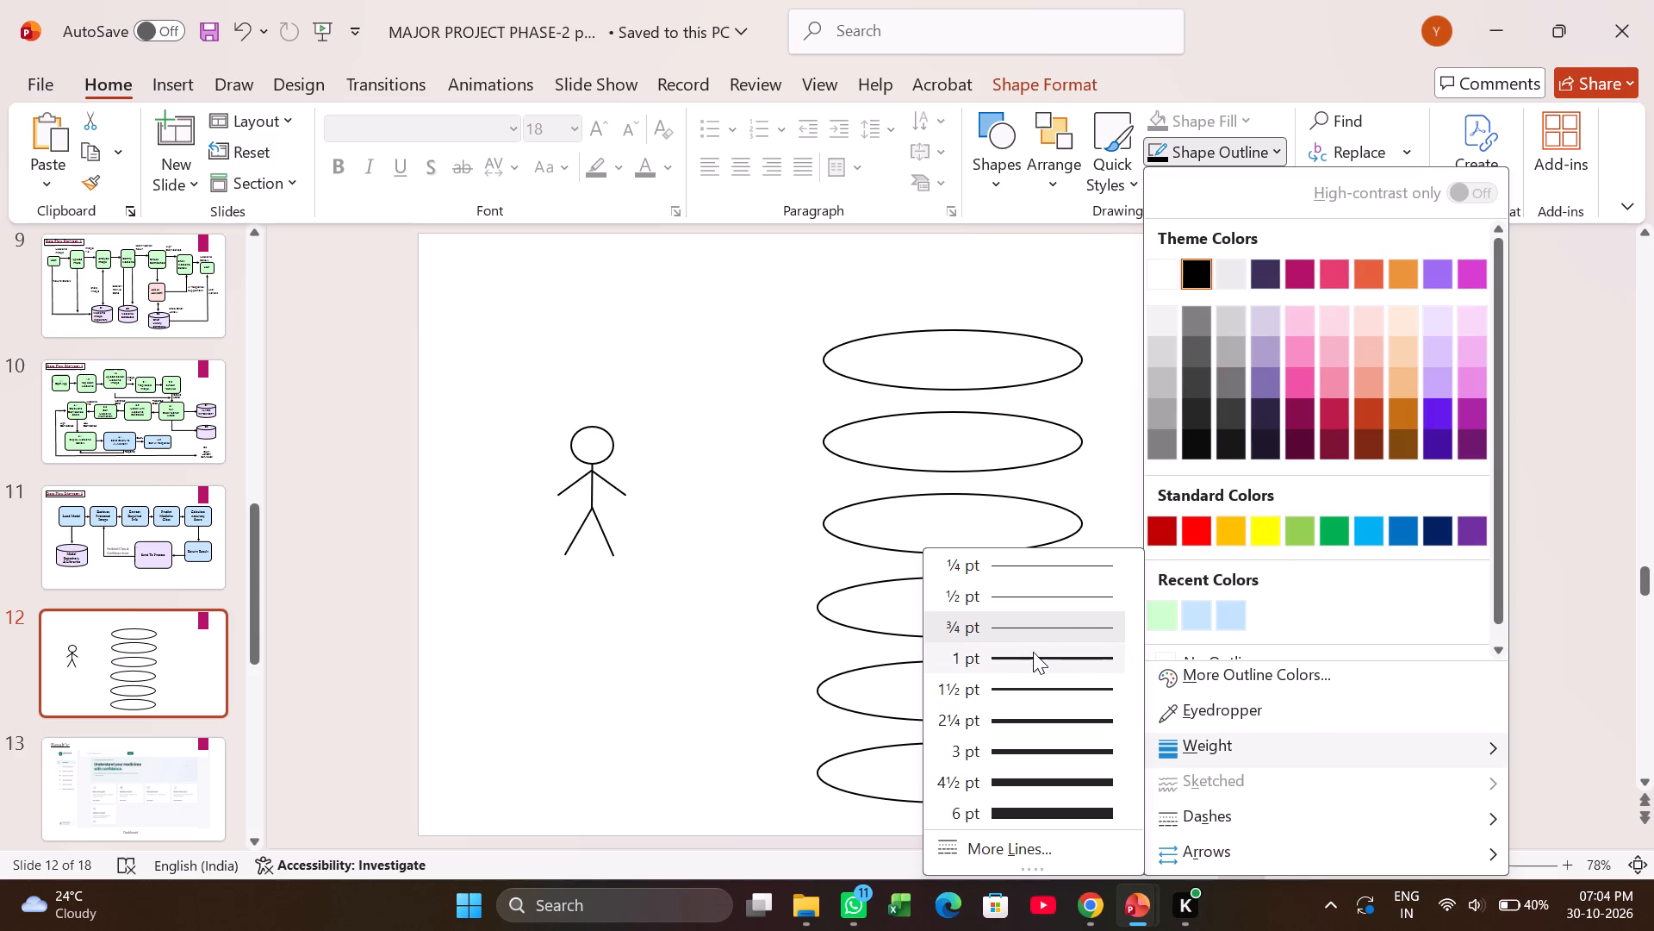
left_click(1033, 675)
left_click(630, 579)
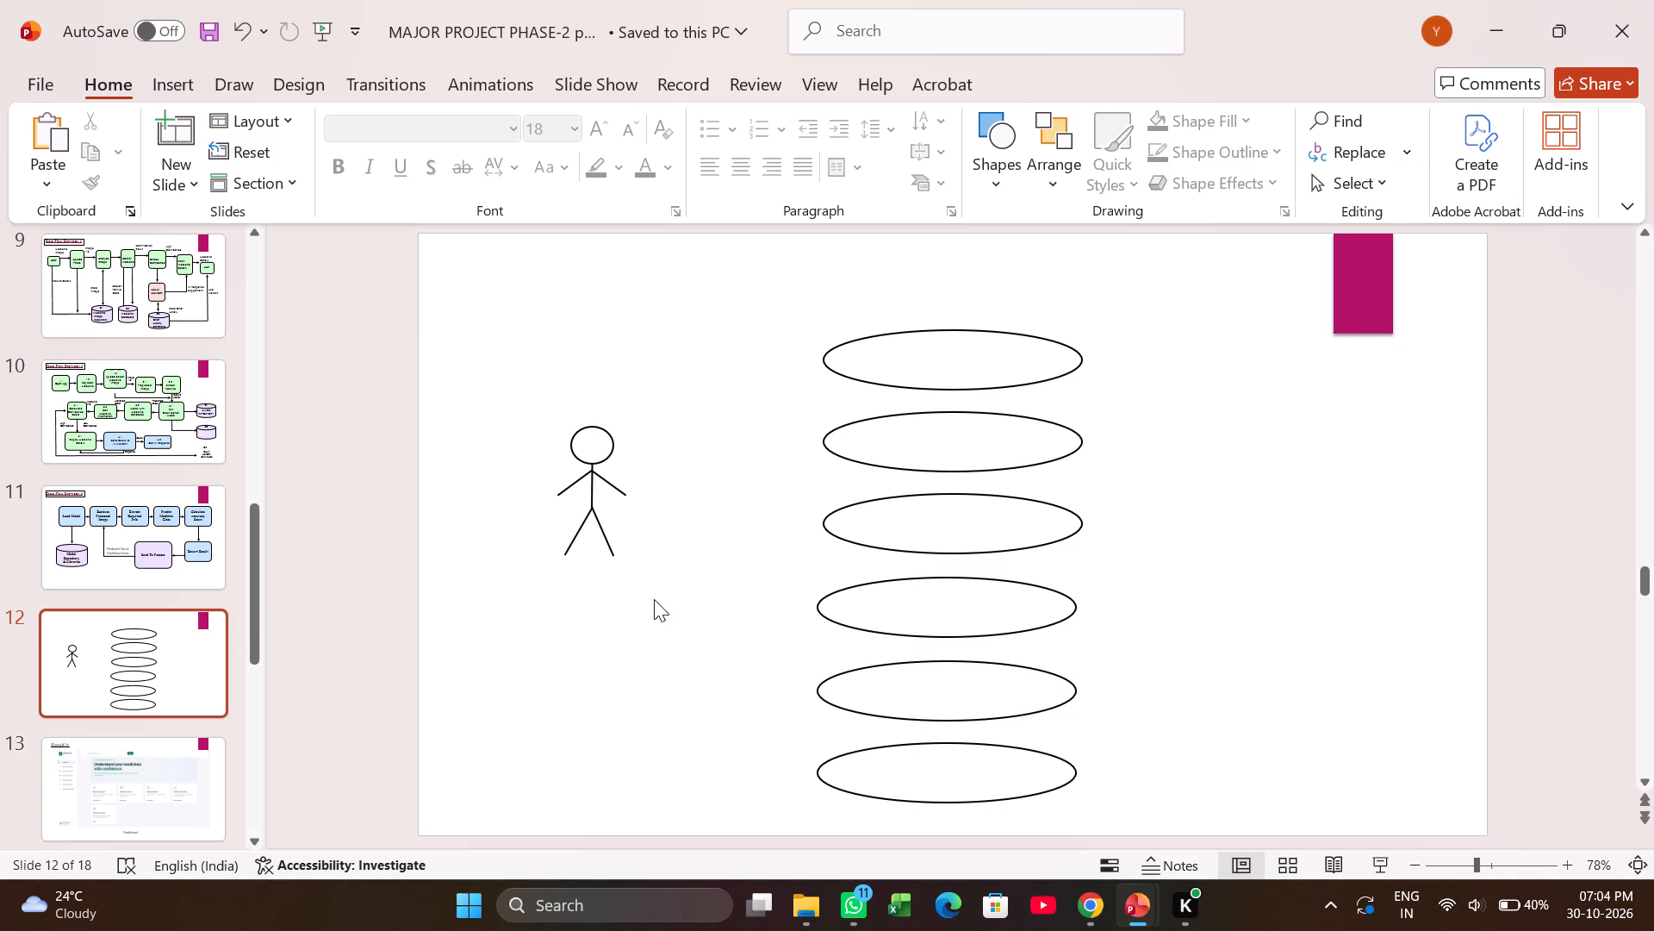
Duplicate the whole stick figure and place the copy near the slide's lower-right corner, beside the lowest two ovals.
left_click_drag(654, 599, 538, 406)
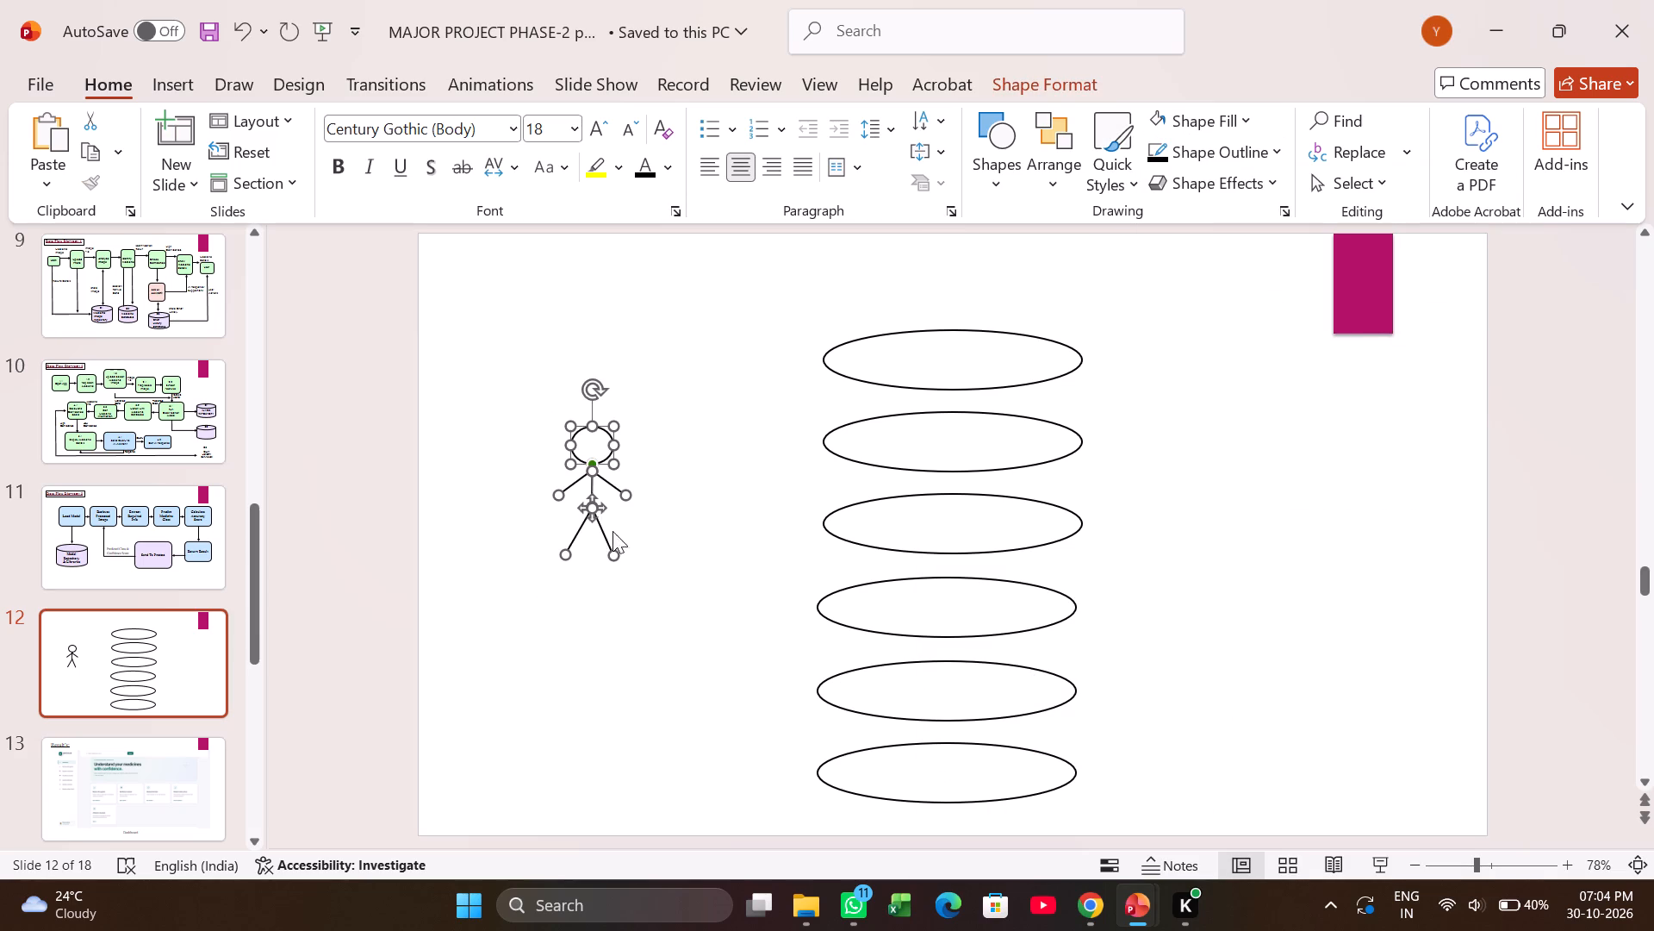
key("ctrl+c")
key("ctrl+v")
left_click_drag(590, 547, 656, 608)
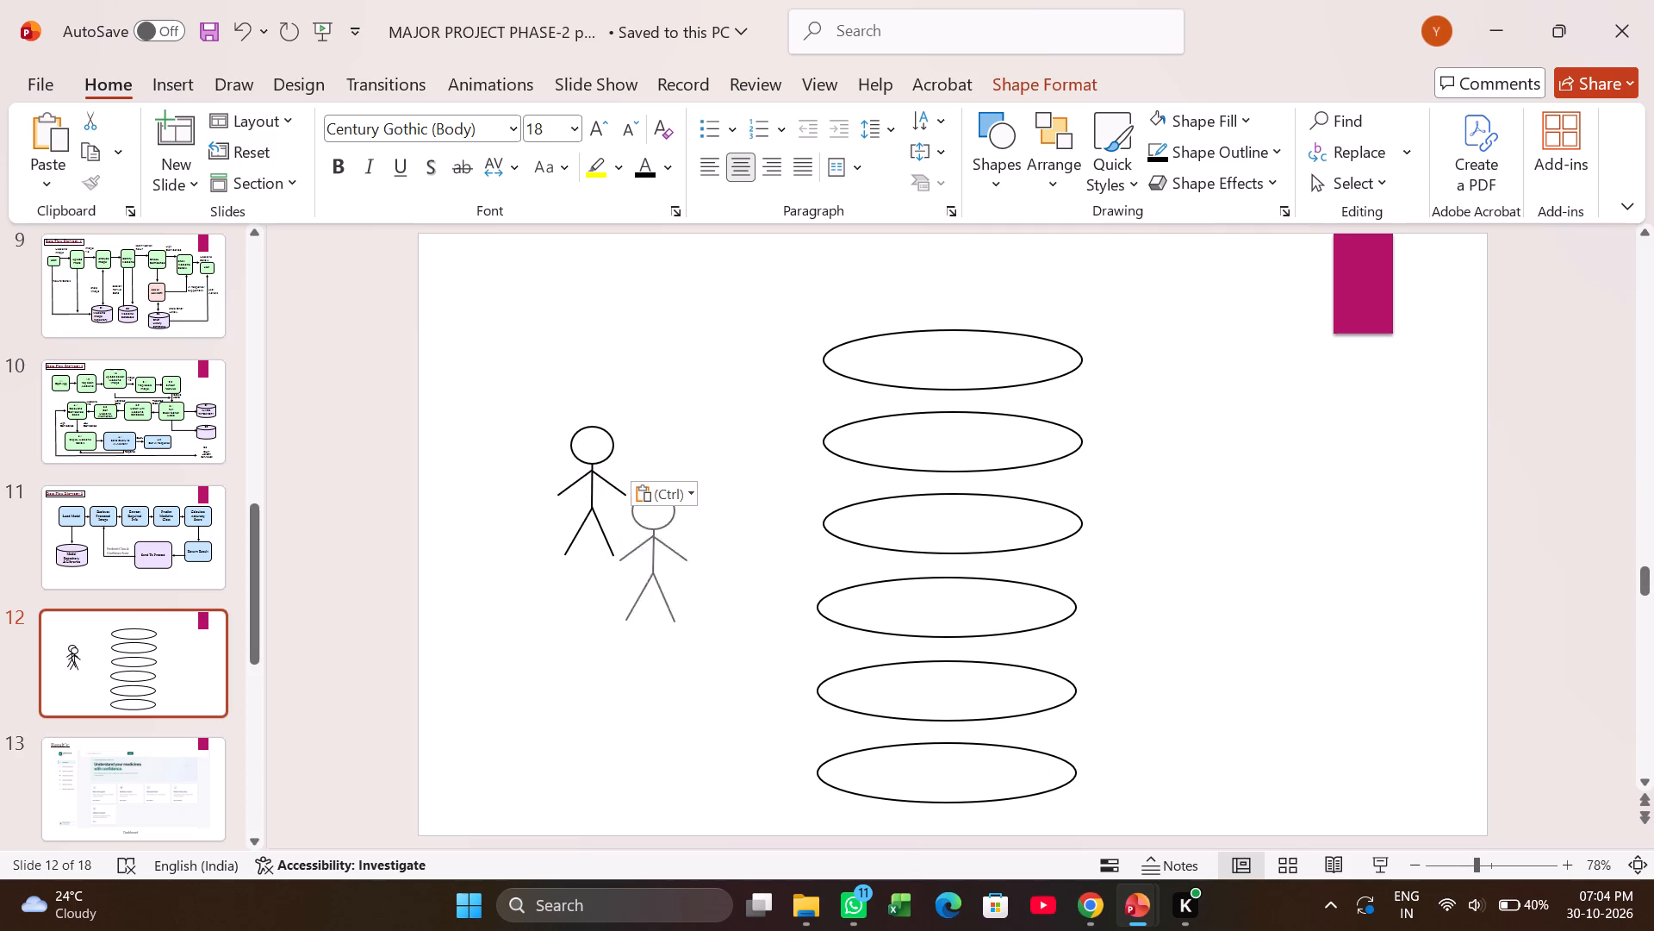
left_click_drag(656, 608, 1309, 782)
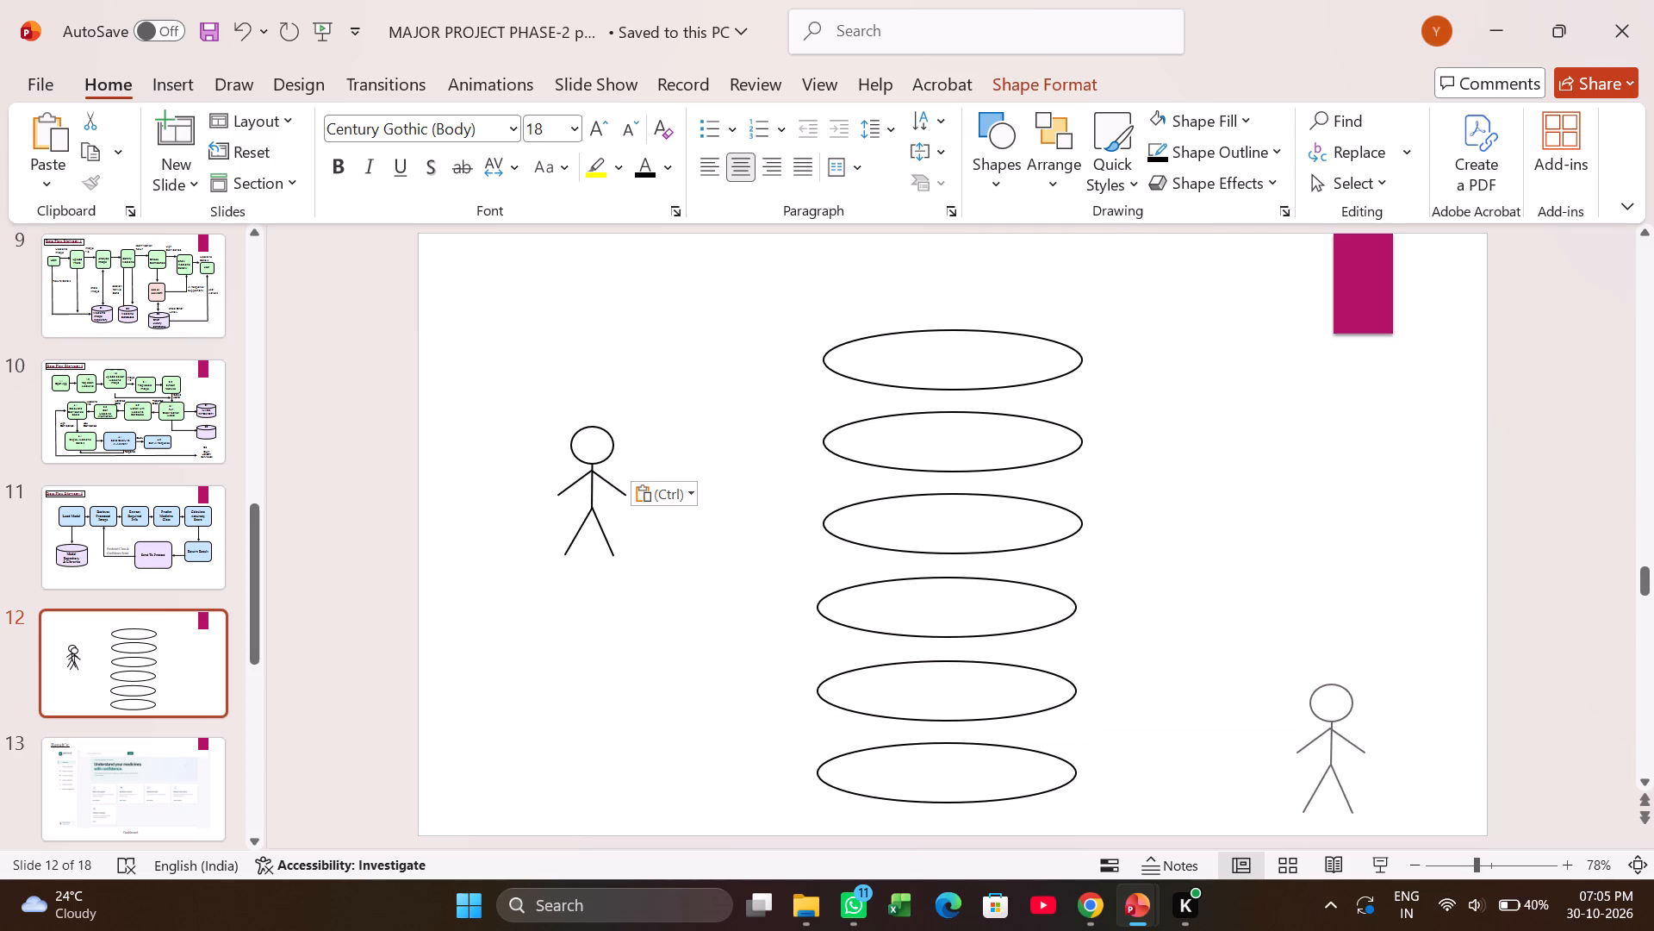
left_click_drag(1309, 782, 1305, 772)
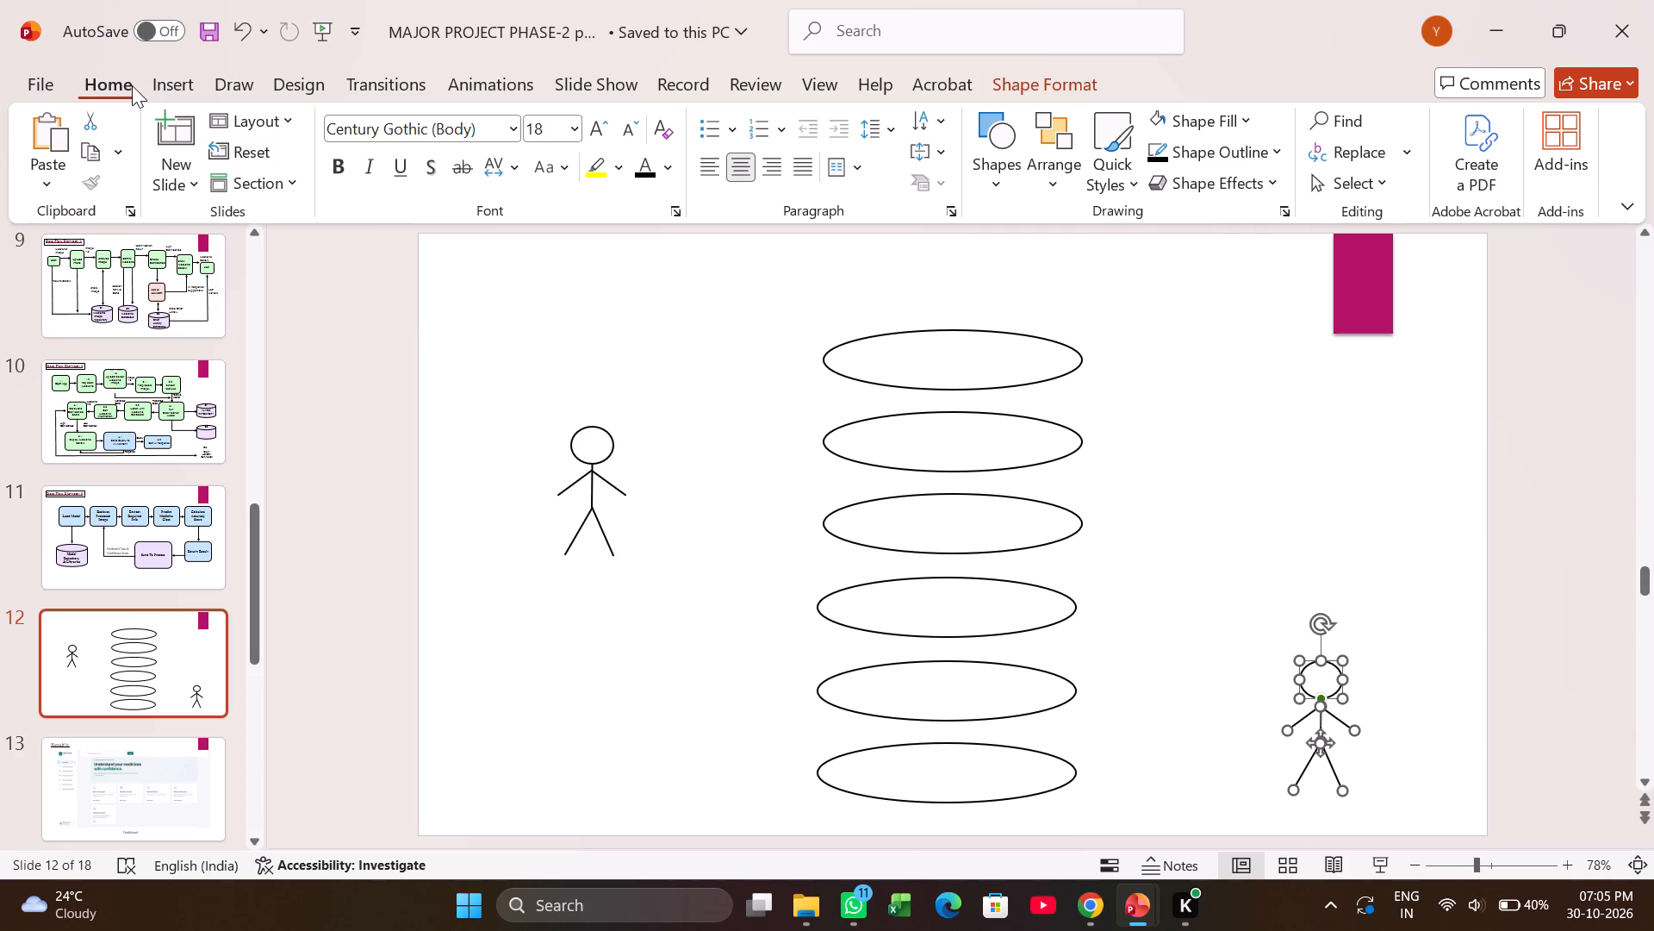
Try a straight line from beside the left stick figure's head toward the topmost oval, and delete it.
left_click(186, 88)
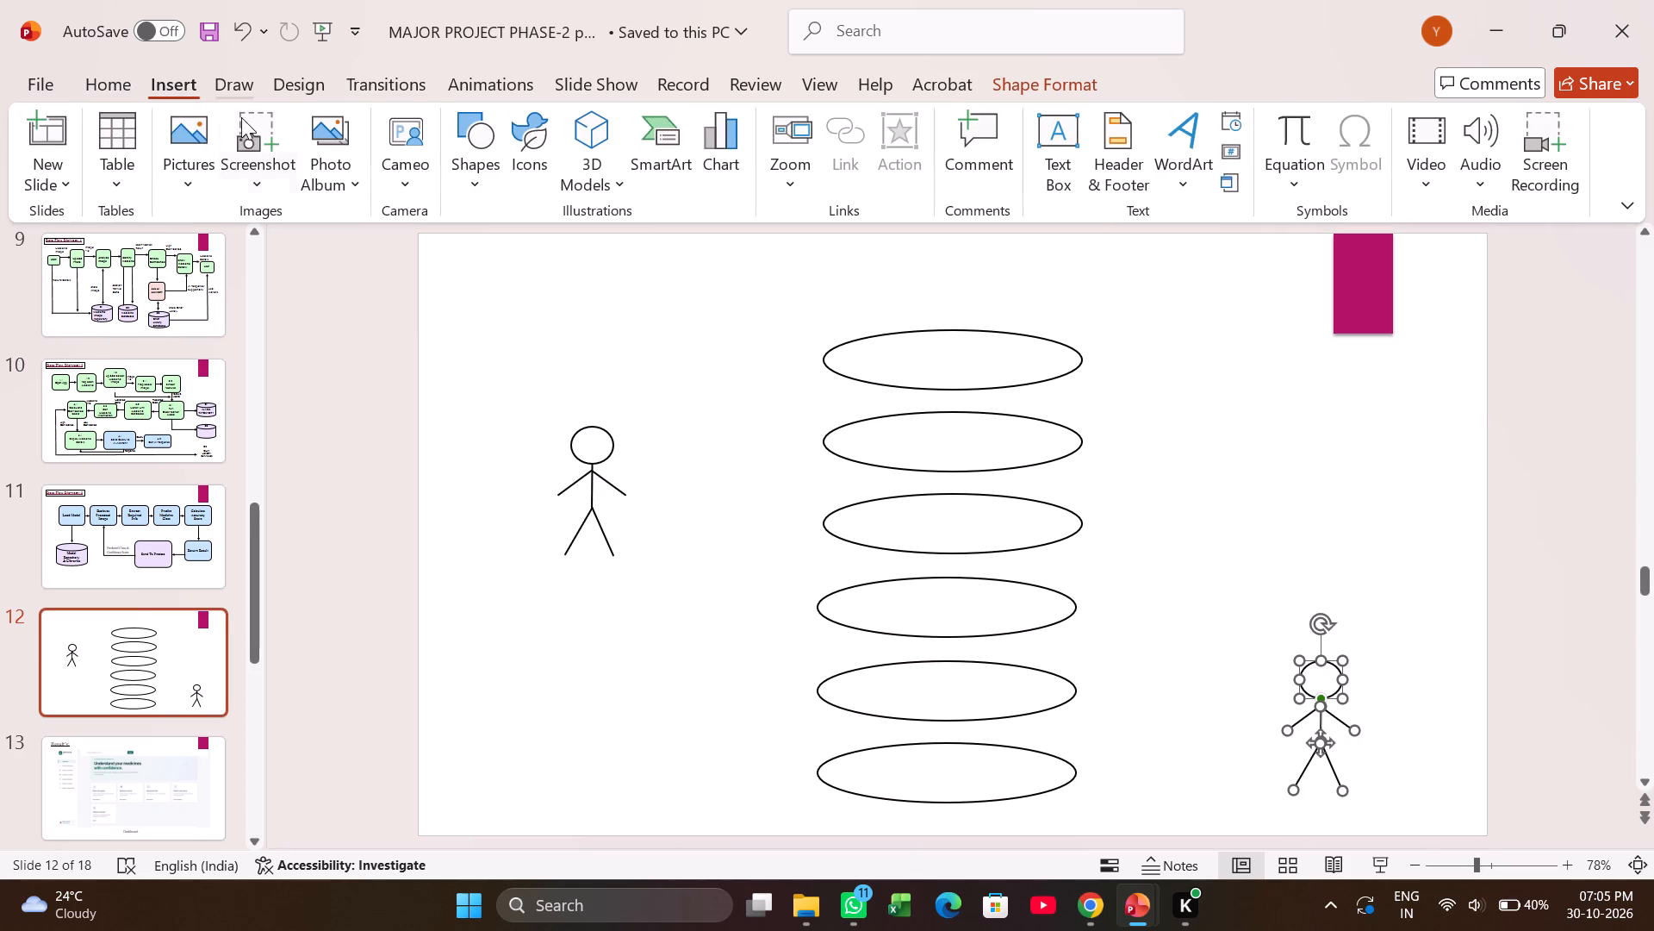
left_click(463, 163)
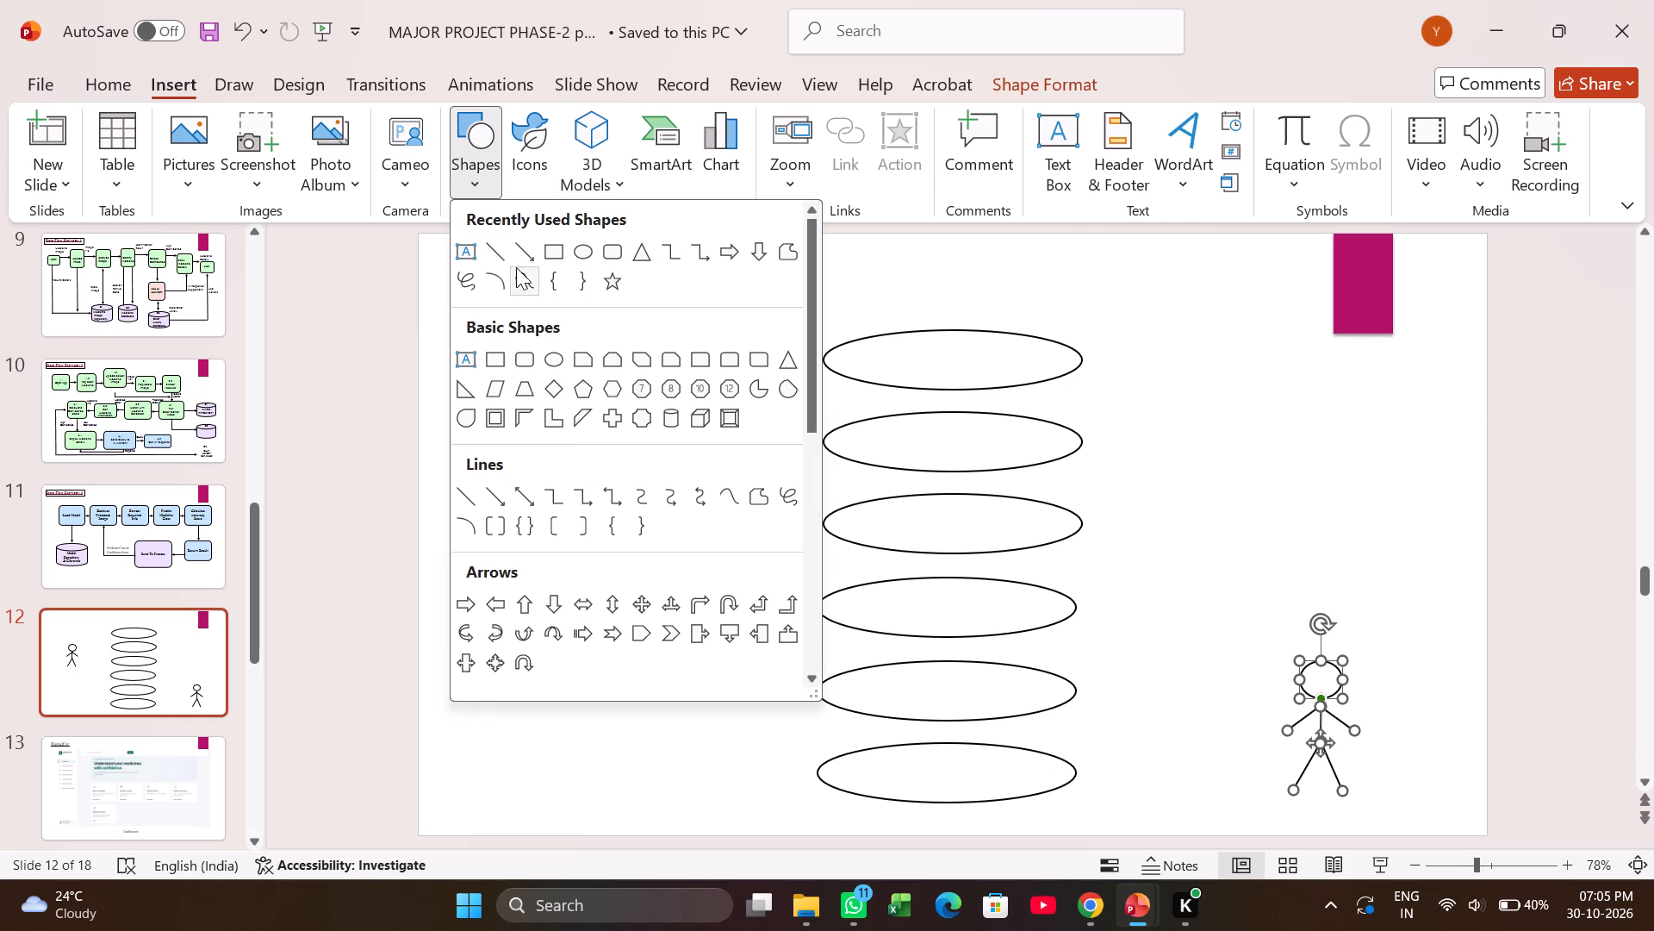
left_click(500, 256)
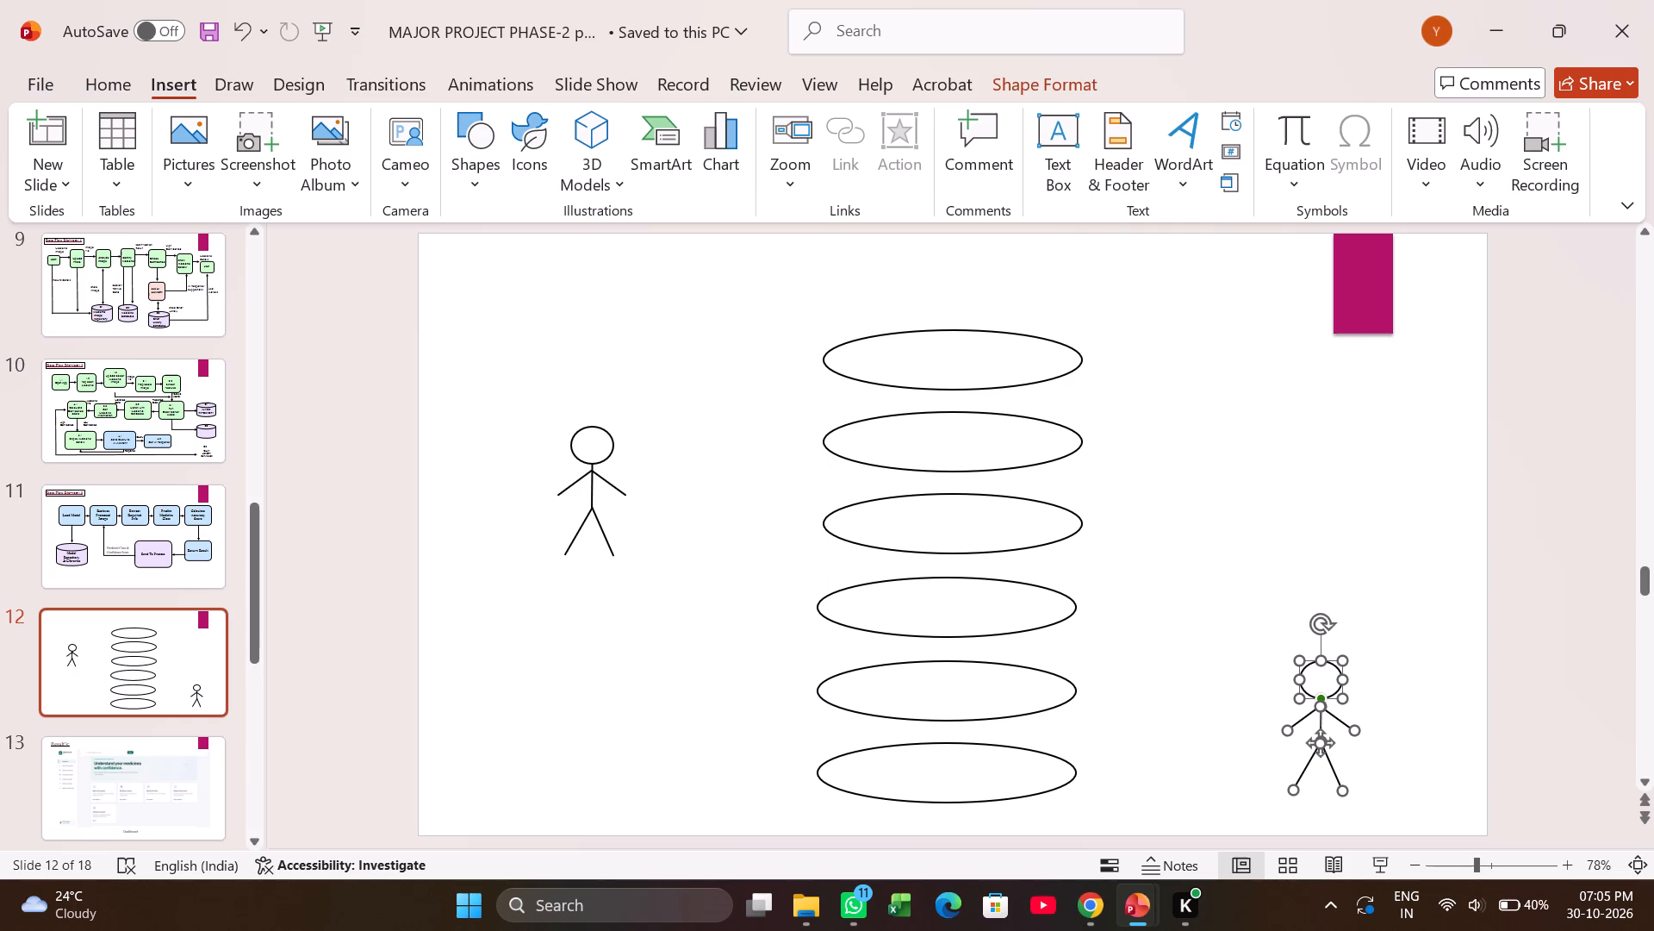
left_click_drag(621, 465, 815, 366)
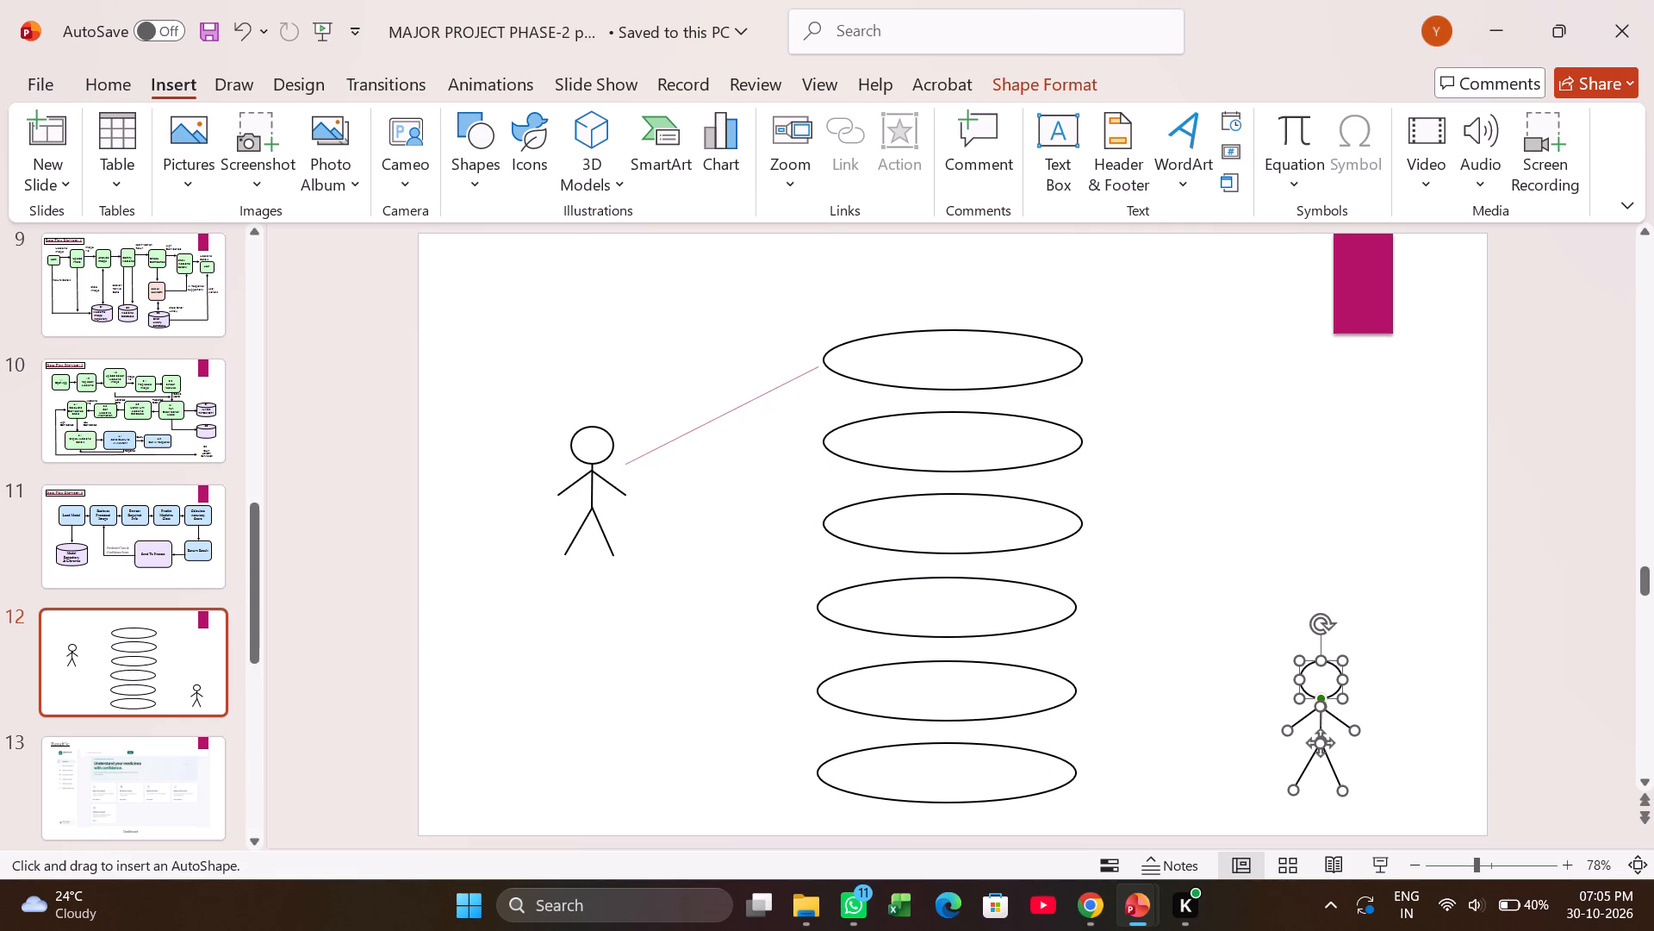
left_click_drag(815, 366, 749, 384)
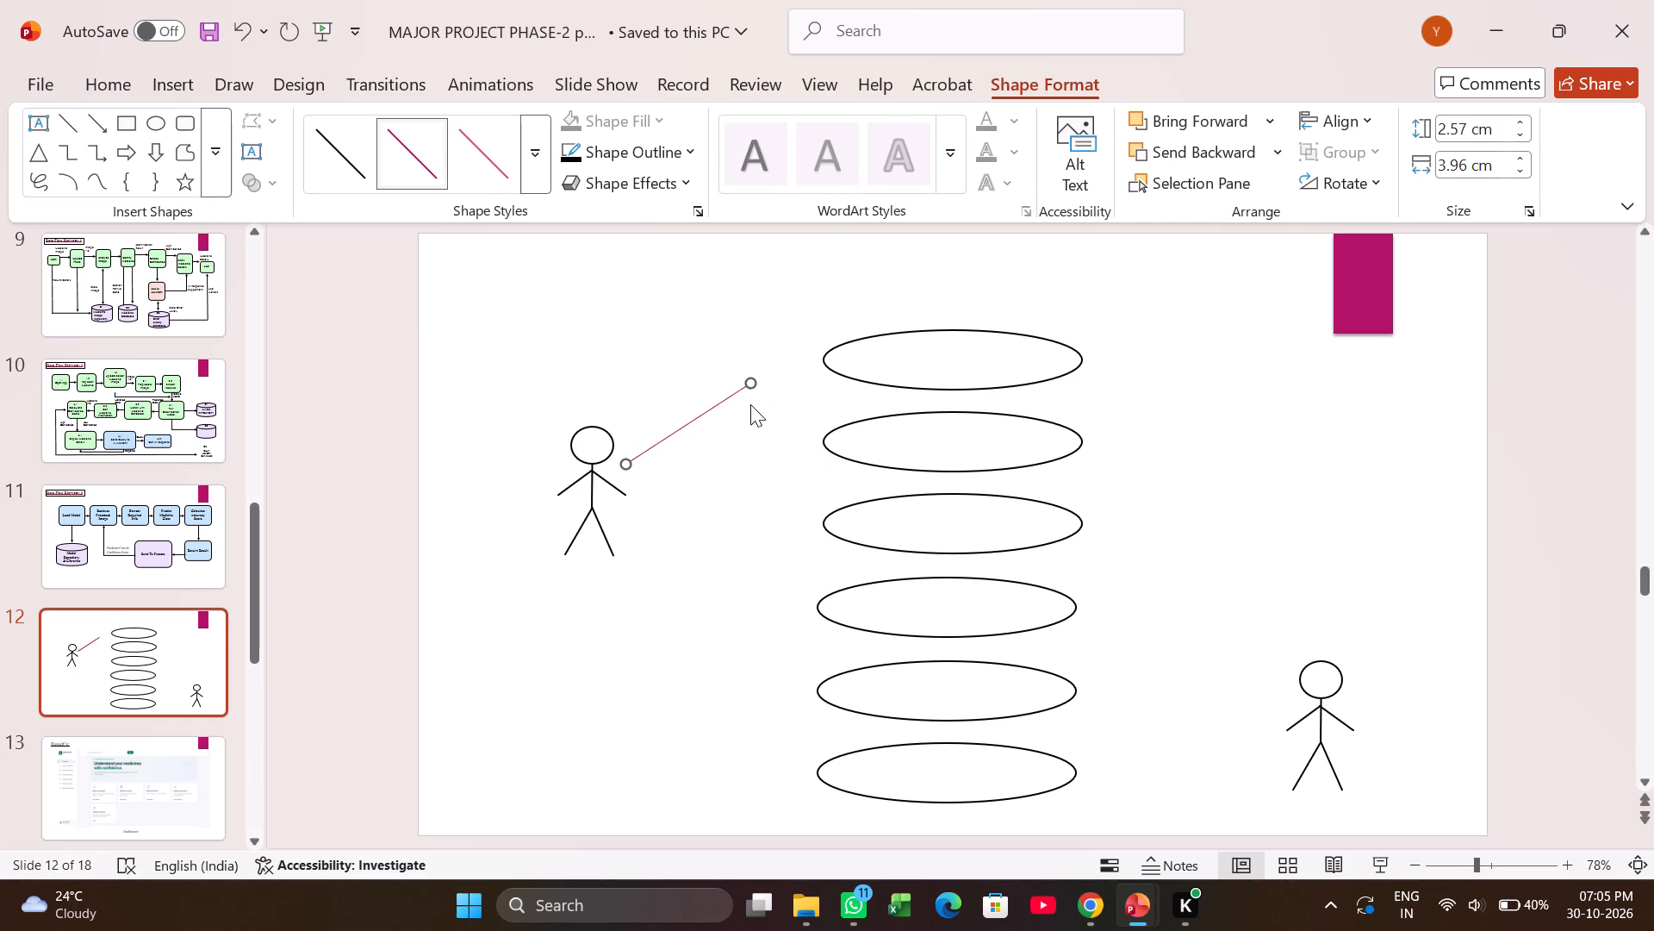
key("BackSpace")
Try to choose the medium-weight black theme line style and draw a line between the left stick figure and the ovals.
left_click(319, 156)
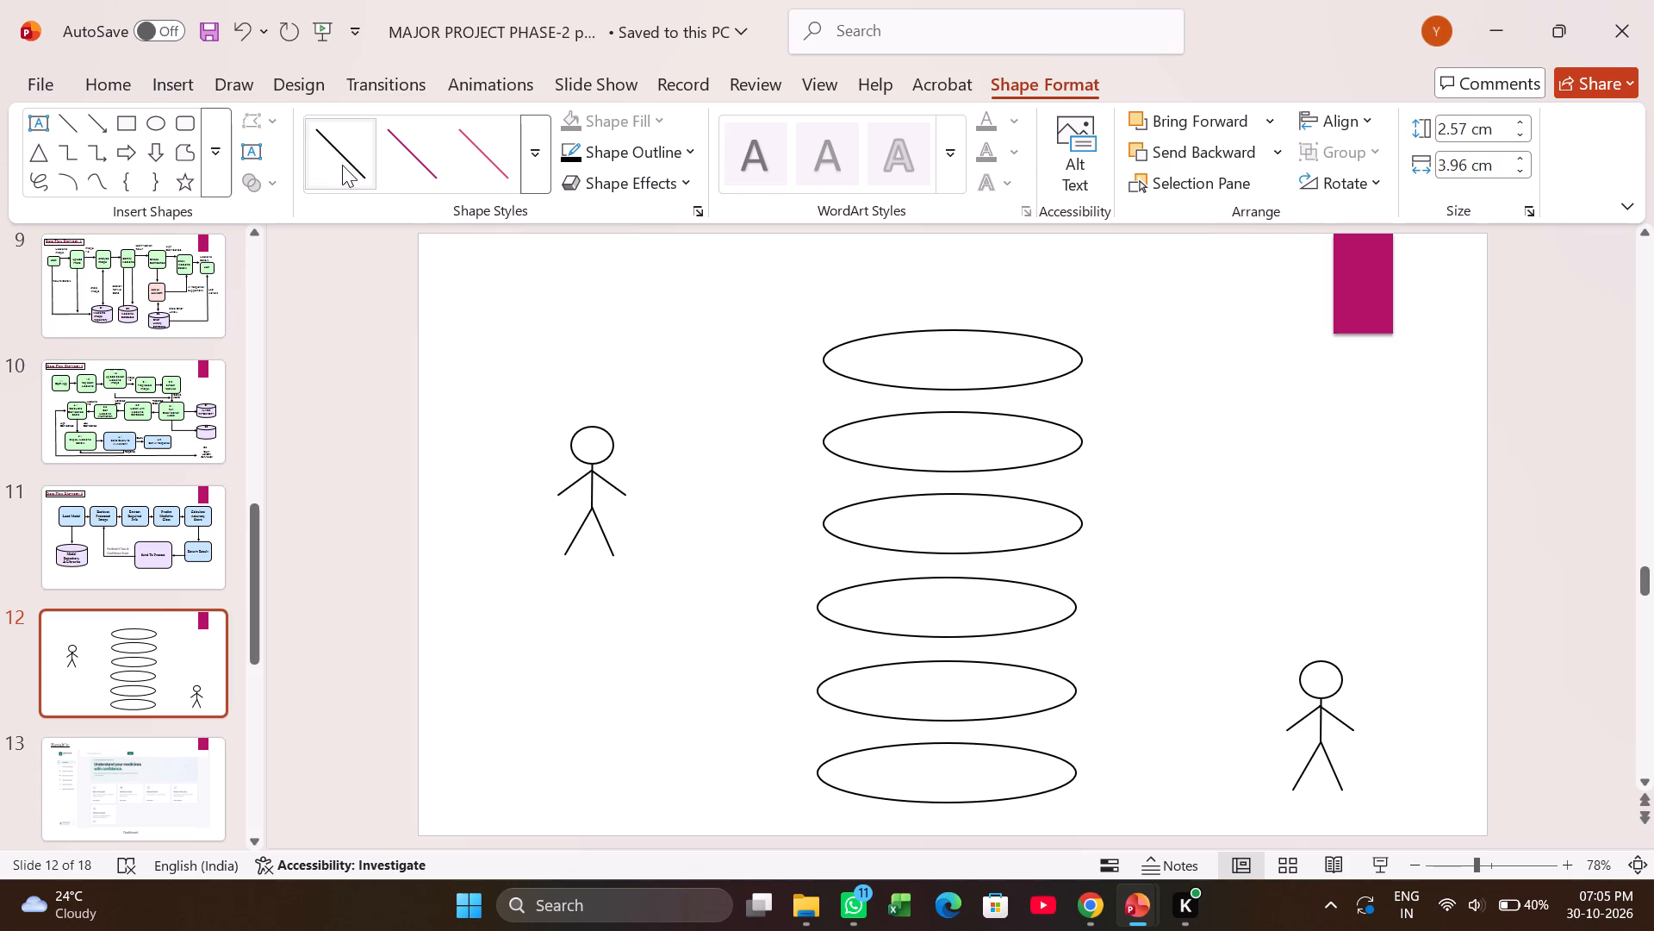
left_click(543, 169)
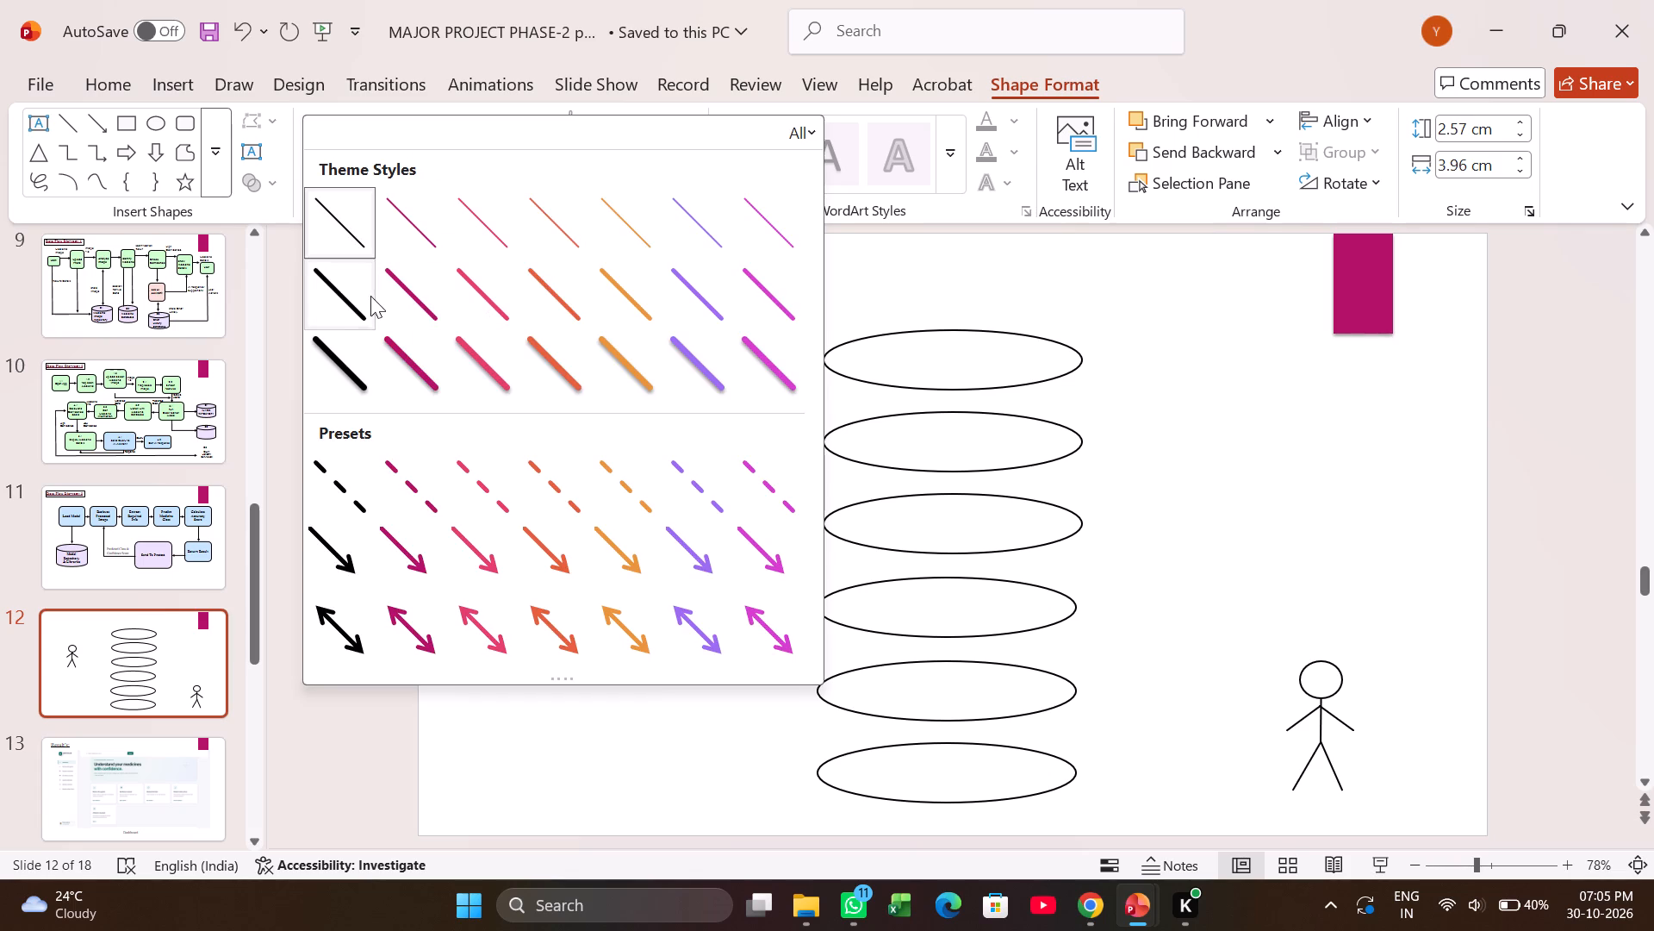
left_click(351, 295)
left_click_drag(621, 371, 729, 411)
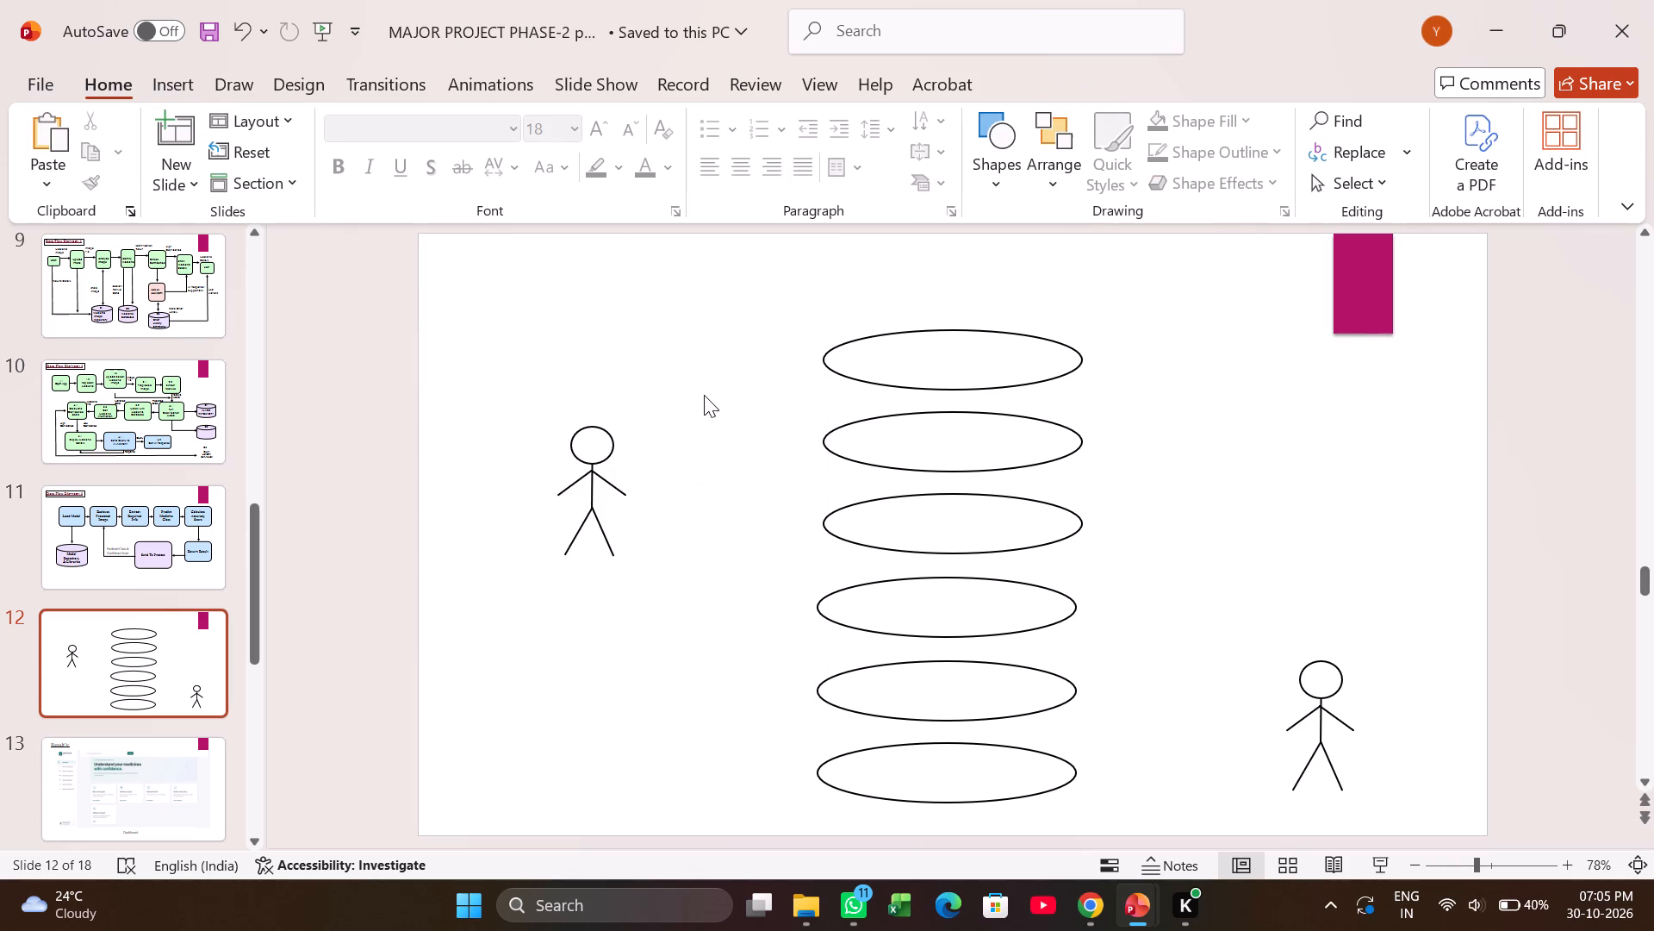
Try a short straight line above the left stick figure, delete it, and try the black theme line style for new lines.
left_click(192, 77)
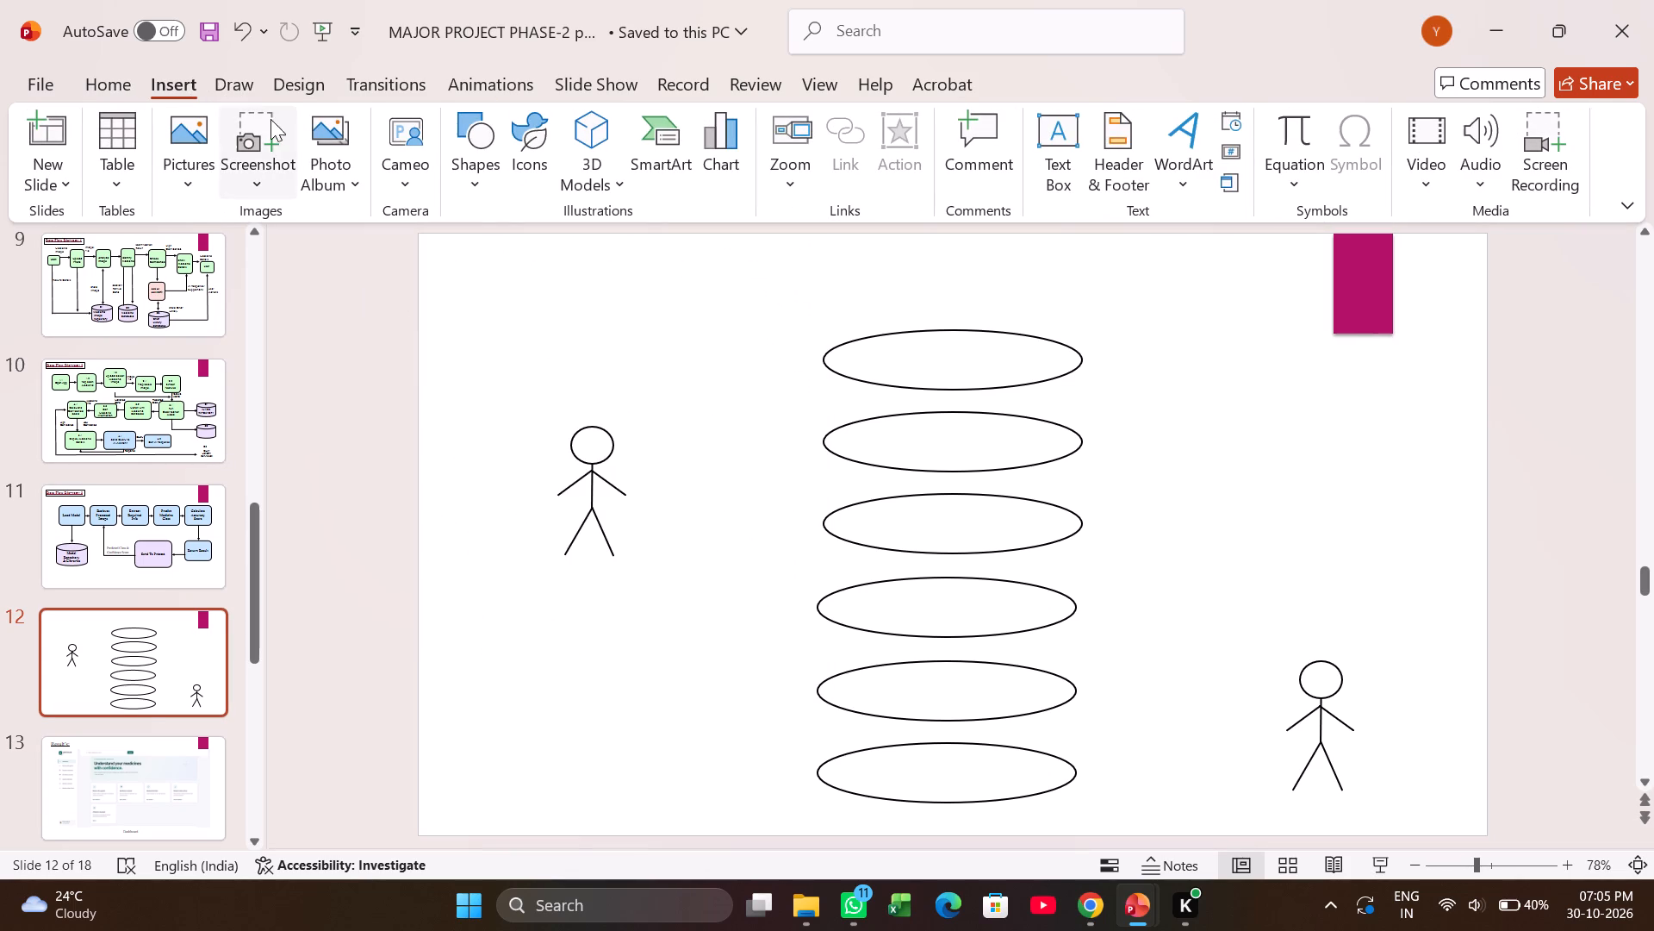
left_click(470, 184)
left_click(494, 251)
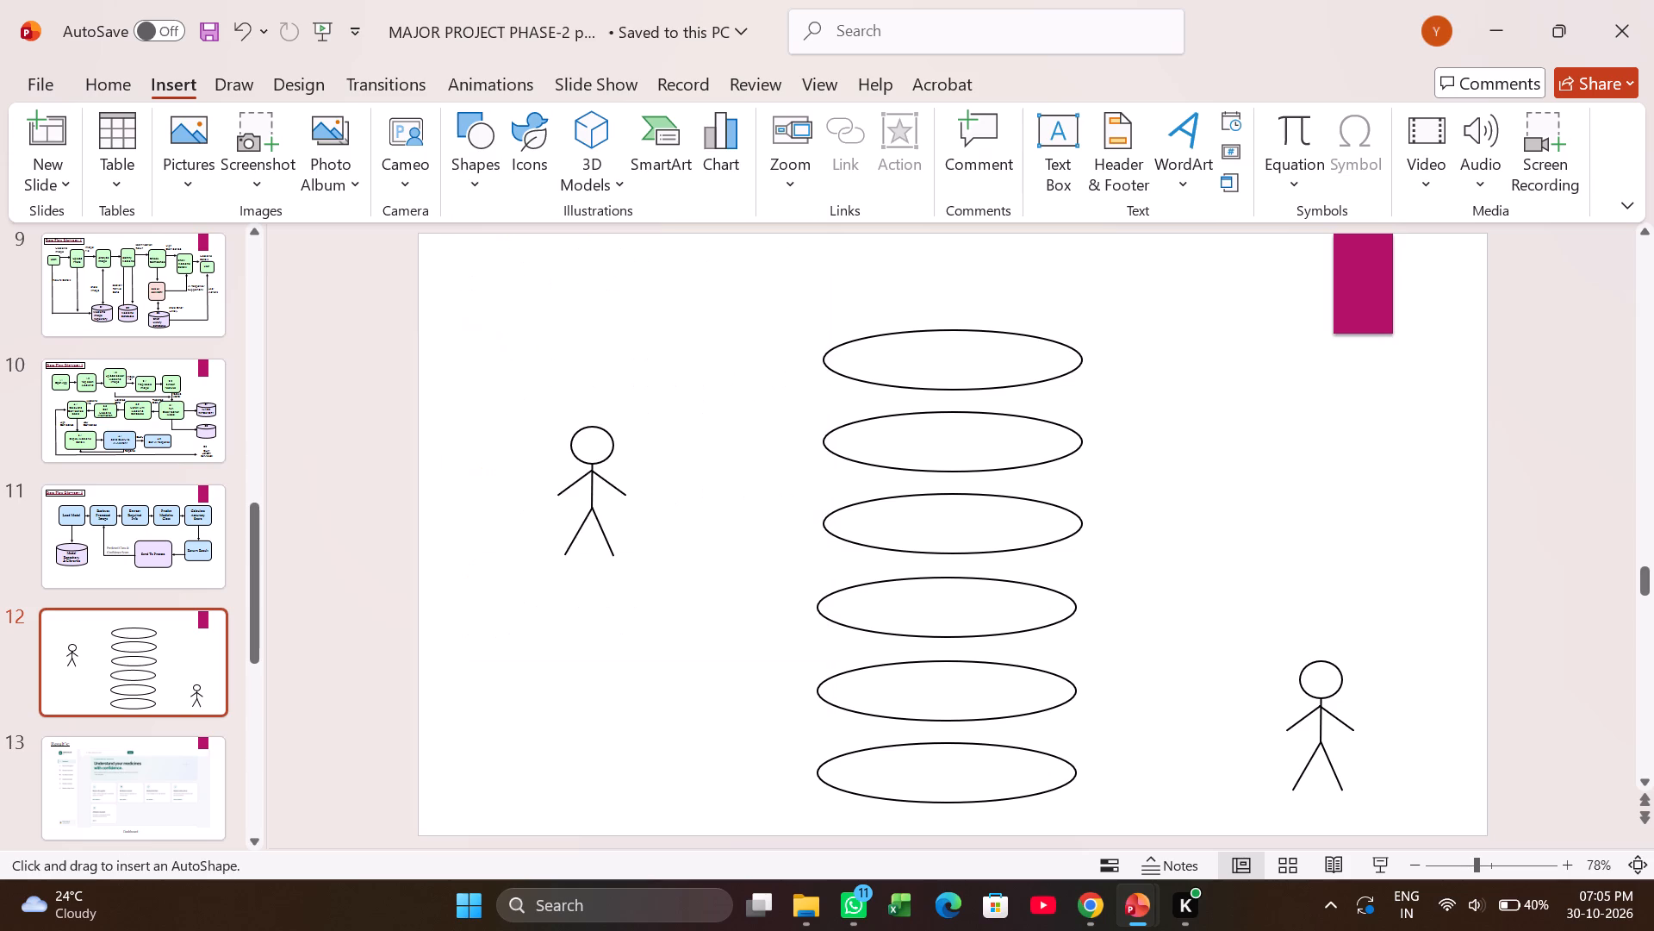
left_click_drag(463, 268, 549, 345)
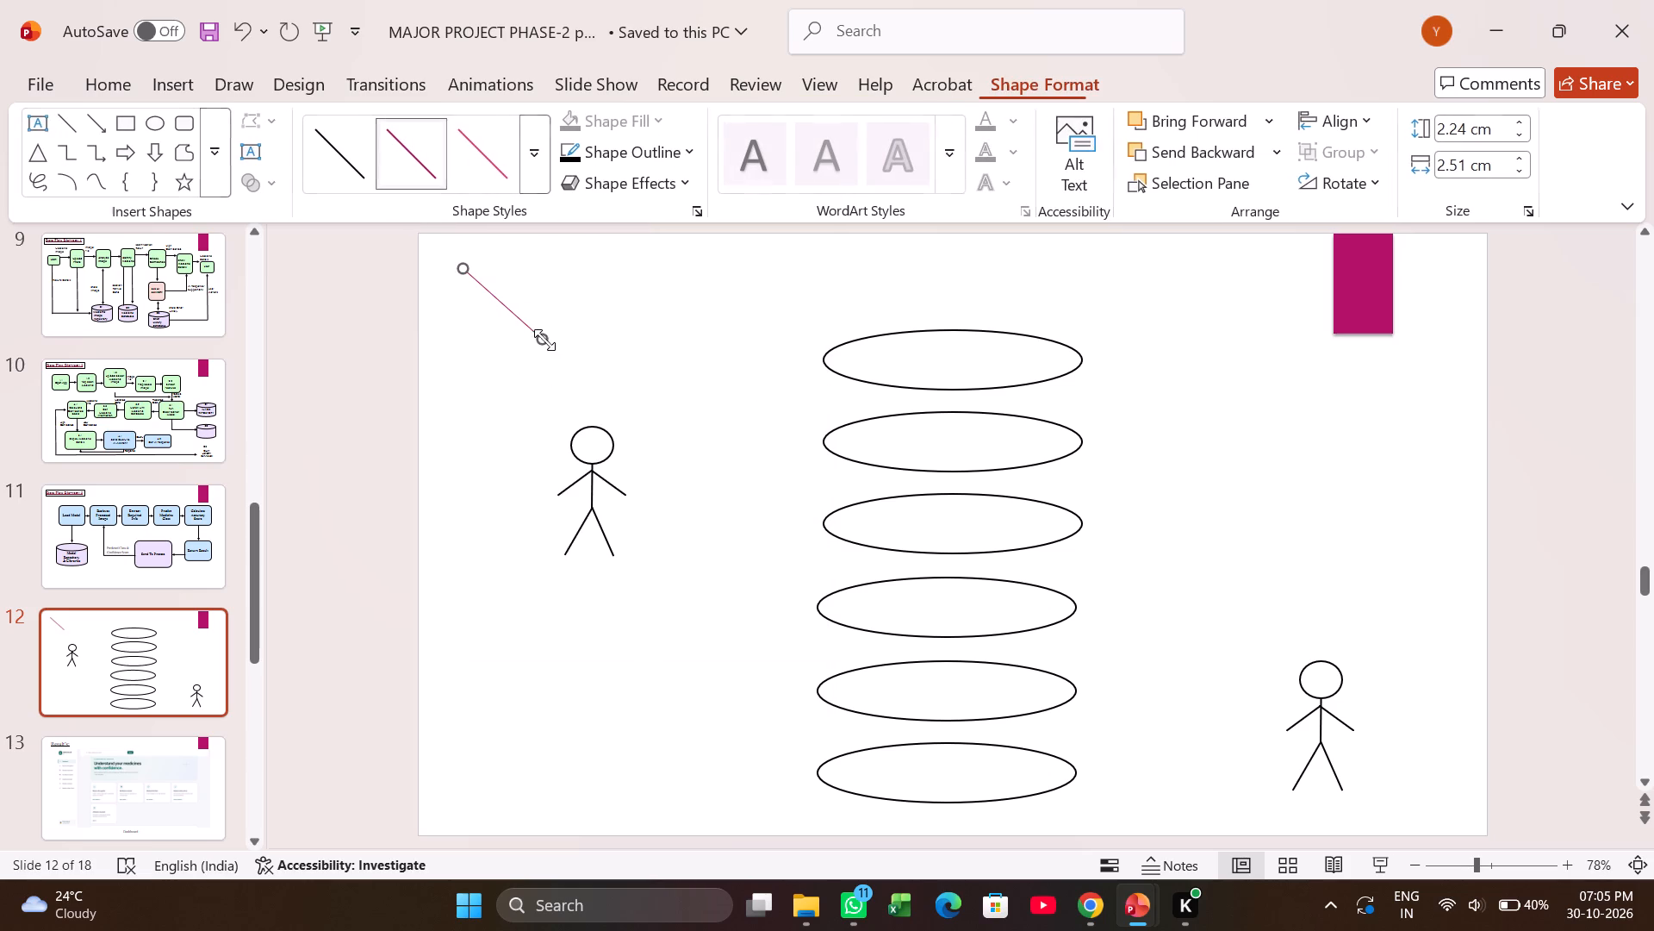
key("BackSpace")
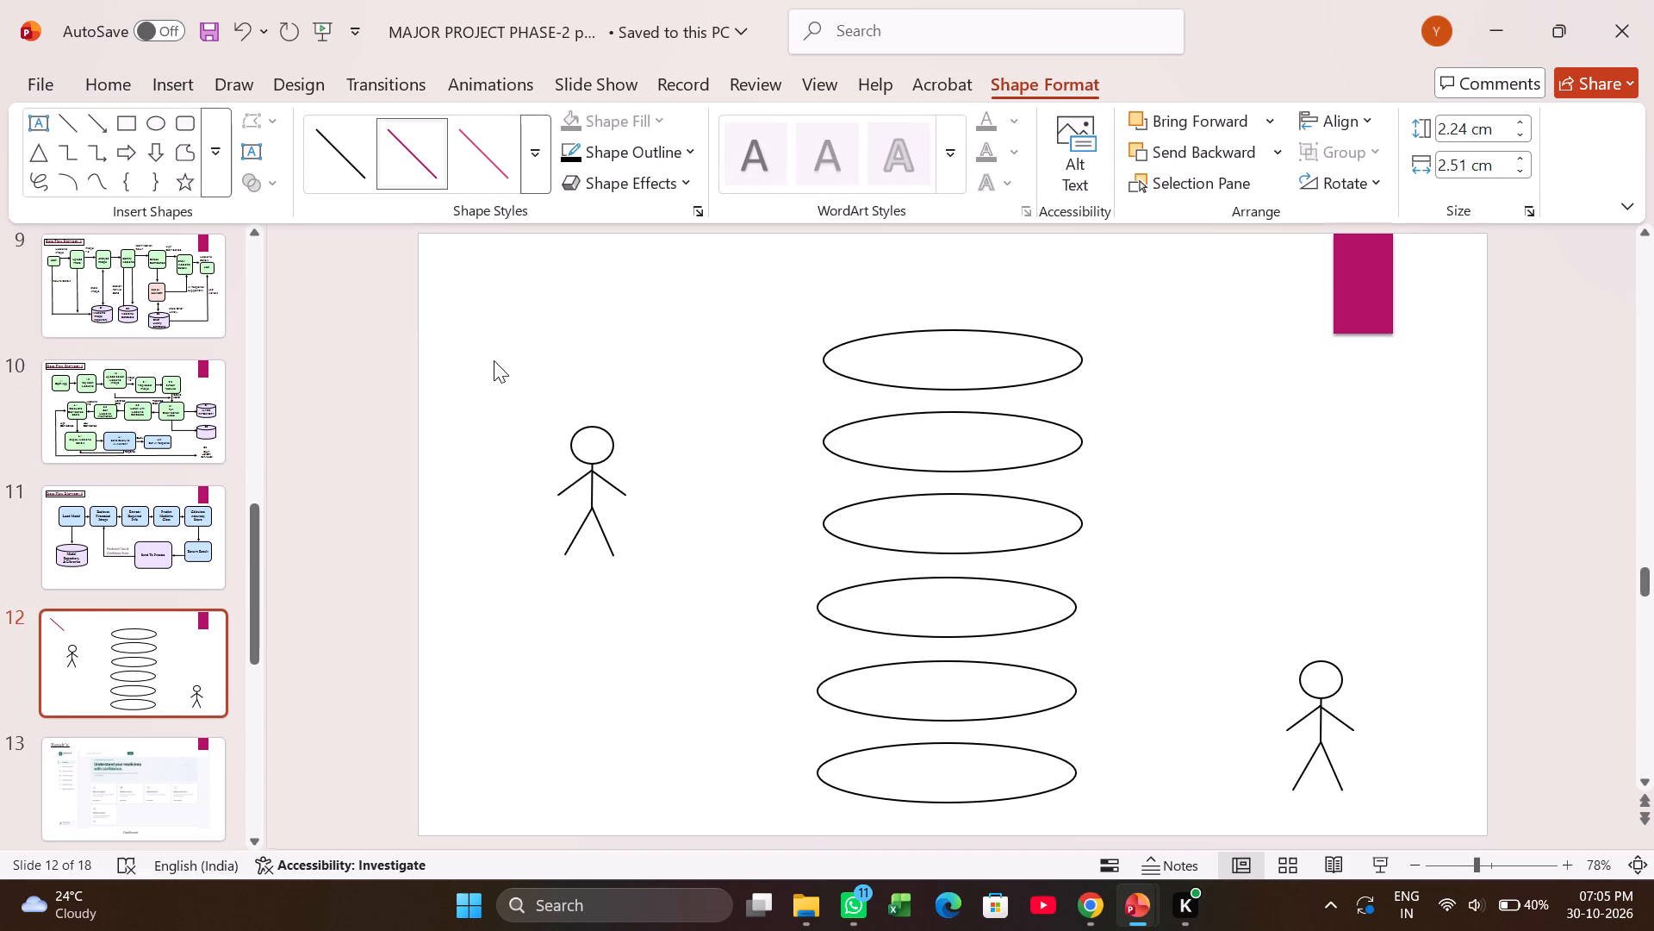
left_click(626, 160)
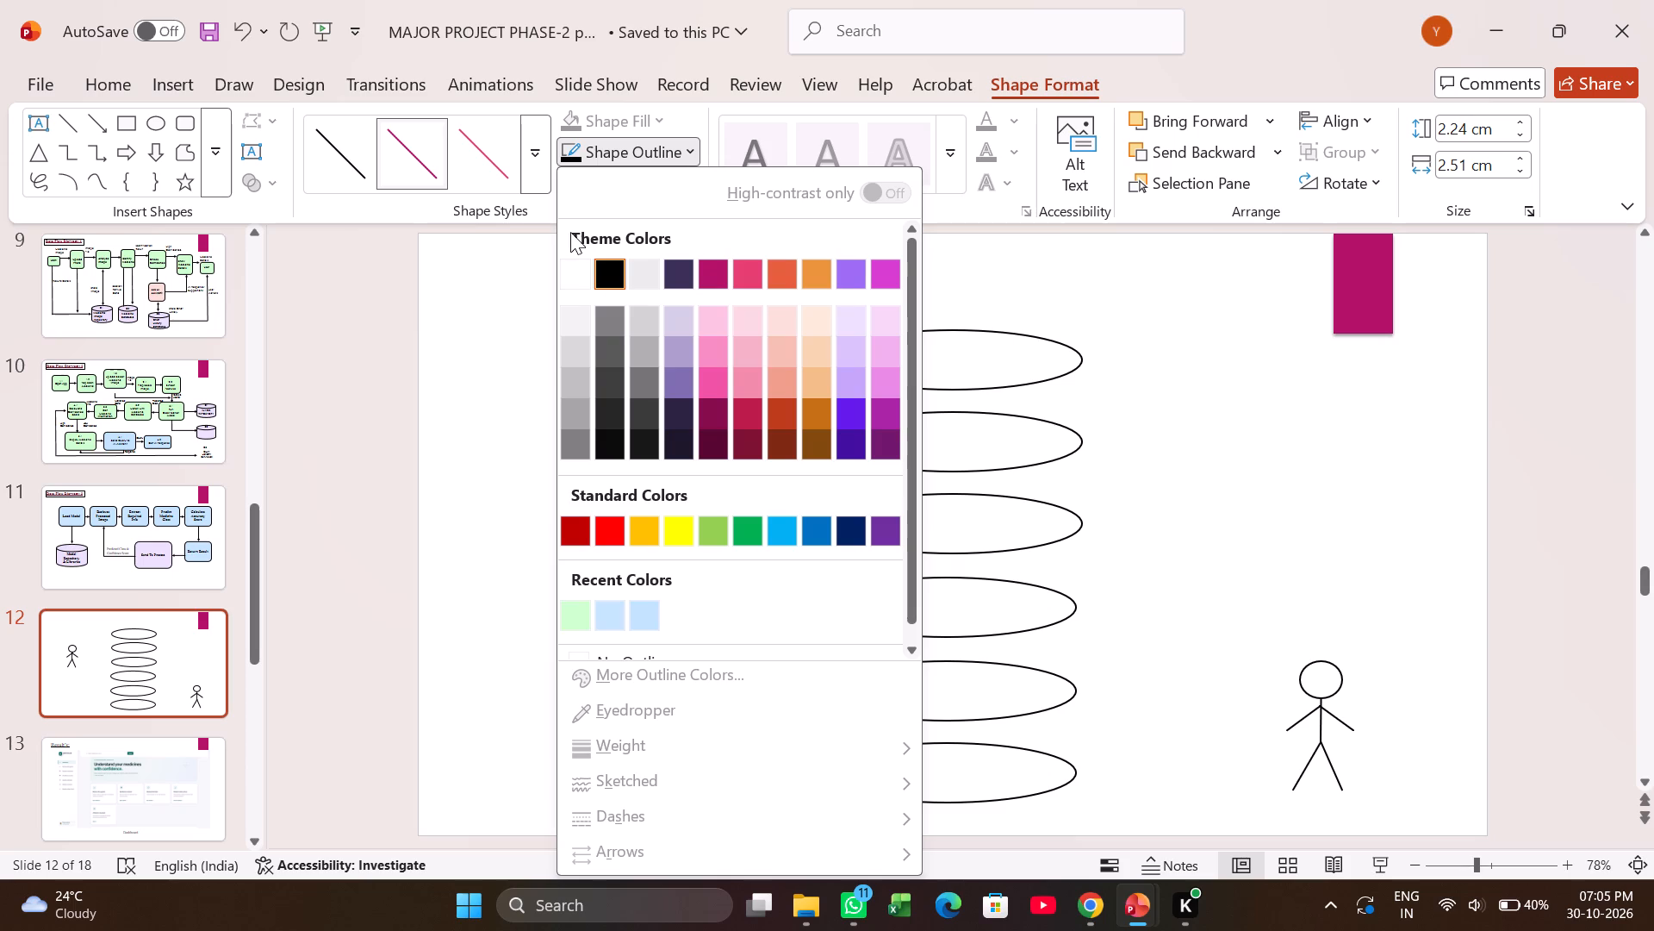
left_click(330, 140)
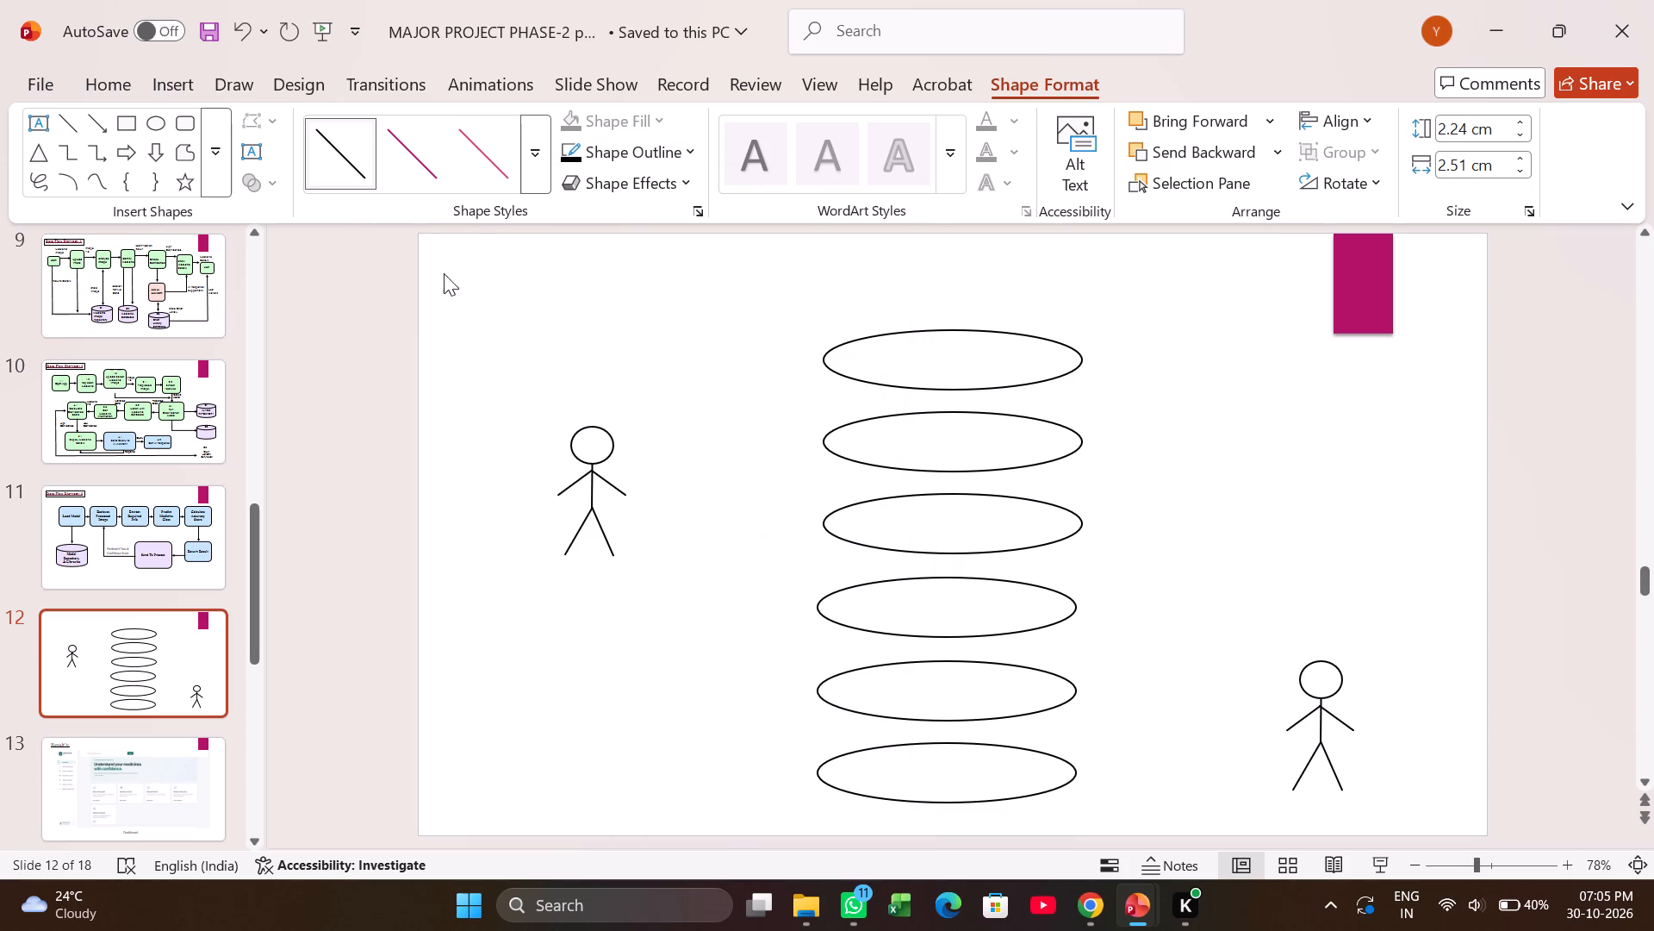
Draw a straight line from the left stick figure's oval-side hand to the left end of the topmost oval, in the black theme line style.
left_click(71, 126)
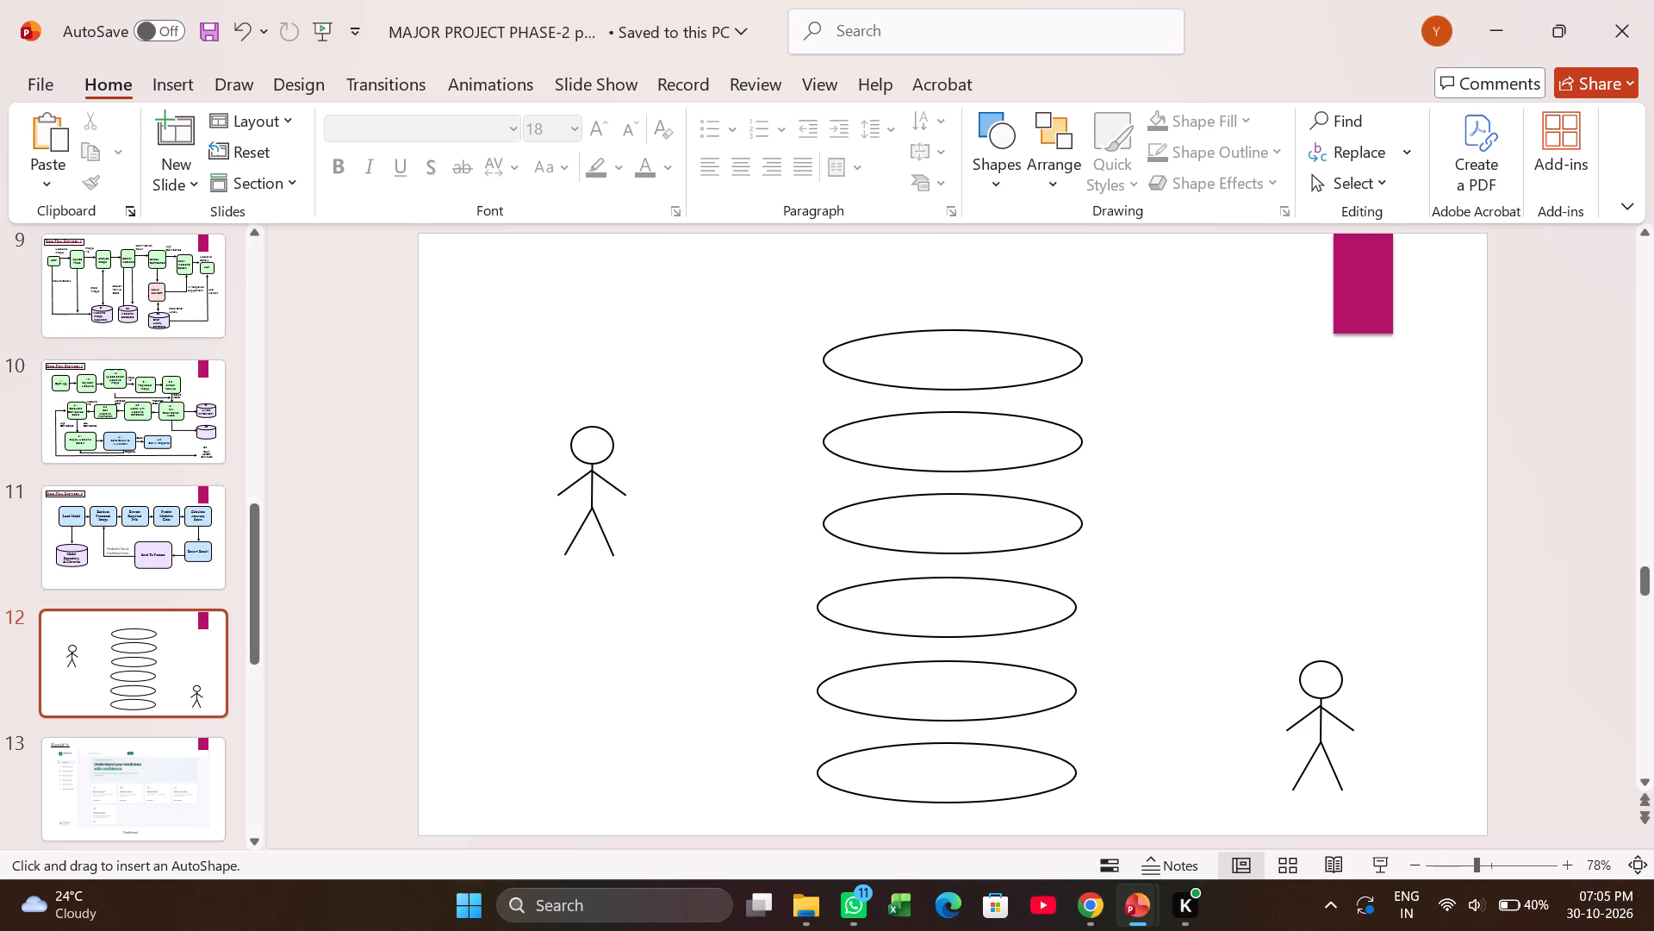
left_click_drag(625, 494, 627, 492)
left_click_drag(627, 492, 822, 361)
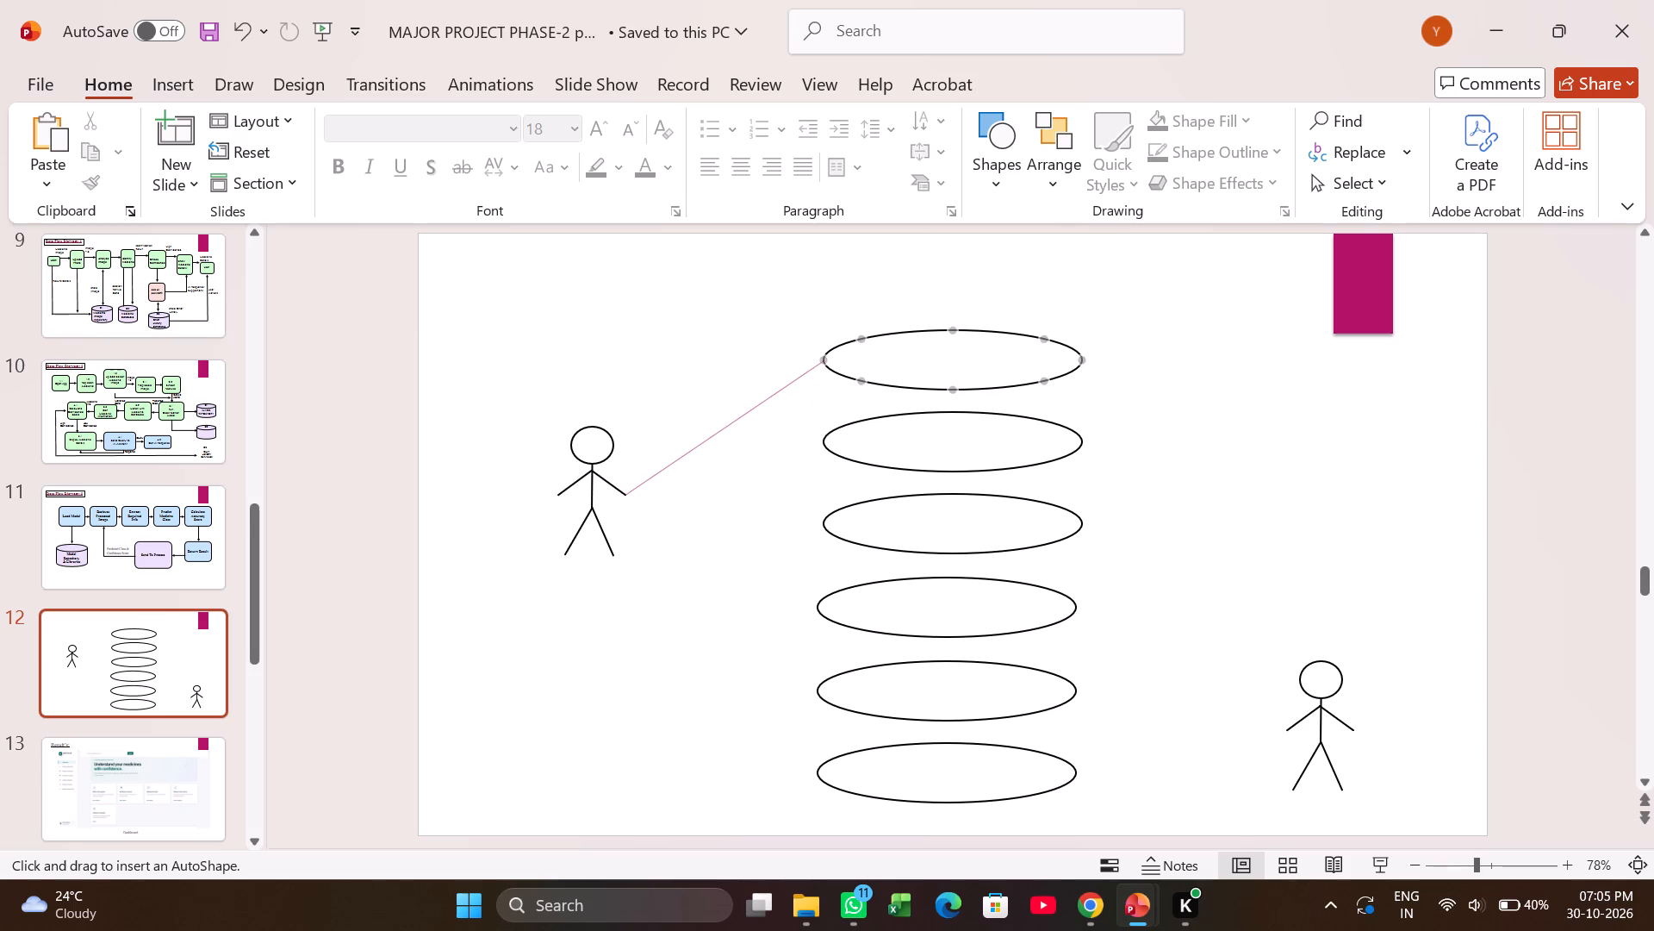
left_click_drag(822, 361, 826, 355)
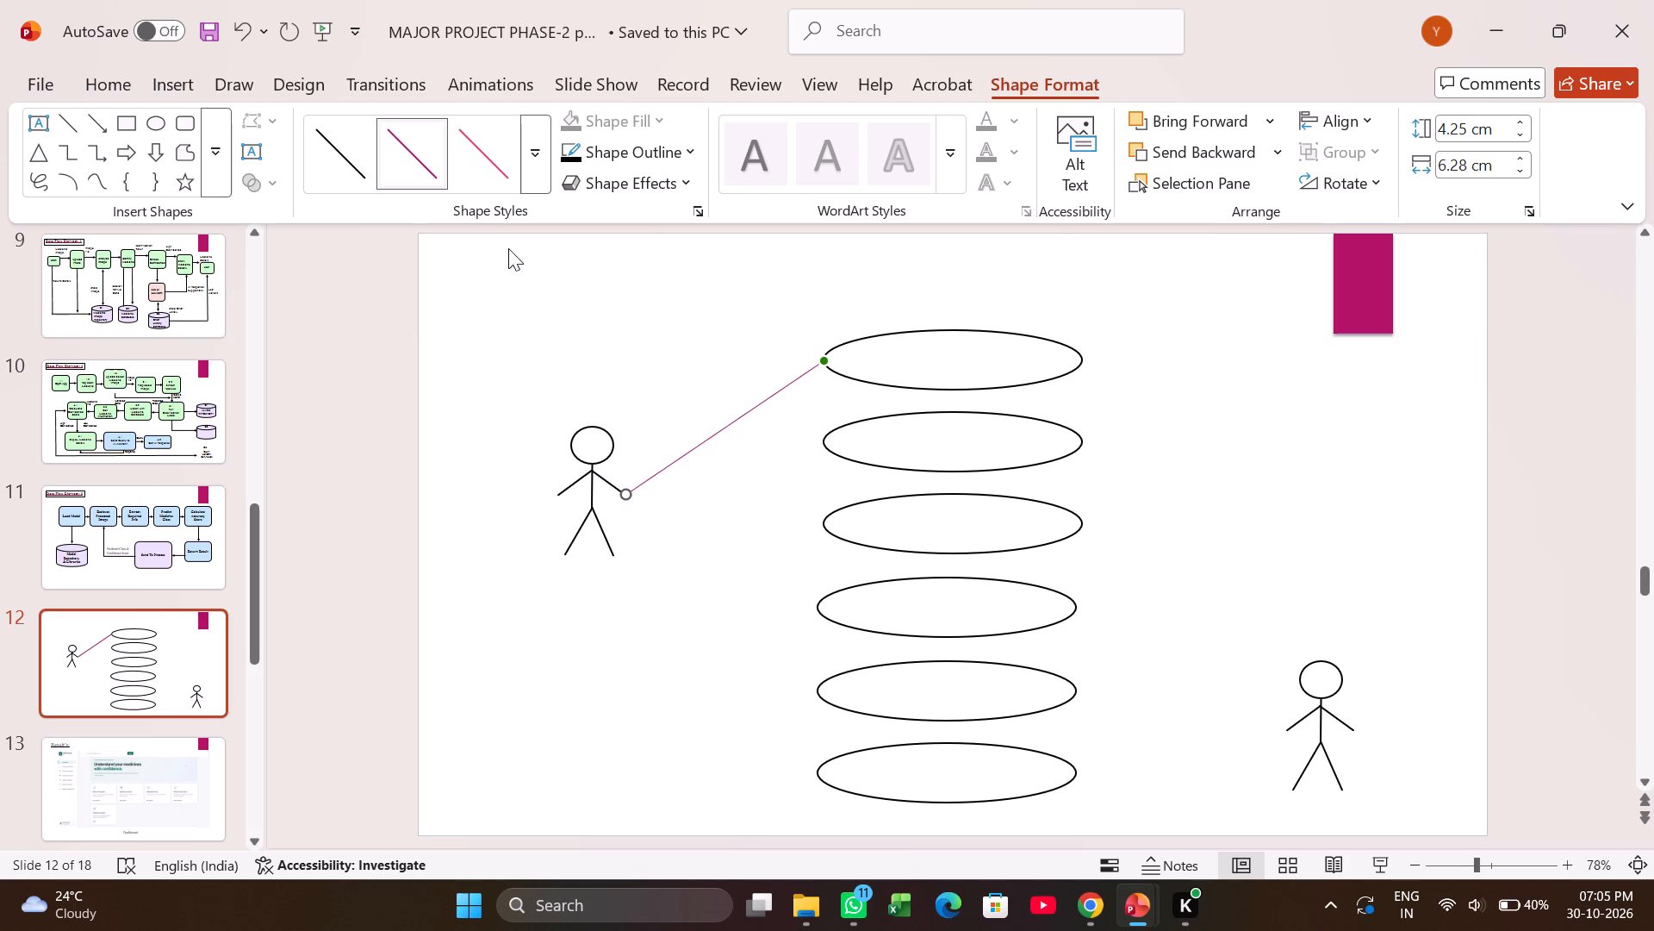
left_click(346, 154)
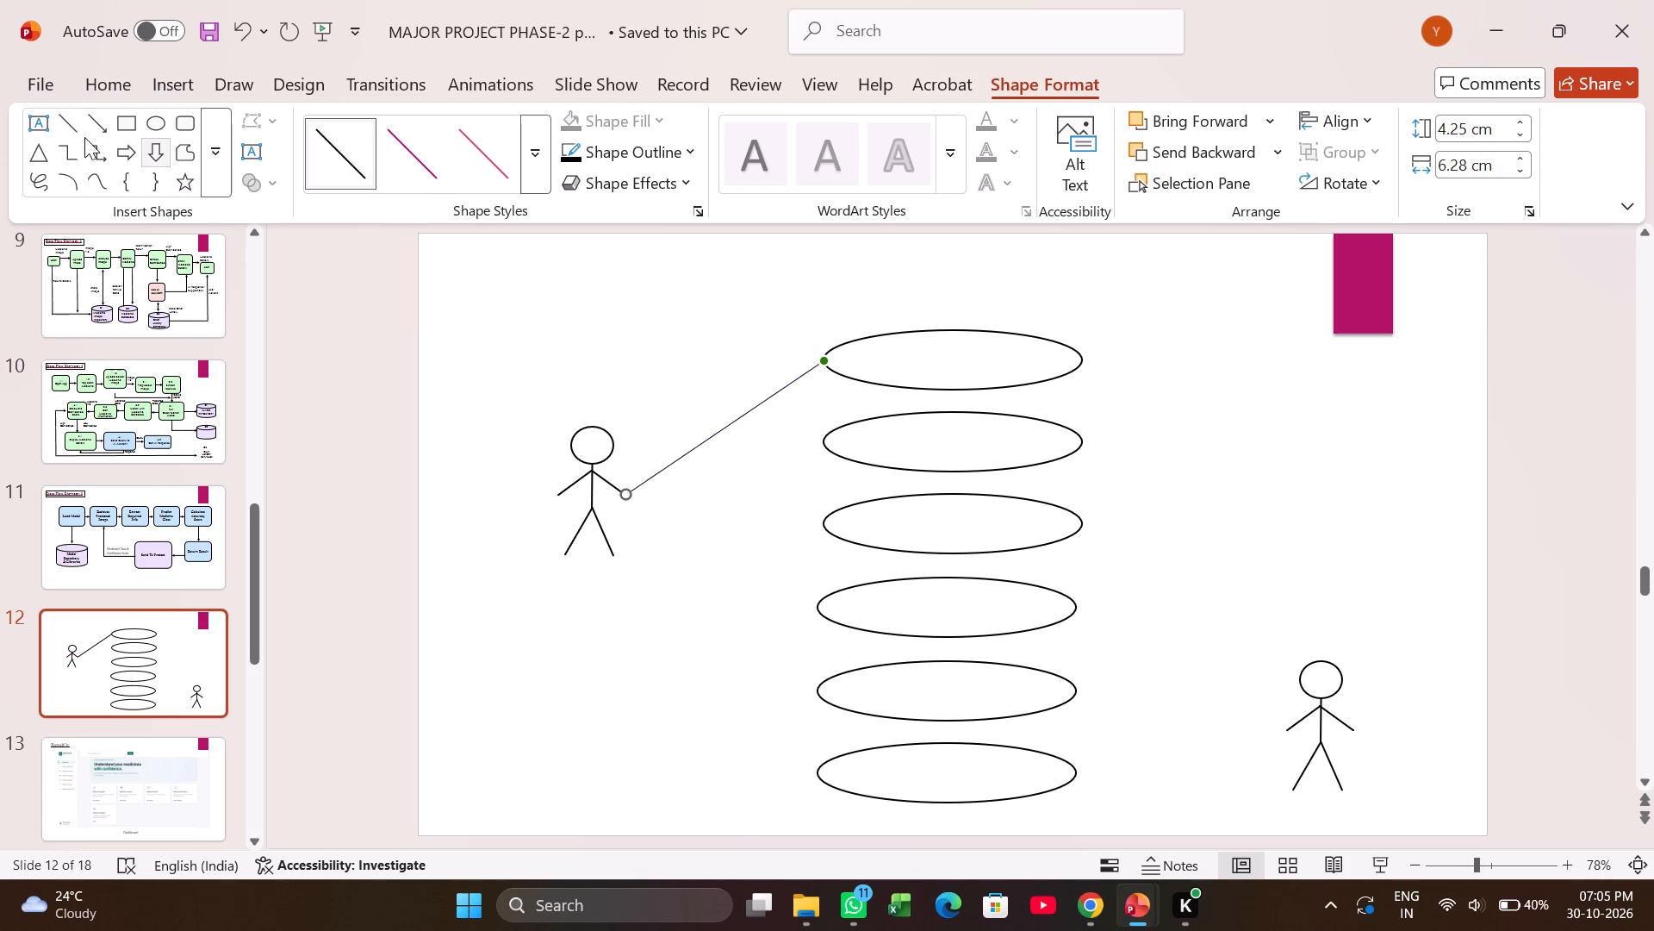
Draw three straight lines from the left stick figure's same hand to the left ends of the second, third and fourth ovals.
left_click(61, 124)
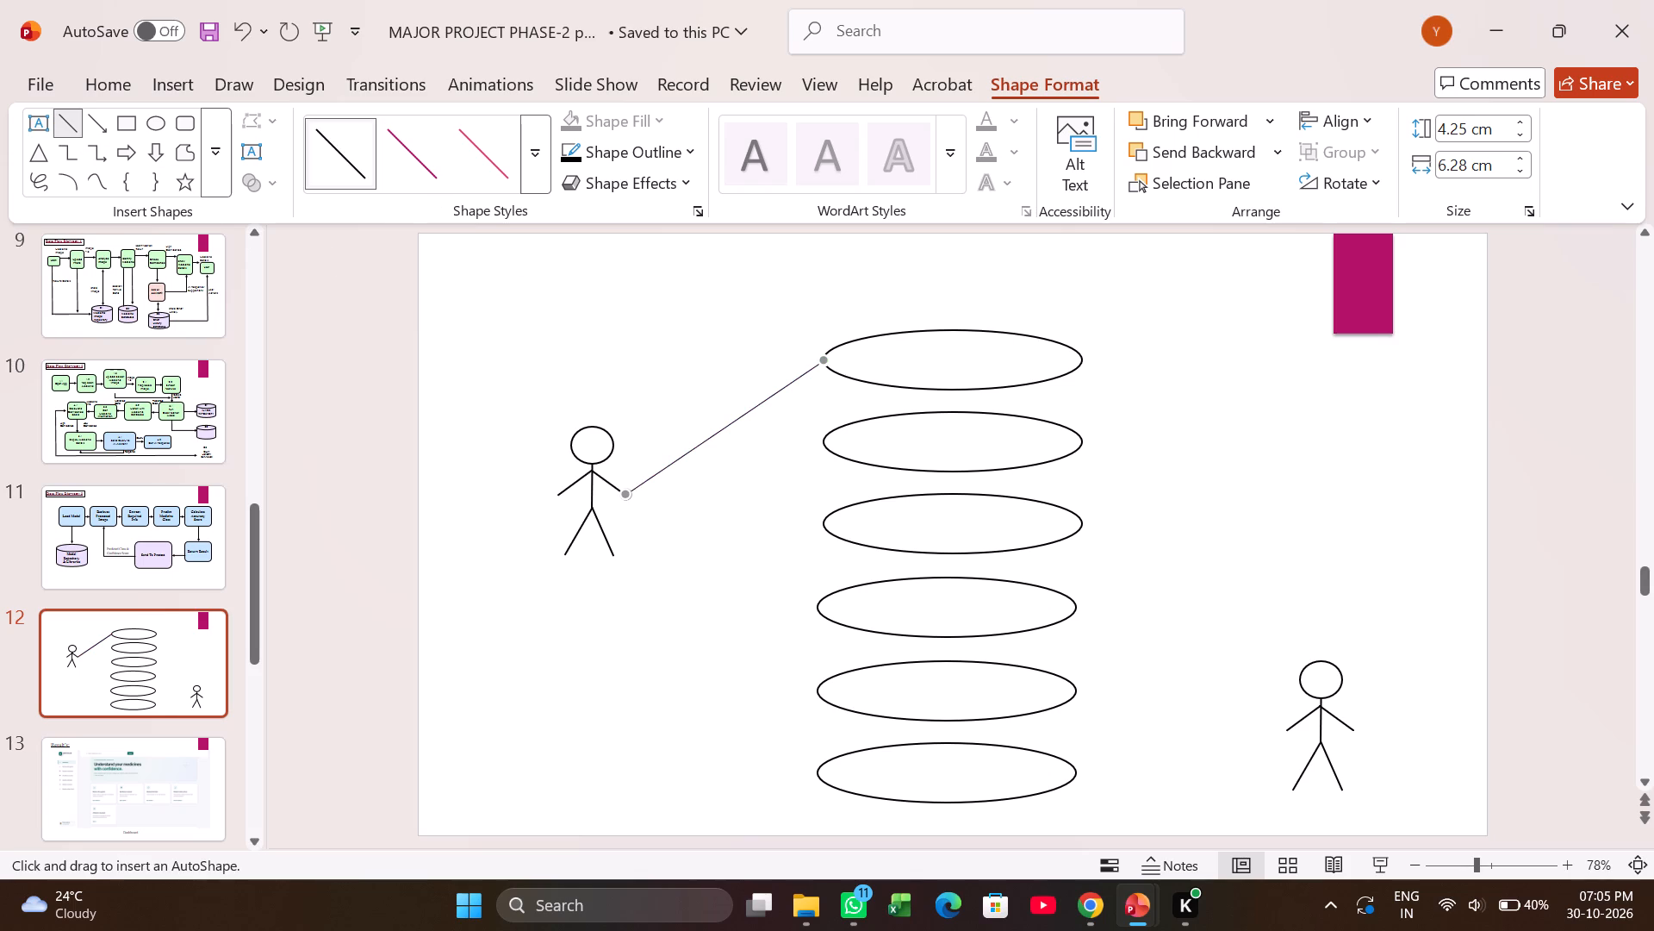
left_click_drag(626, 495, 824, 446)
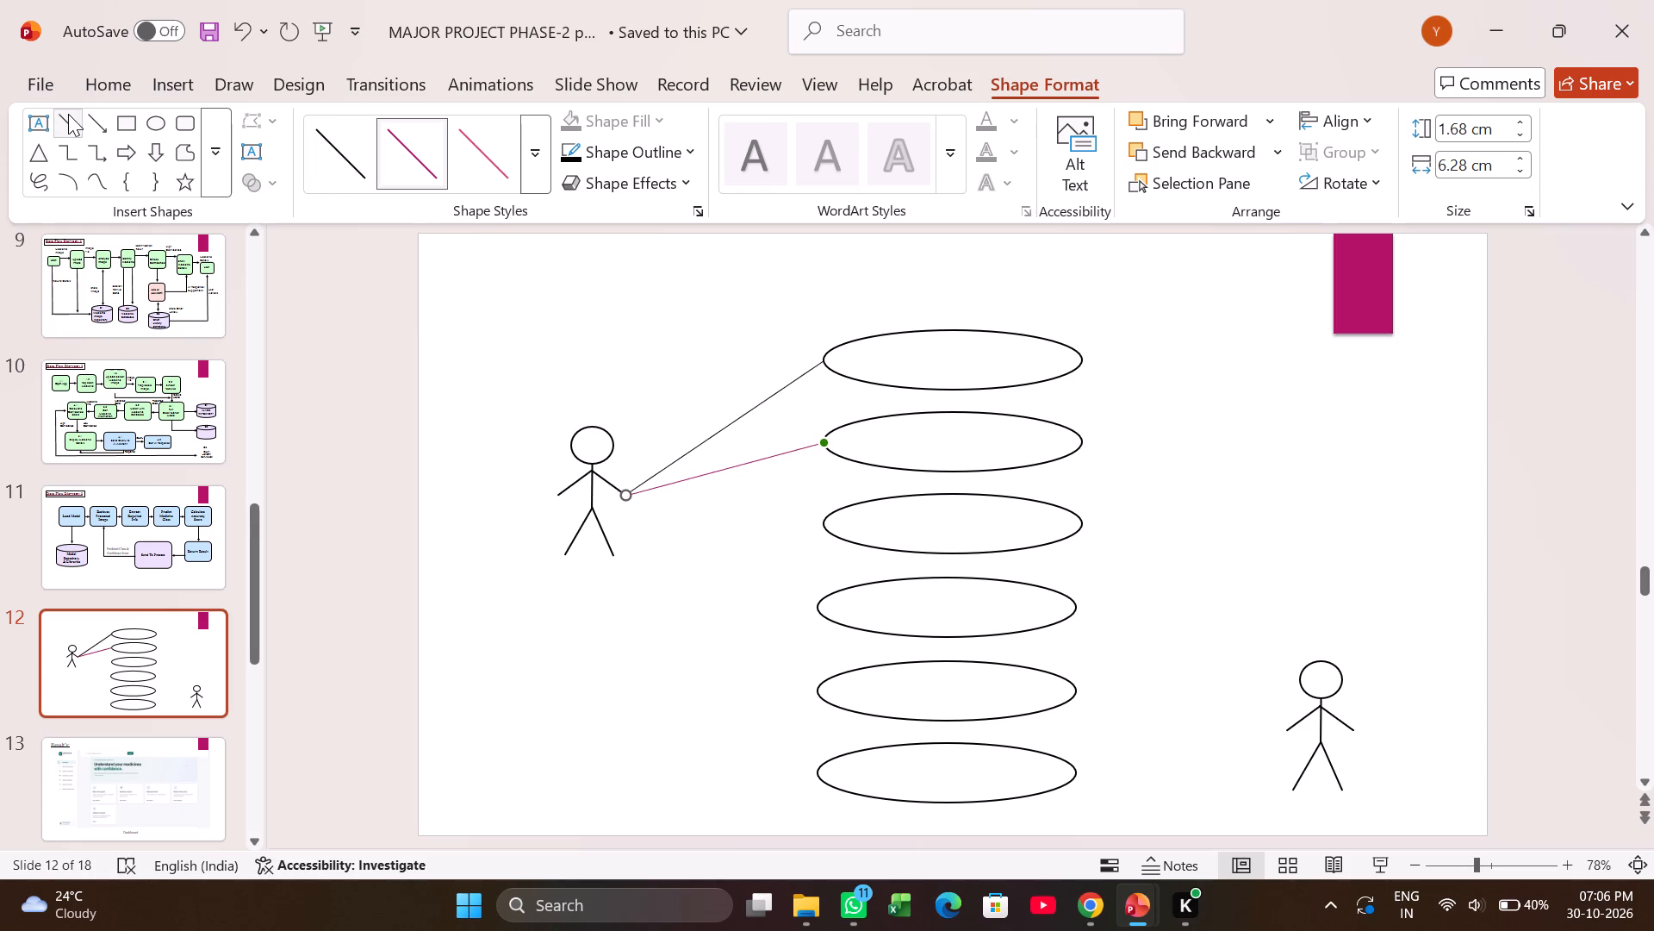
left_click(68, 114)
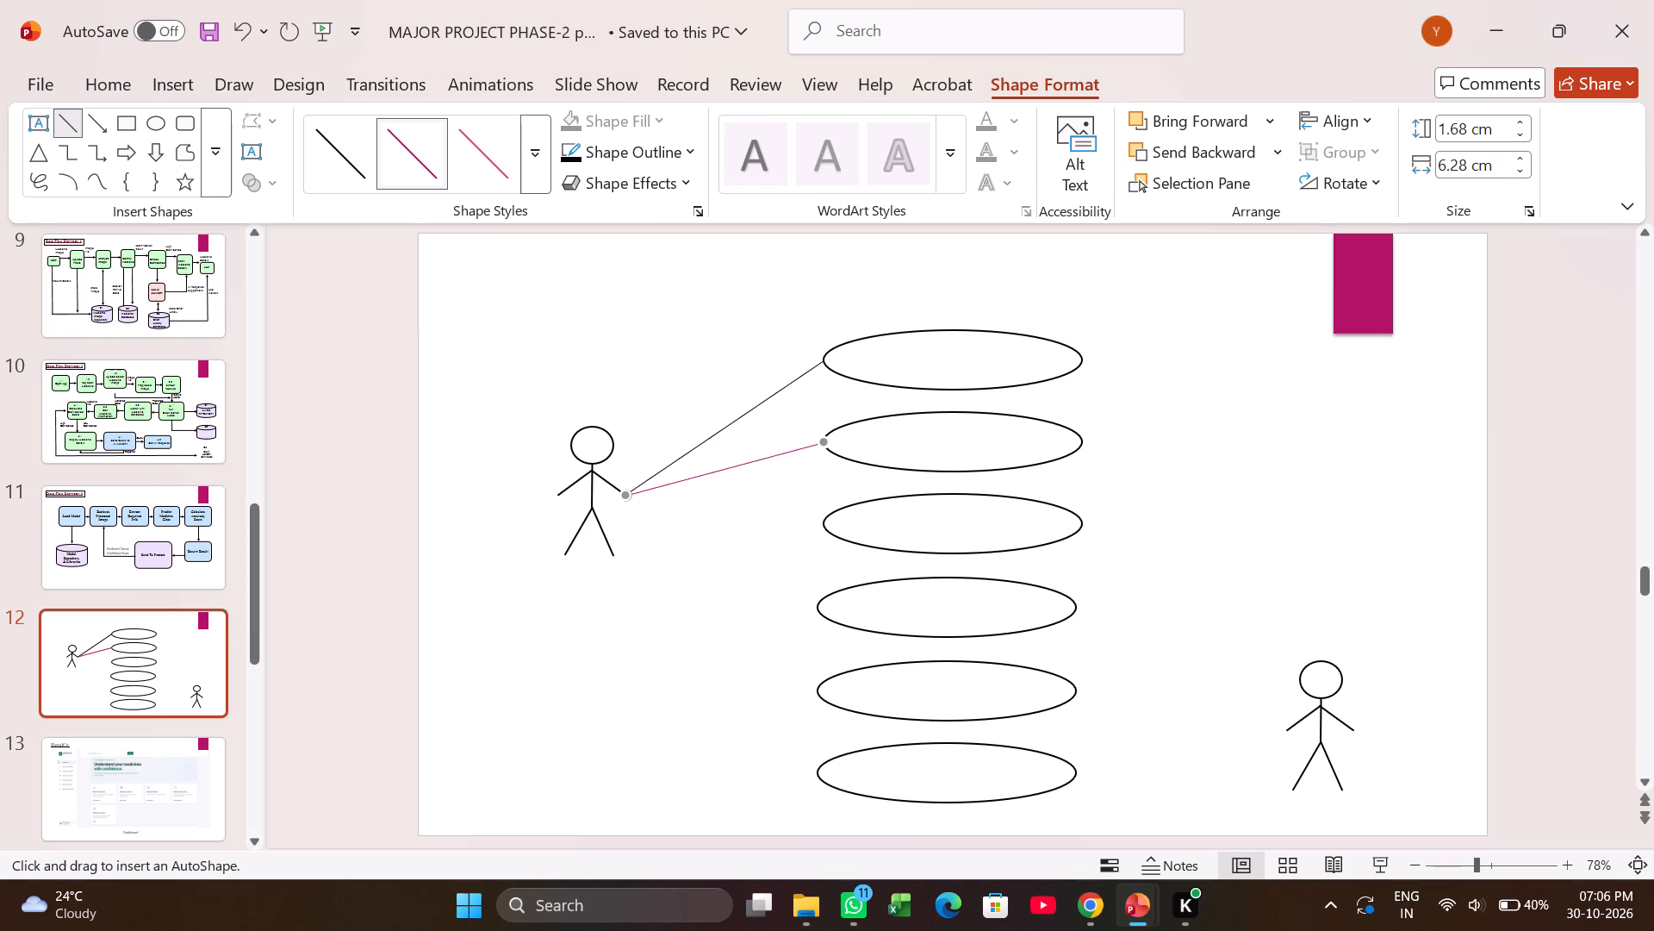
left_click_drag(624, 496, 811, 538)
left_click_drag(811, 538, 822, 525)
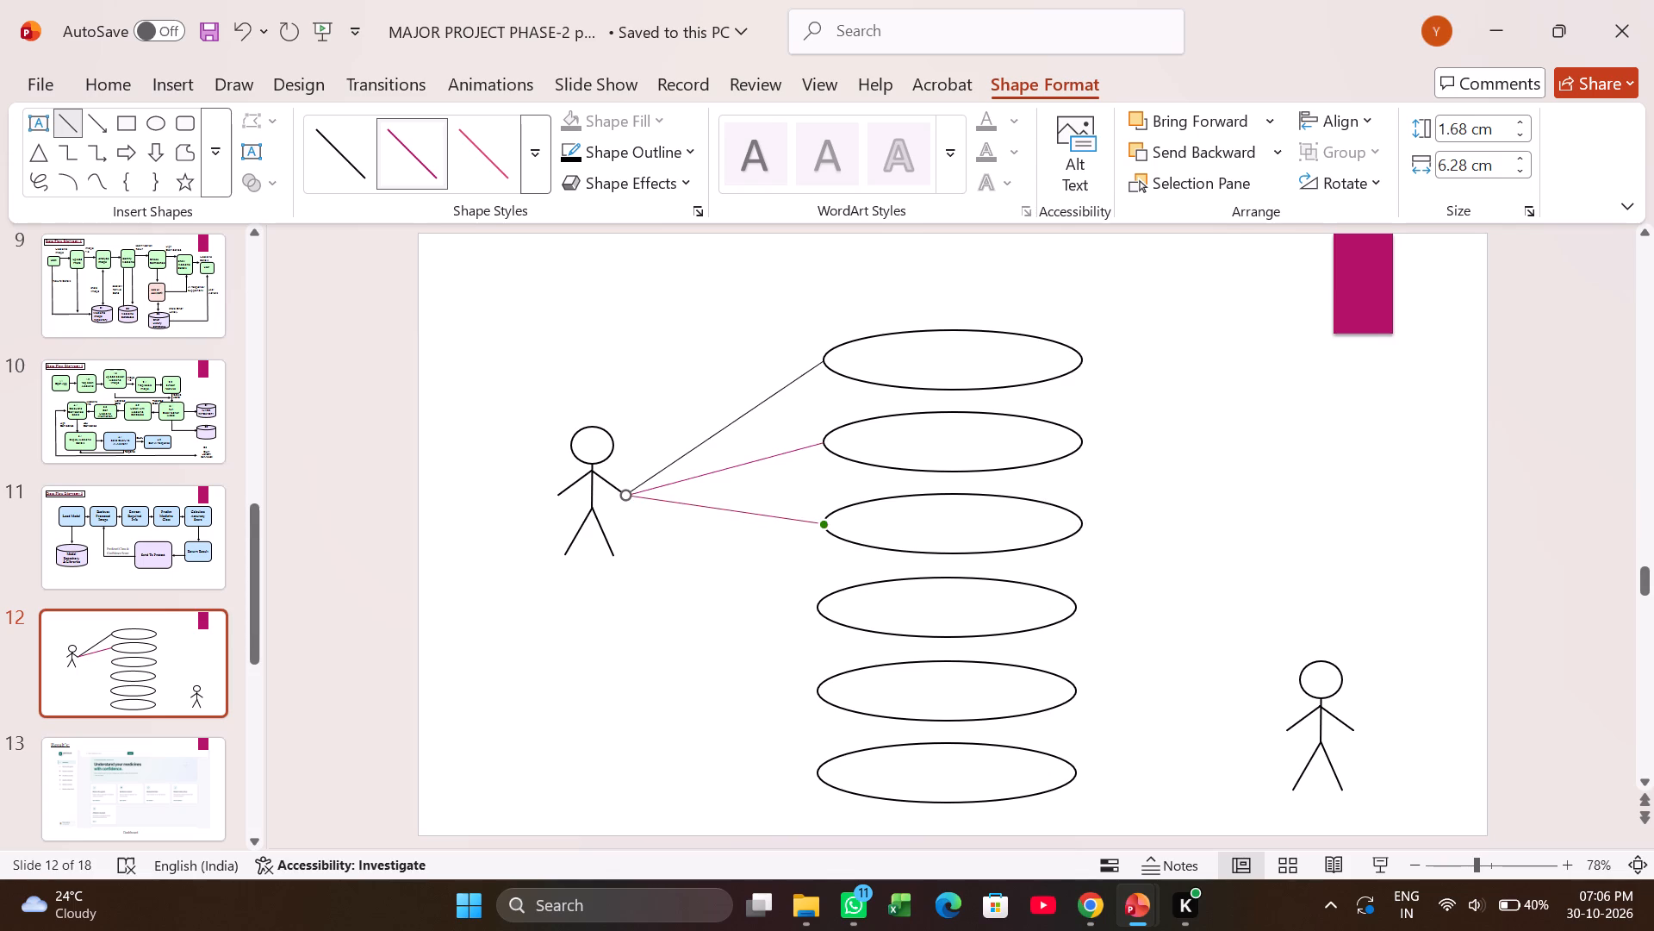
left_click(74, 128)
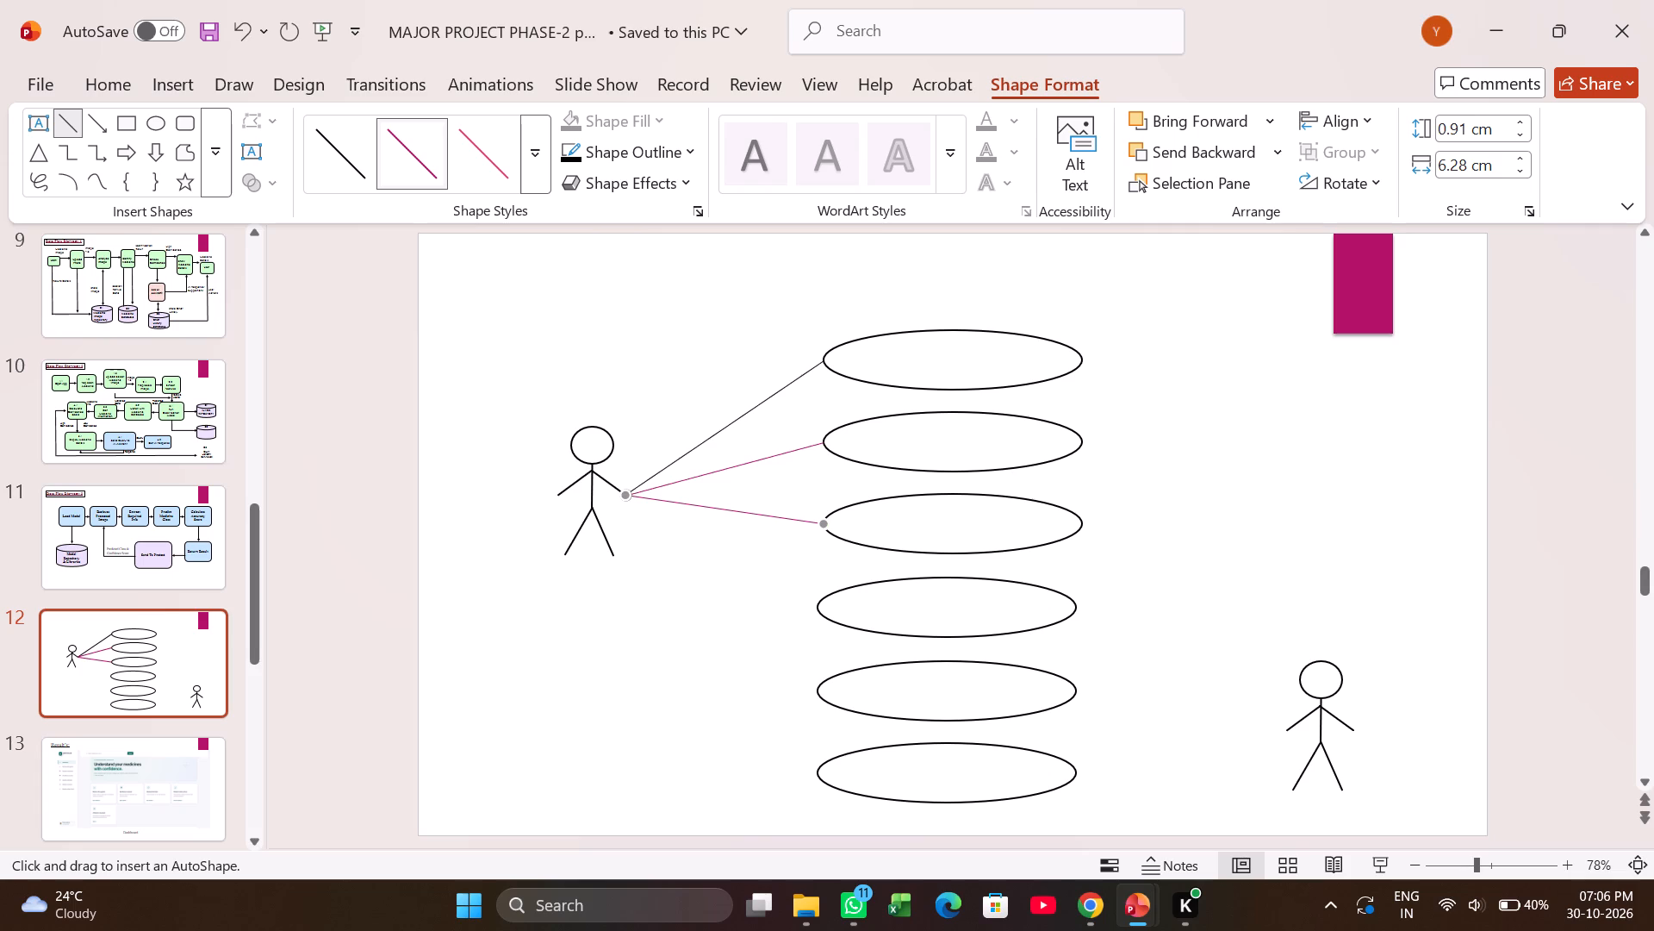
left_click_drag(625, 495, 685, 546)
left_click_drag(685, 546, 820, 607)
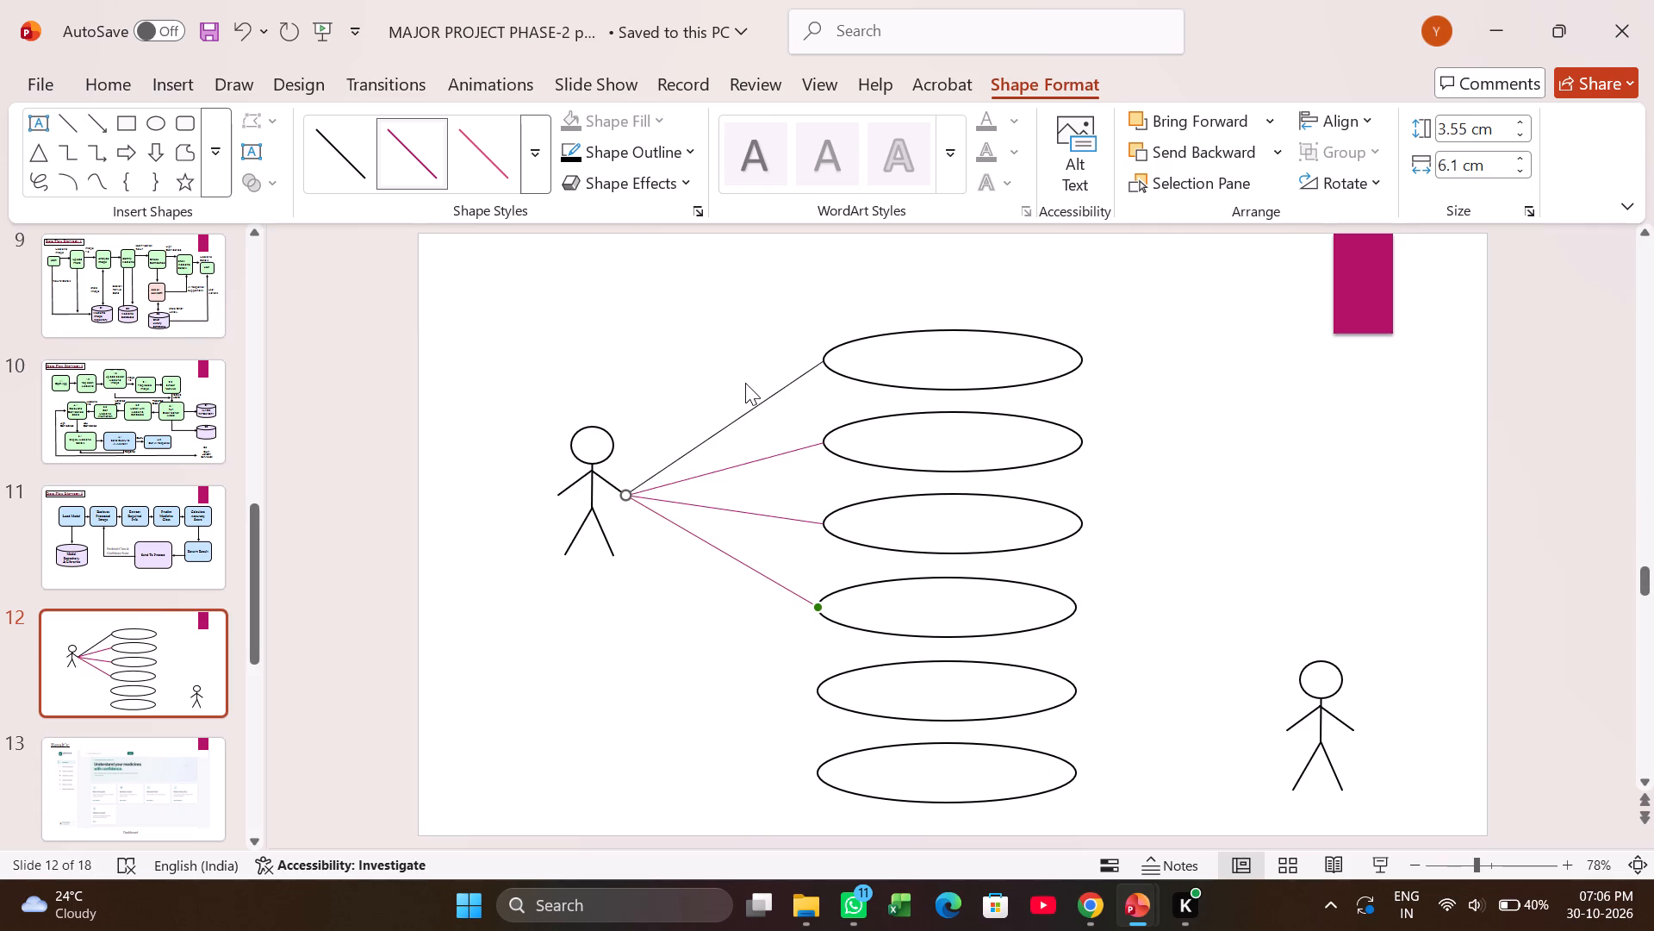
Draw two straight lines from the right stick figure's oval-side hand to the right ends of the fifth and sixth ovals.
left_click(55, 128)
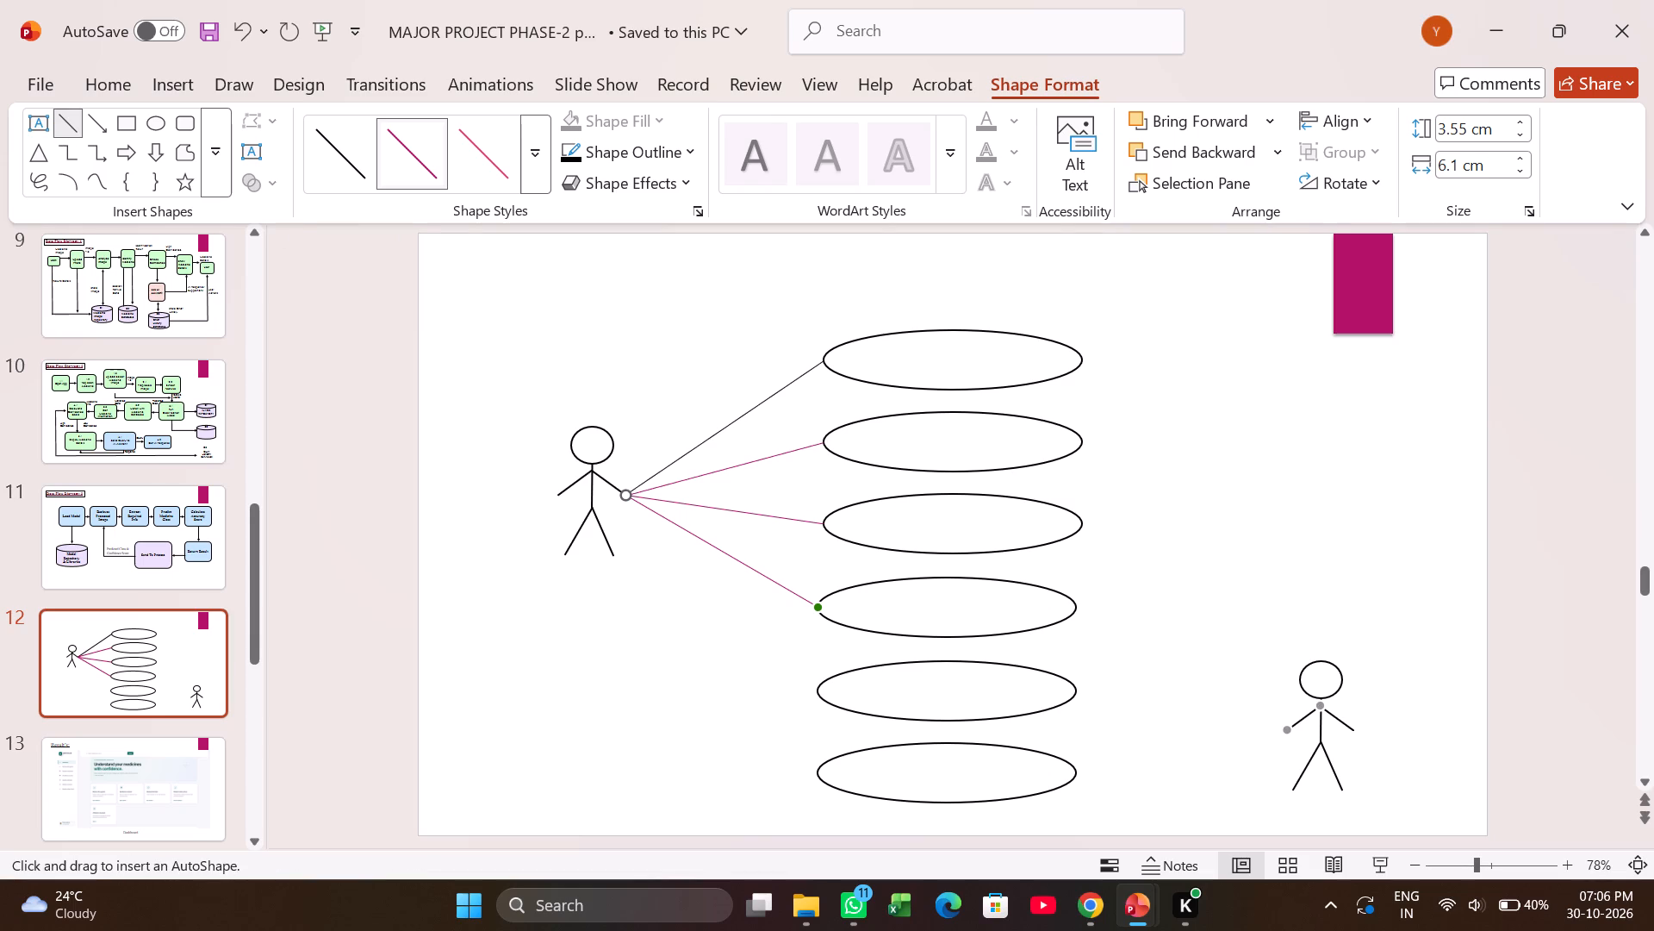
left_click_drag(1286, 729, 1141, 703)
left_click_drag(1141, 703, 1077, 690)
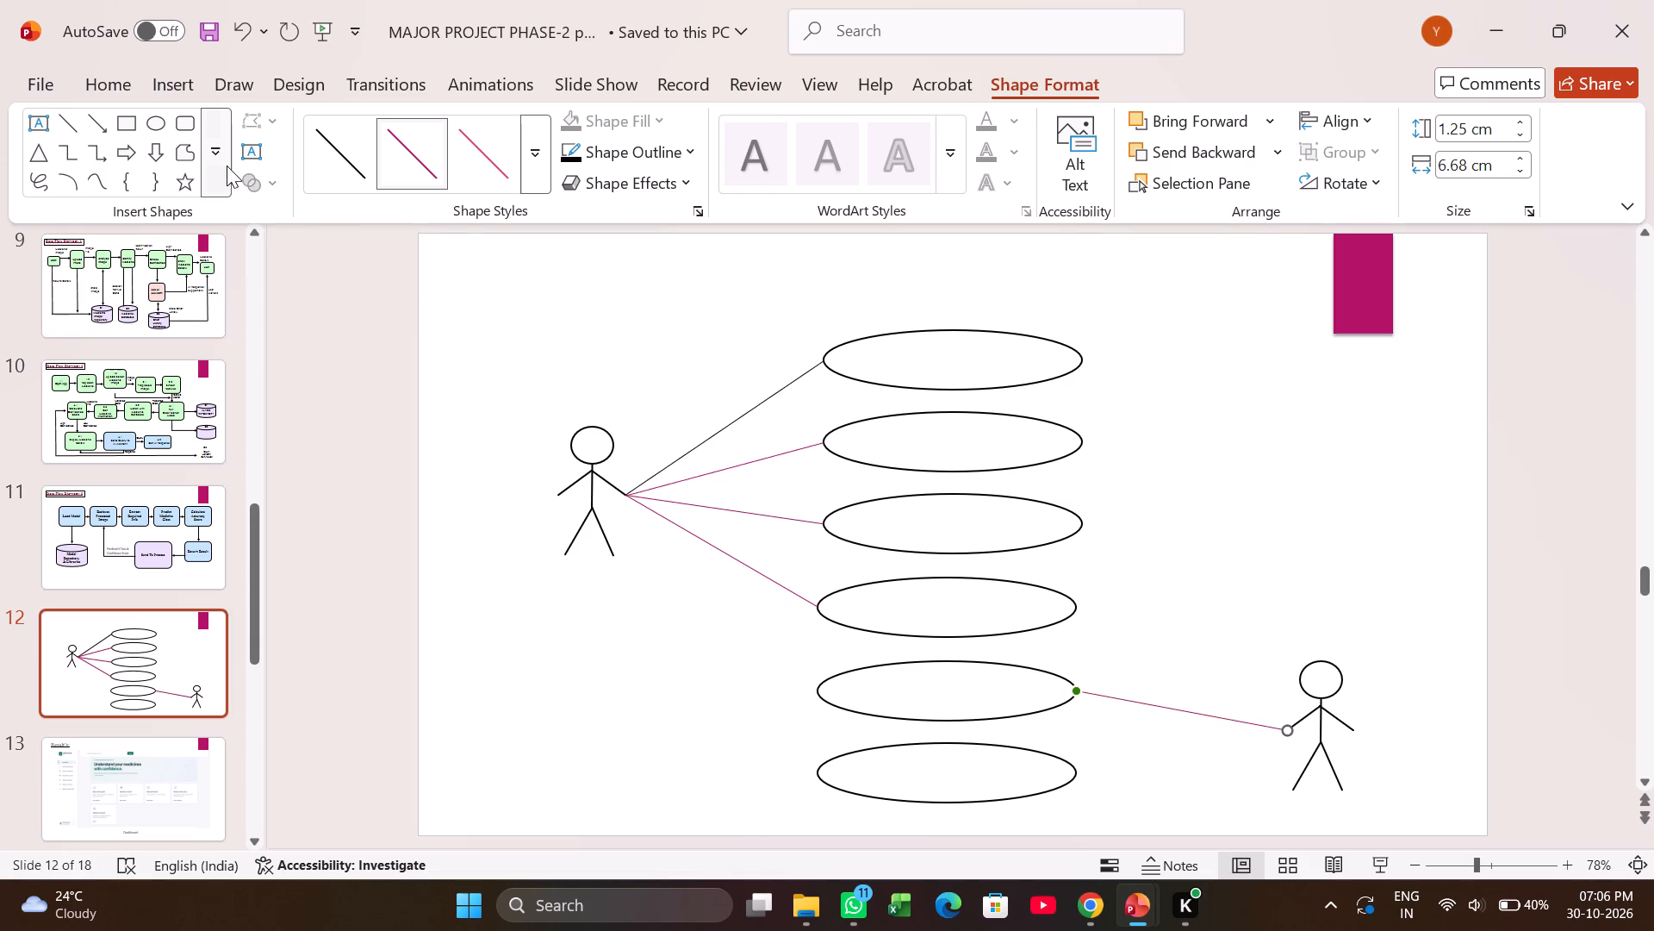
left_click(73, 118)
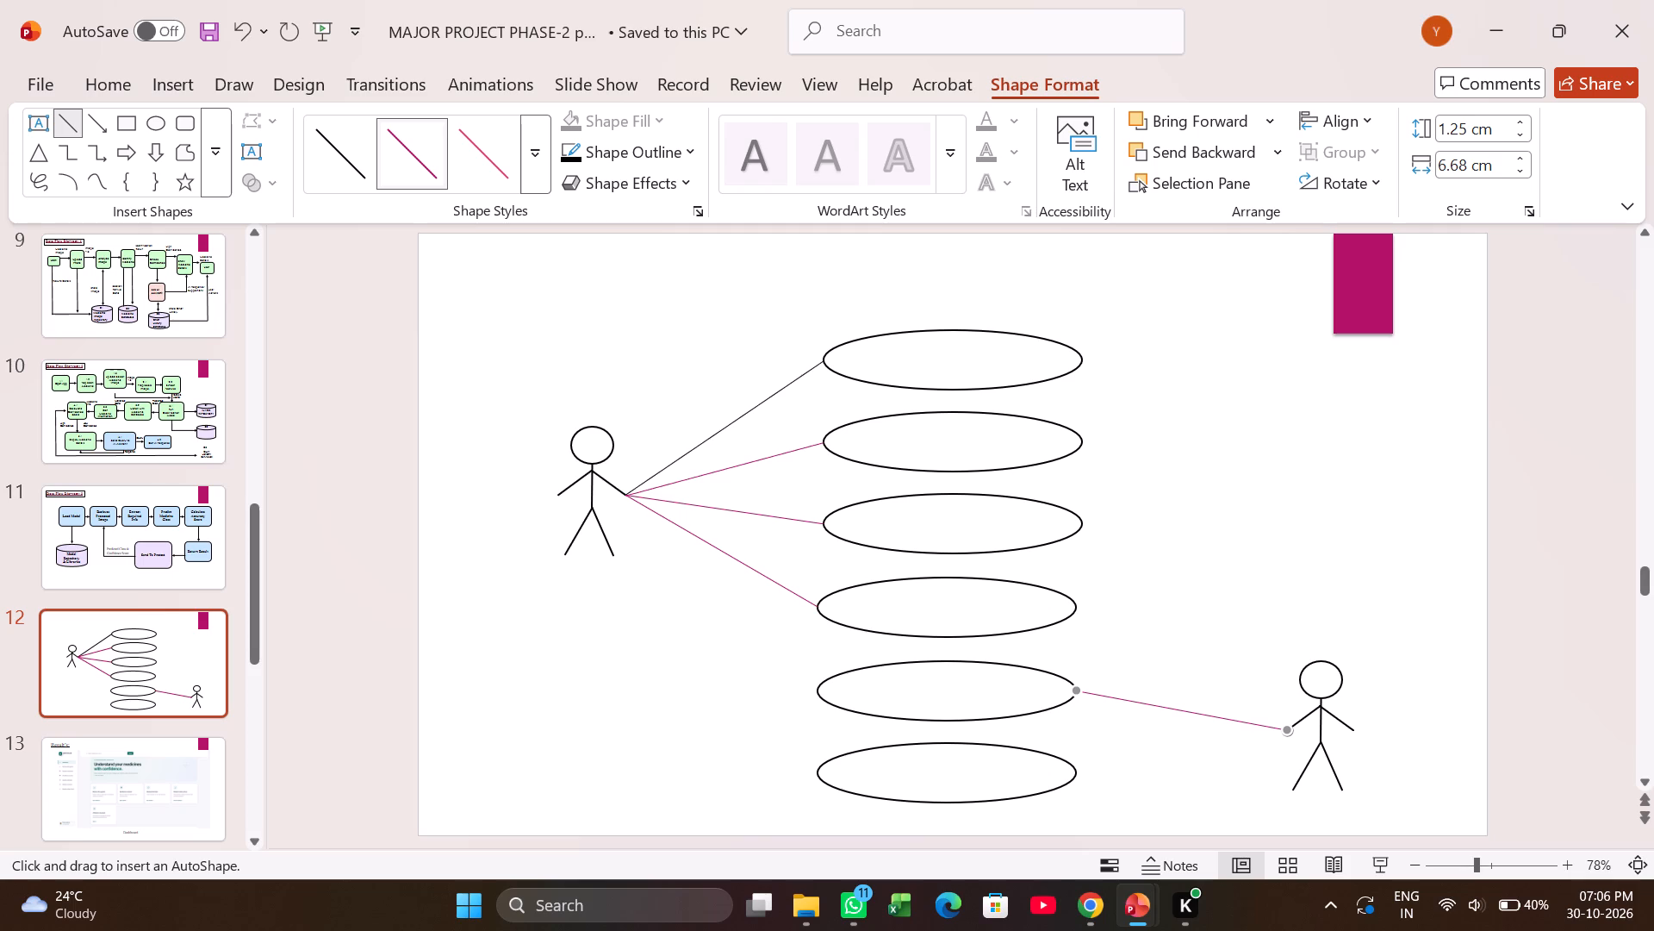
left_click_drag(1289, 733, 1077, 773)
left_click(685, 608)
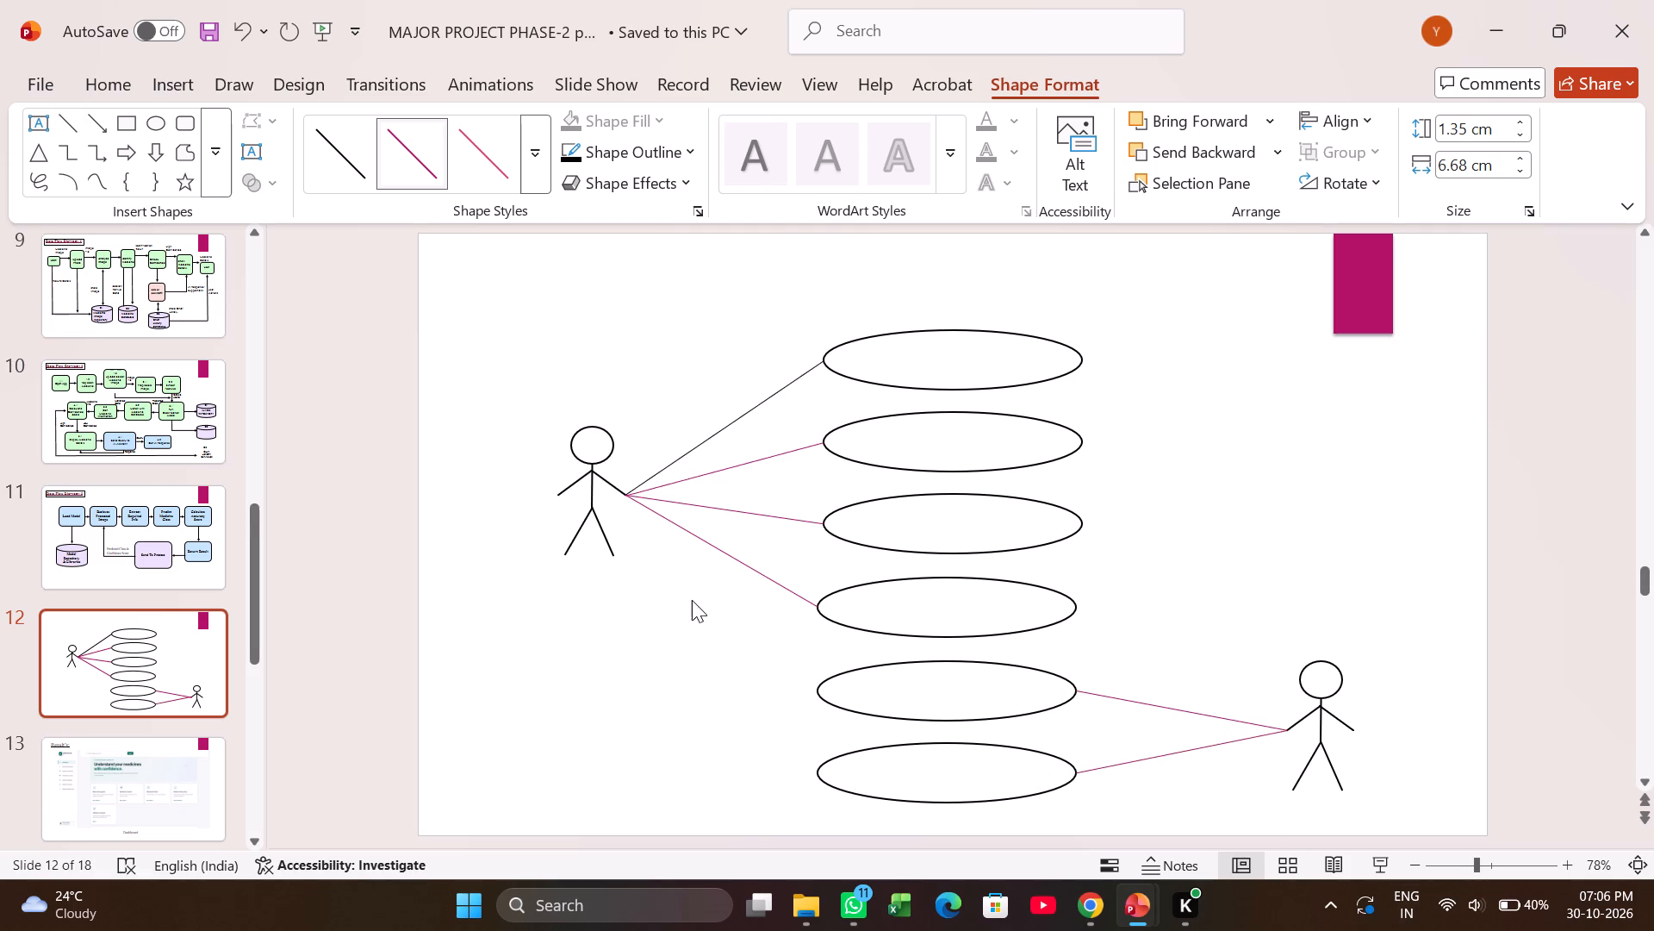
Set the outline colour to black for the left stick figure's lines to the second, third and fourth ovals.
left_click(703, 472)
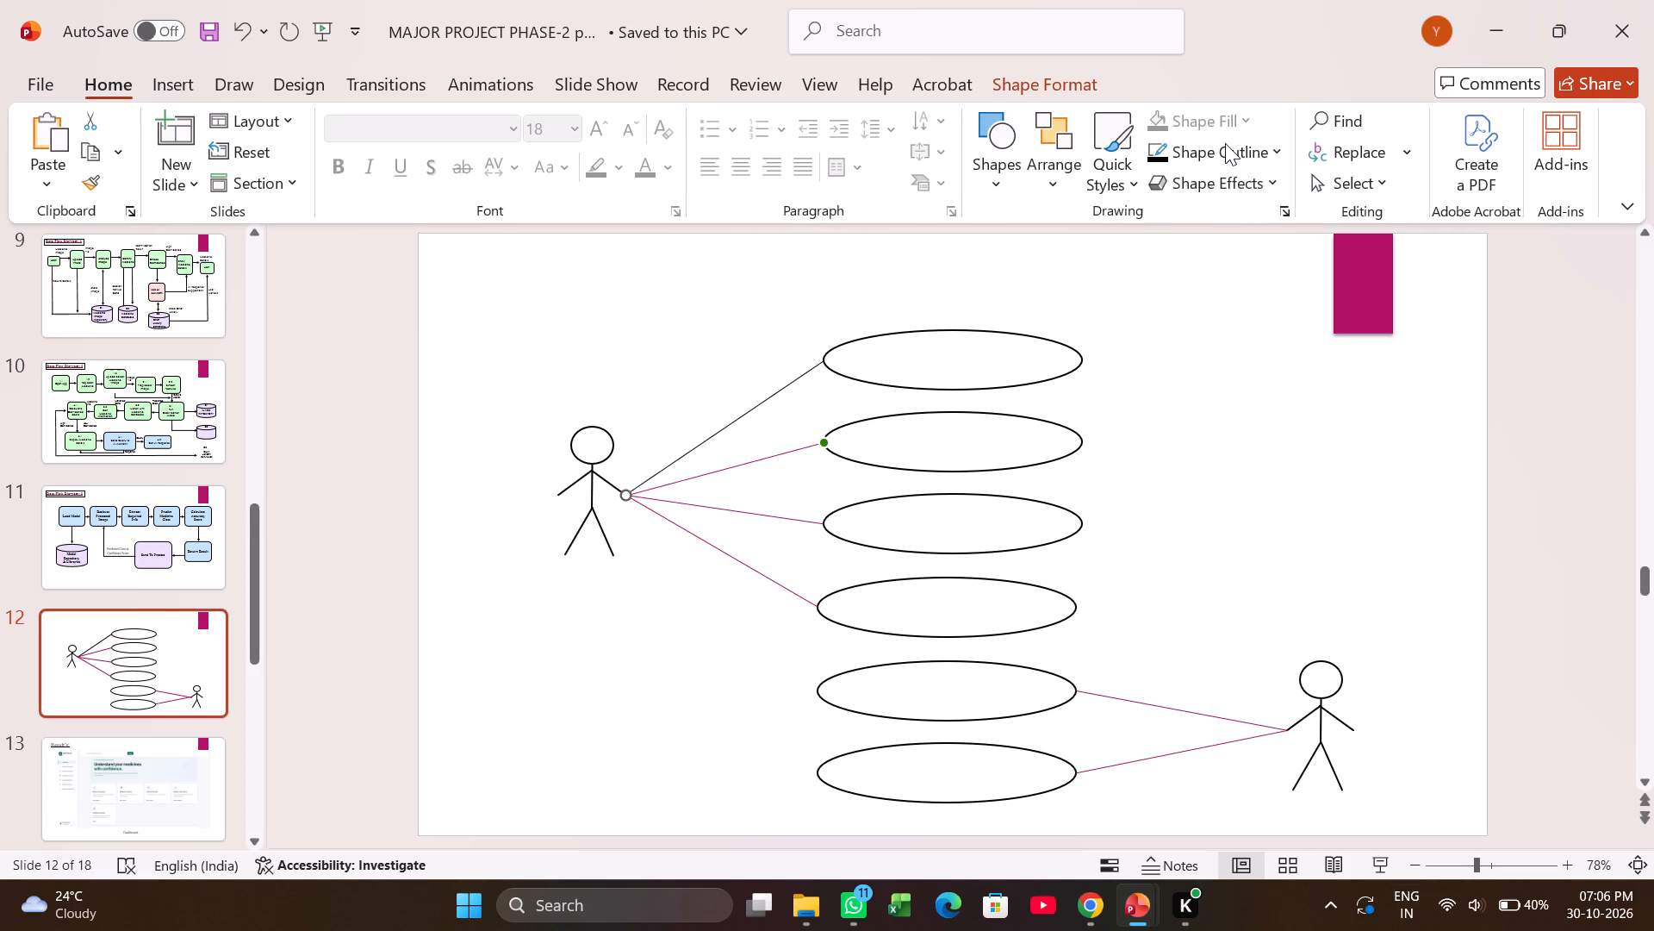
left_click(1225, 143)
left_click(1194, 279)
left_click(724, 502)
left_click(1196, 156)
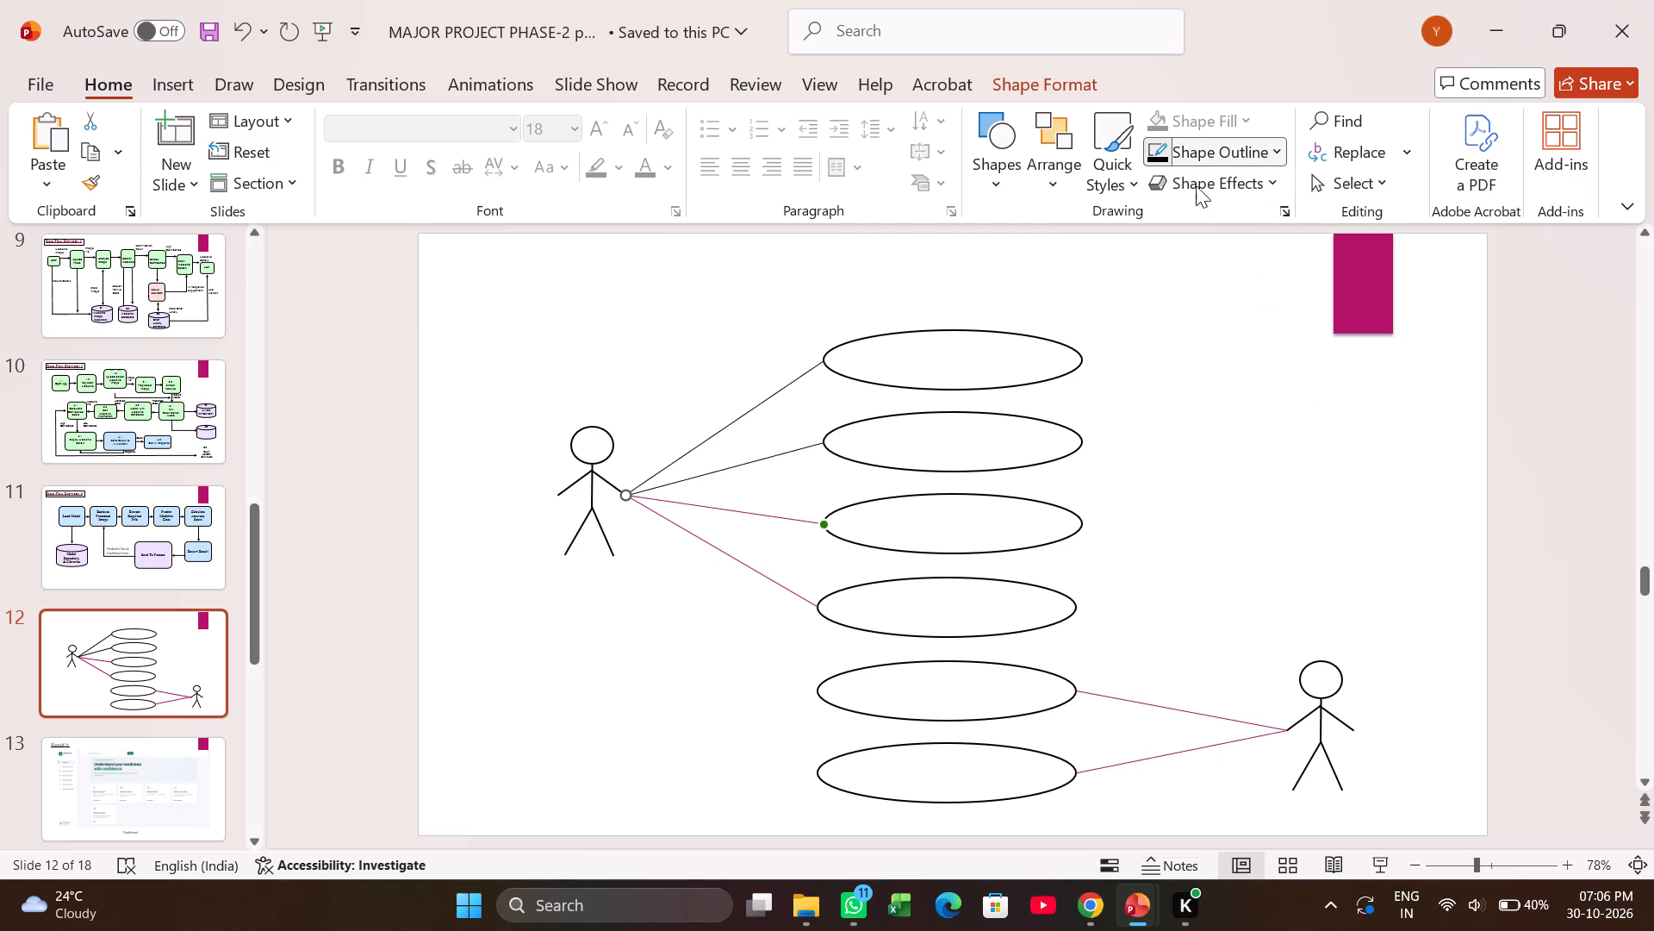
left_click(1197, 275)
left_click(726, 549)
left_click(1182, 153)
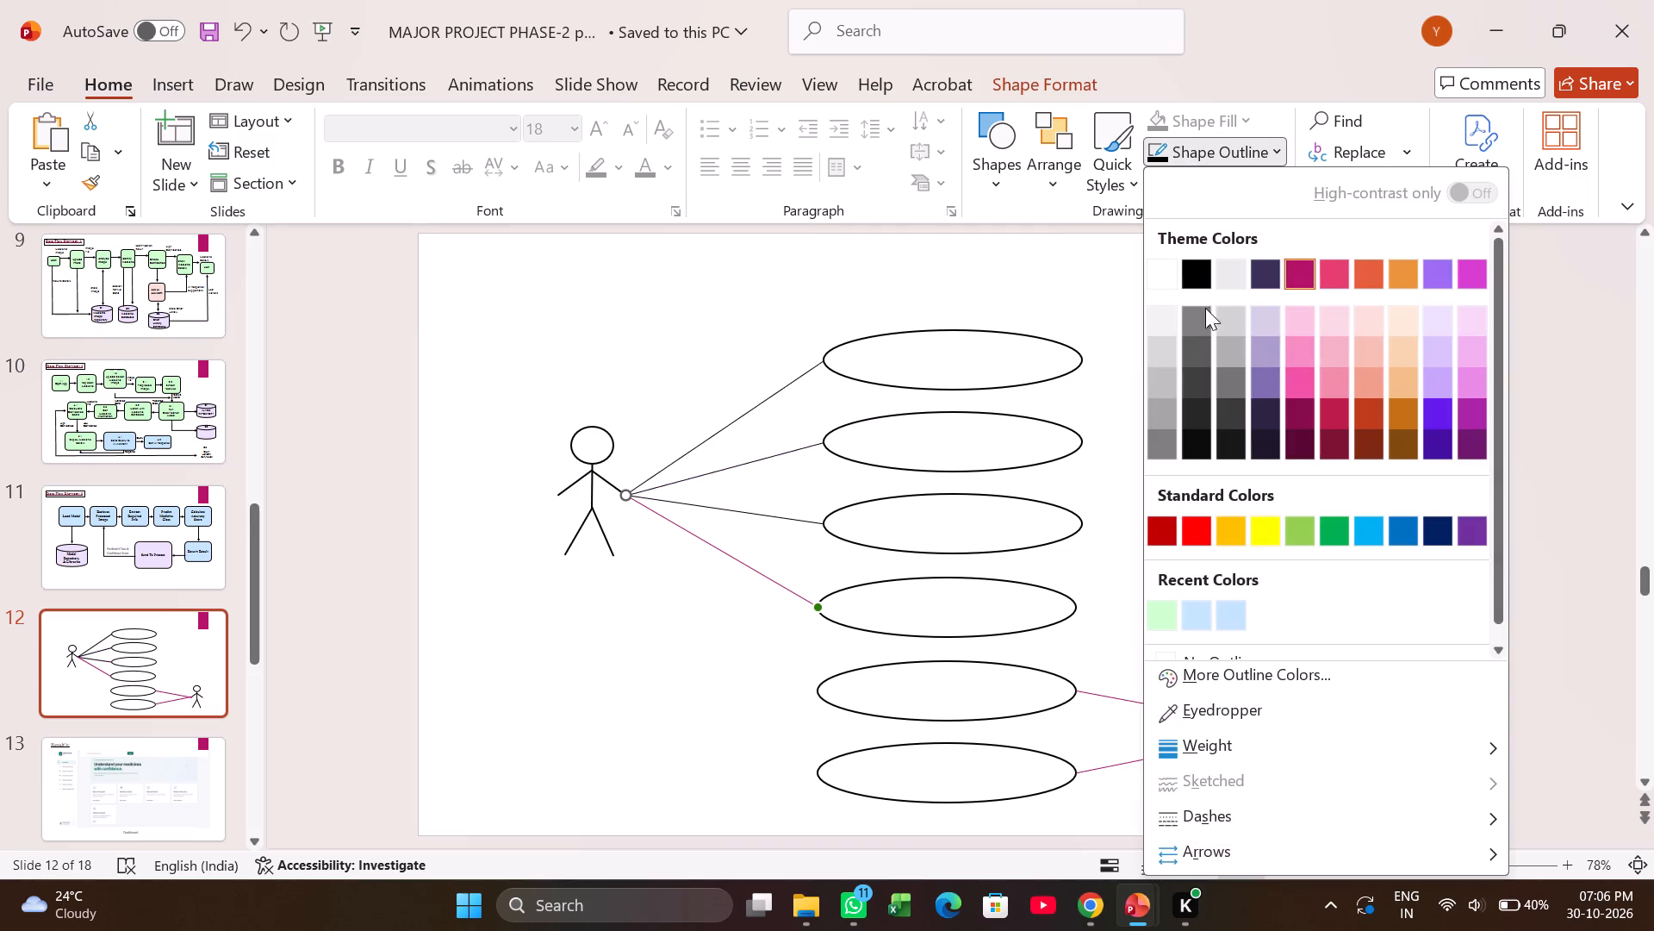
left_click(1192, 265)
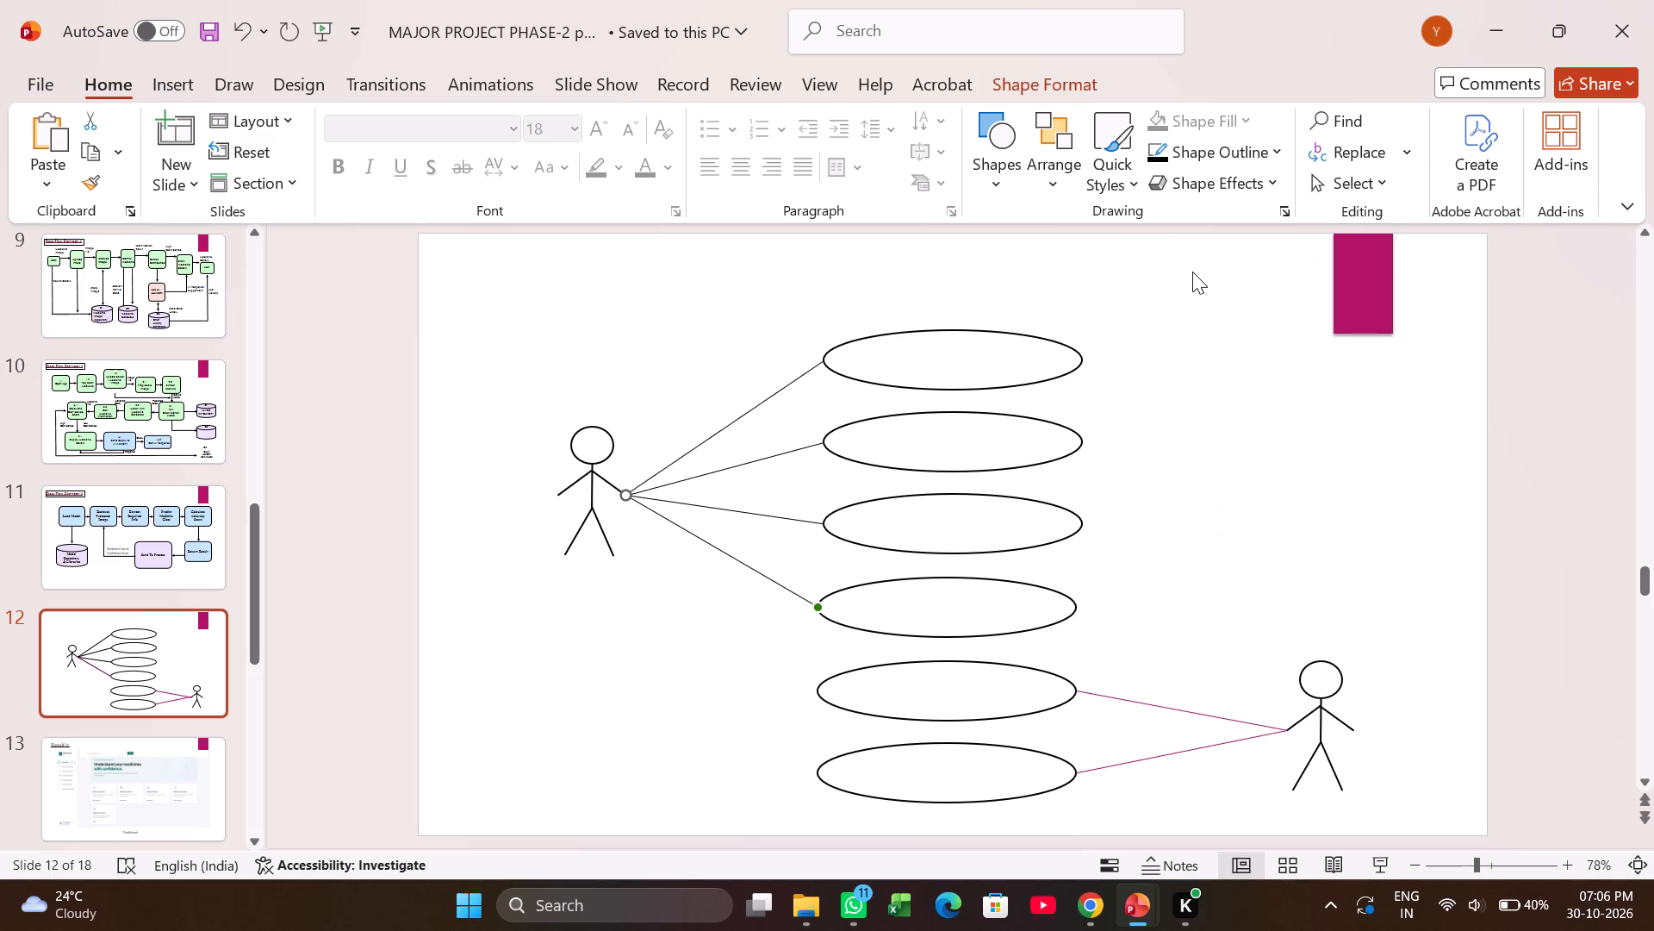
Set the outline colour to black for the right stick figure's two lines to the fifth and sixth ovals.
left_click(1197, 714)
left_click(1215, 141)
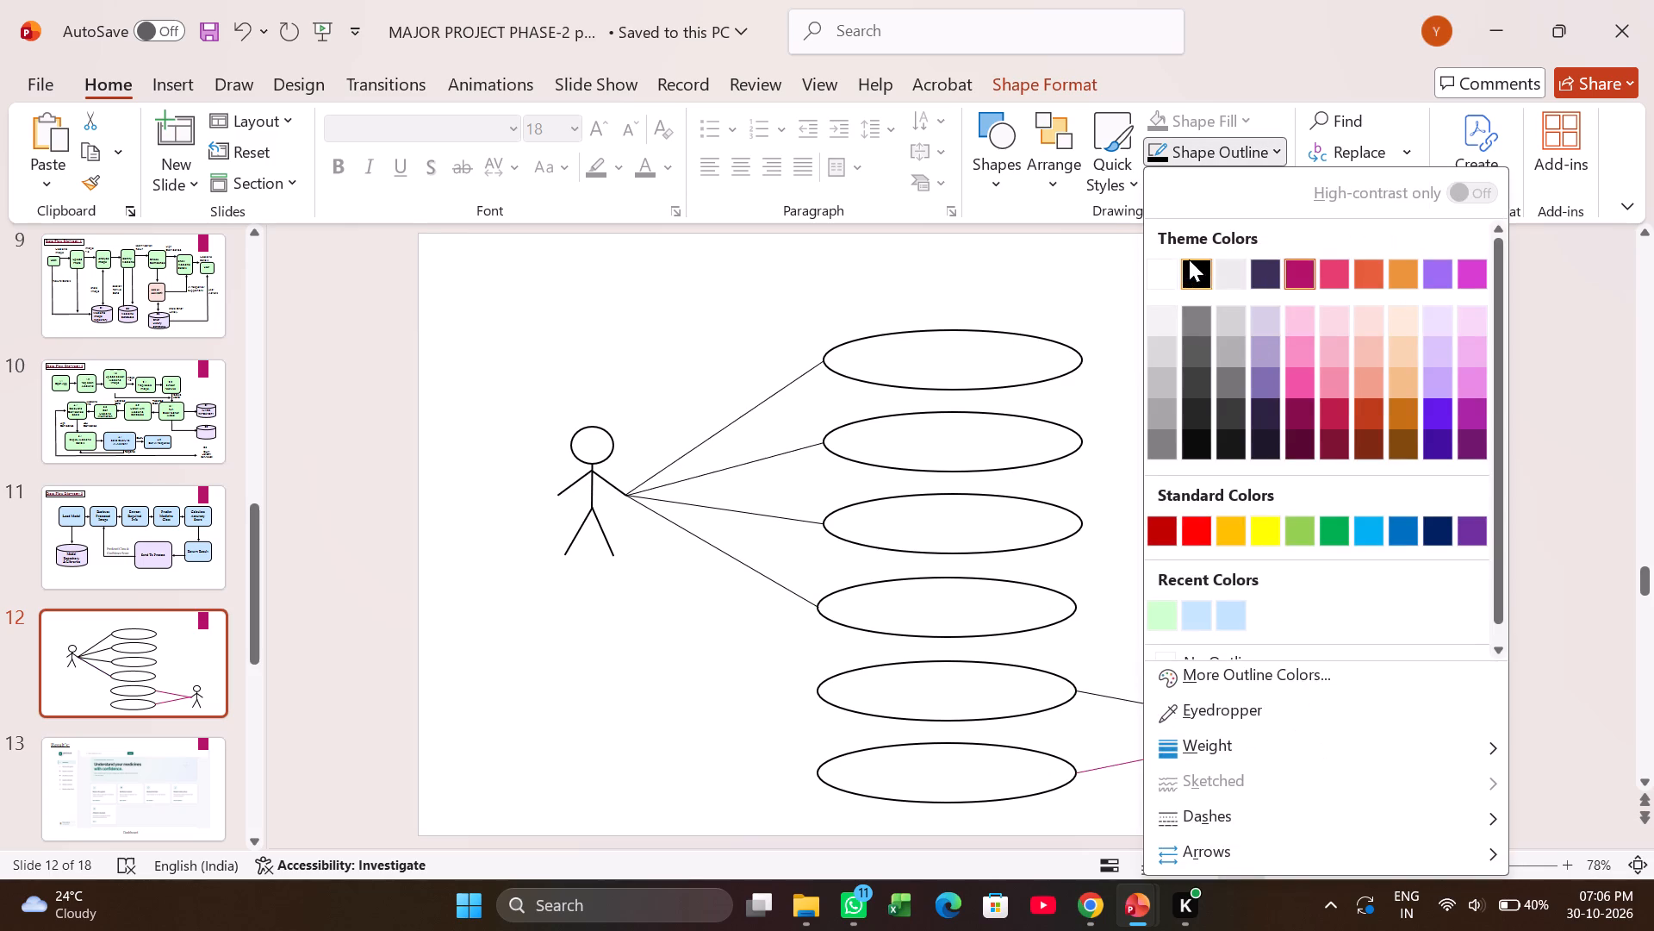
left_click(1189, 259)
left_click(1237, 739)
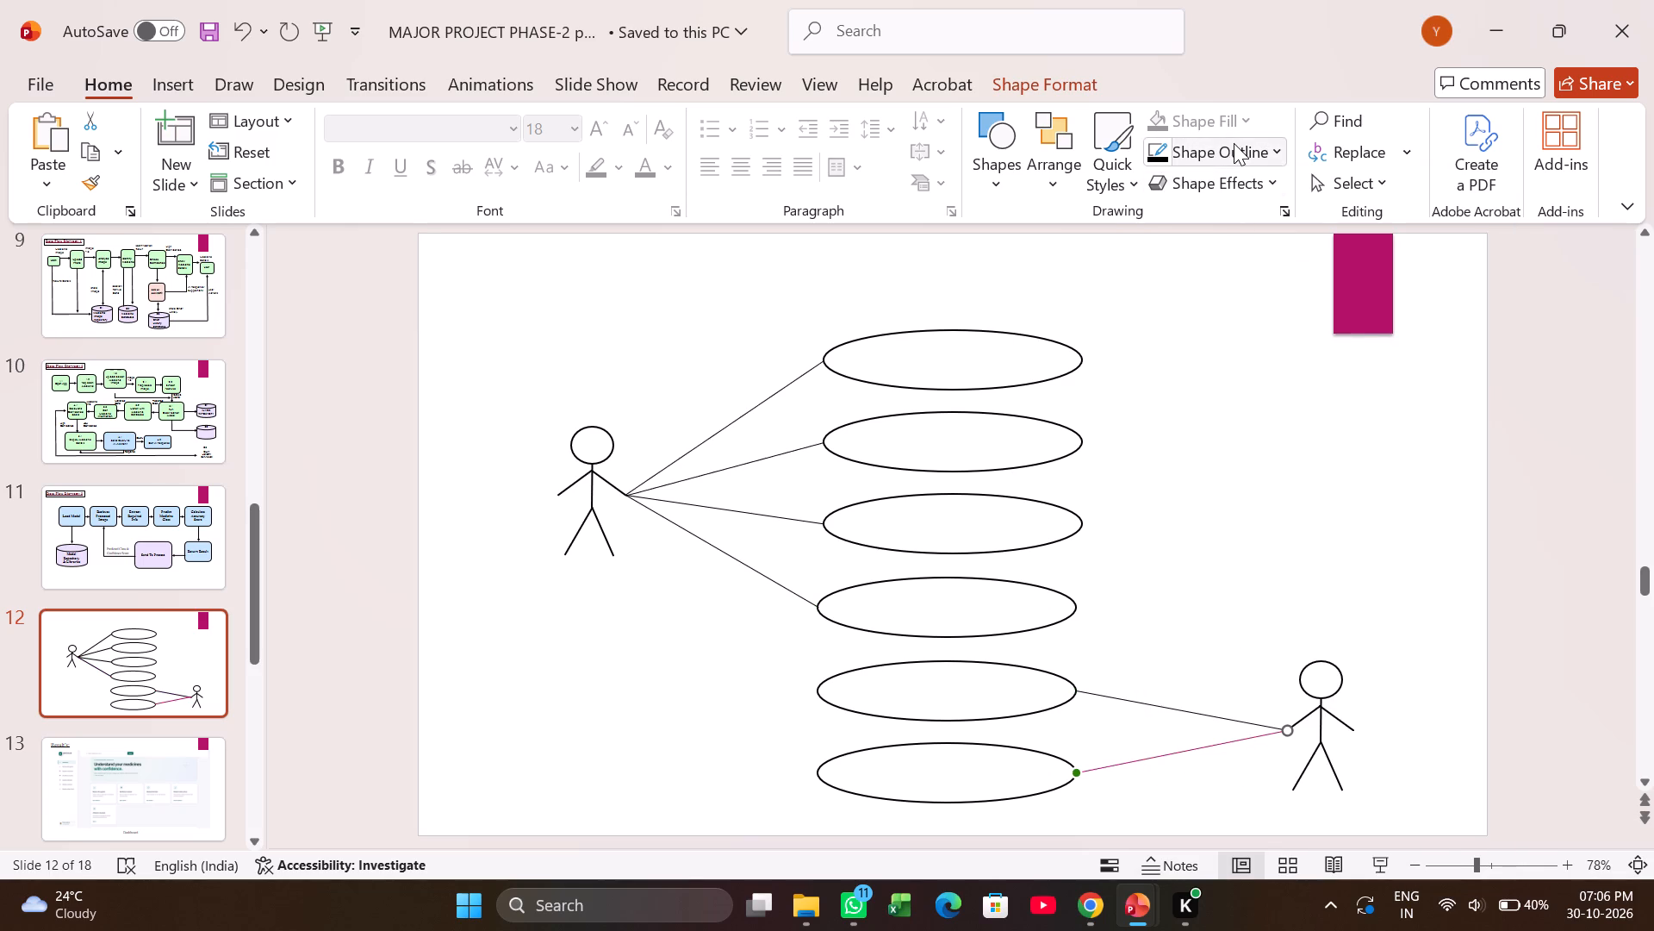
left_click(1234, 143)
left_click(1208, 270)
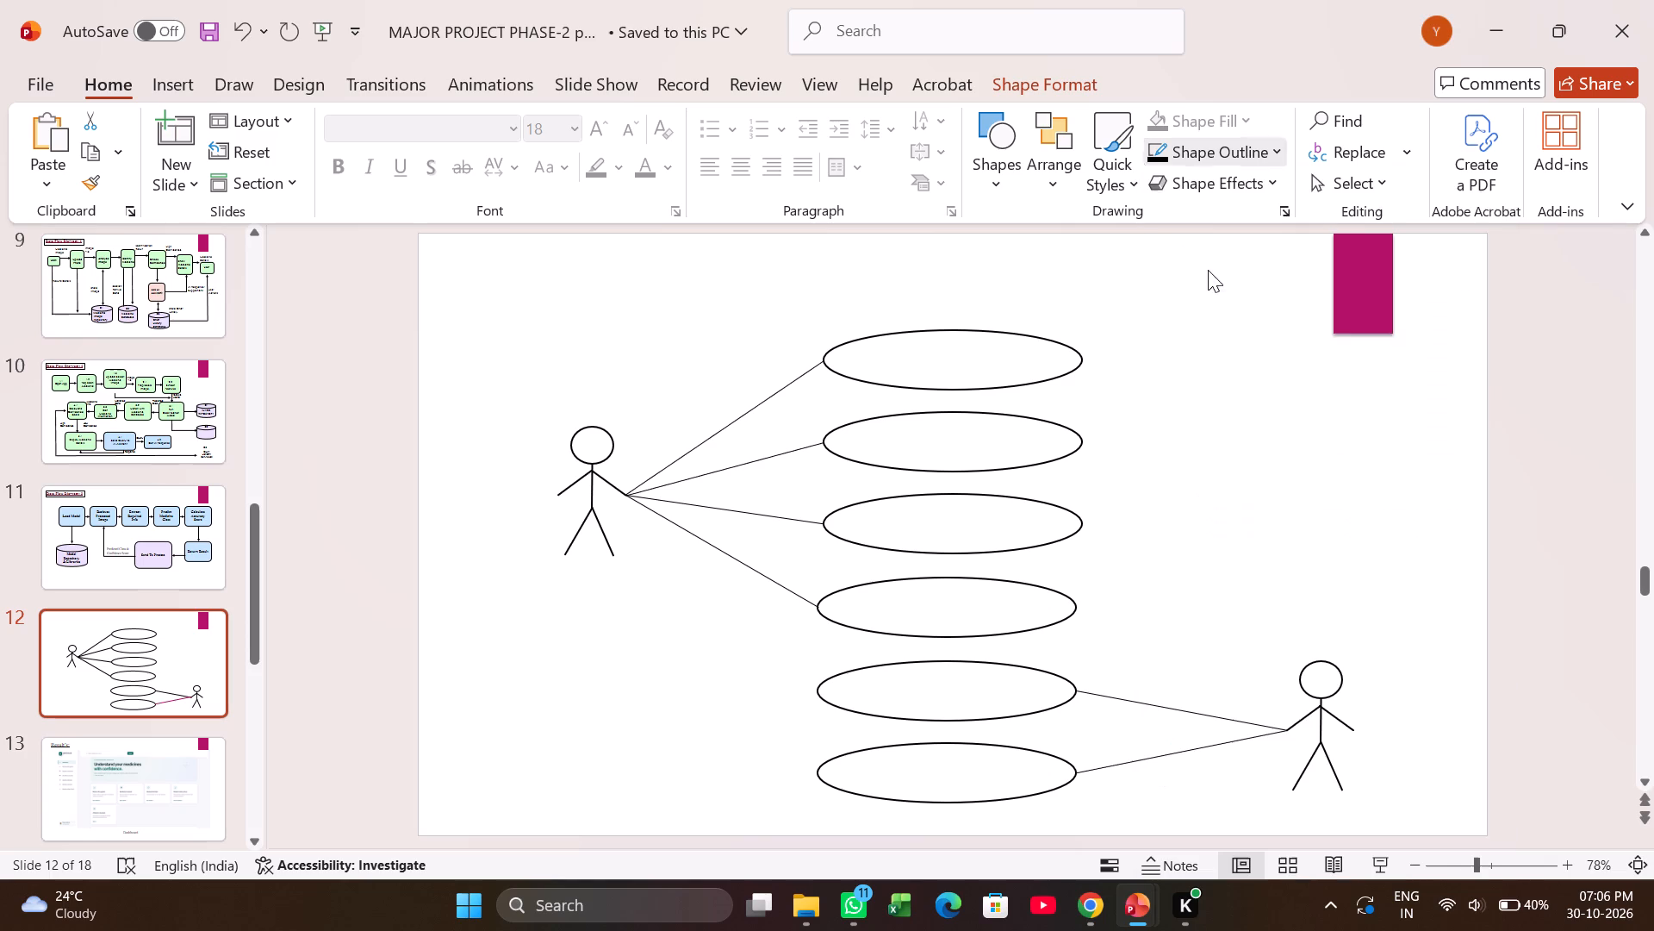
left_click(1021, 301)
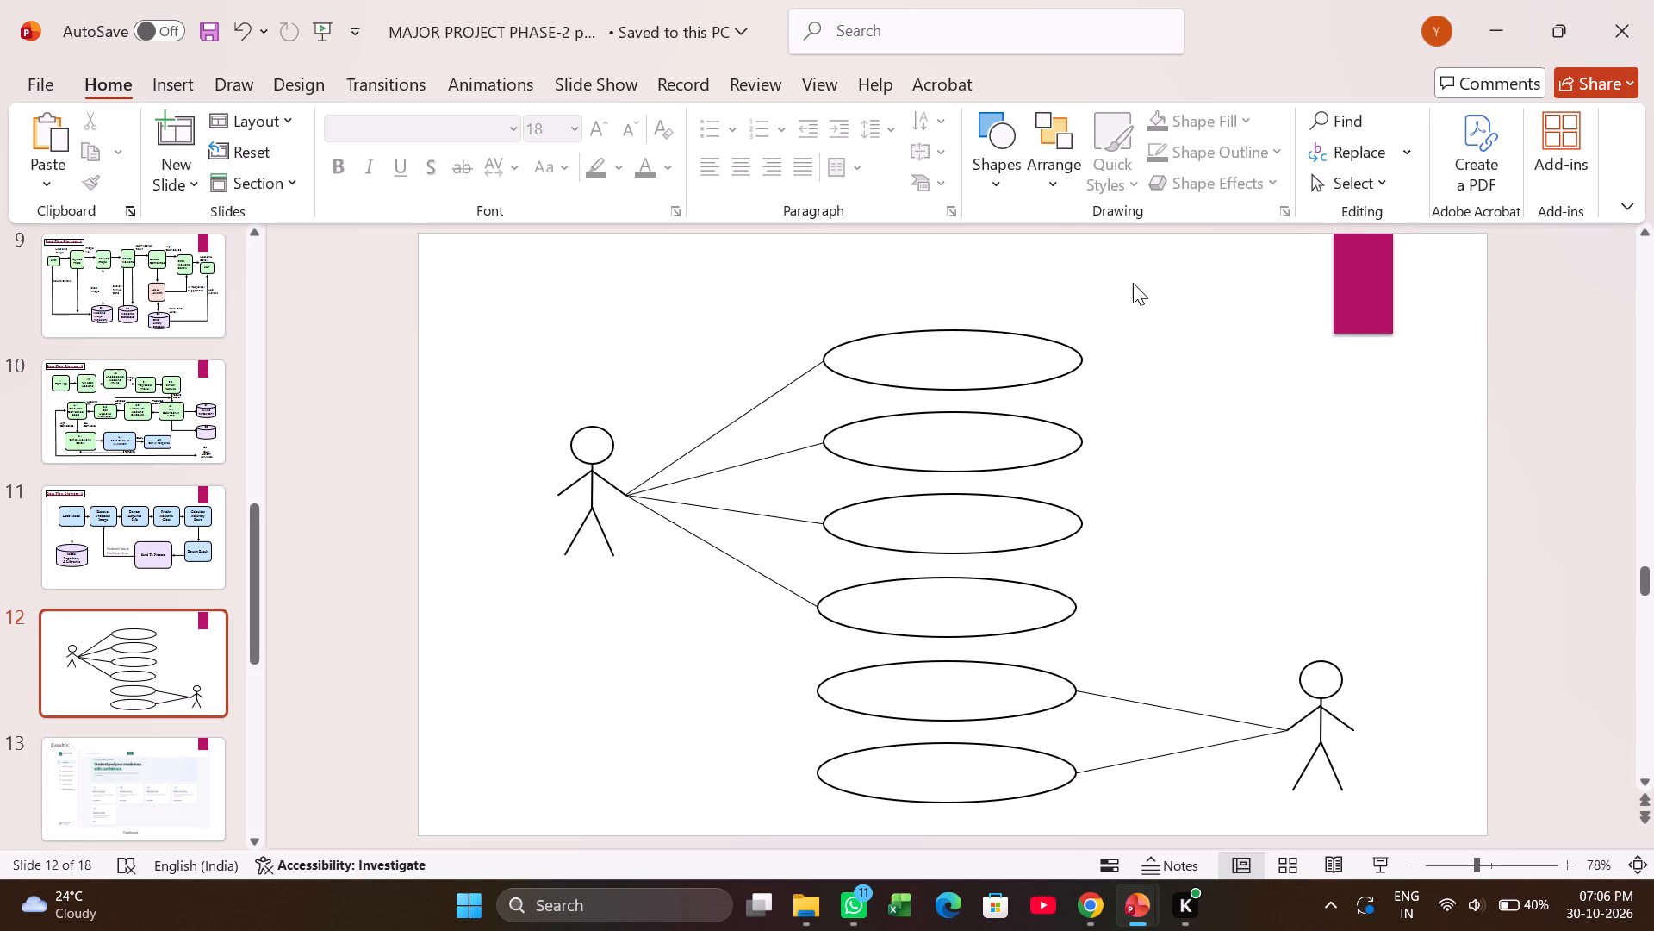
Fill the first four ovals, counting from the top of the use case diagram, with the recent light green colour.
left_click(1017, 357)
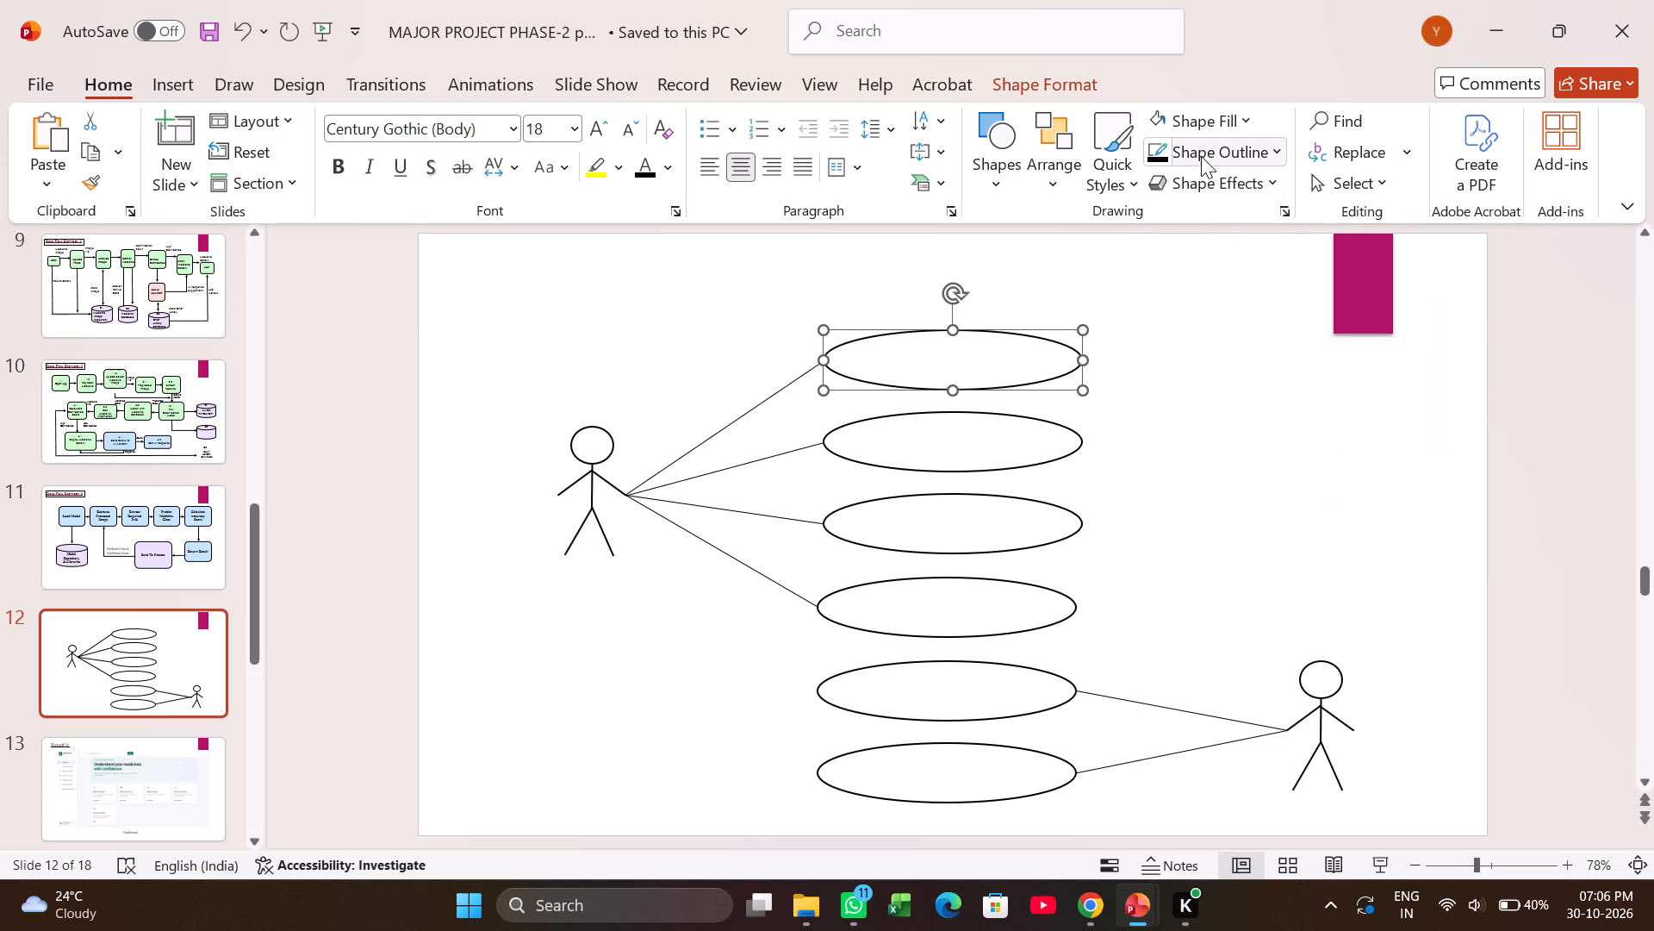
left_click(1220, 107)
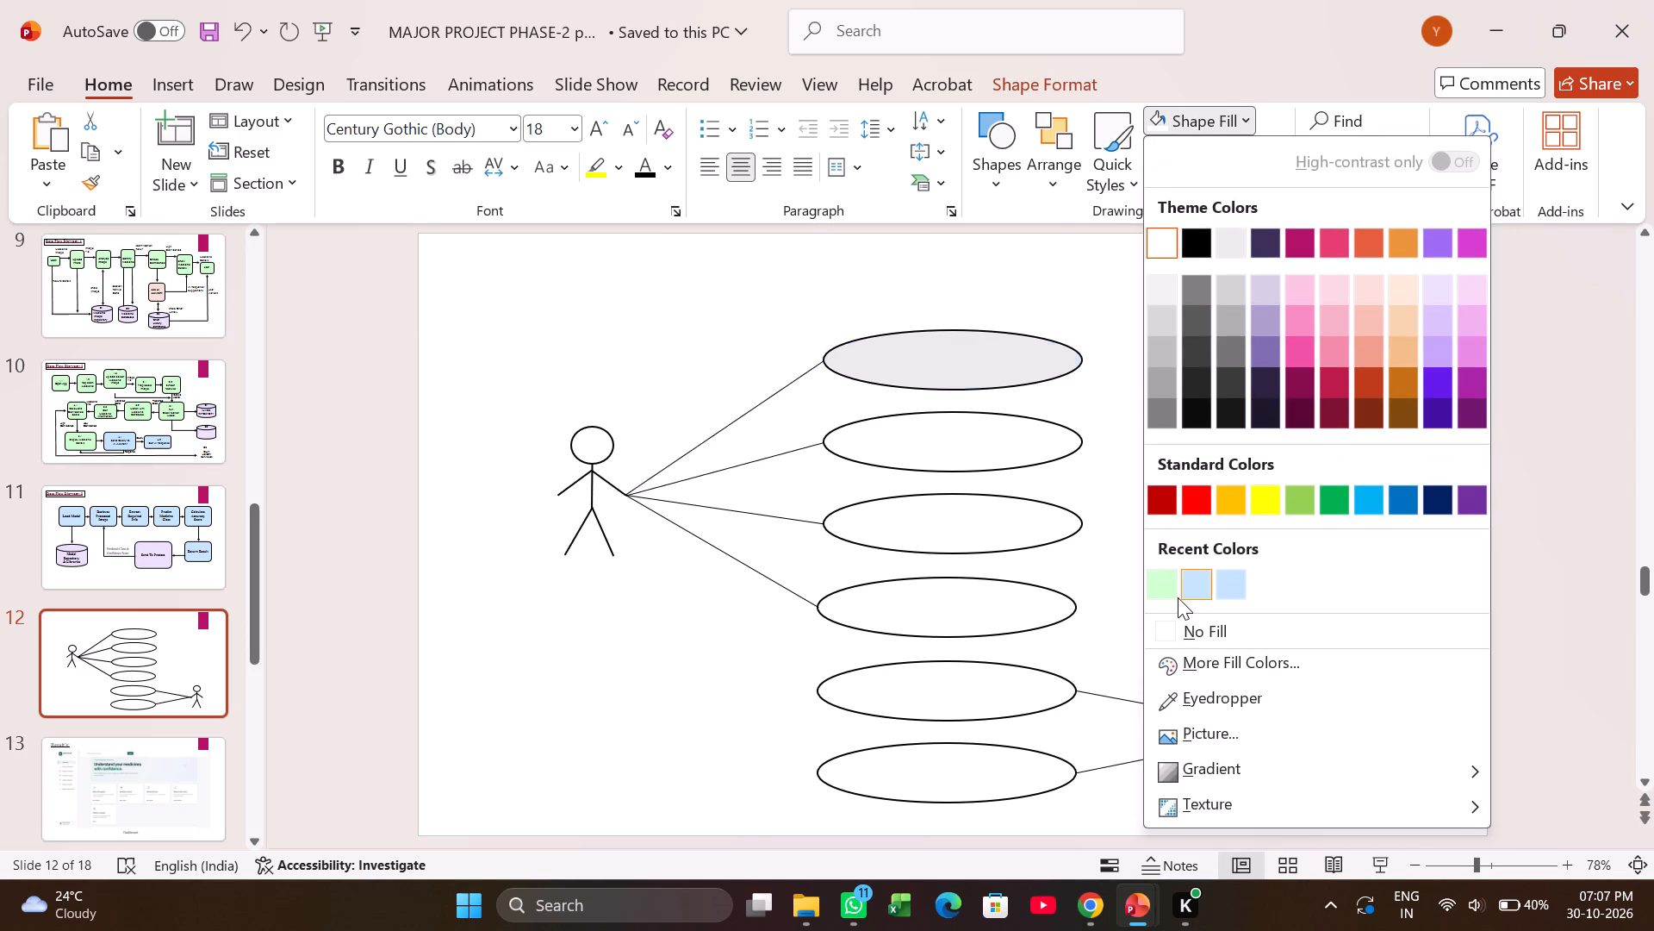
left_click(1169, 590)
left_click(1025, 426)
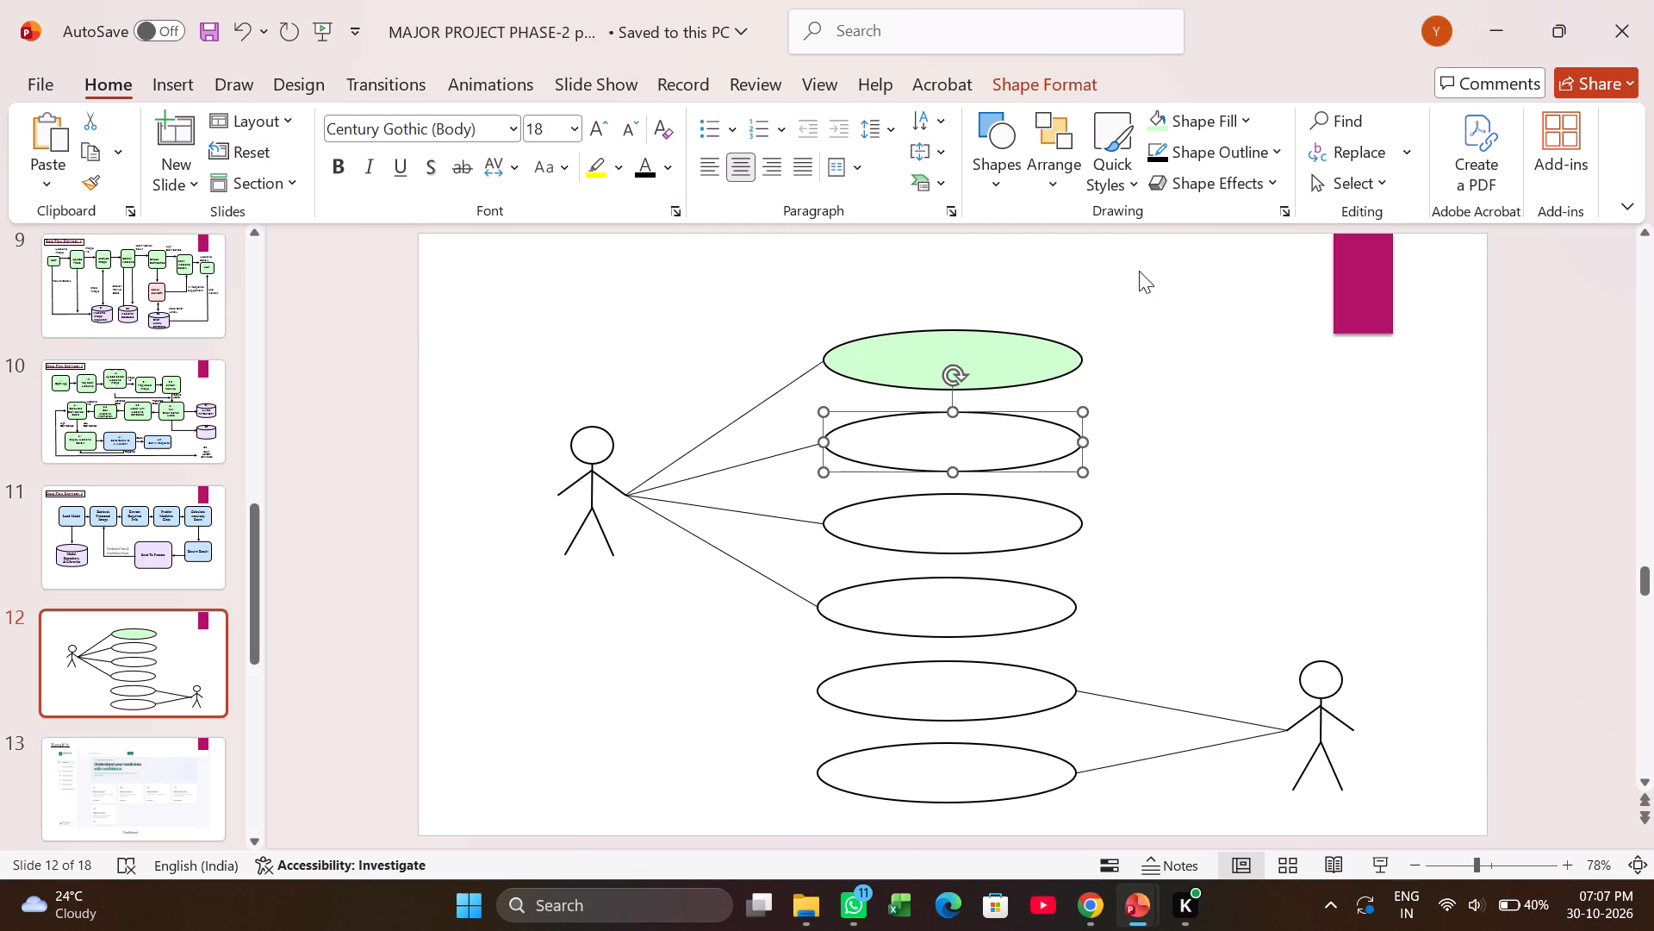
left_click(1215, 124)
left_click(1172, 586)
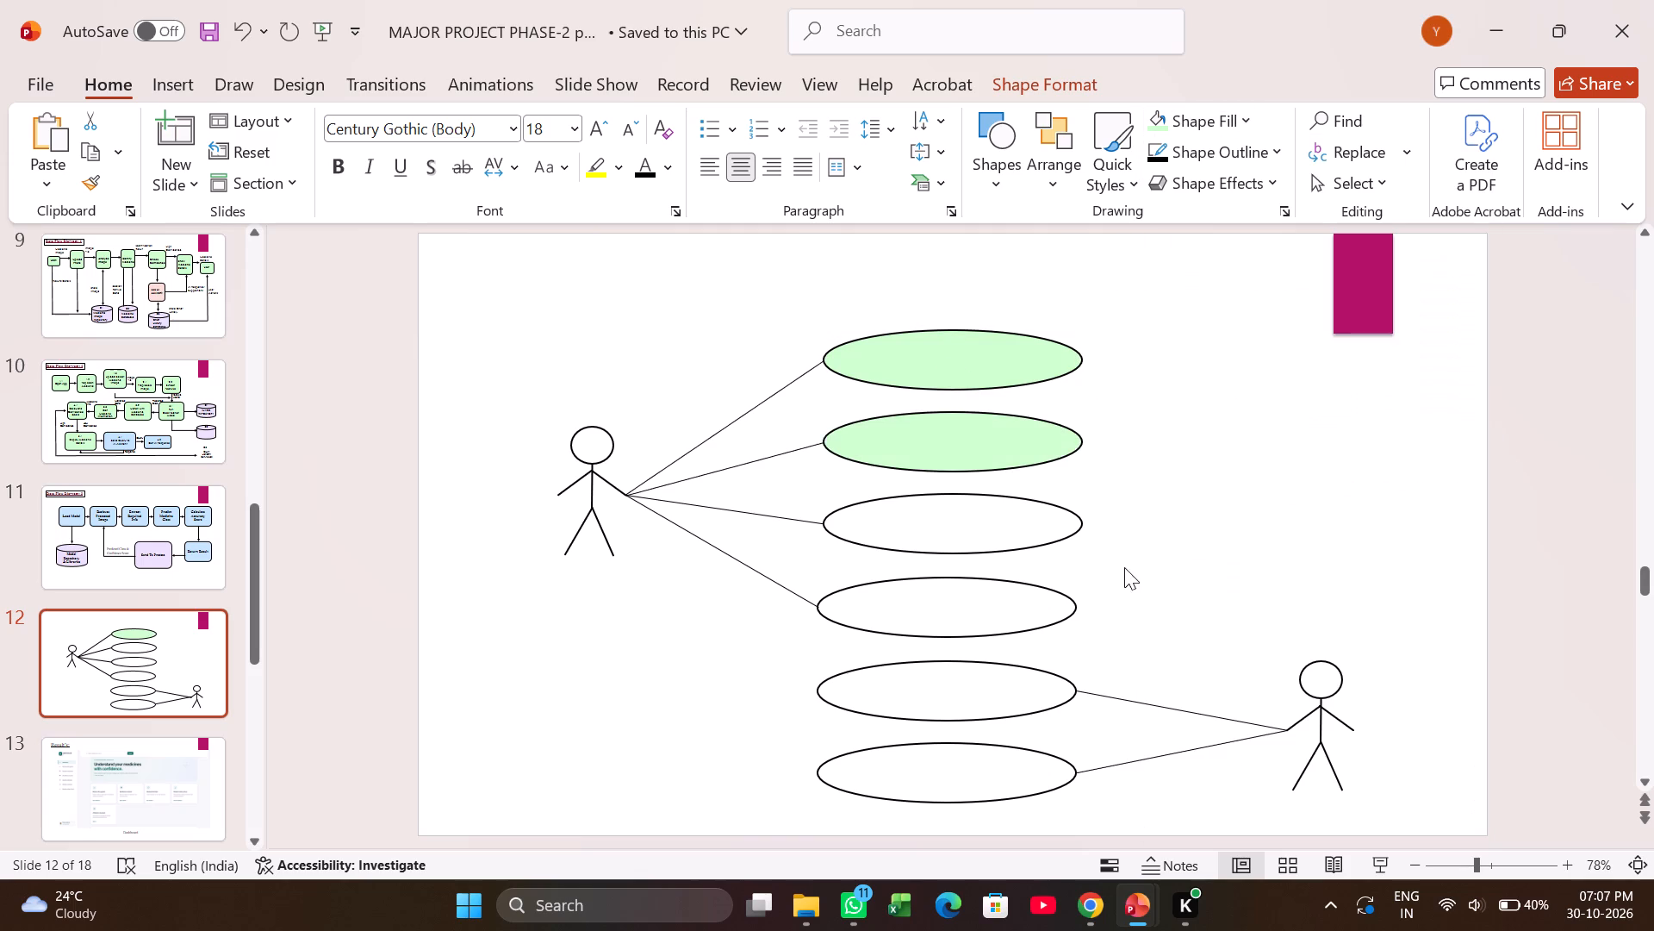
left_click(1029, 526)
left_click(1198, 126)
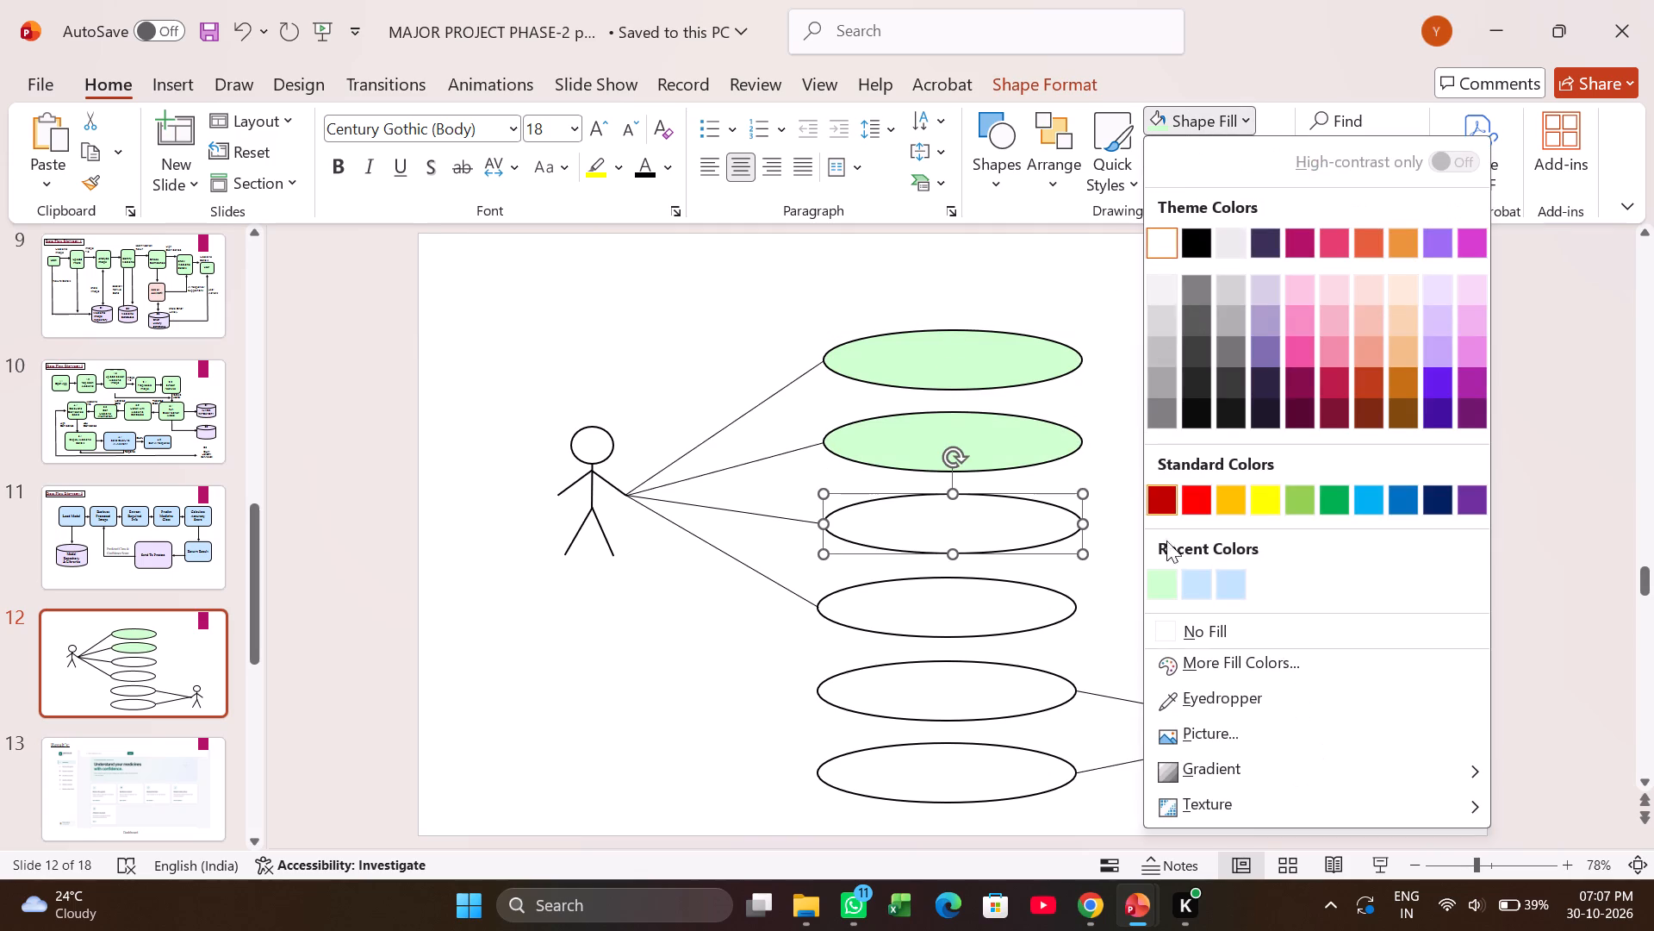
left_click(1169, 576)
left_click(1018, 618)
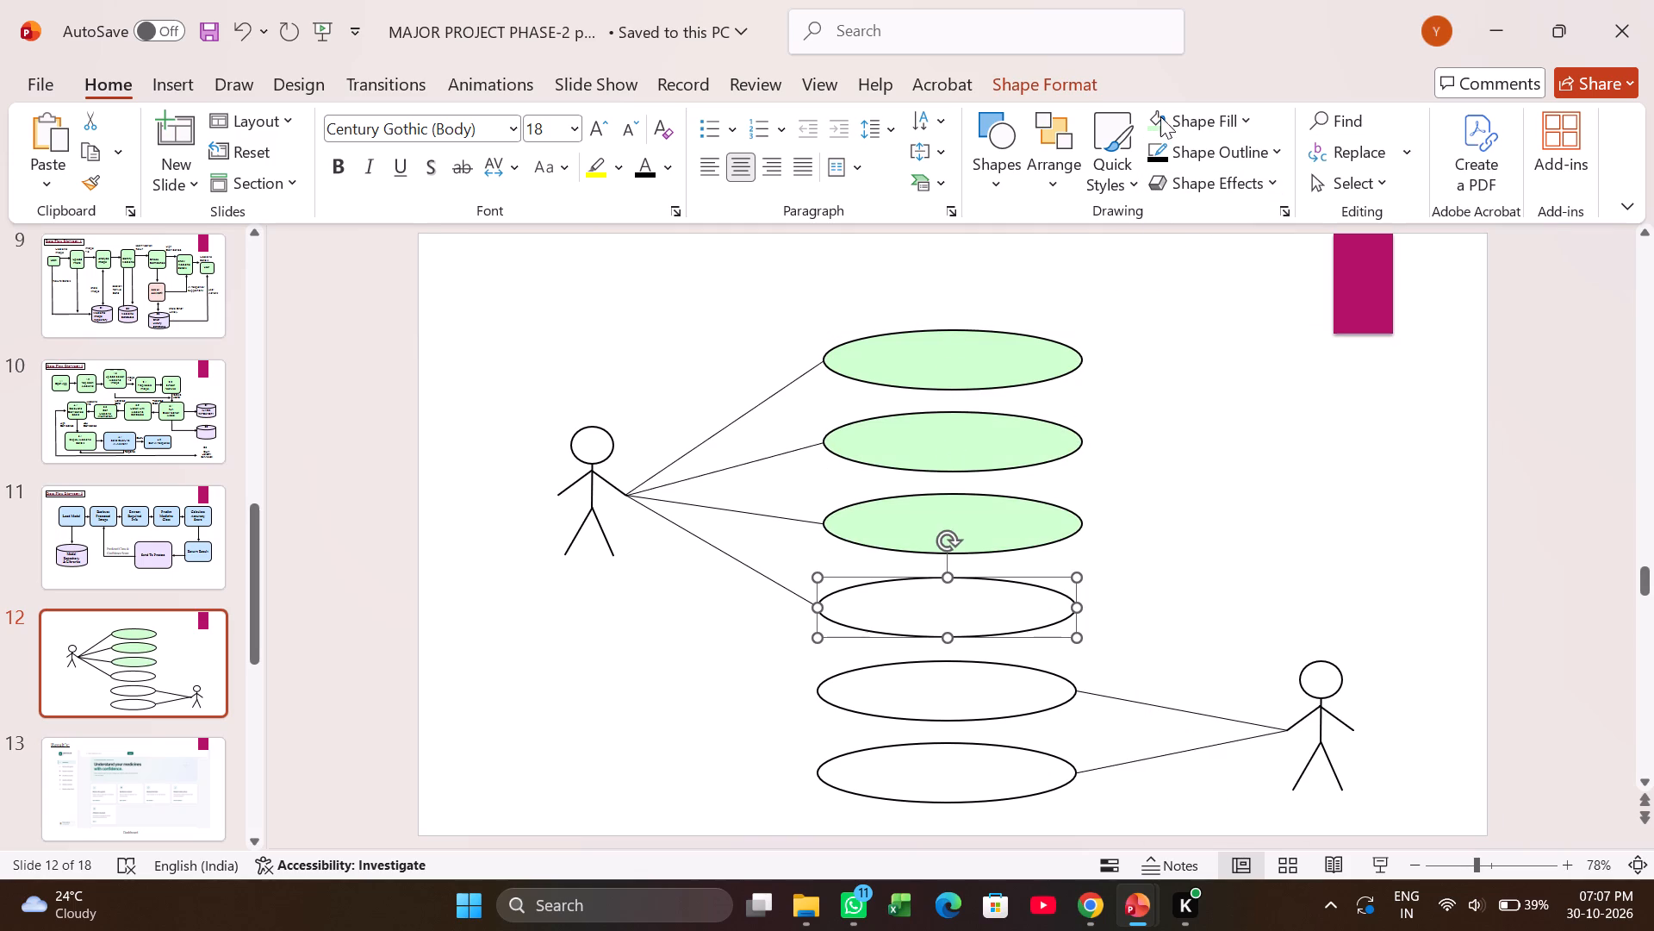
left_click(1160, 116)
left_click(1244, 364)
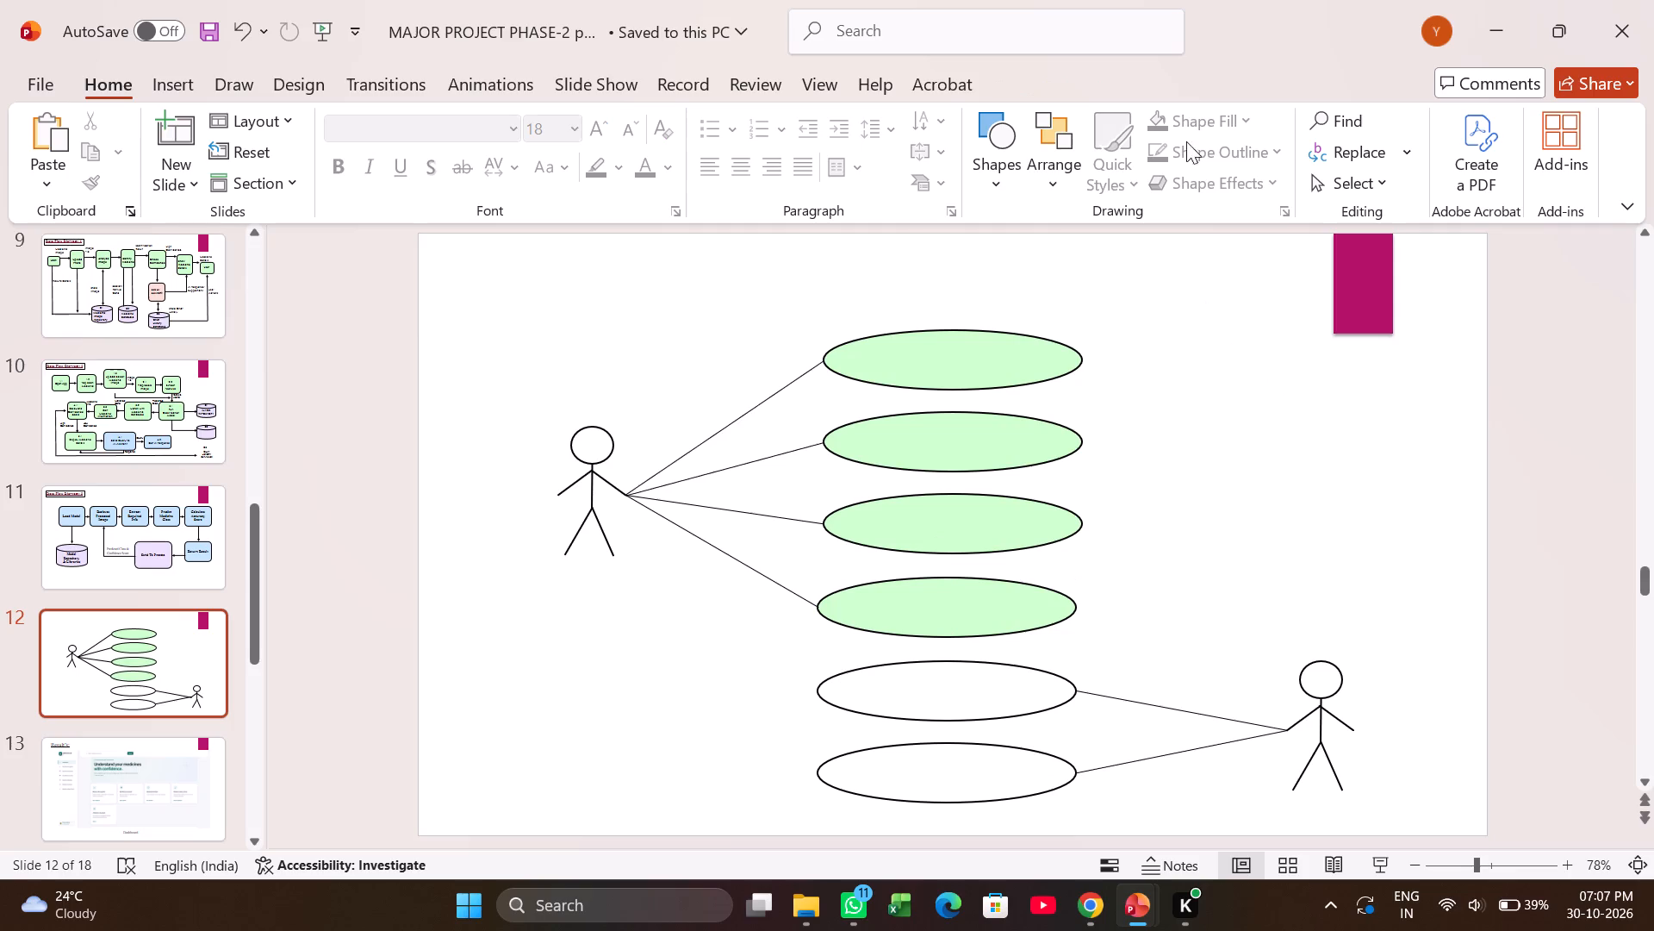
left_click(1209, 116)
double_click(1227, 378)
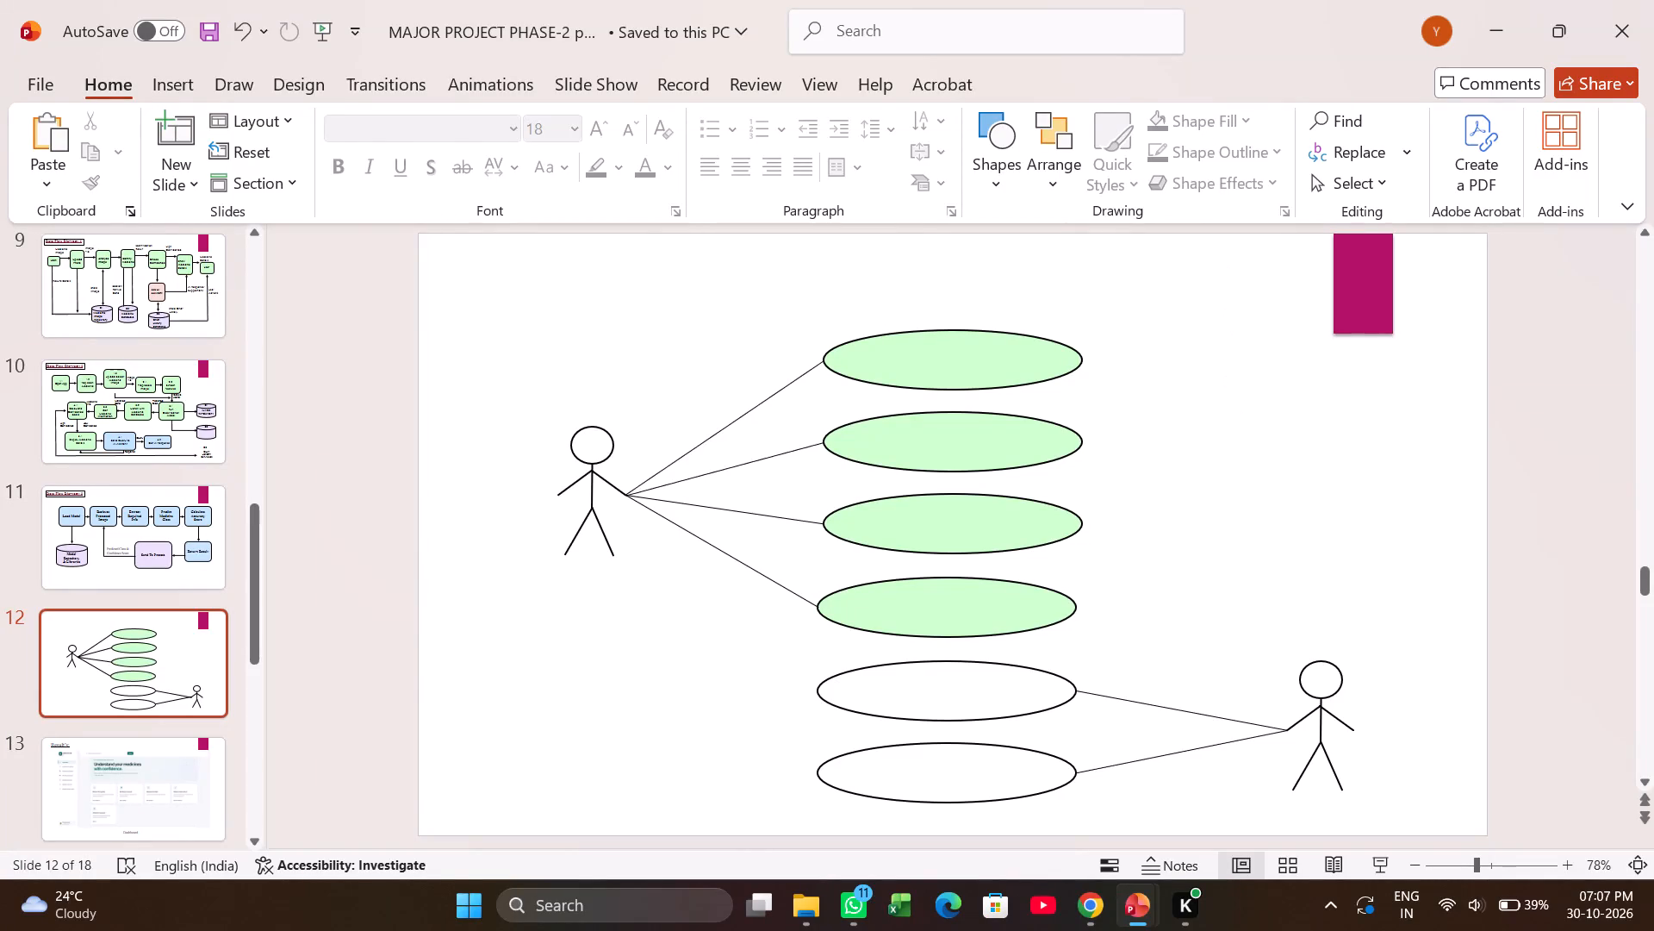
Fill the fifth and sixth ovals with the recent light blue colour.
left_click(1022, 688)
left_click(1217, 127)
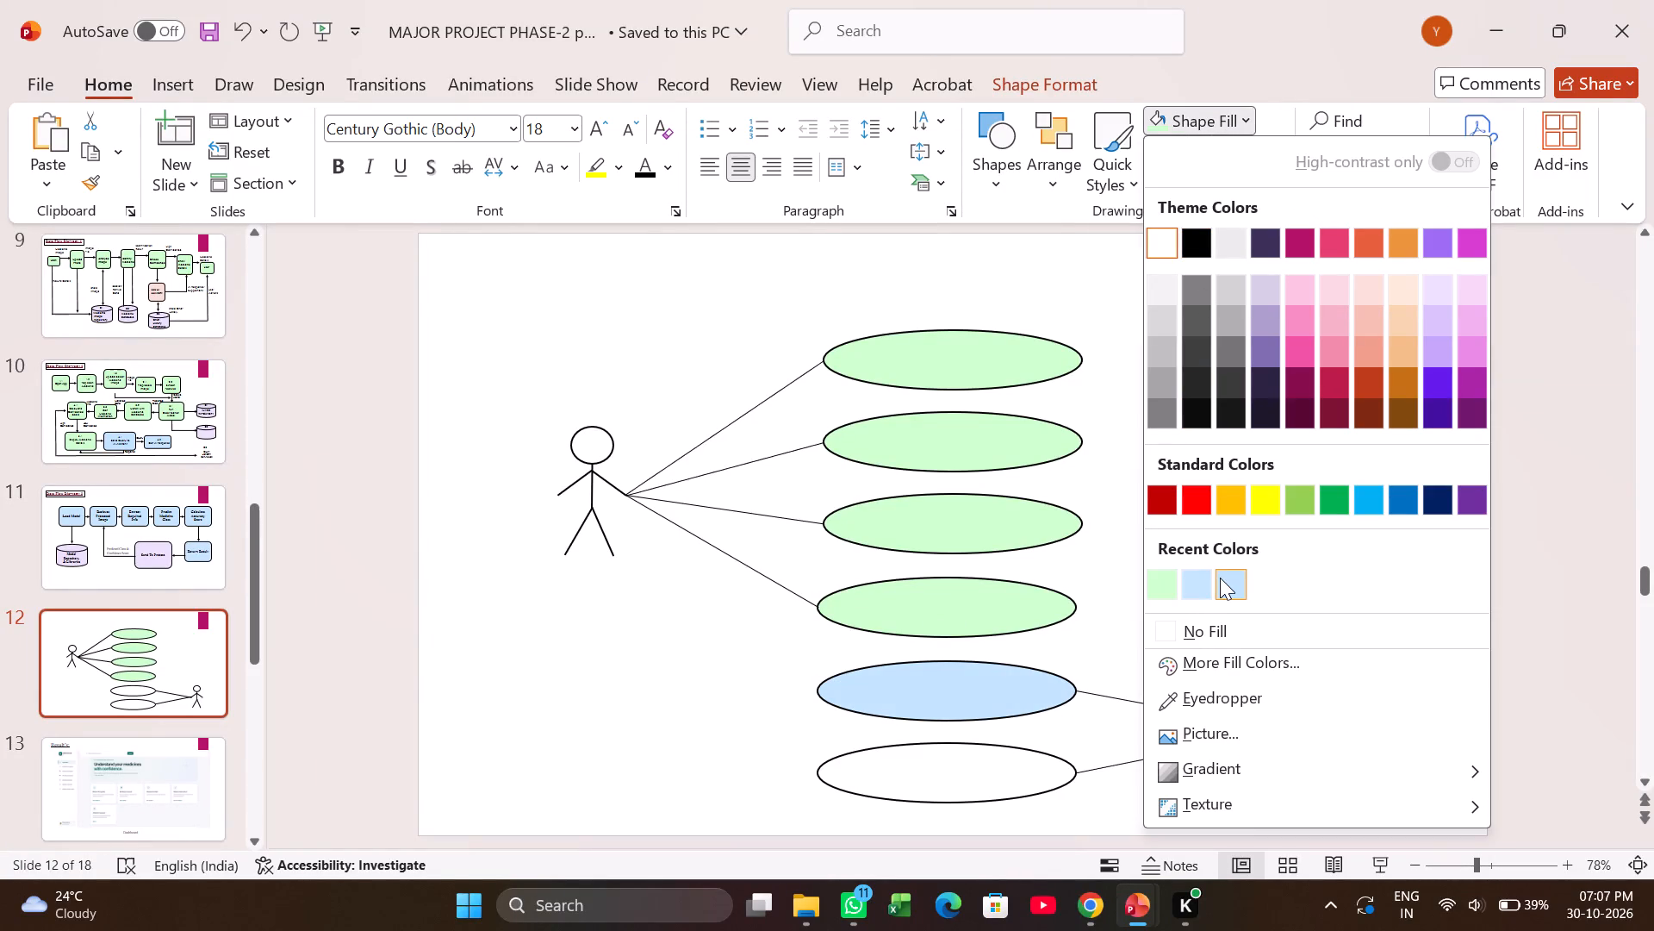
left_click(1186, 584)
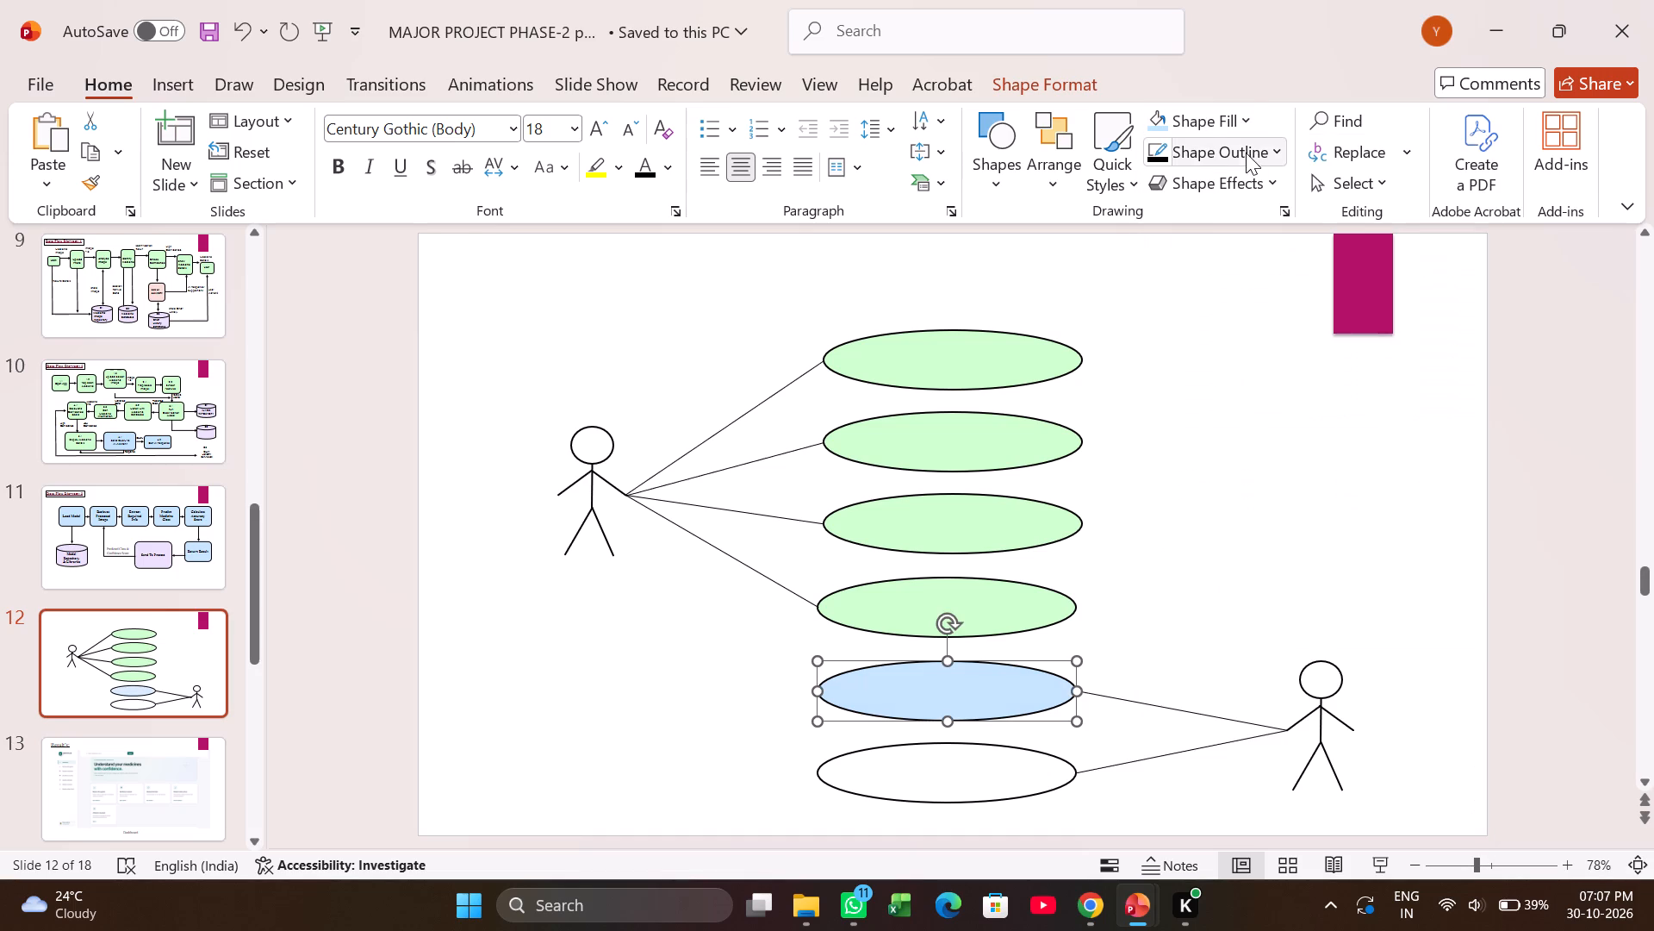
left_click(981, 780)
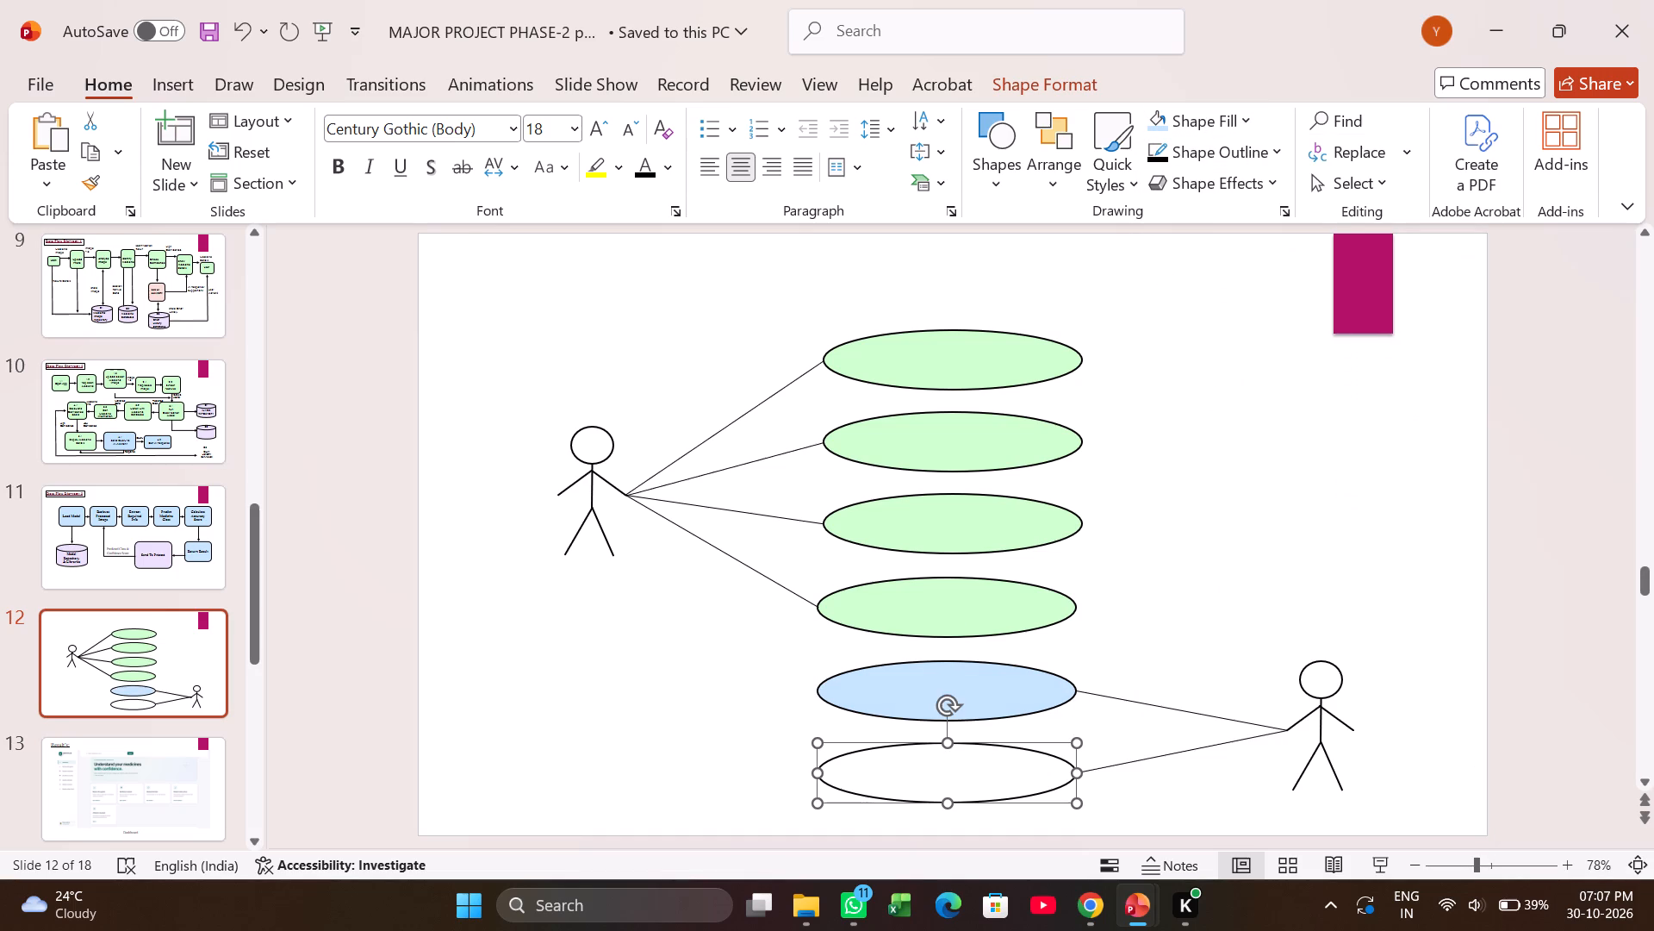
left_click(1160, 120)
left_click(1247, 522)
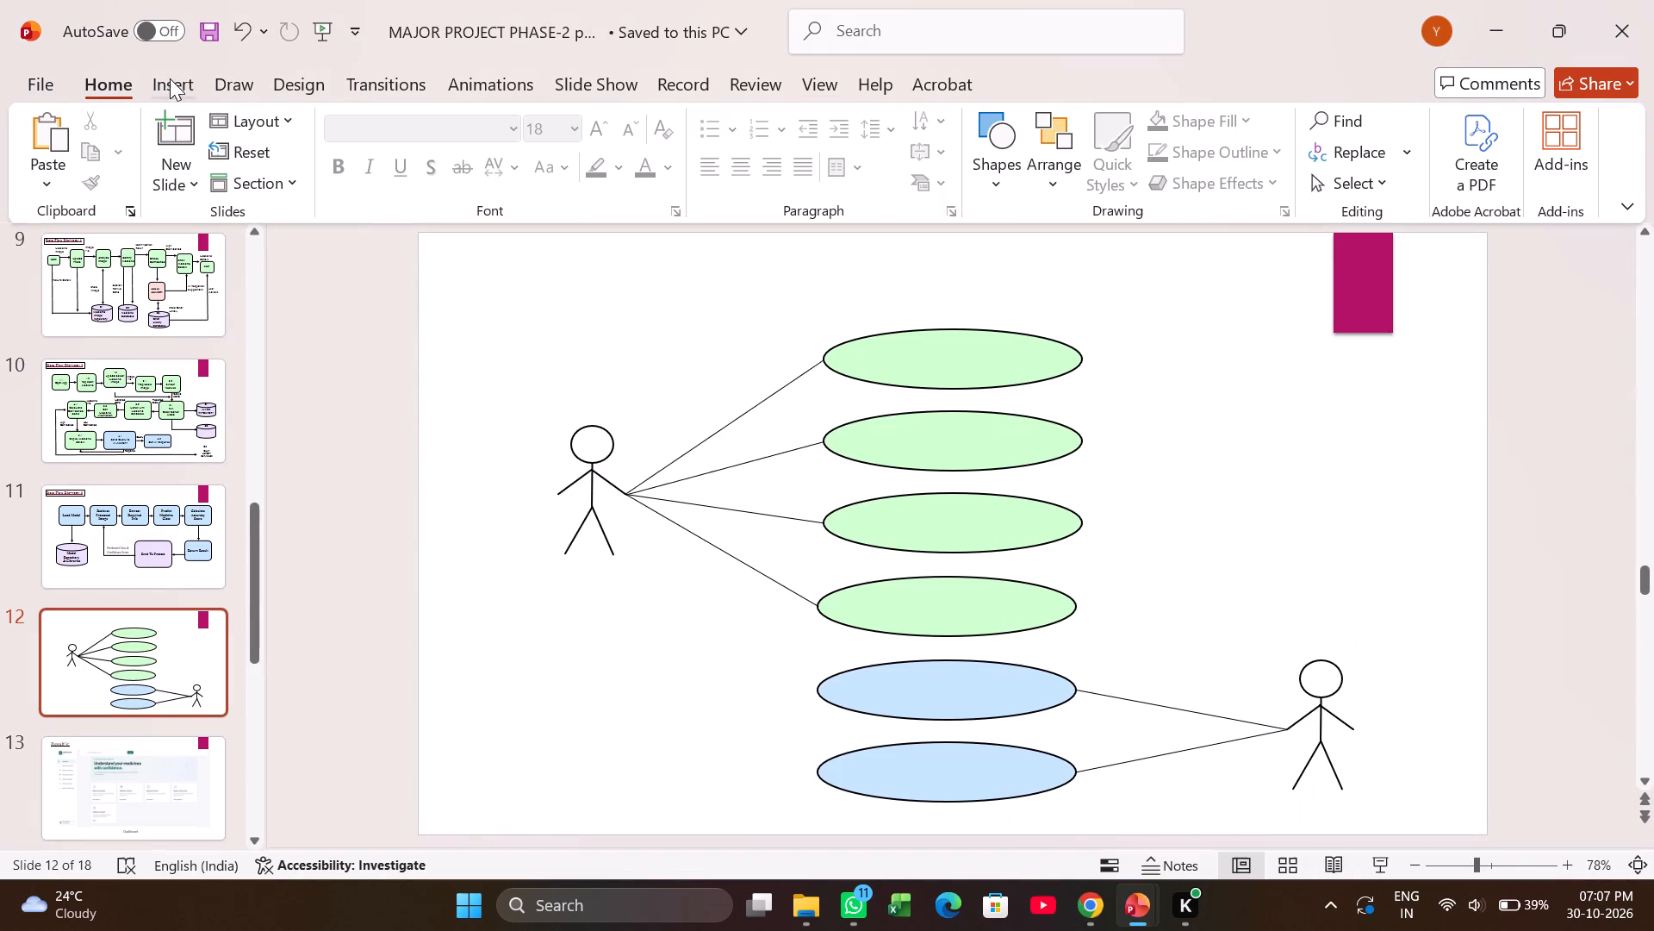
left_click(1052, 141)
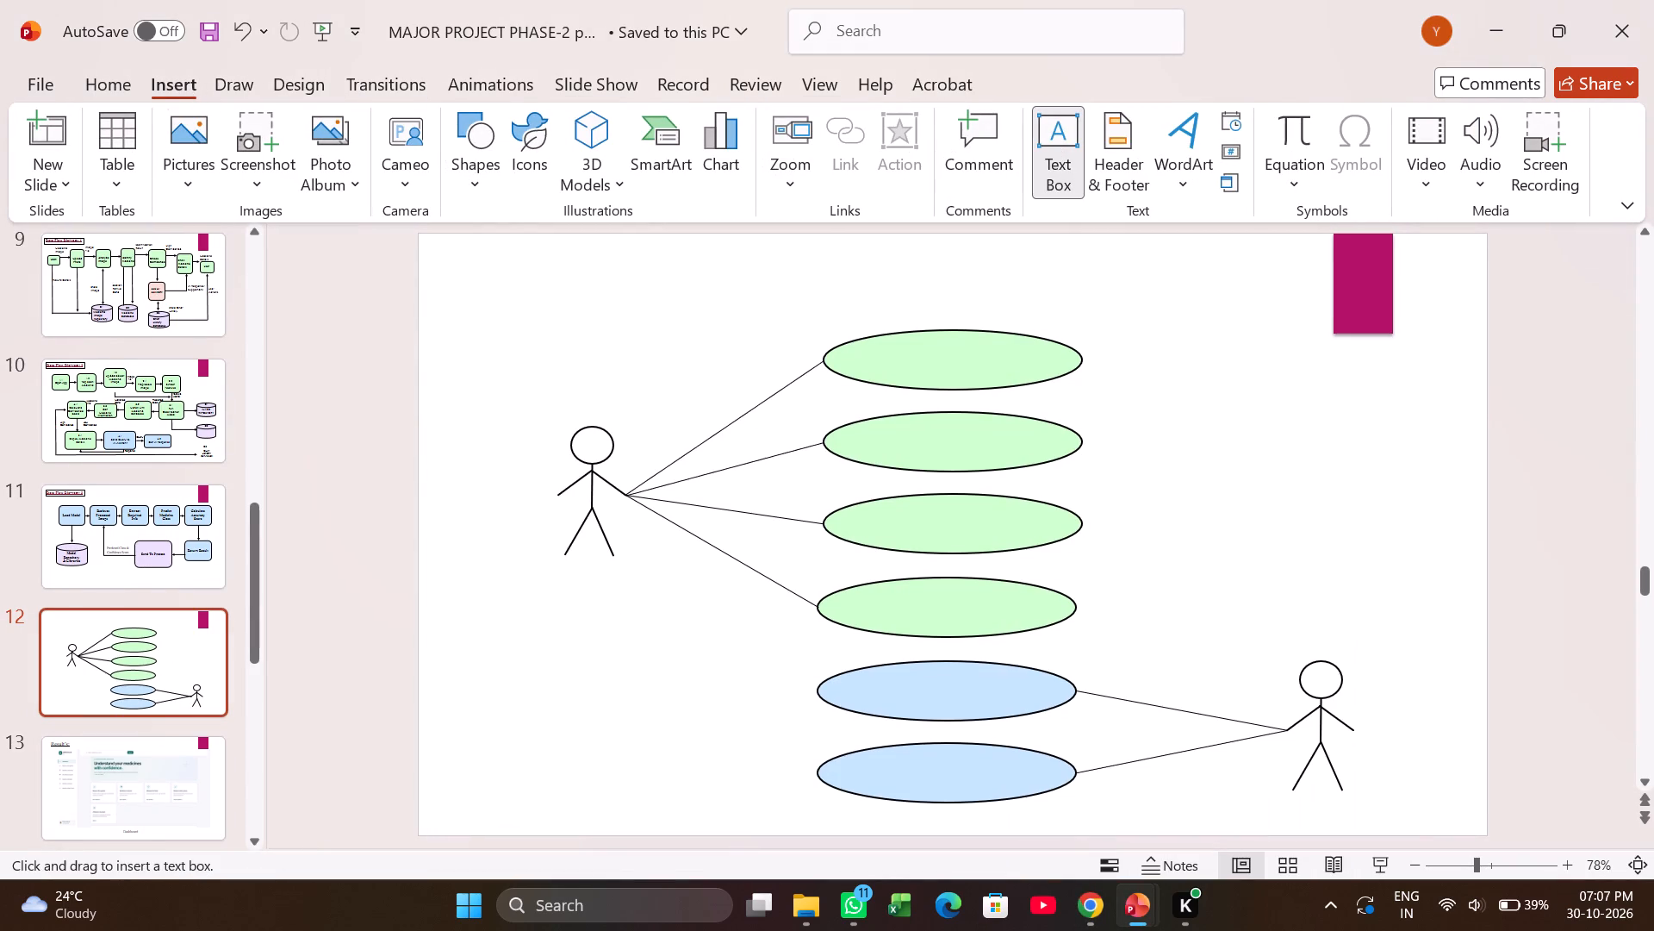
left_click(534, 571)
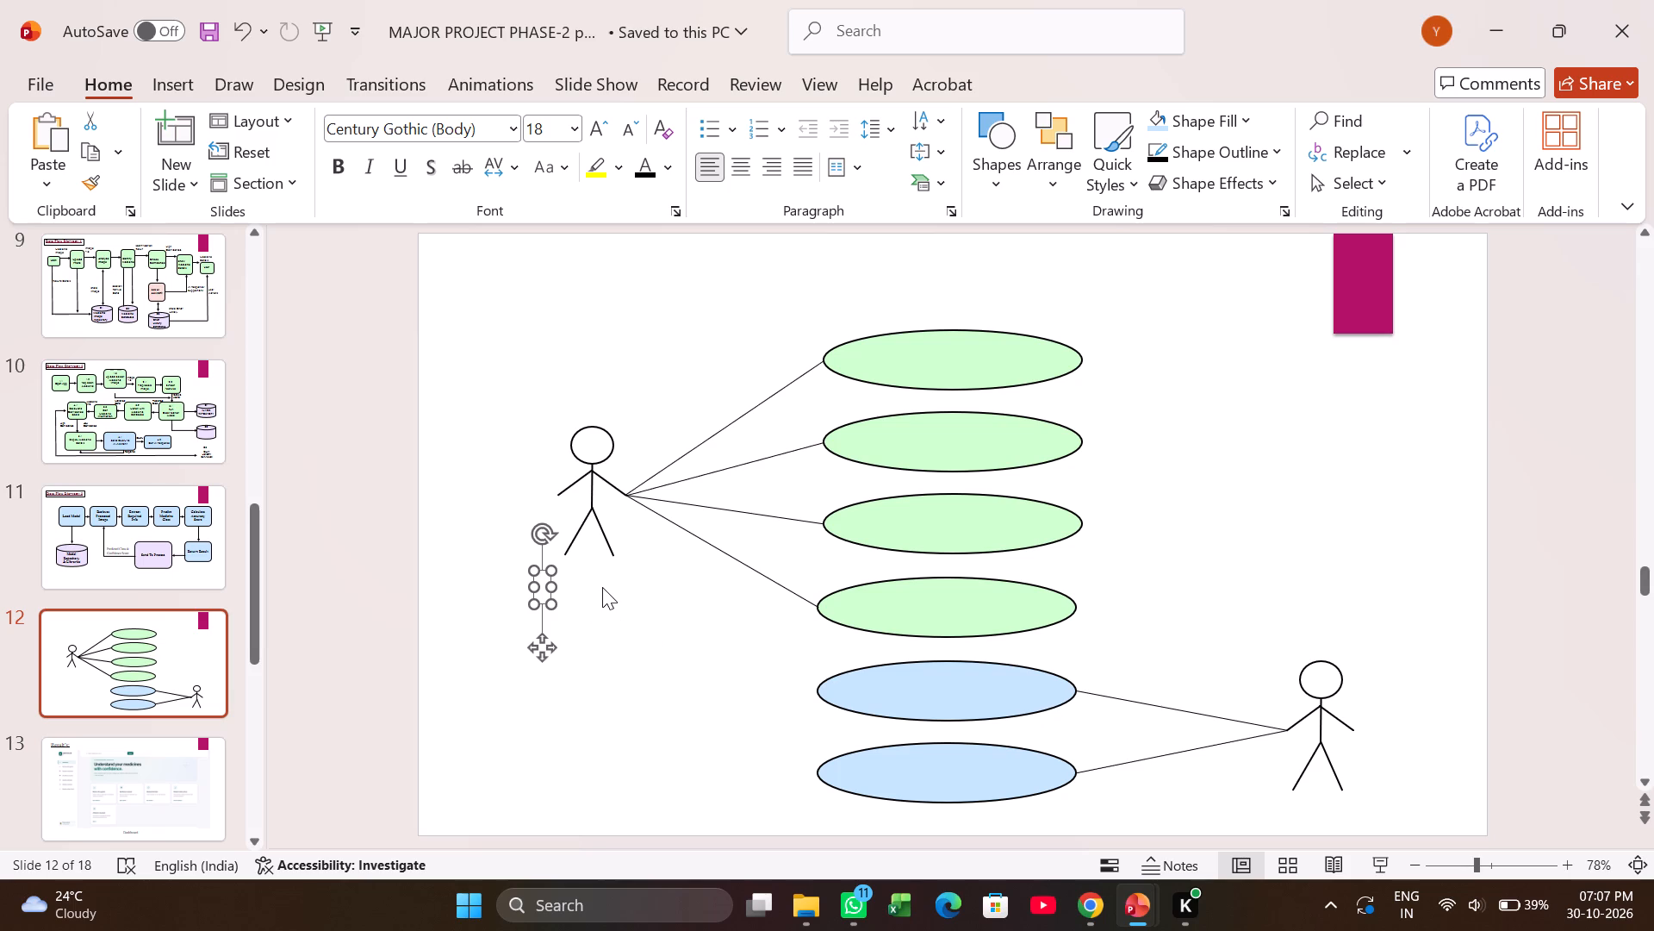
type("USER")
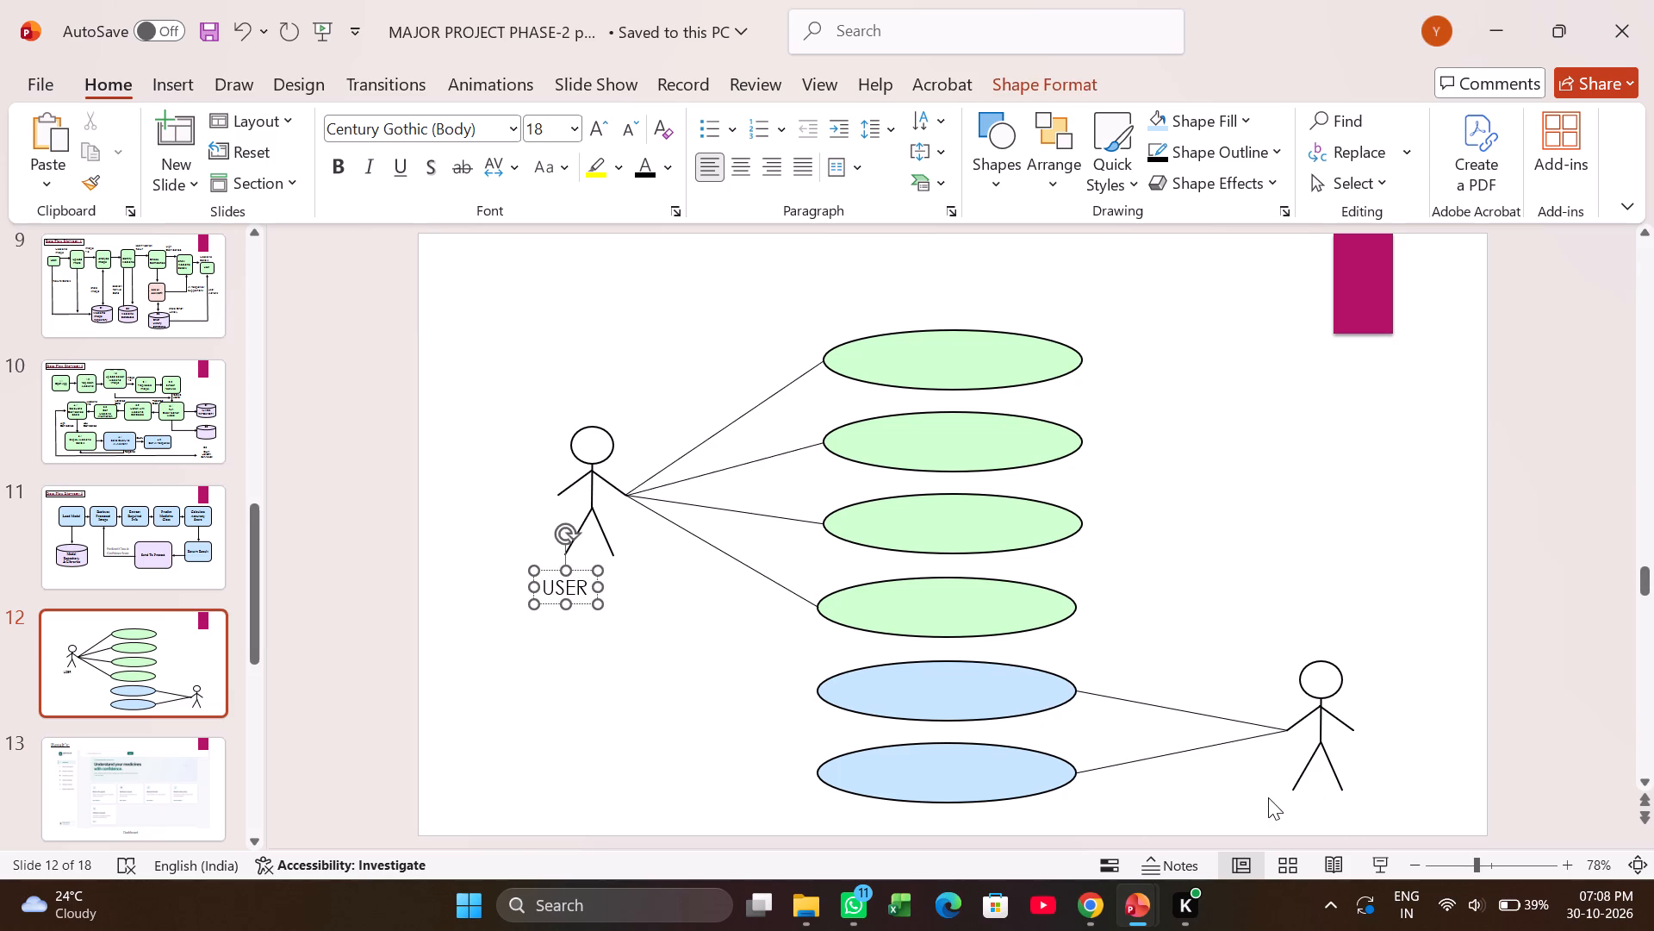
Add a text box reading ADMIN below the right stick figure and shift it slightly up to sit beneath the feet.
left_click(179, 82)
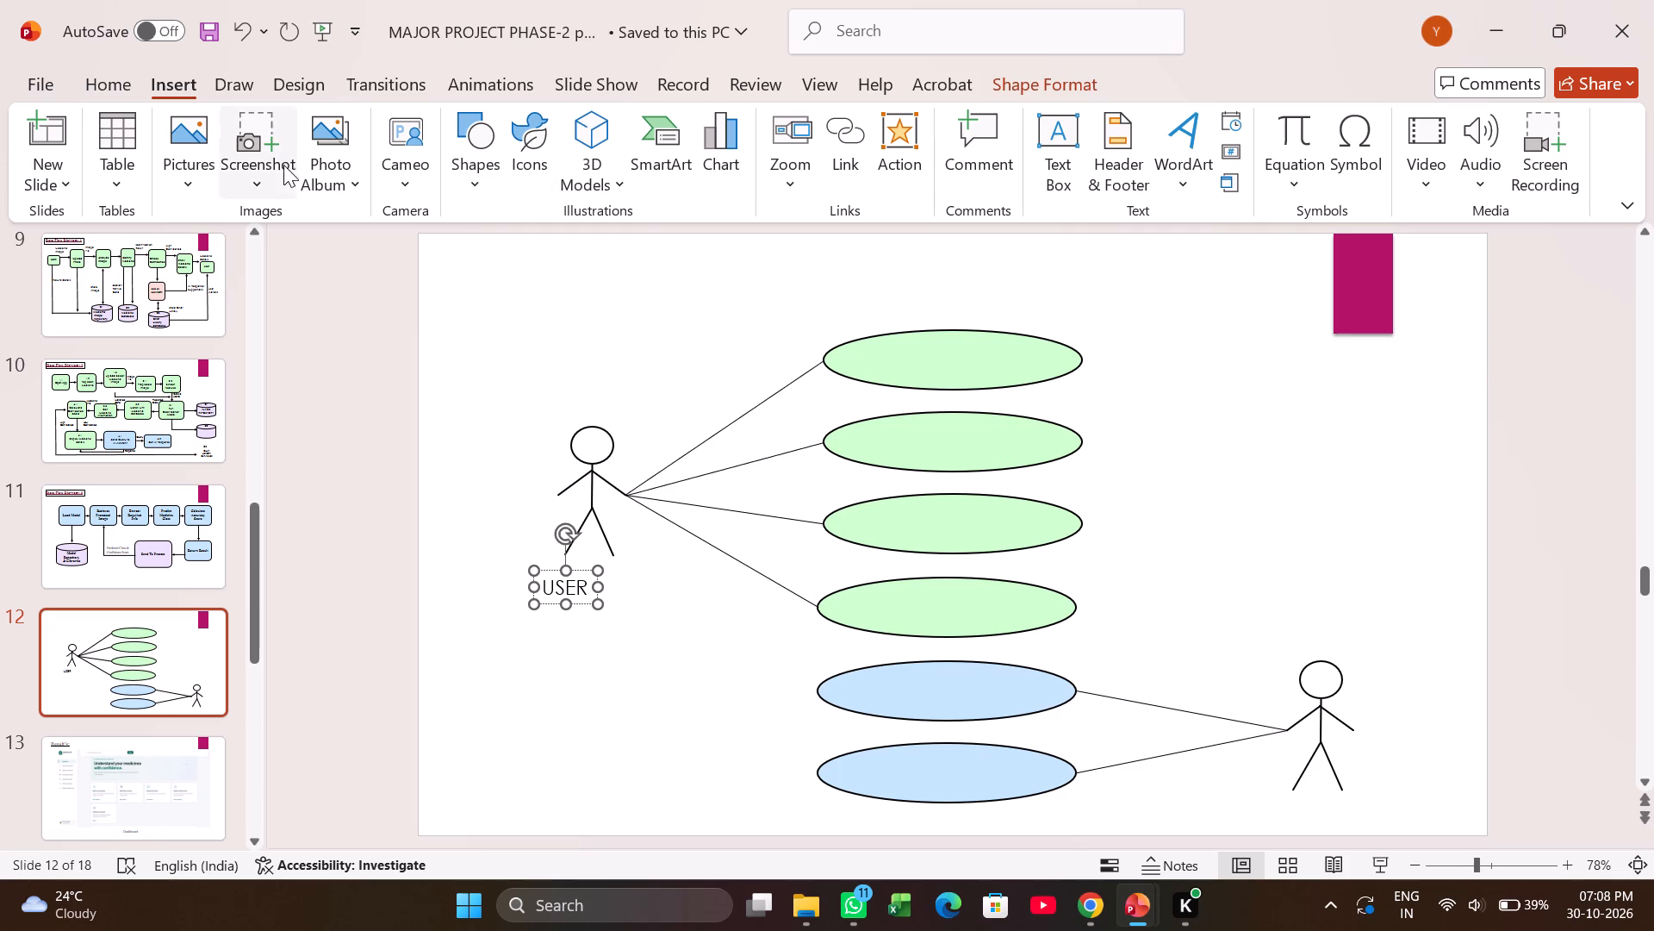
left_click(1059, 156)
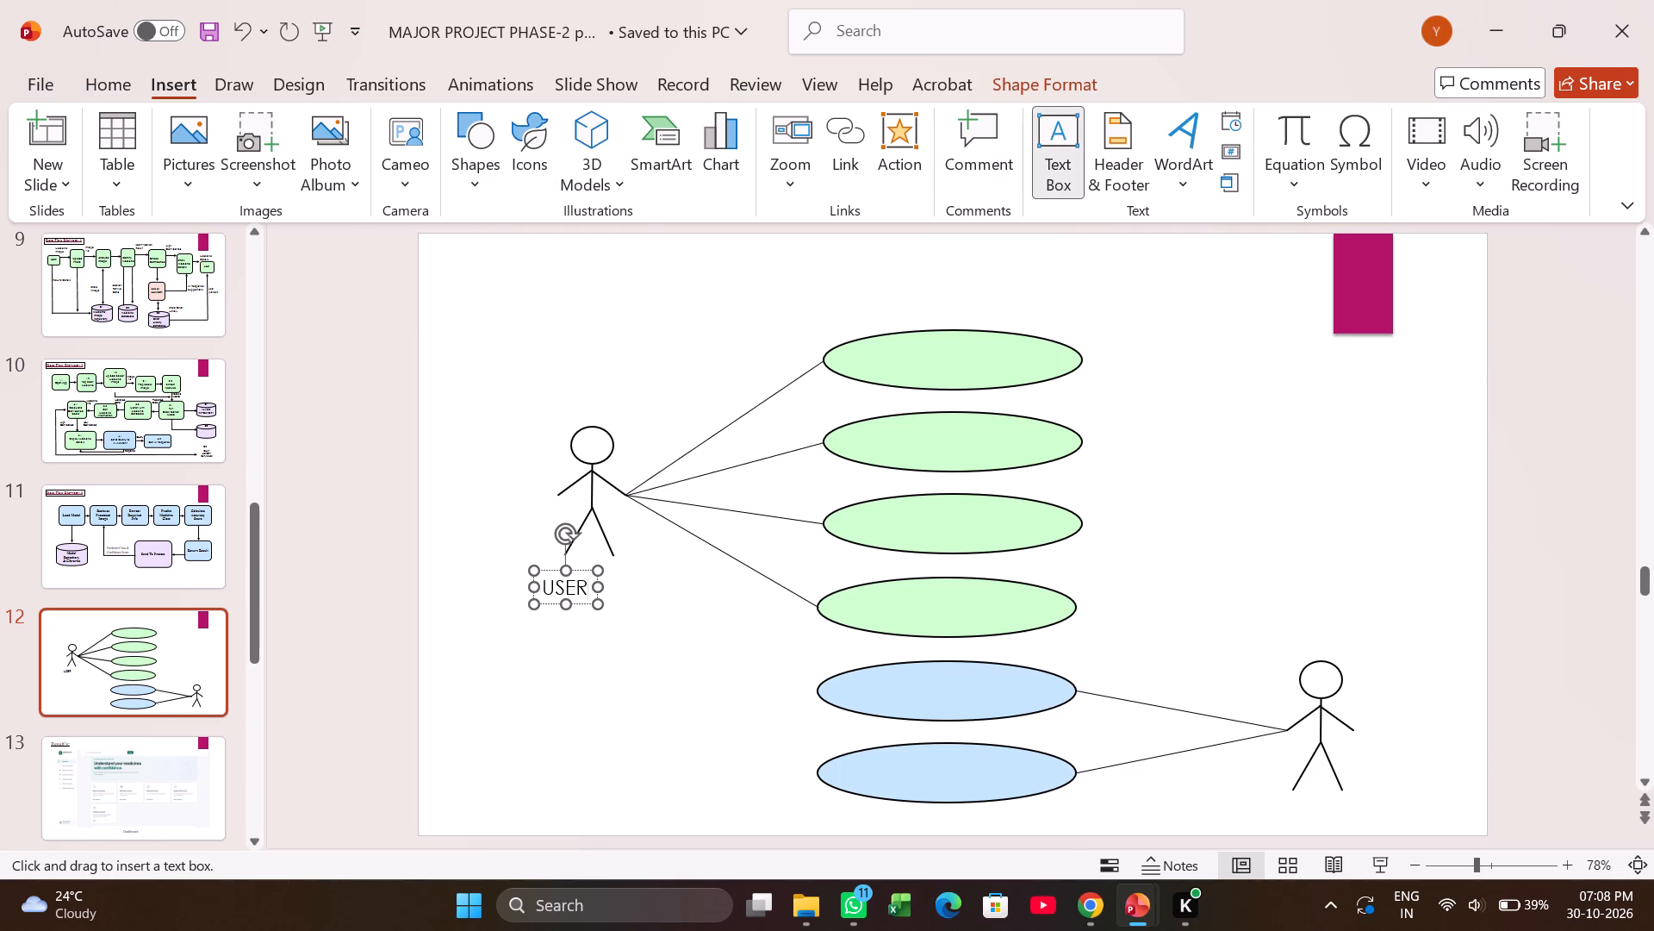
left_click(1272, 803)
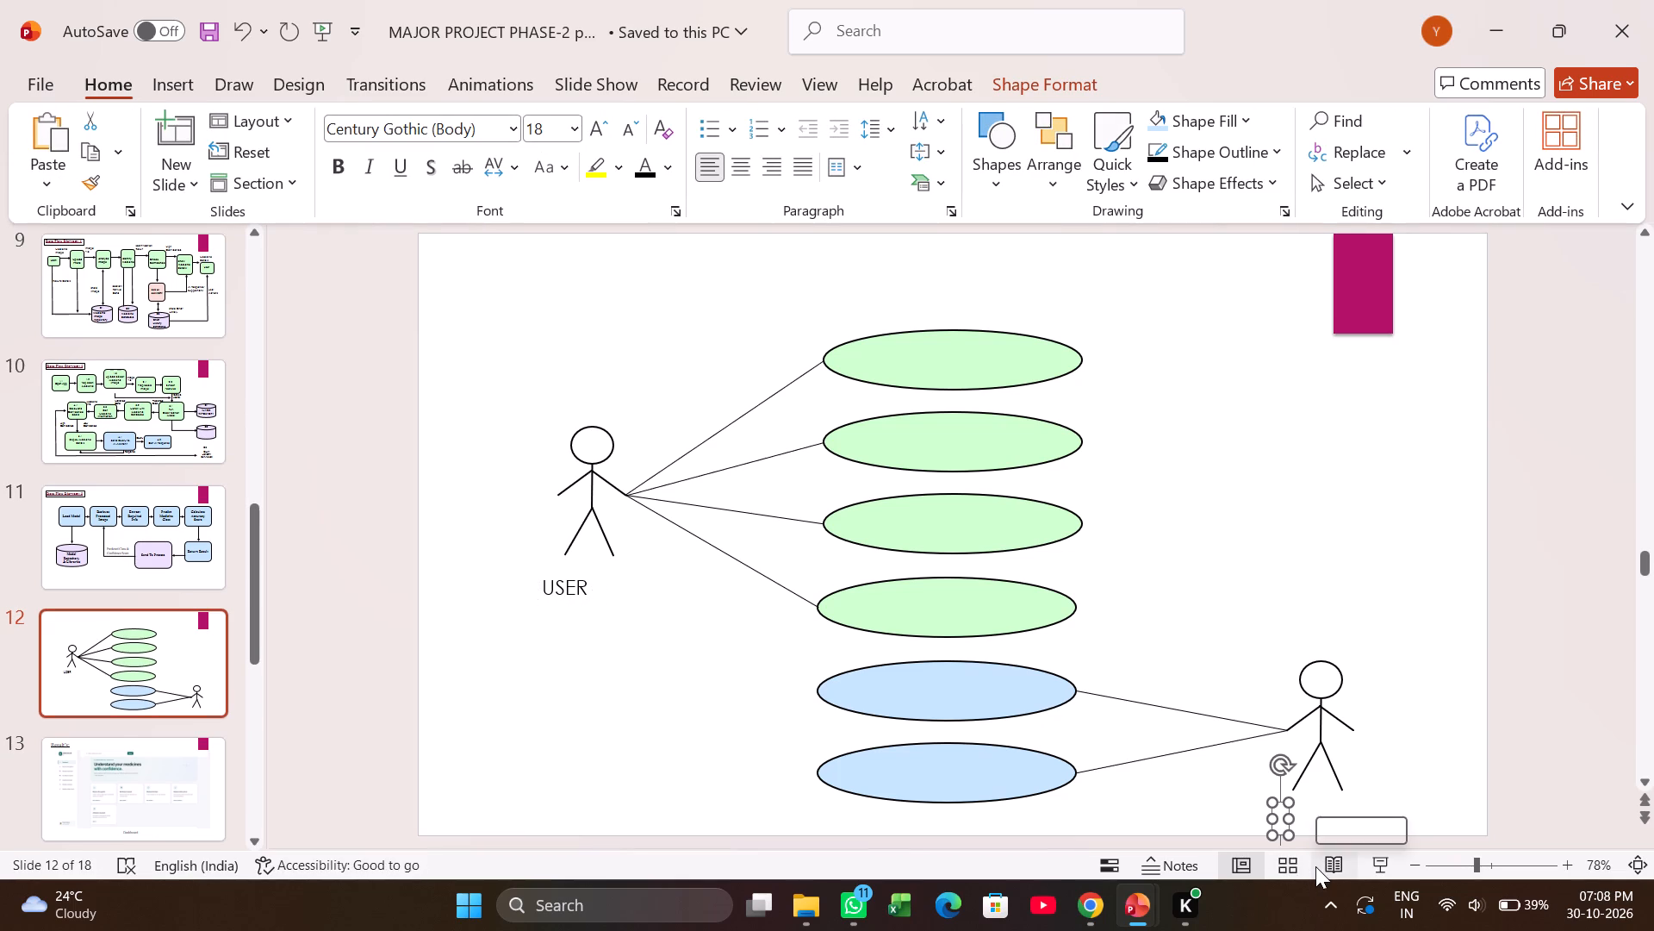
type("ADMIN")
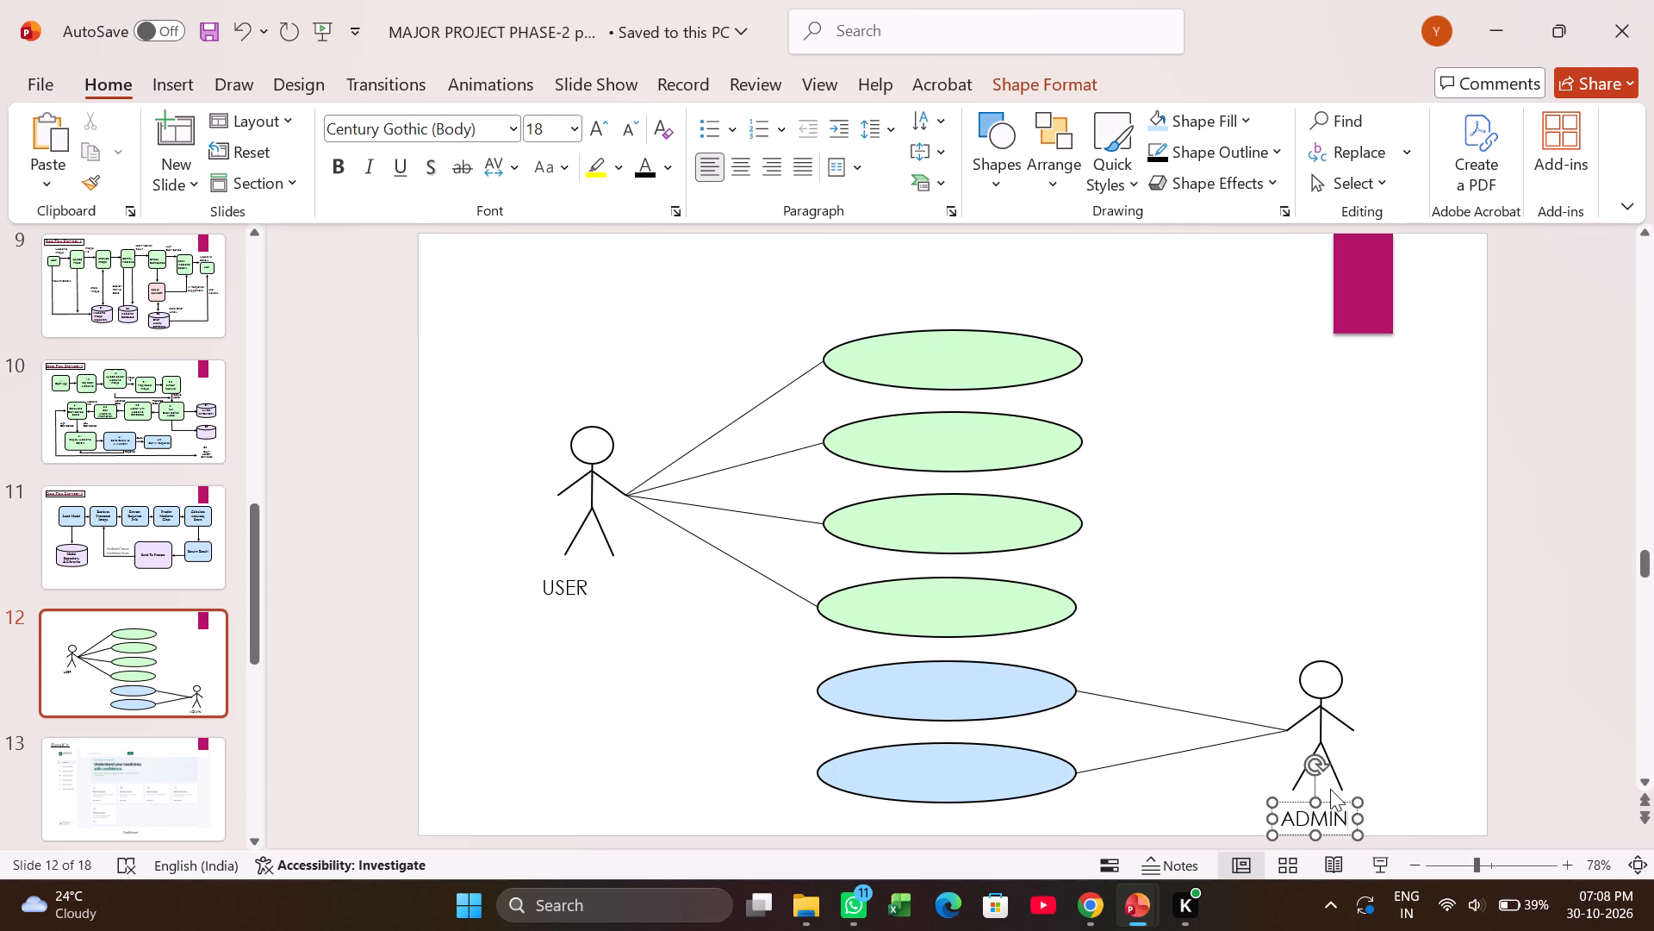
left_click_drag(1332, 799, 1334, 788)
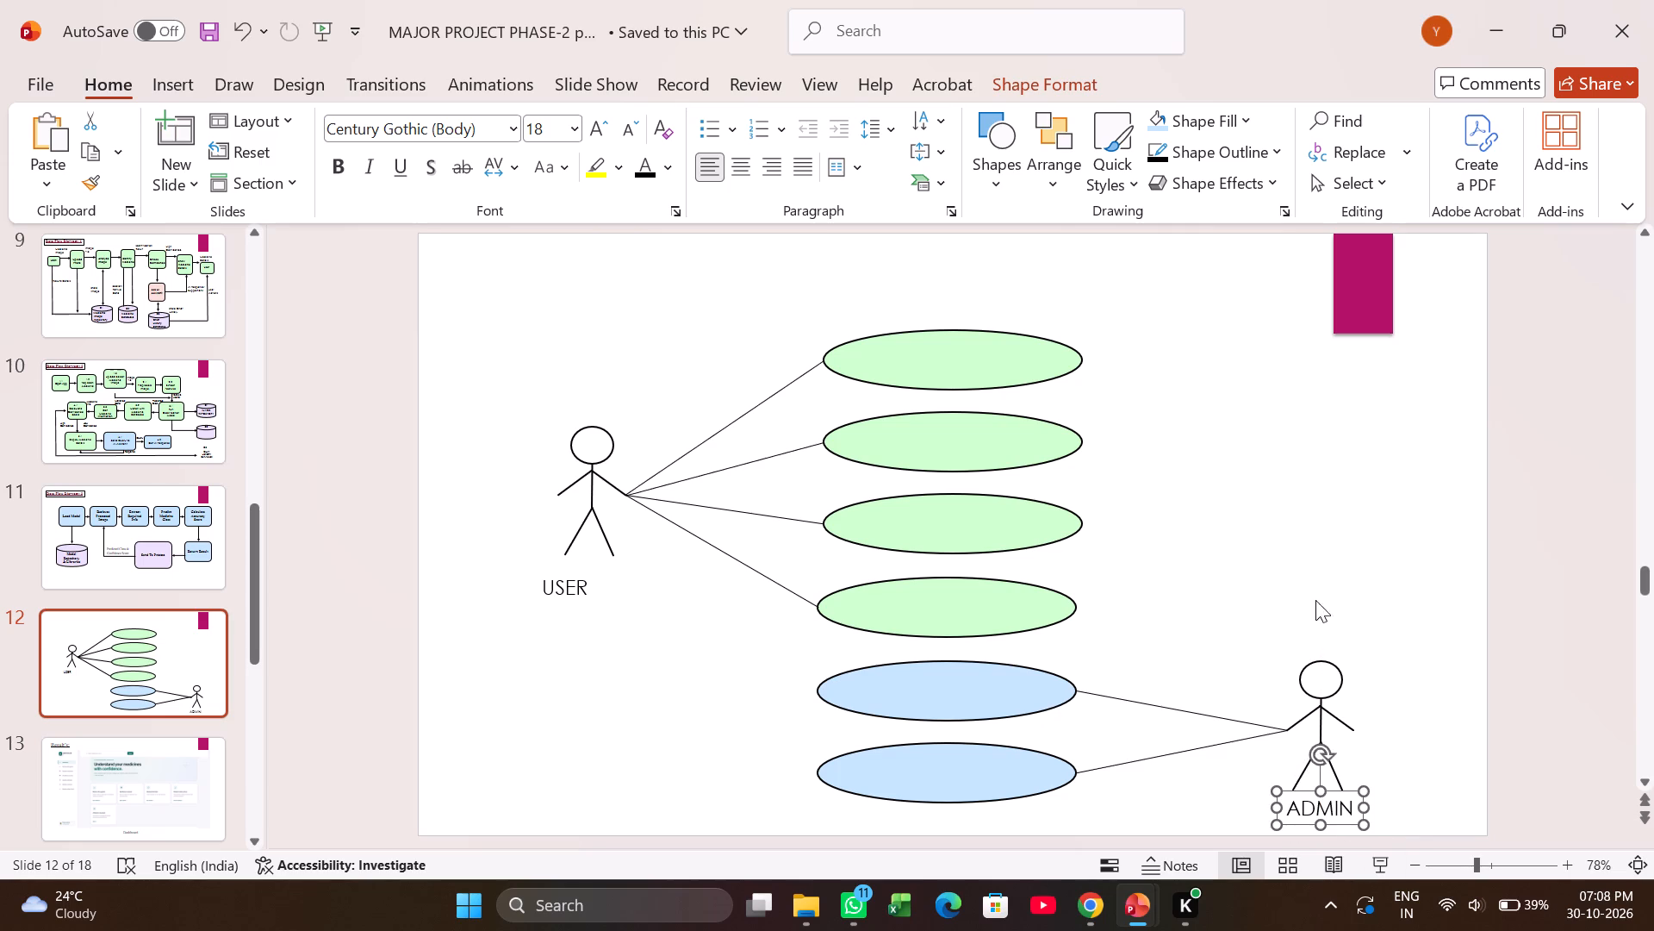
left_click(1284, 522)
Centre the USER label closely beneath the left stick figure and nudge the ADMIN label slightly down.
left_click(547, 590)
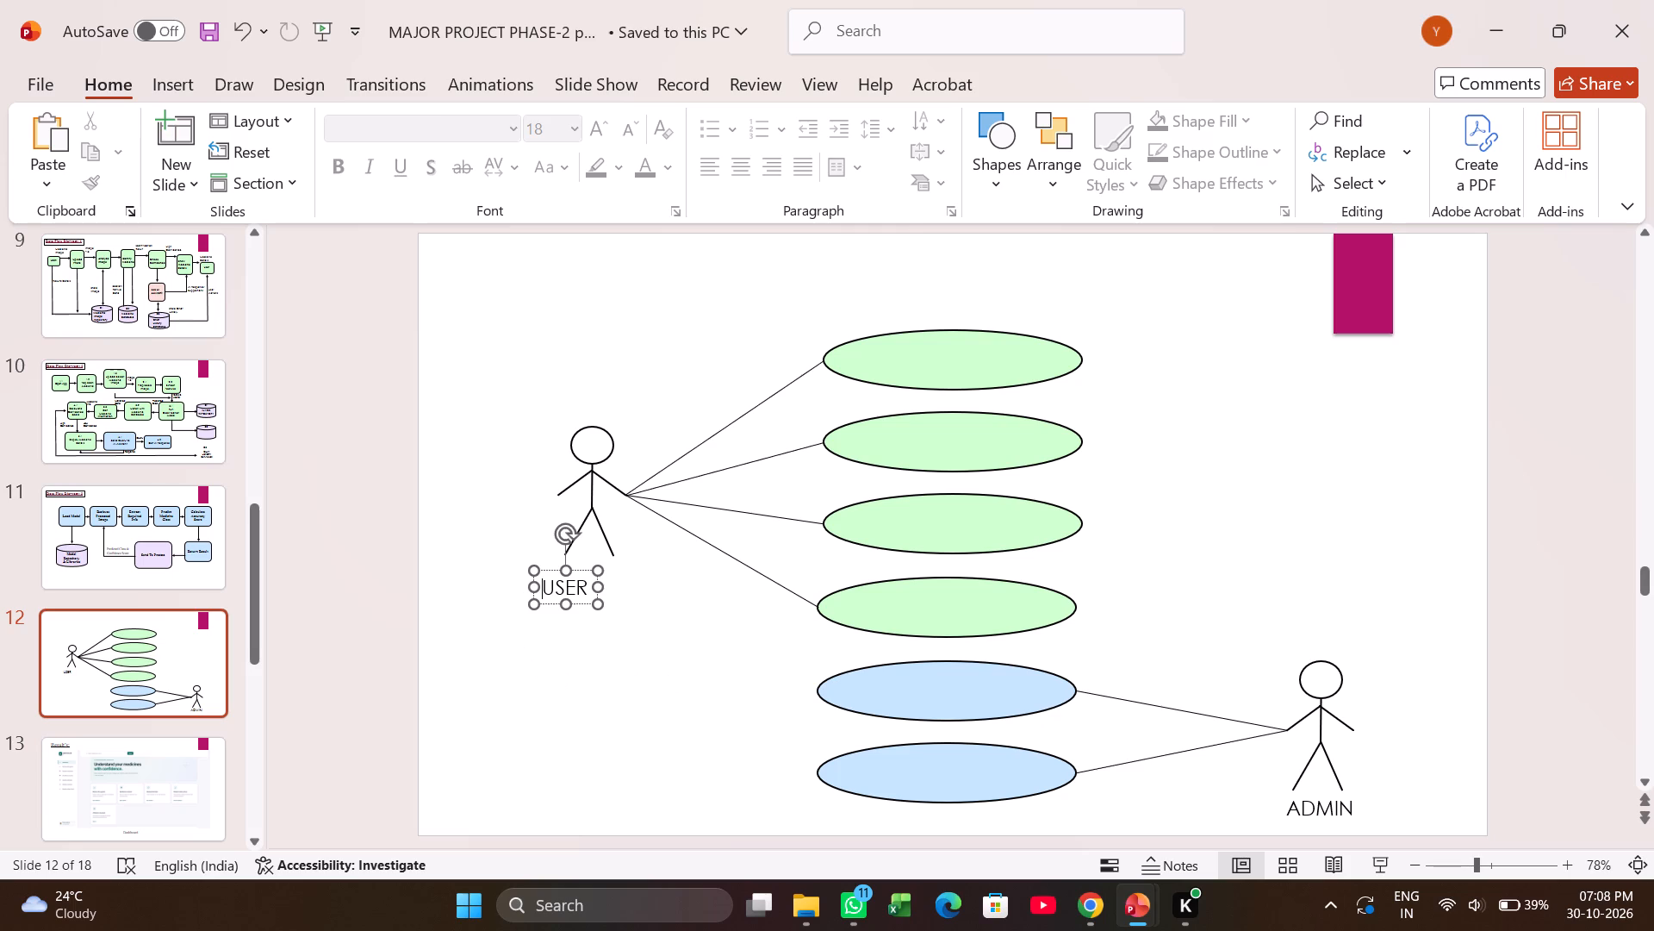
left_click_drag(553, 603, 576, 597)
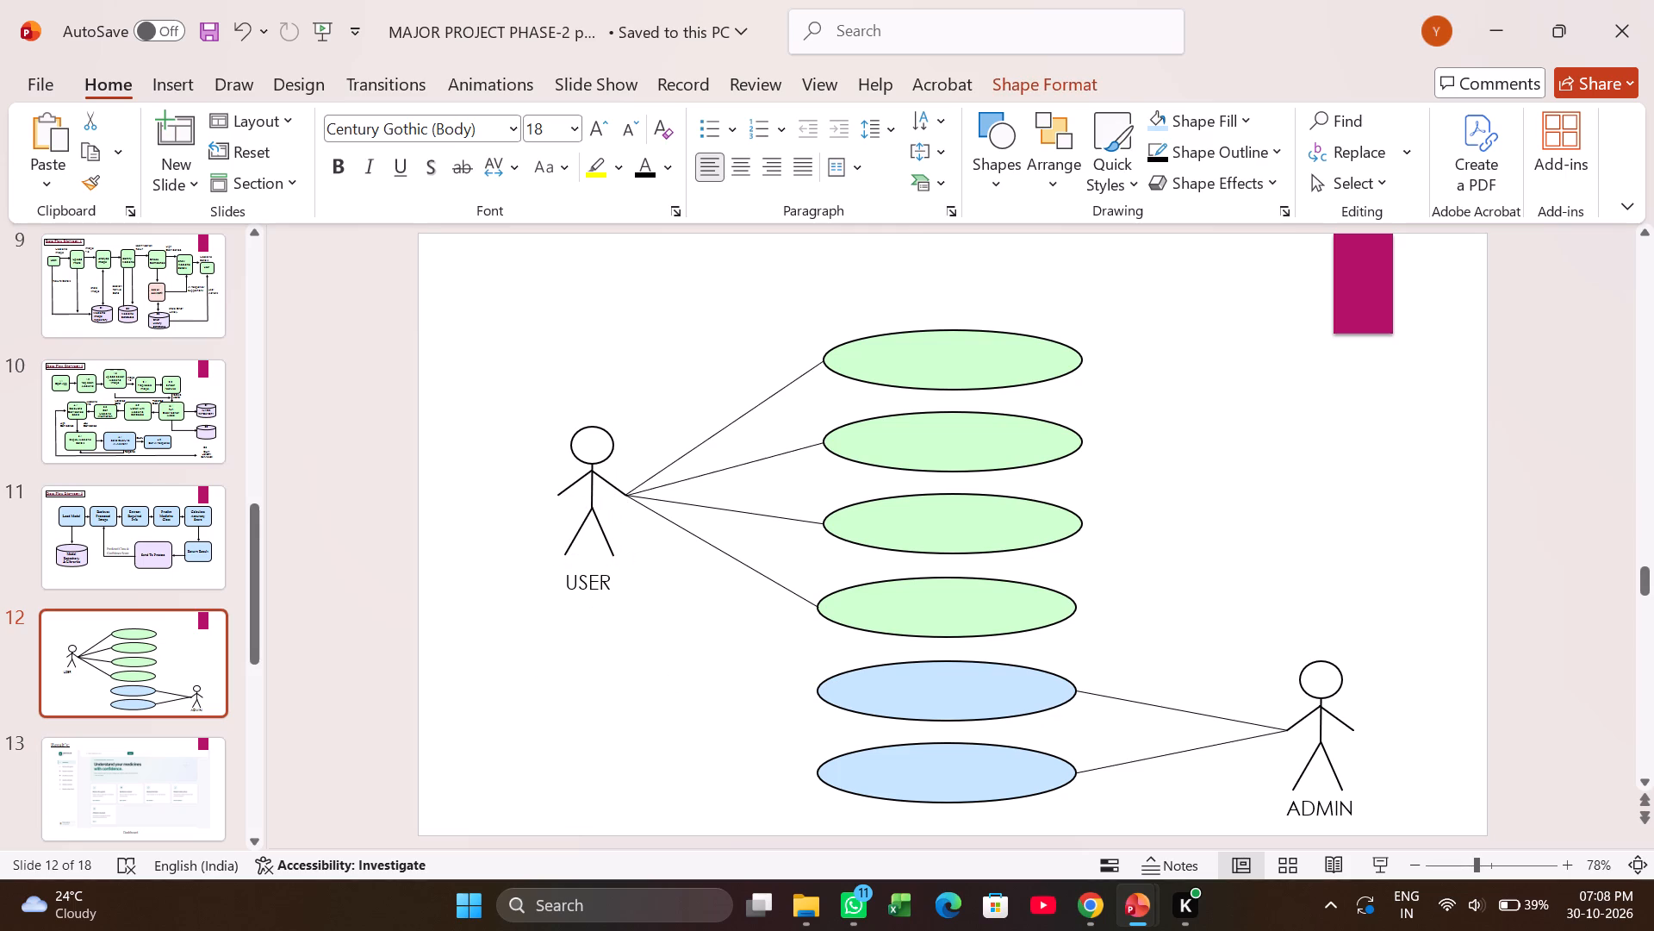
left_click_drag(576, 597, 574, 592)
left_click(575, 716)
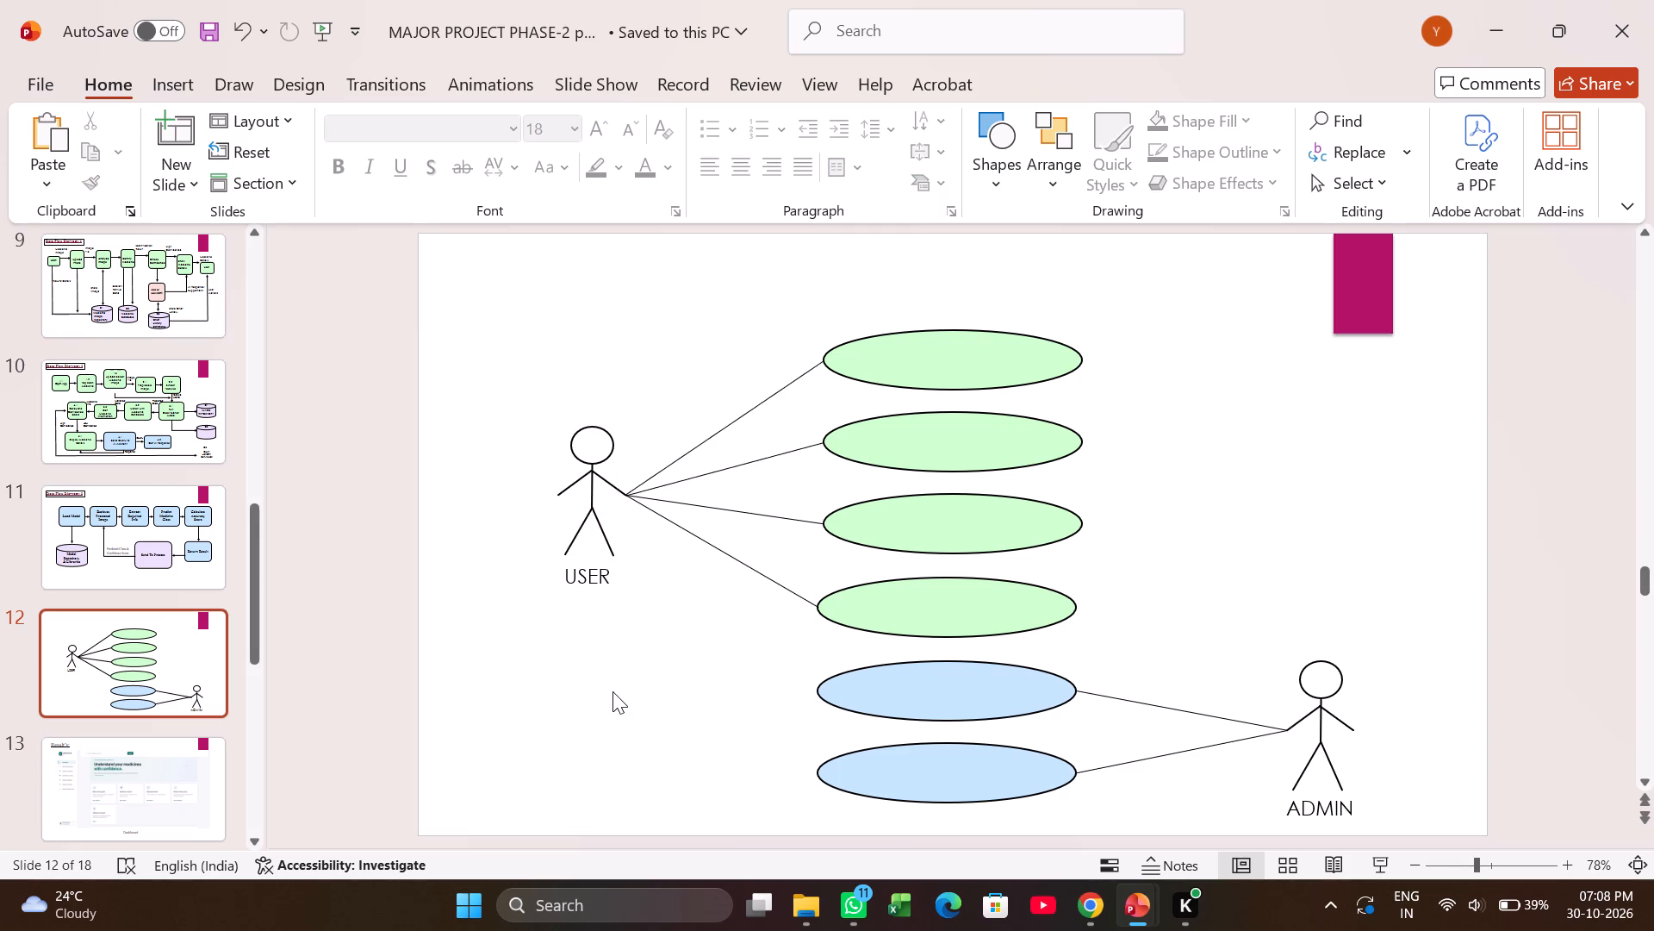
left_click(1322, 814)
left_click(1347, 827)
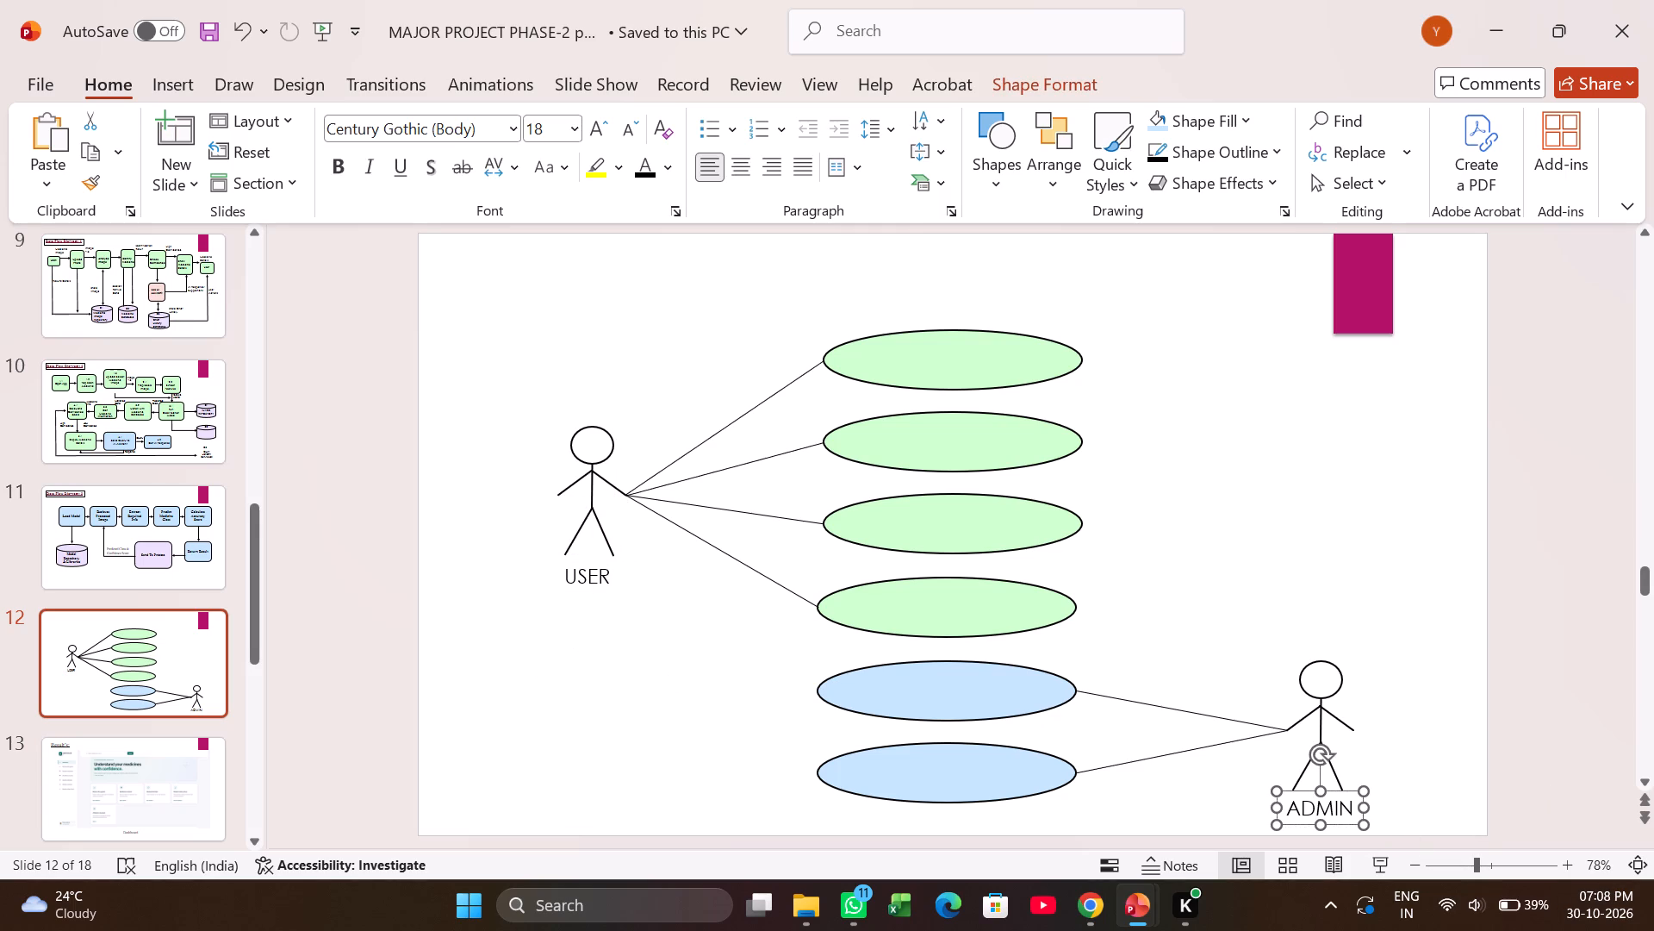
left_click(1347, 497)
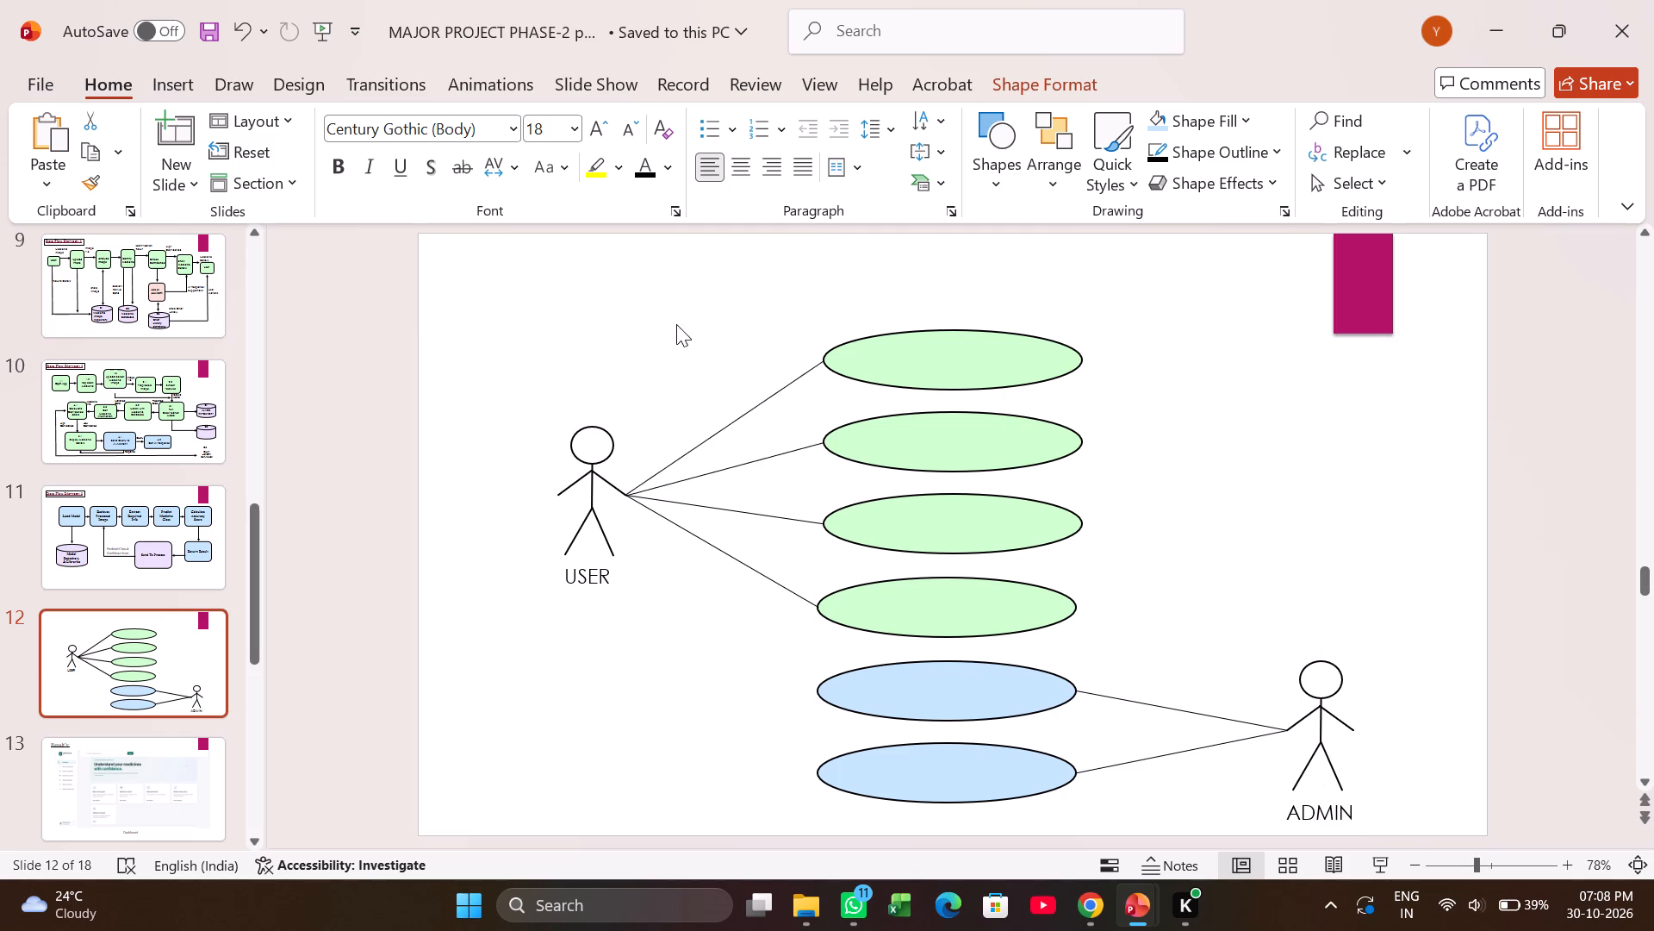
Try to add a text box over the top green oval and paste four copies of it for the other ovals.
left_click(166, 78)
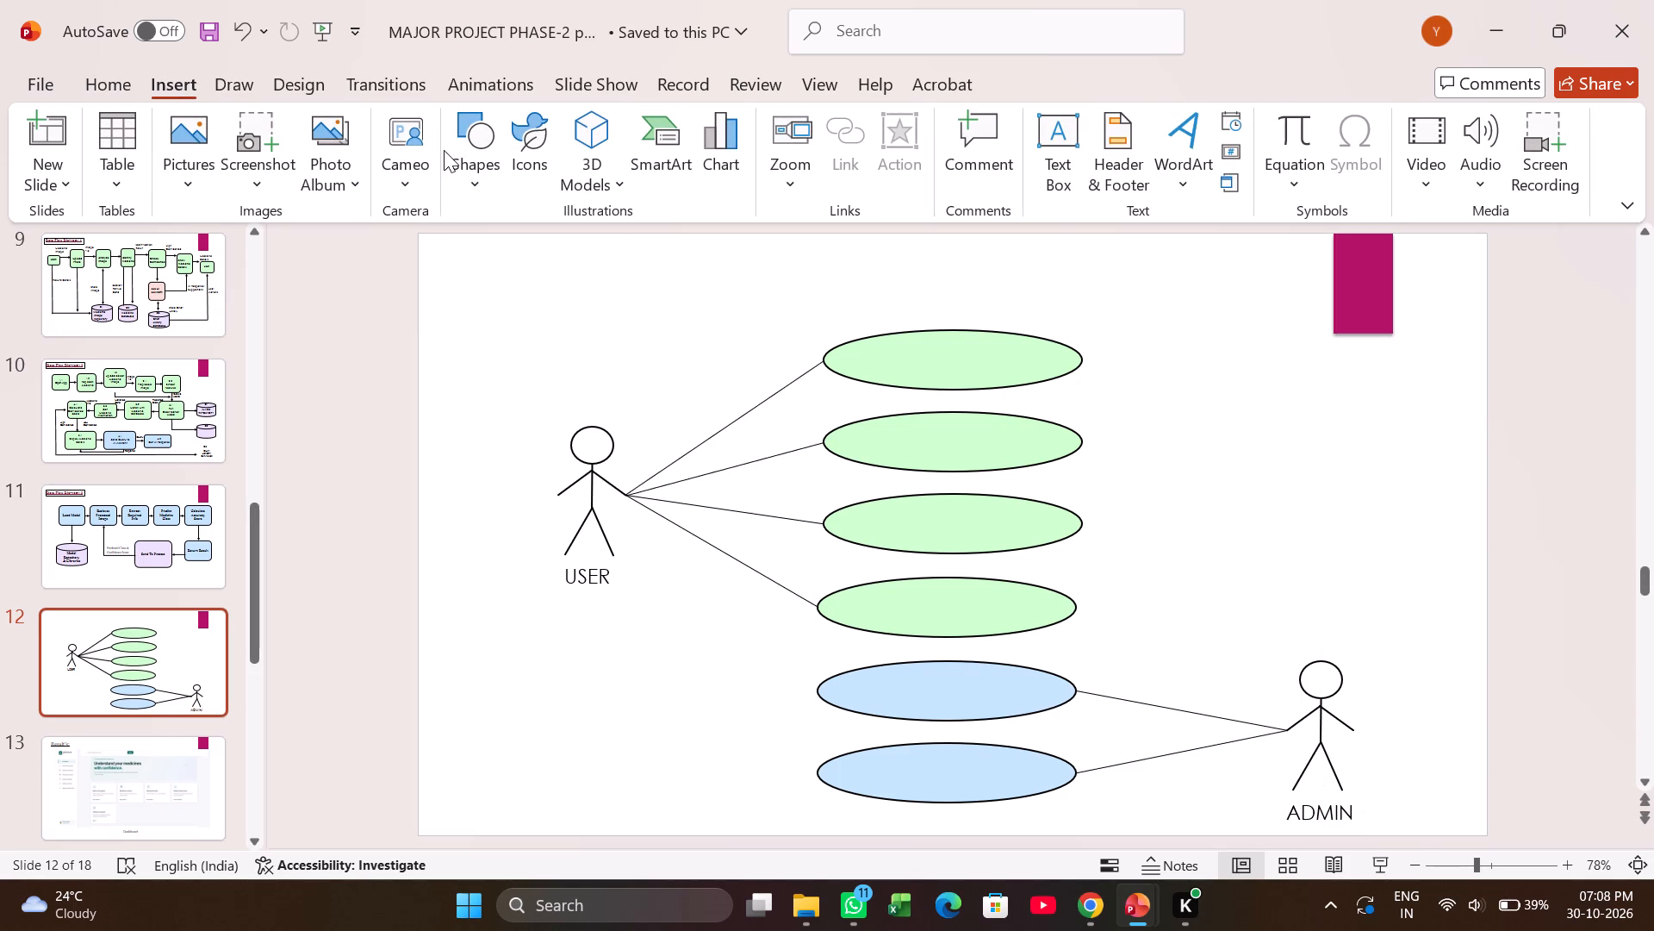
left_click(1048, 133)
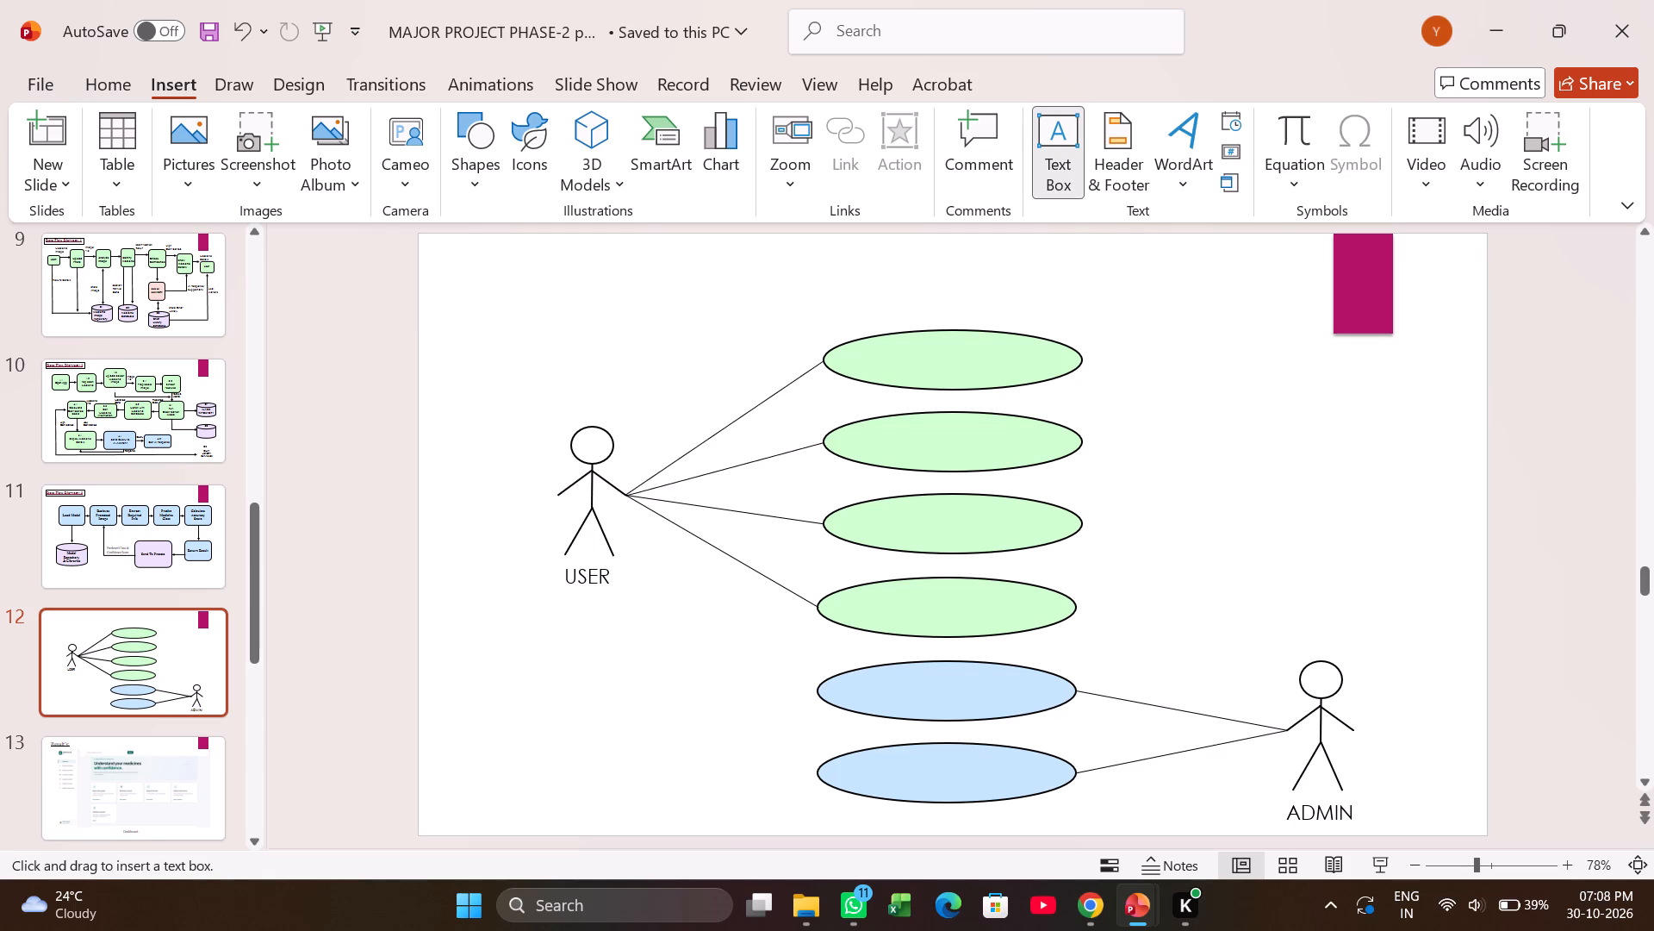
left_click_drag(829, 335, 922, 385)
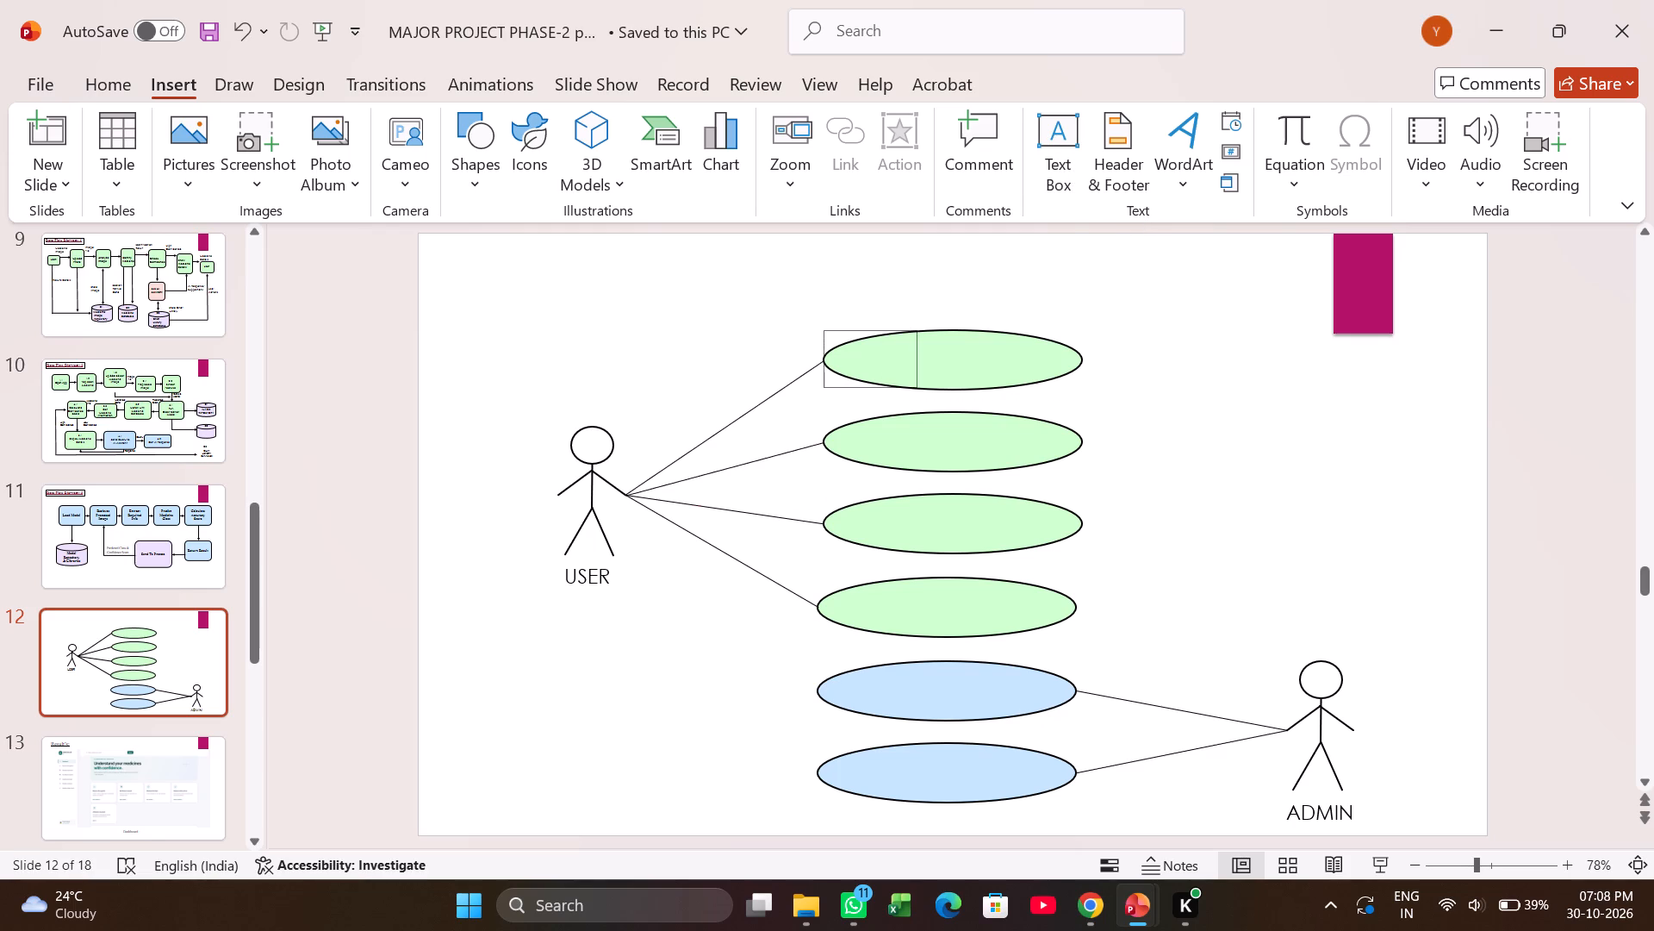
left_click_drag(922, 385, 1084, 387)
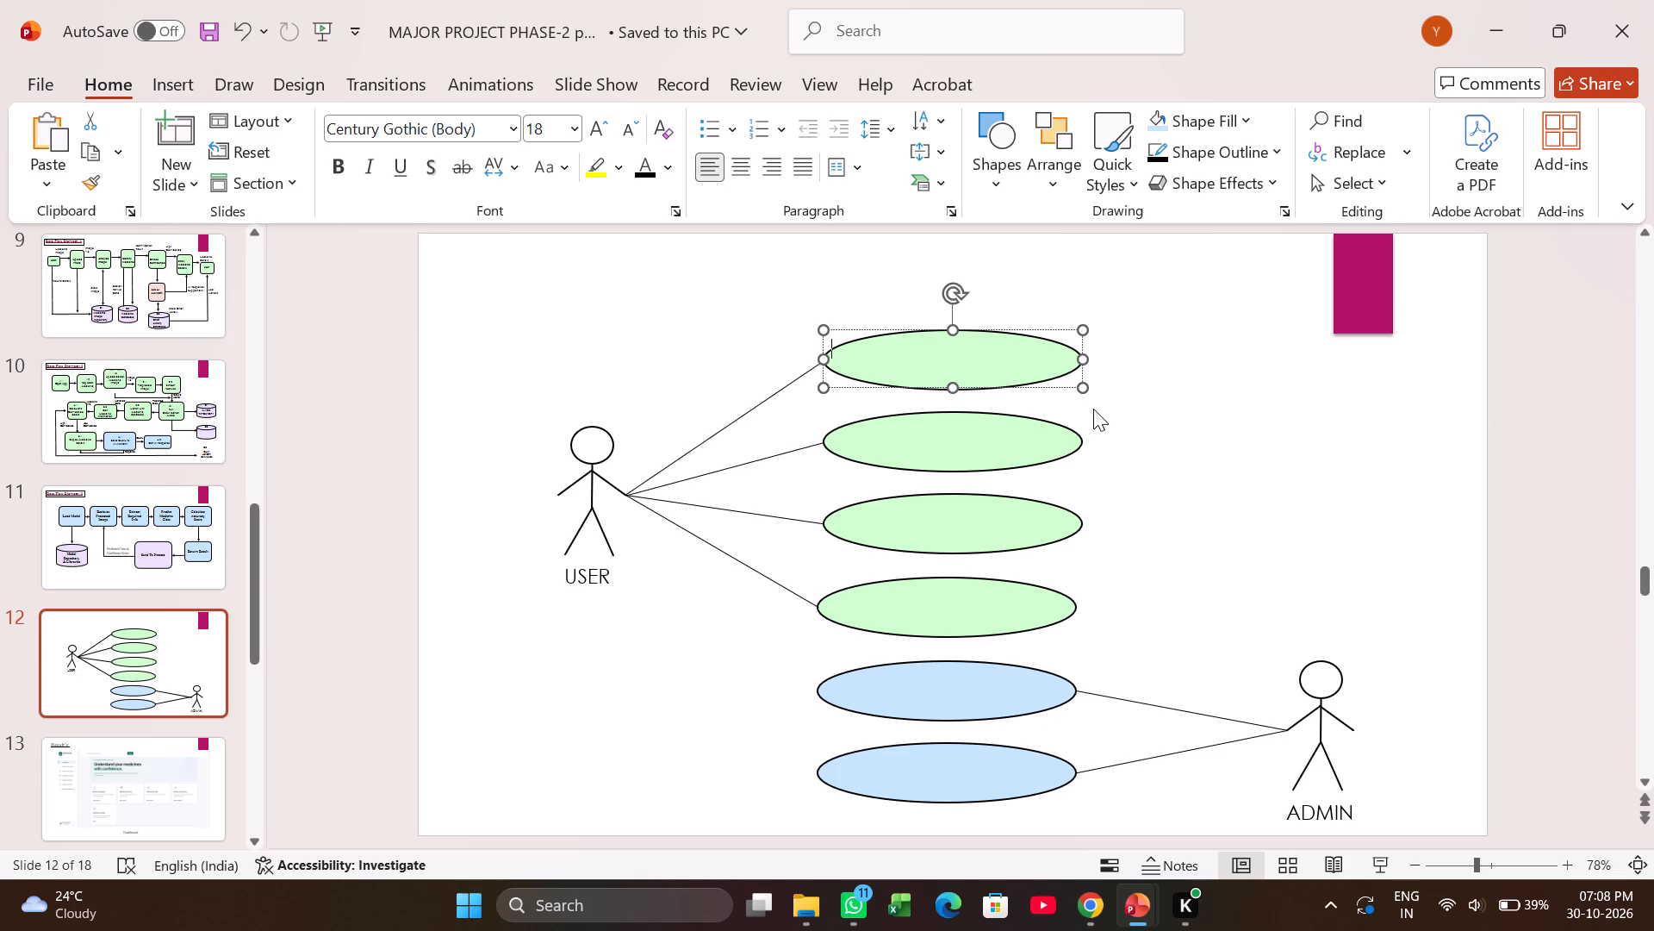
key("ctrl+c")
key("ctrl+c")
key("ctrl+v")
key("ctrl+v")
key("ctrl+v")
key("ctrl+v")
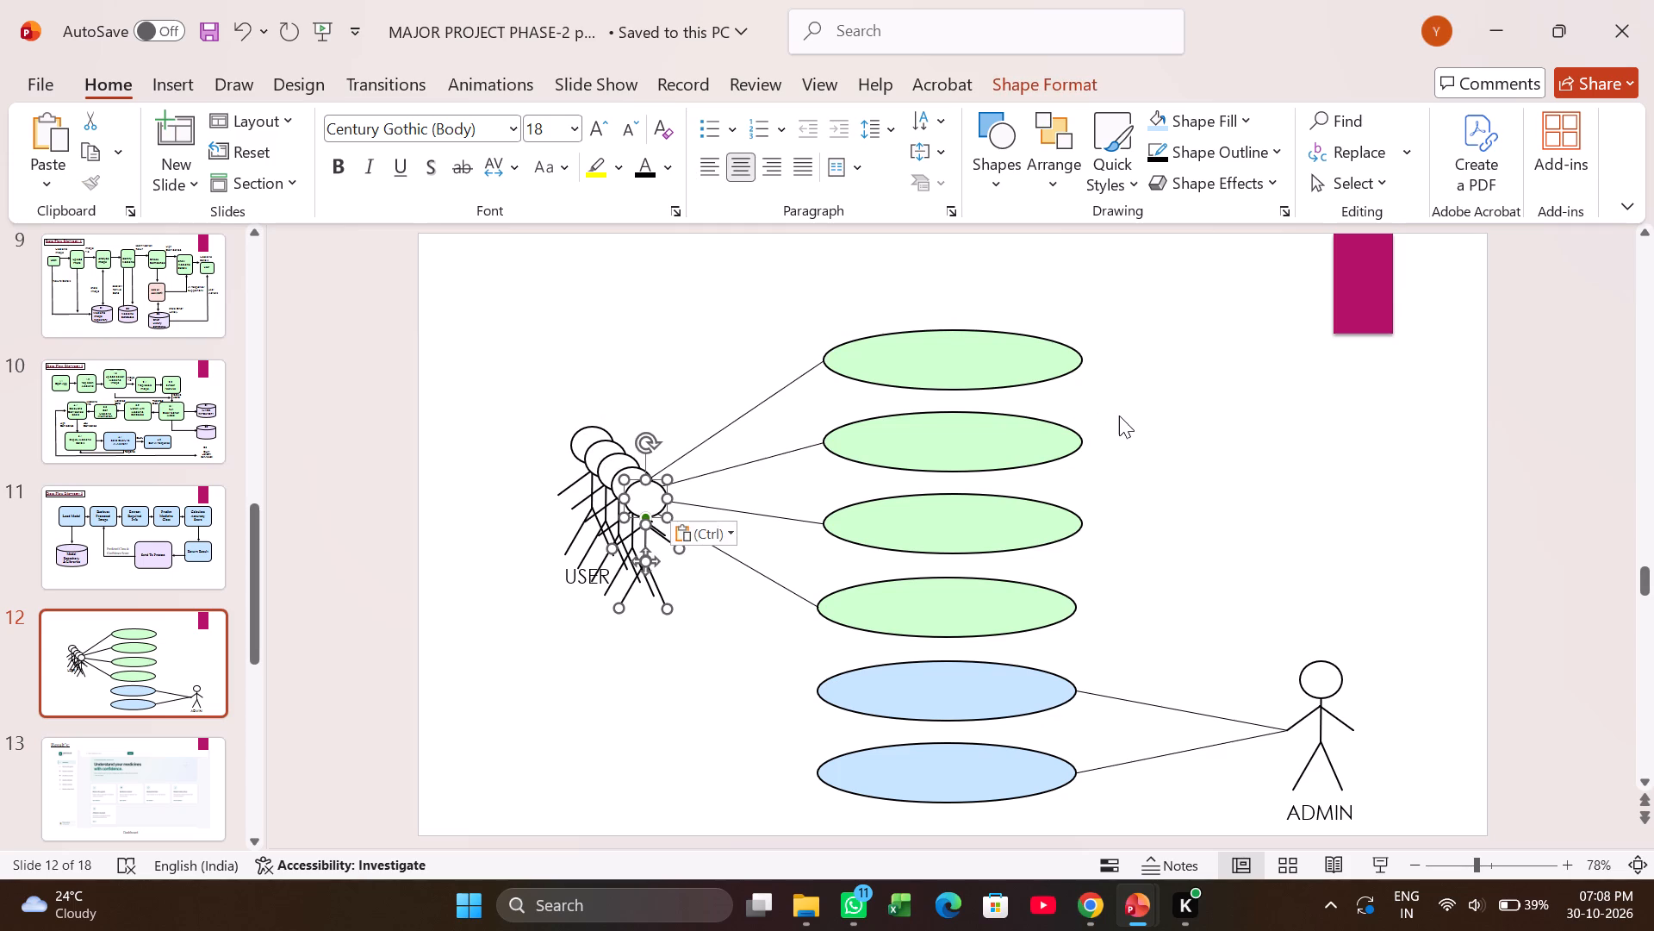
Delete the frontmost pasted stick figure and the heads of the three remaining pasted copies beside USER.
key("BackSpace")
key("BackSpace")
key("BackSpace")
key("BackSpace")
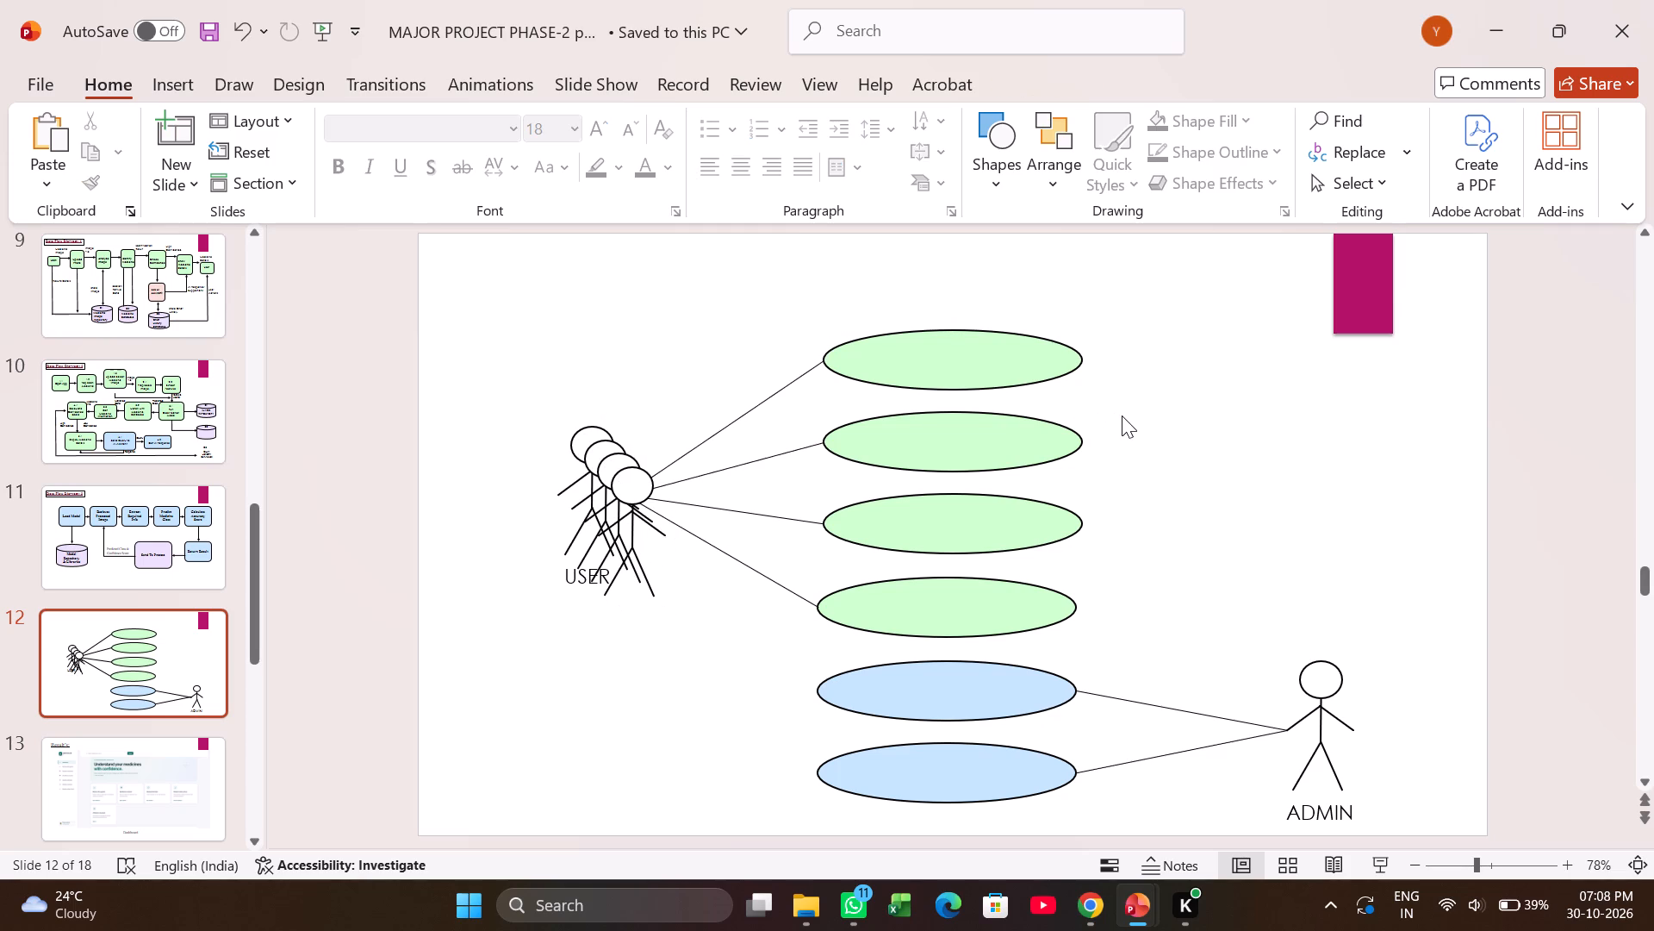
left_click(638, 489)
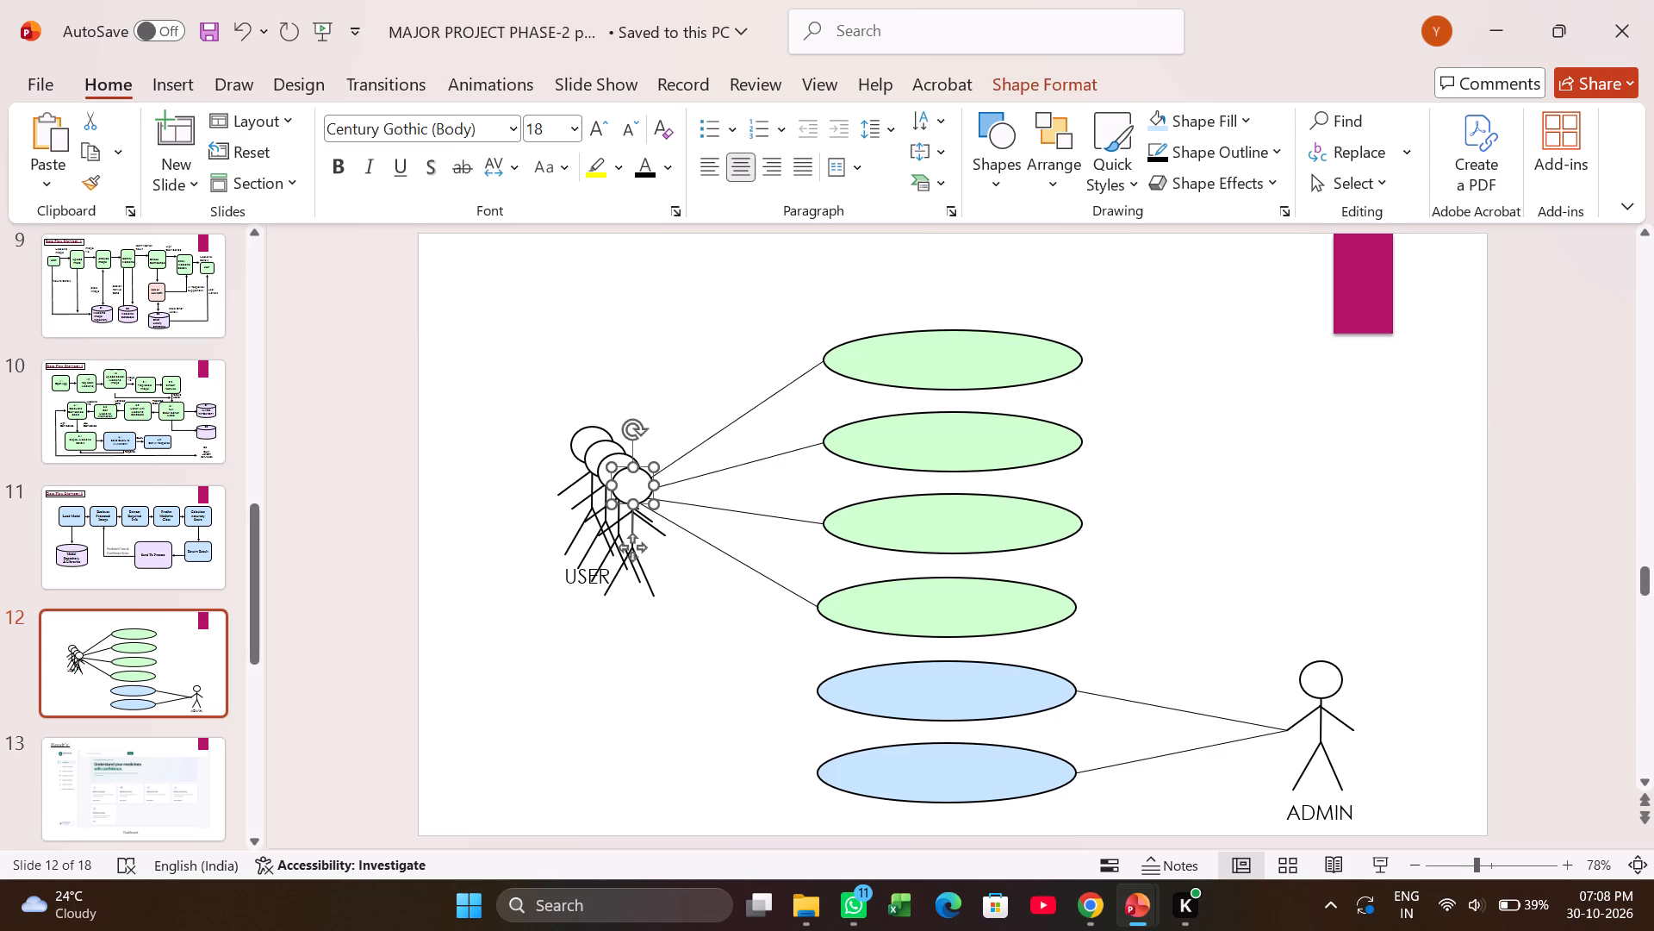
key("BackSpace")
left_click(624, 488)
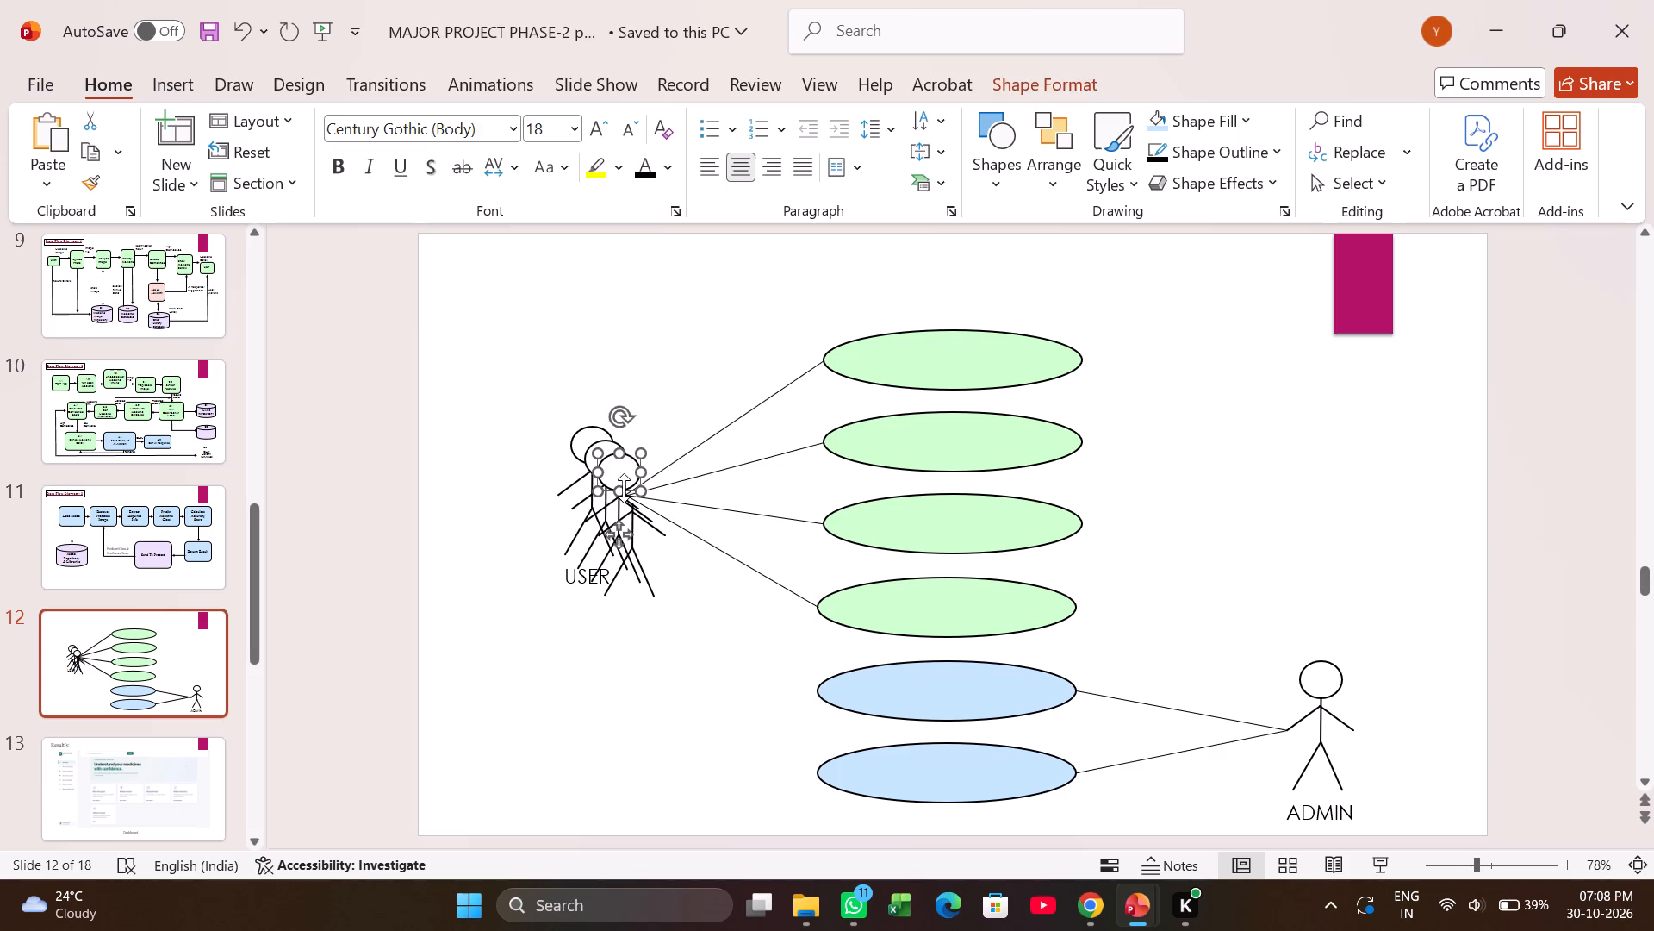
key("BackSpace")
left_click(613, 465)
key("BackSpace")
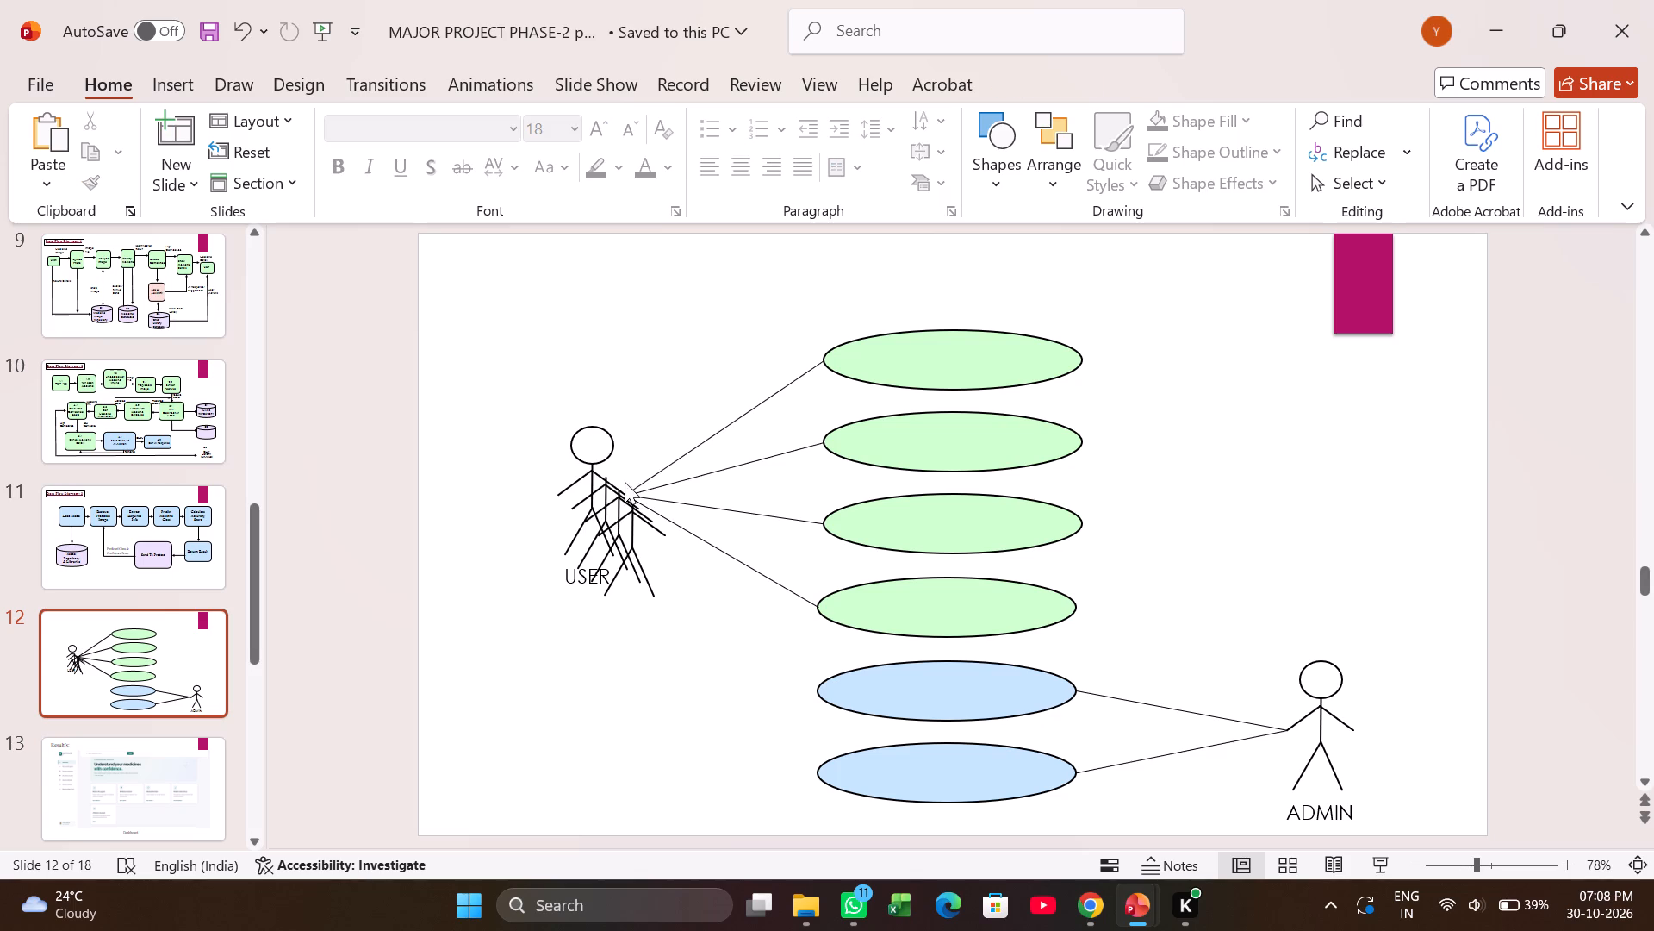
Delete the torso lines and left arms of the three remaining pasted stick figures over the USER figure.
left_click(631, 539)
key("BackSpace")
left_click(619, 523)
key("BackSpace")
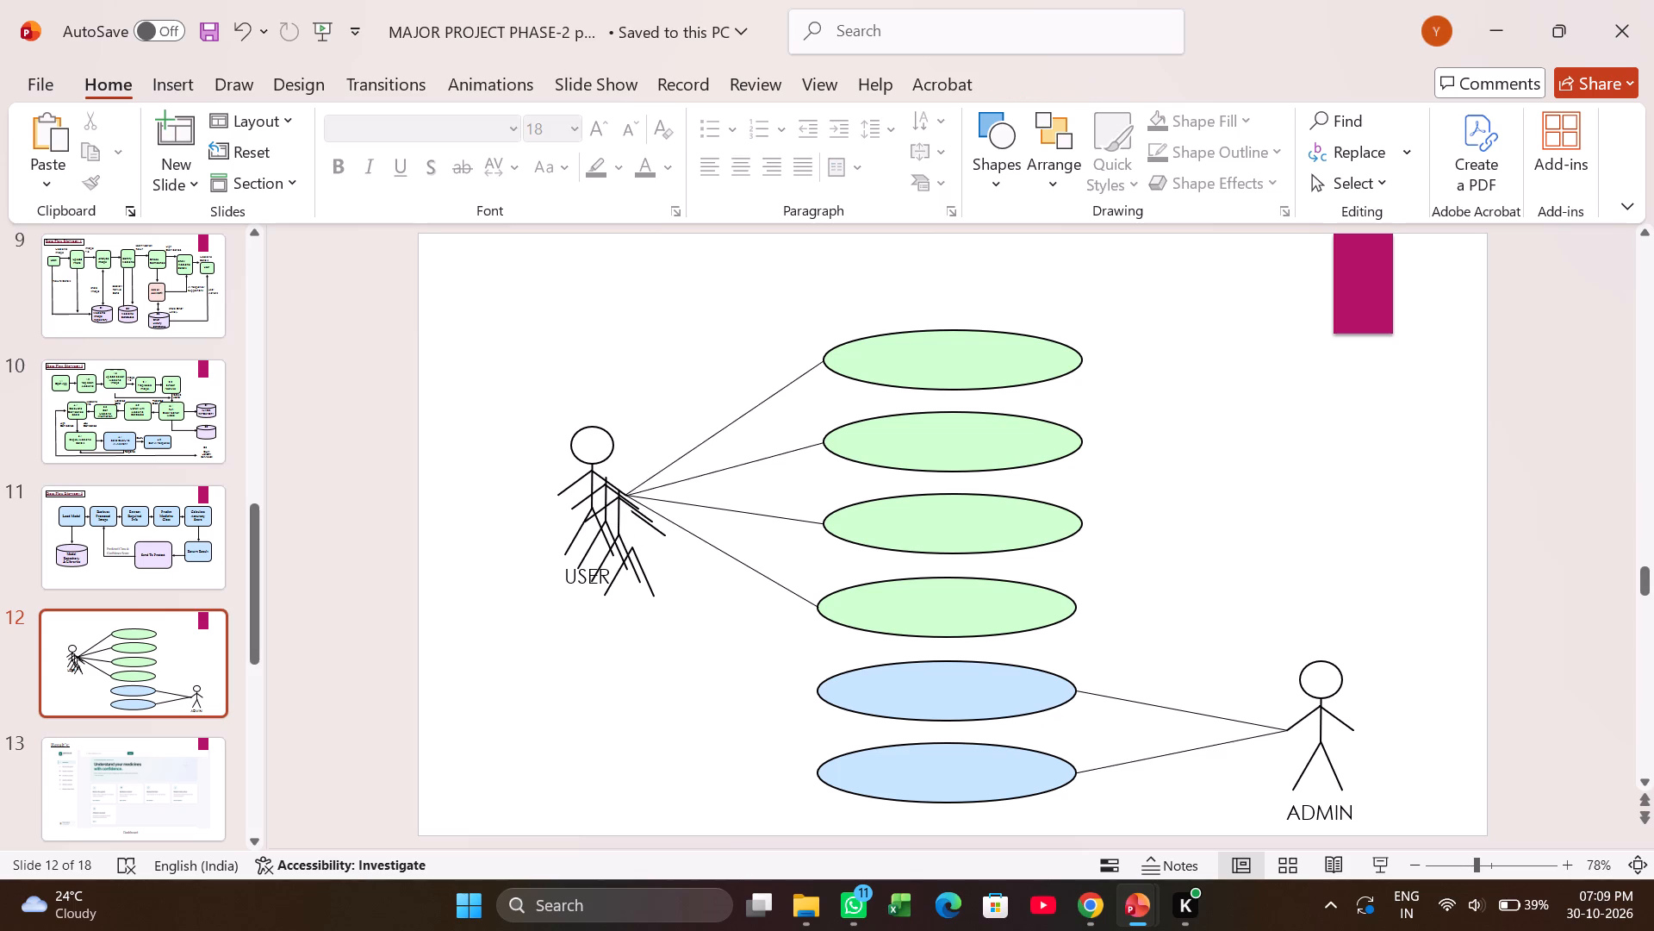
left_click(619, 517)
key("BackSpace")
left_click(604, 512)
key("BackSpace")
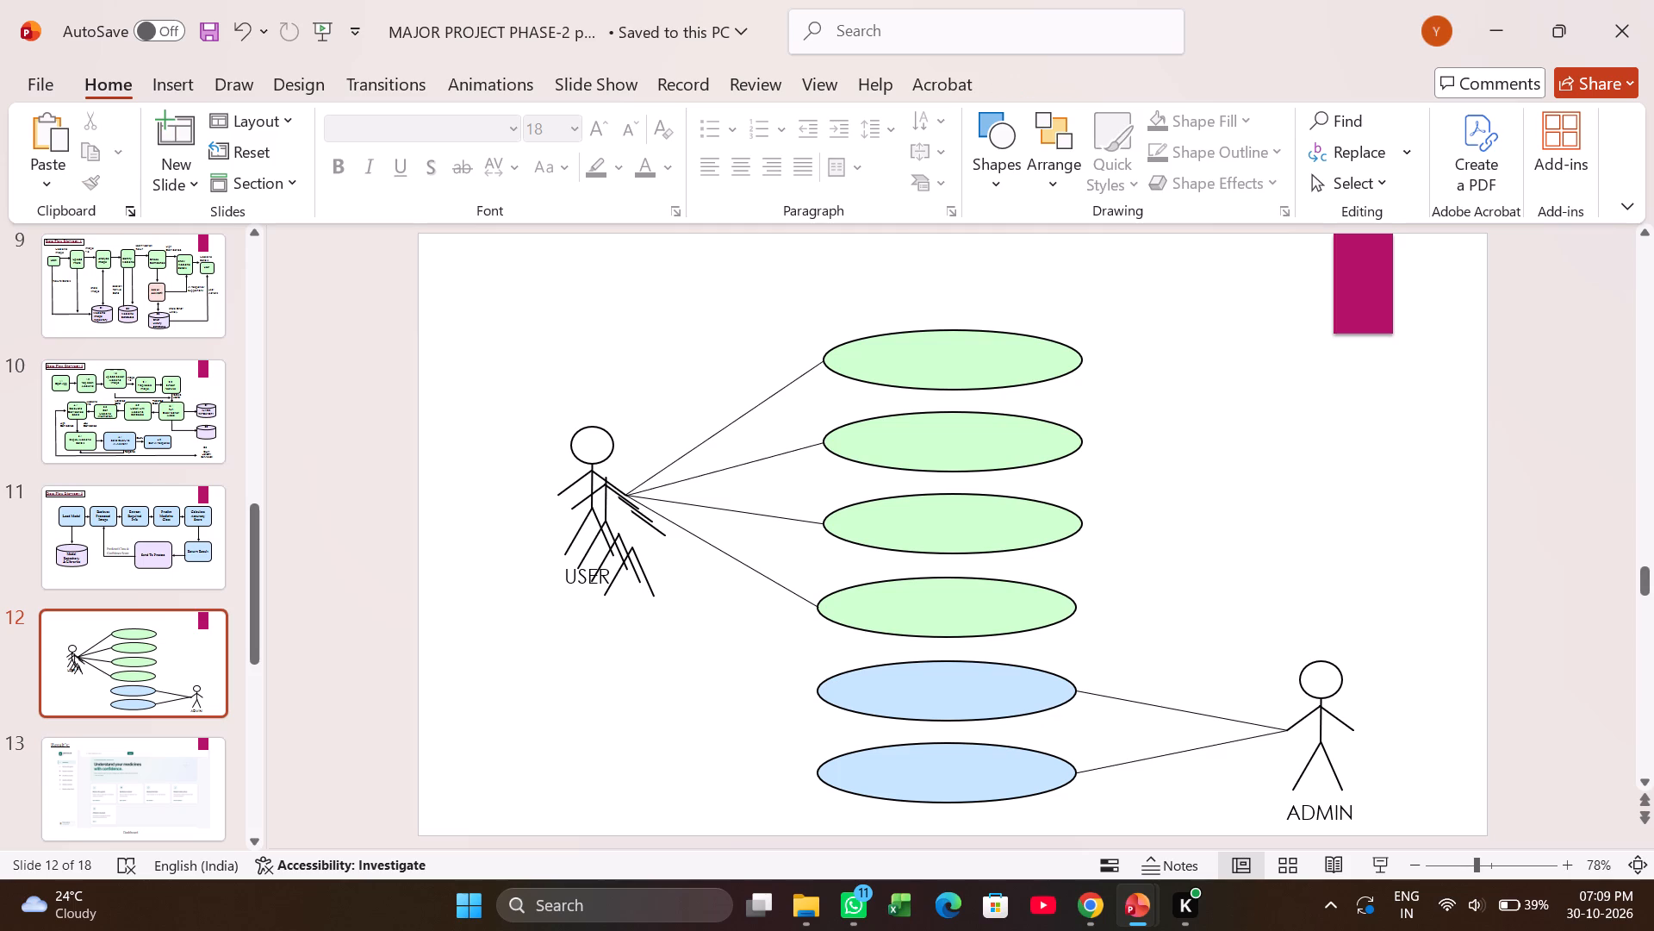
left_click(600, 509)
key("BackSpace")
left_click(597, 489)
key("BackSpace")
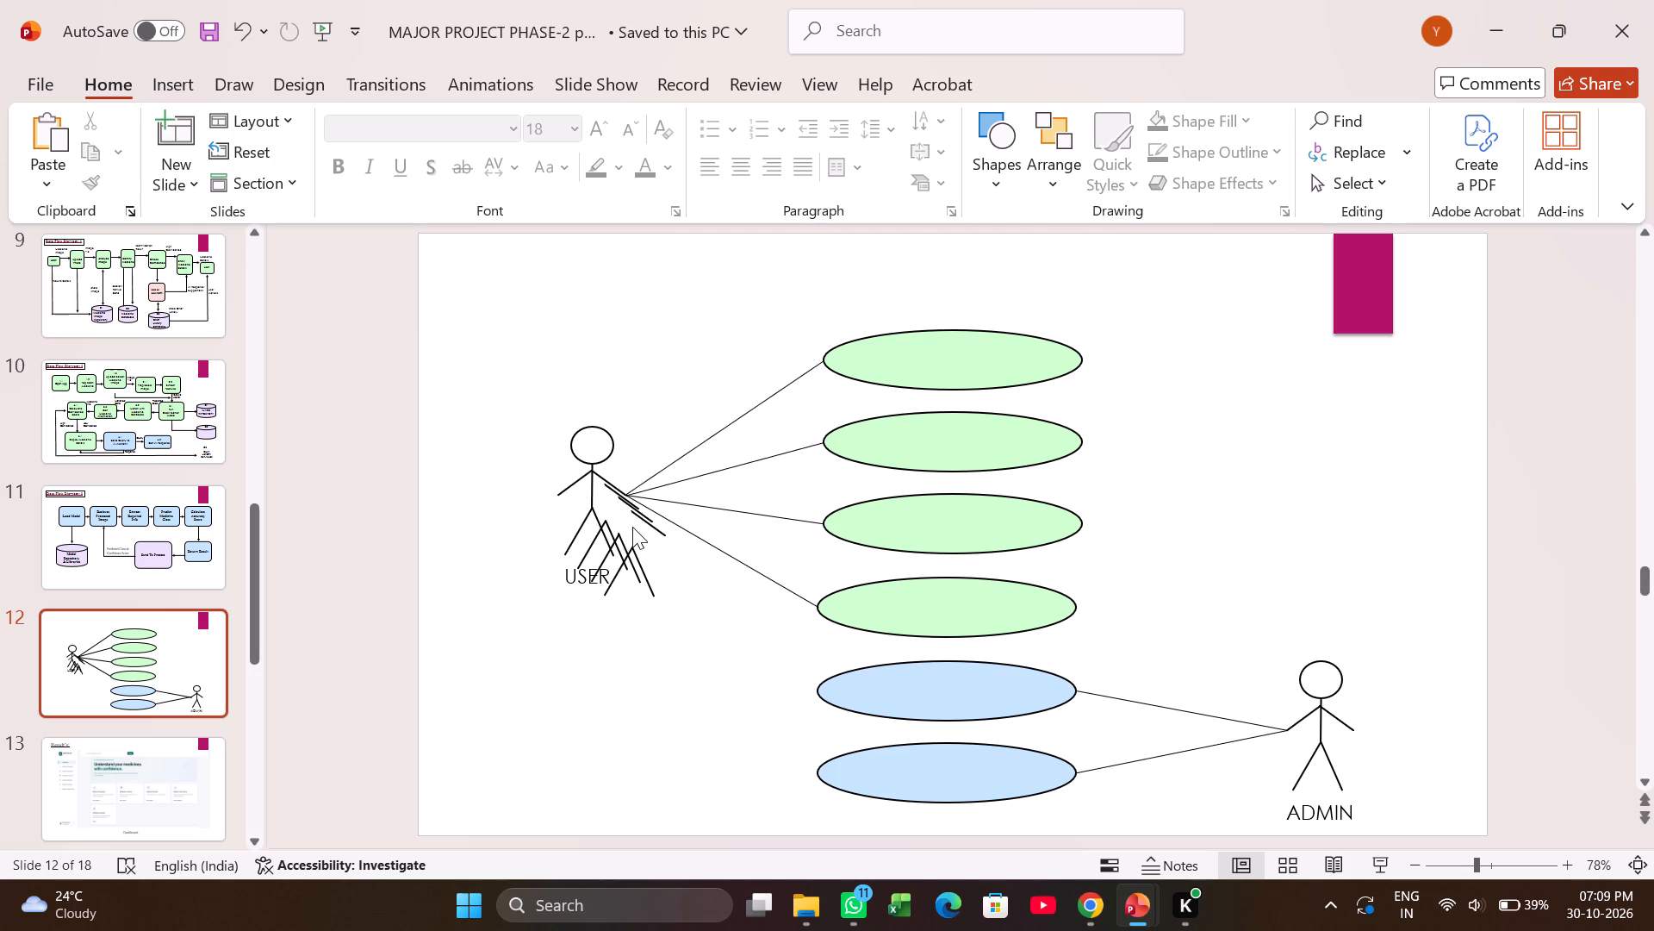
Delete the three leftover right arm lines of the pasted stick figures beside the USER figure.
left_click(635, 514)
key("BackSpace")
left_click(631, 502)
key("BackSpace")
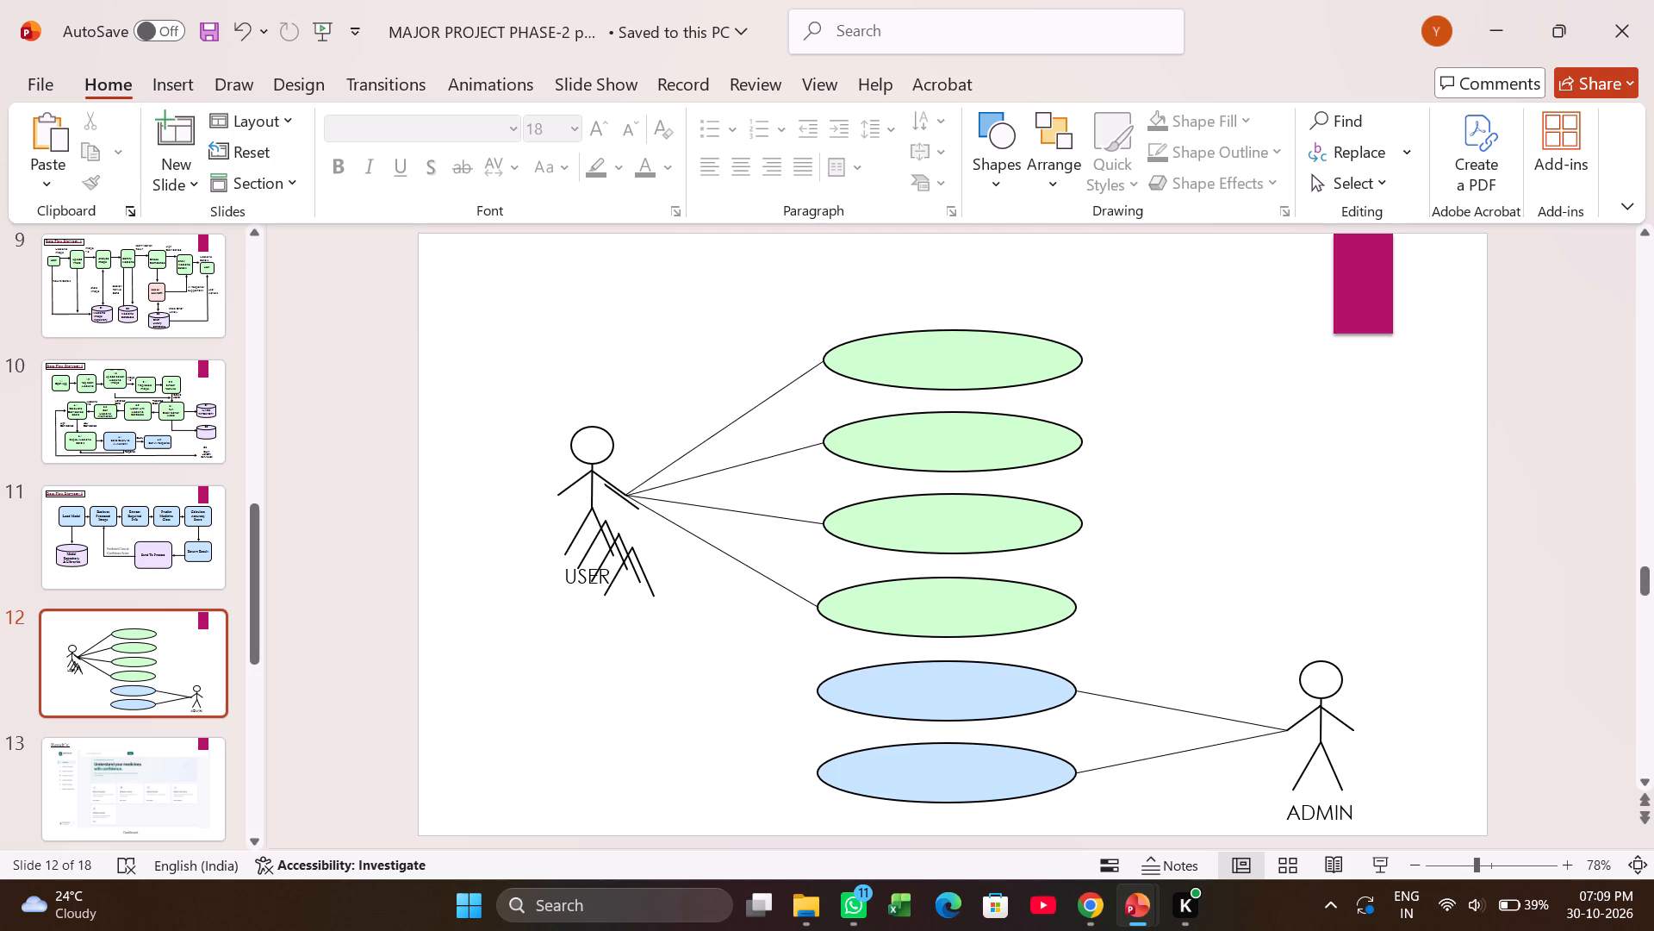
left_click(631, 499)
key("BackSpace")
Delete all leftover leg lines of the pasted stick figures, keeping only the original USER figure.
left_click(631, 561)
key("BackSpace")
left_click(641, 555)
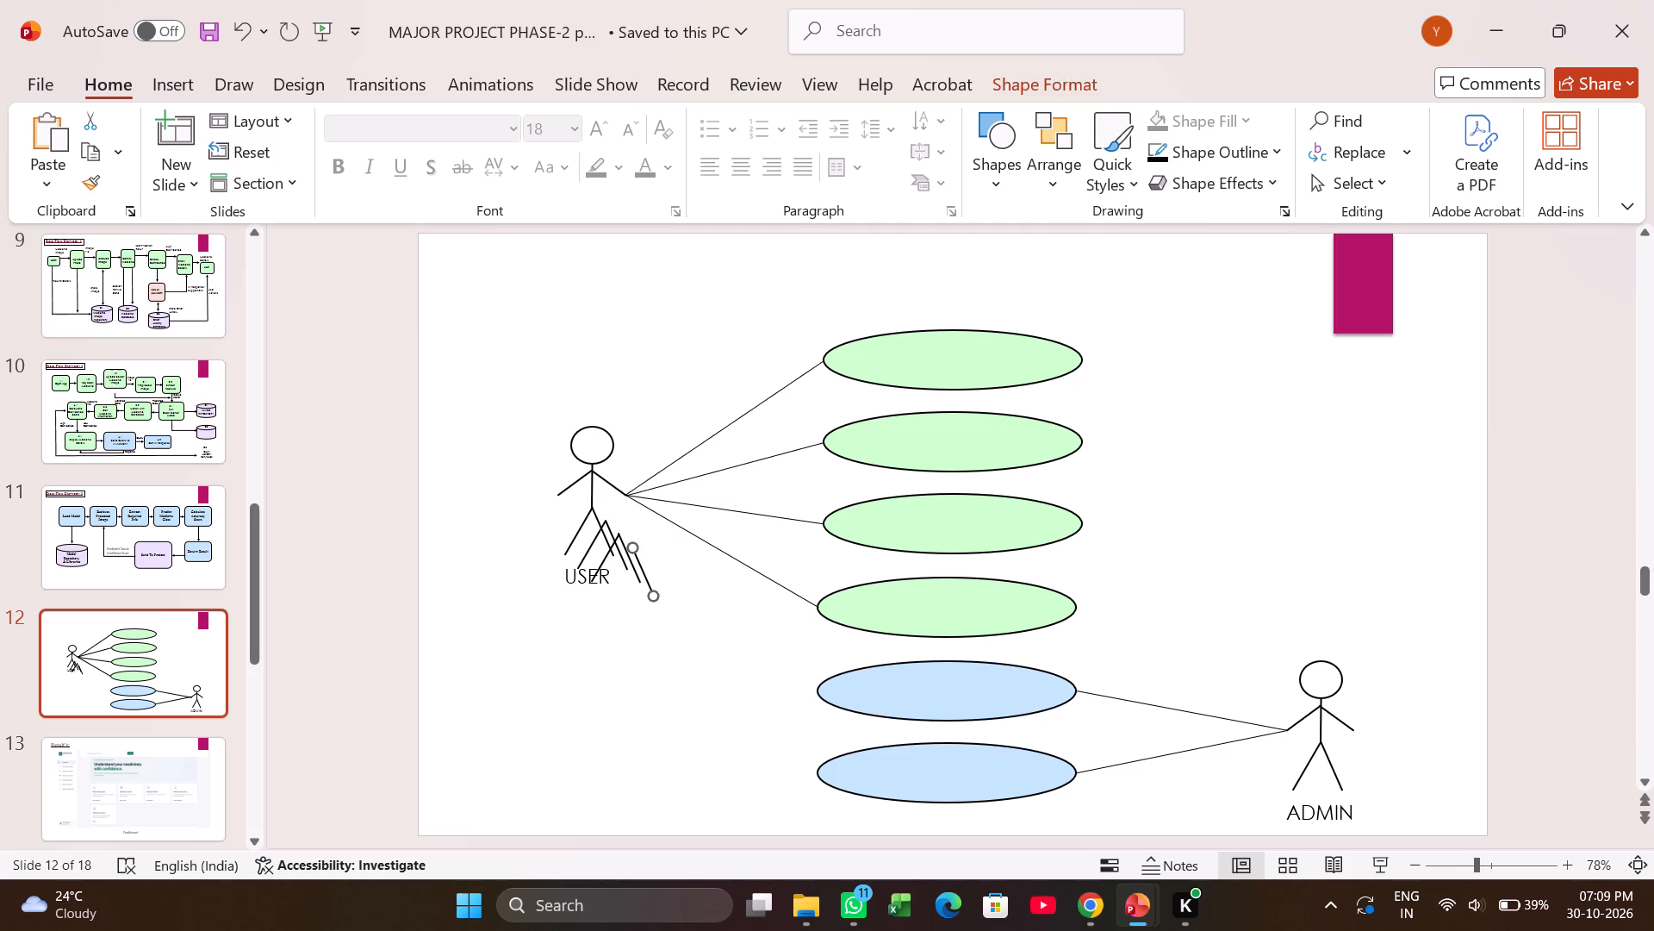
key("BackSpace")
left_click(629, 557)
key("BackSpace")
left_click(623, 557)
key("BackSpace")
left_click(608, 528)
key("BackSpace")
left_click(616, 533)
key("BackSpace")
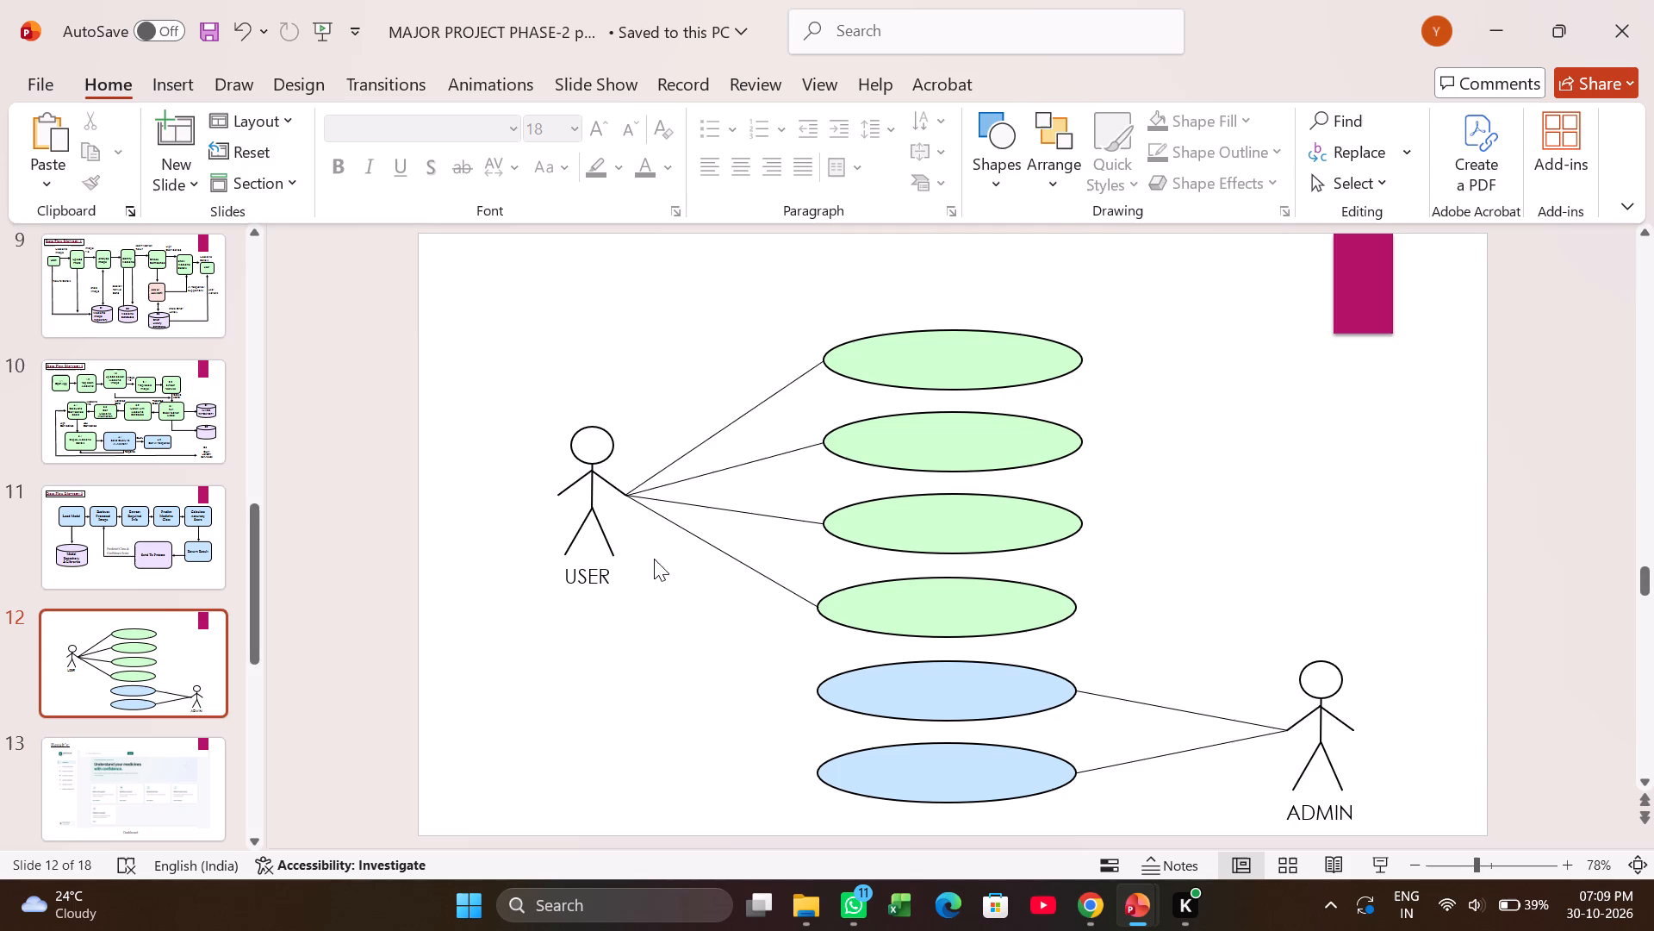
Add a text box reading "Upload or capture image" over the top green oval, checking the wording in the Chrome reference diagram.
left_click(159, 77)
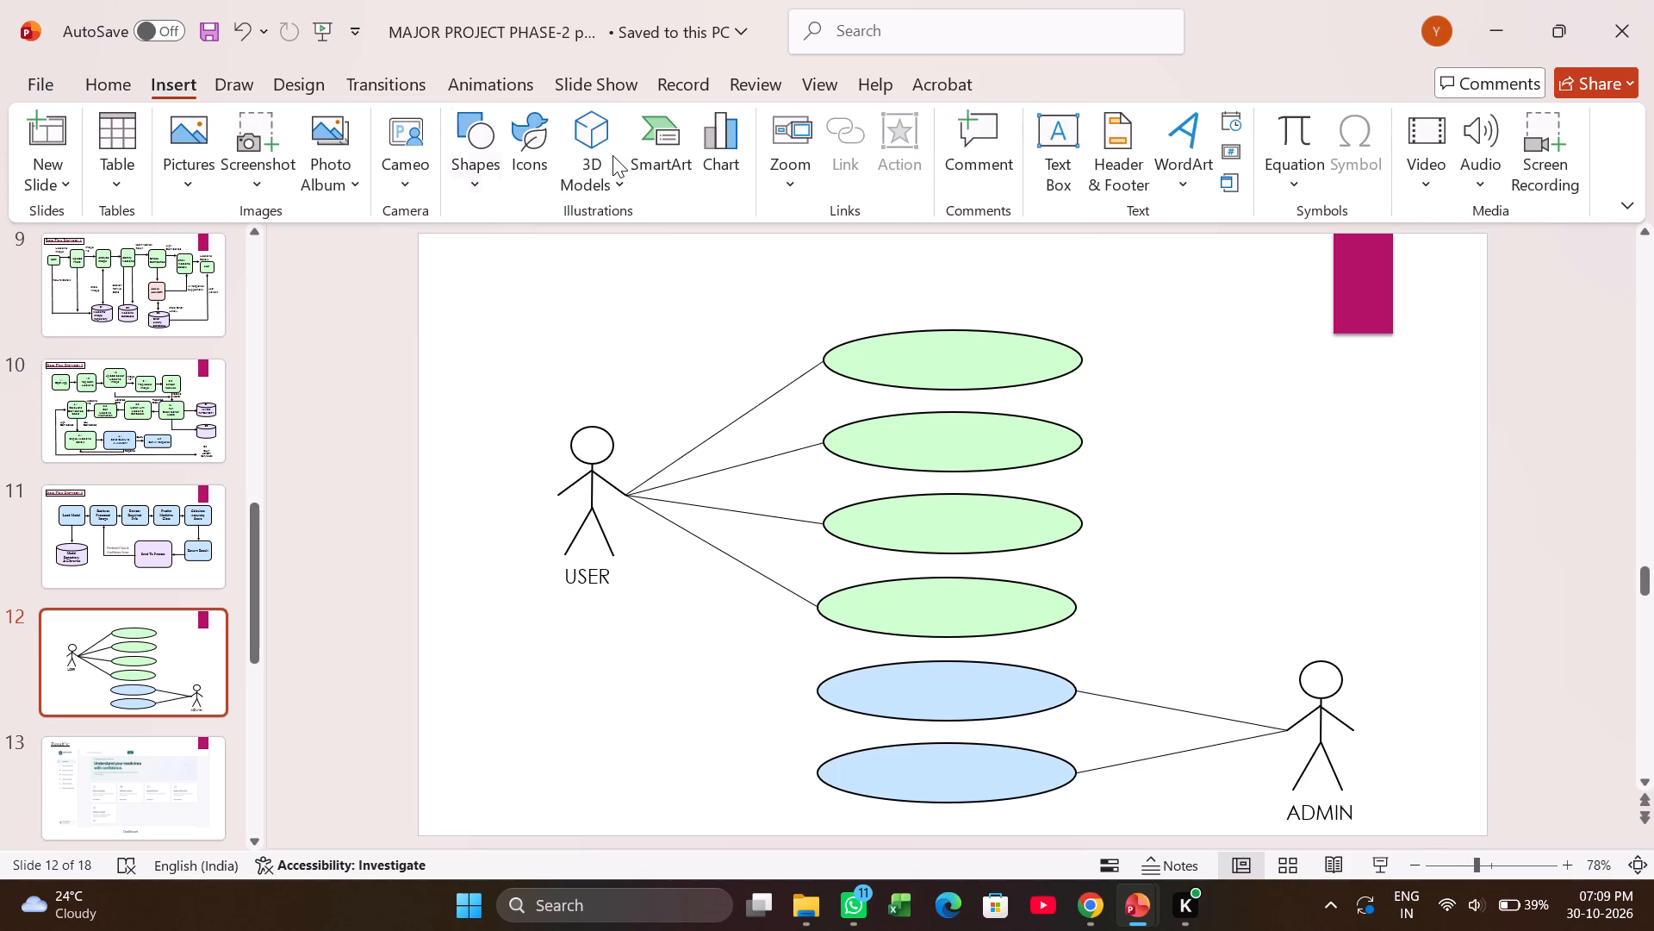
left_click(1052, 141)
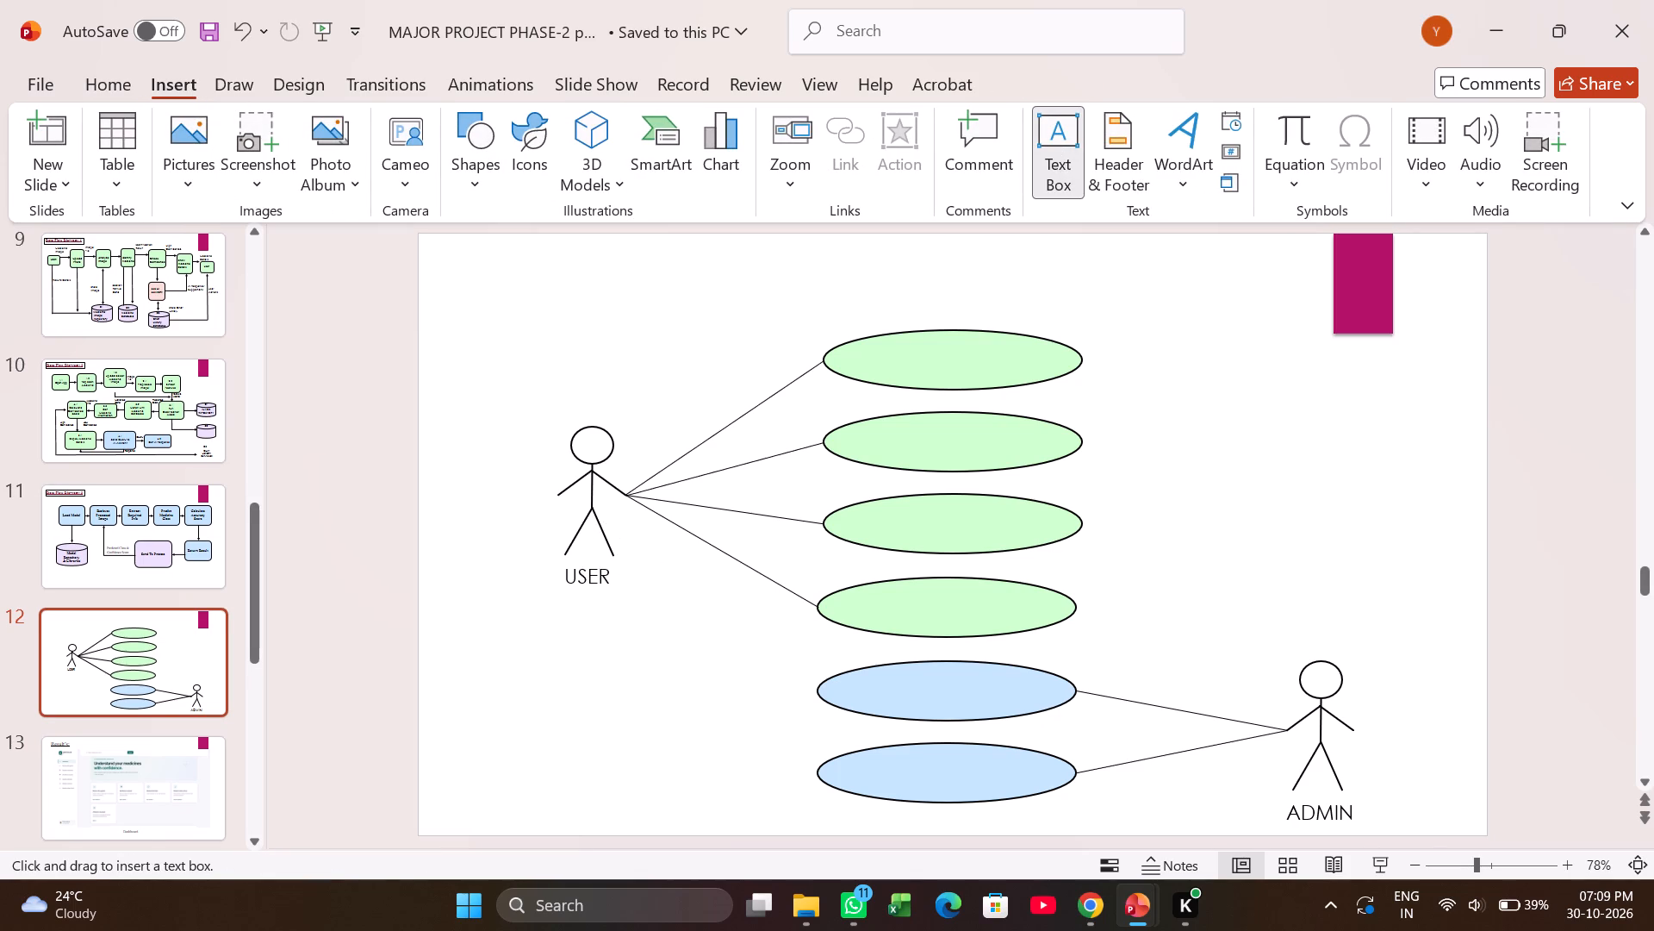
left_click_drag(825, 330, 1026, 382)
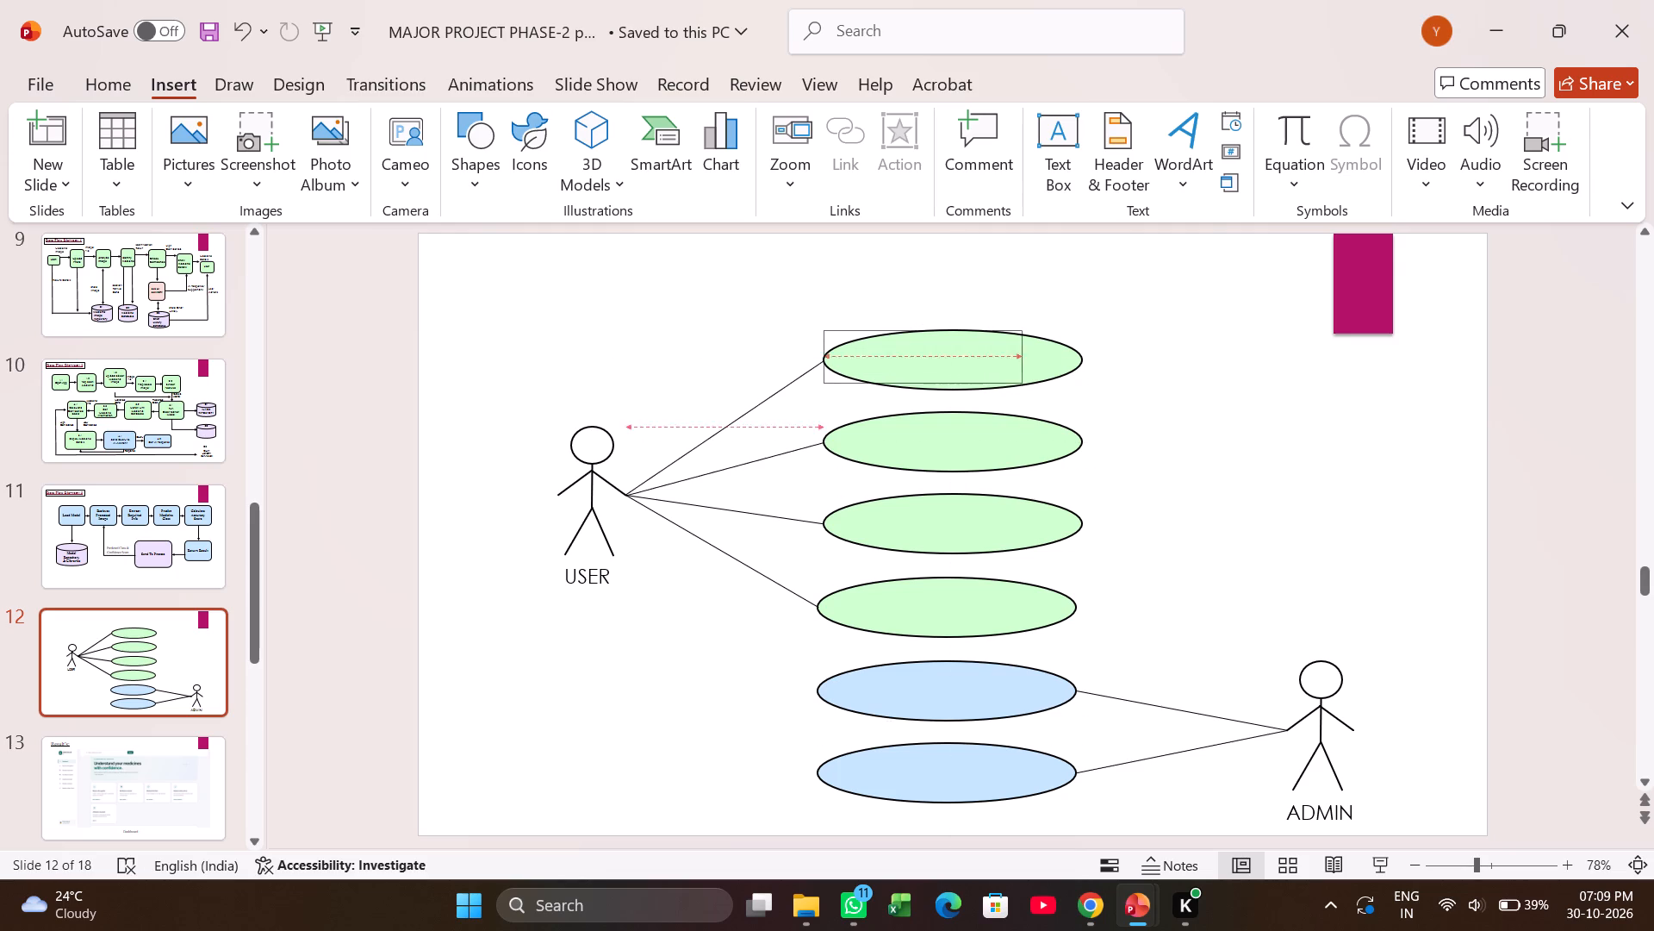
left_click_drag(1026, 382, 1082, 394)
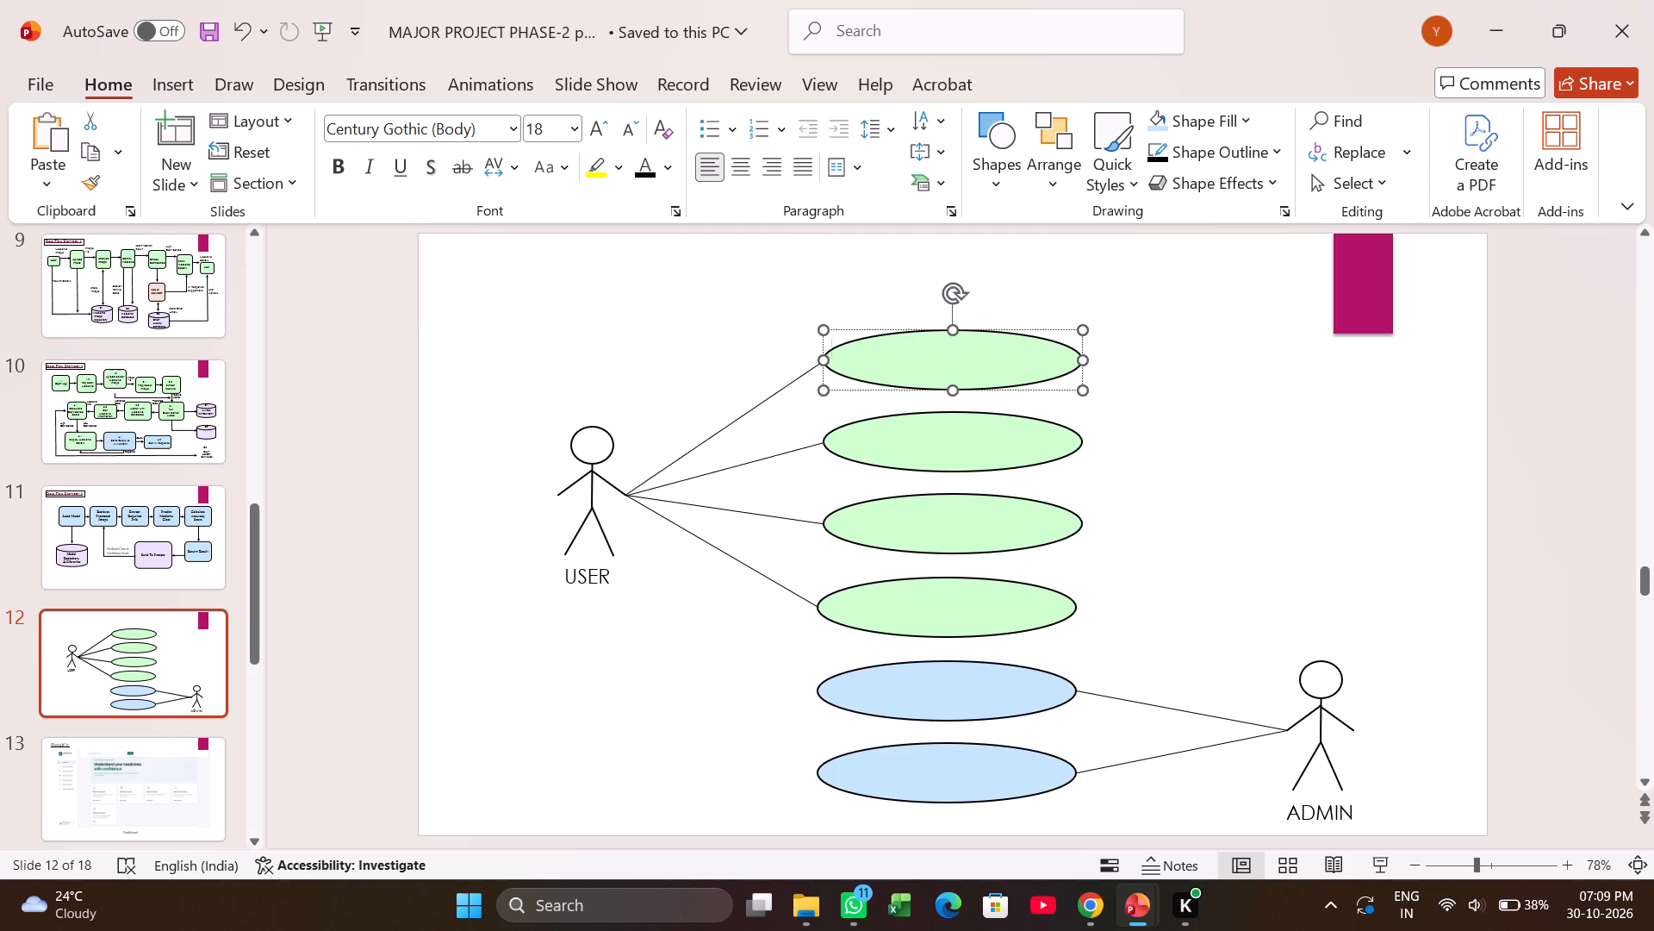
left_click(1084, 892)
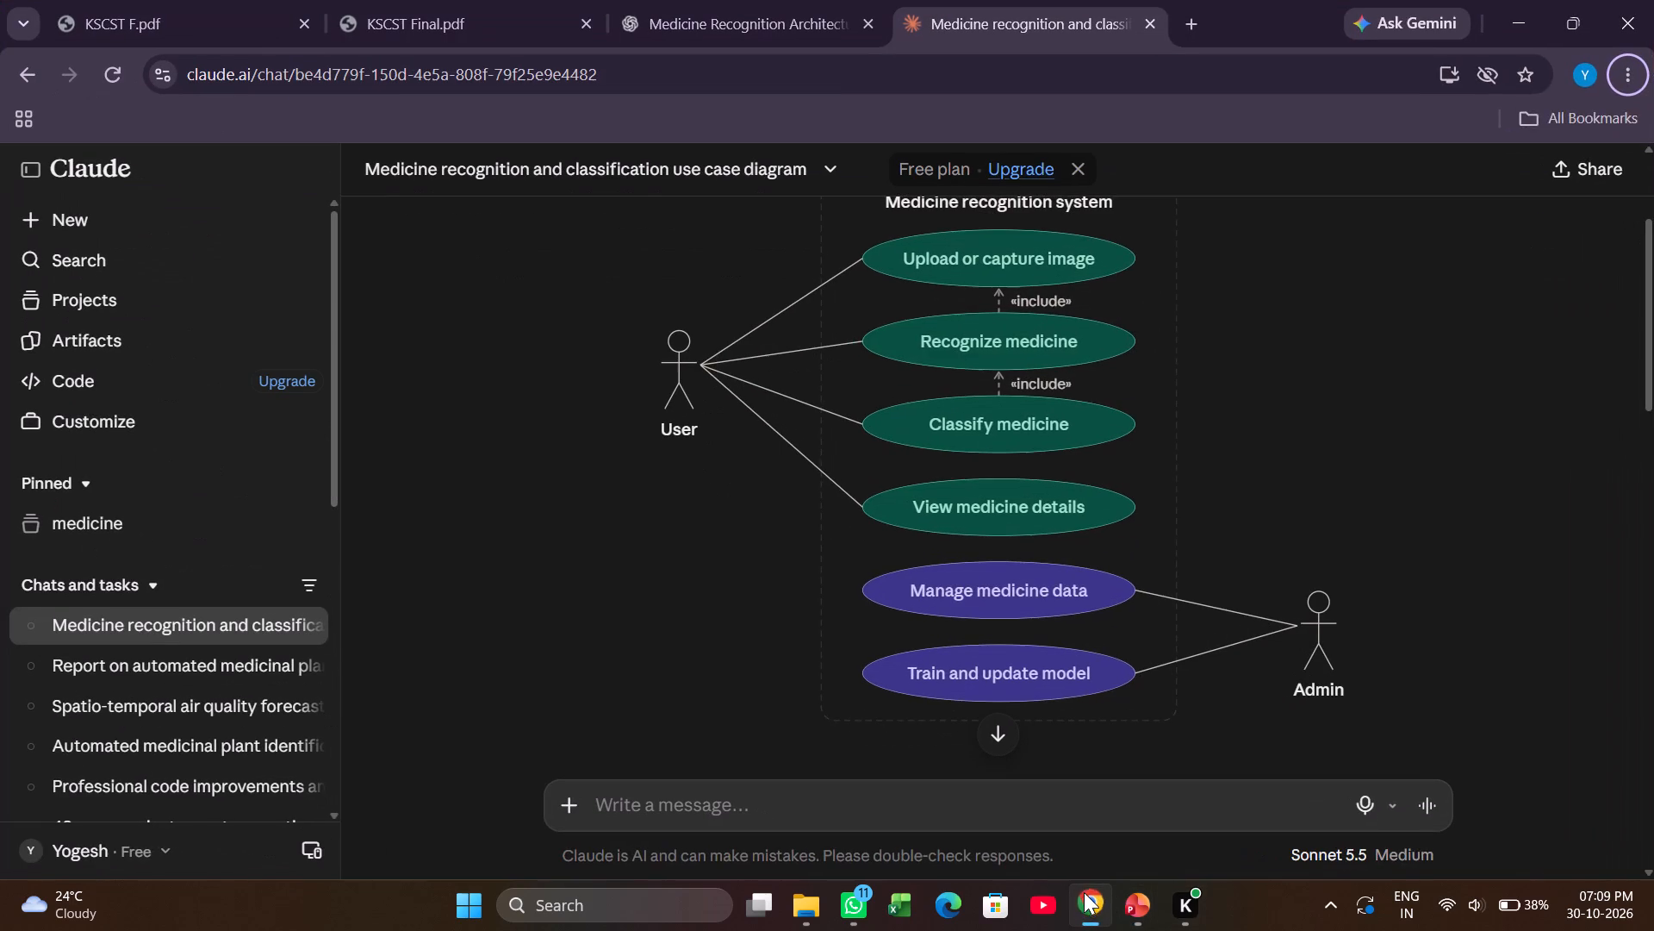
left_click(1147, 909)
left_click(1079, 792)
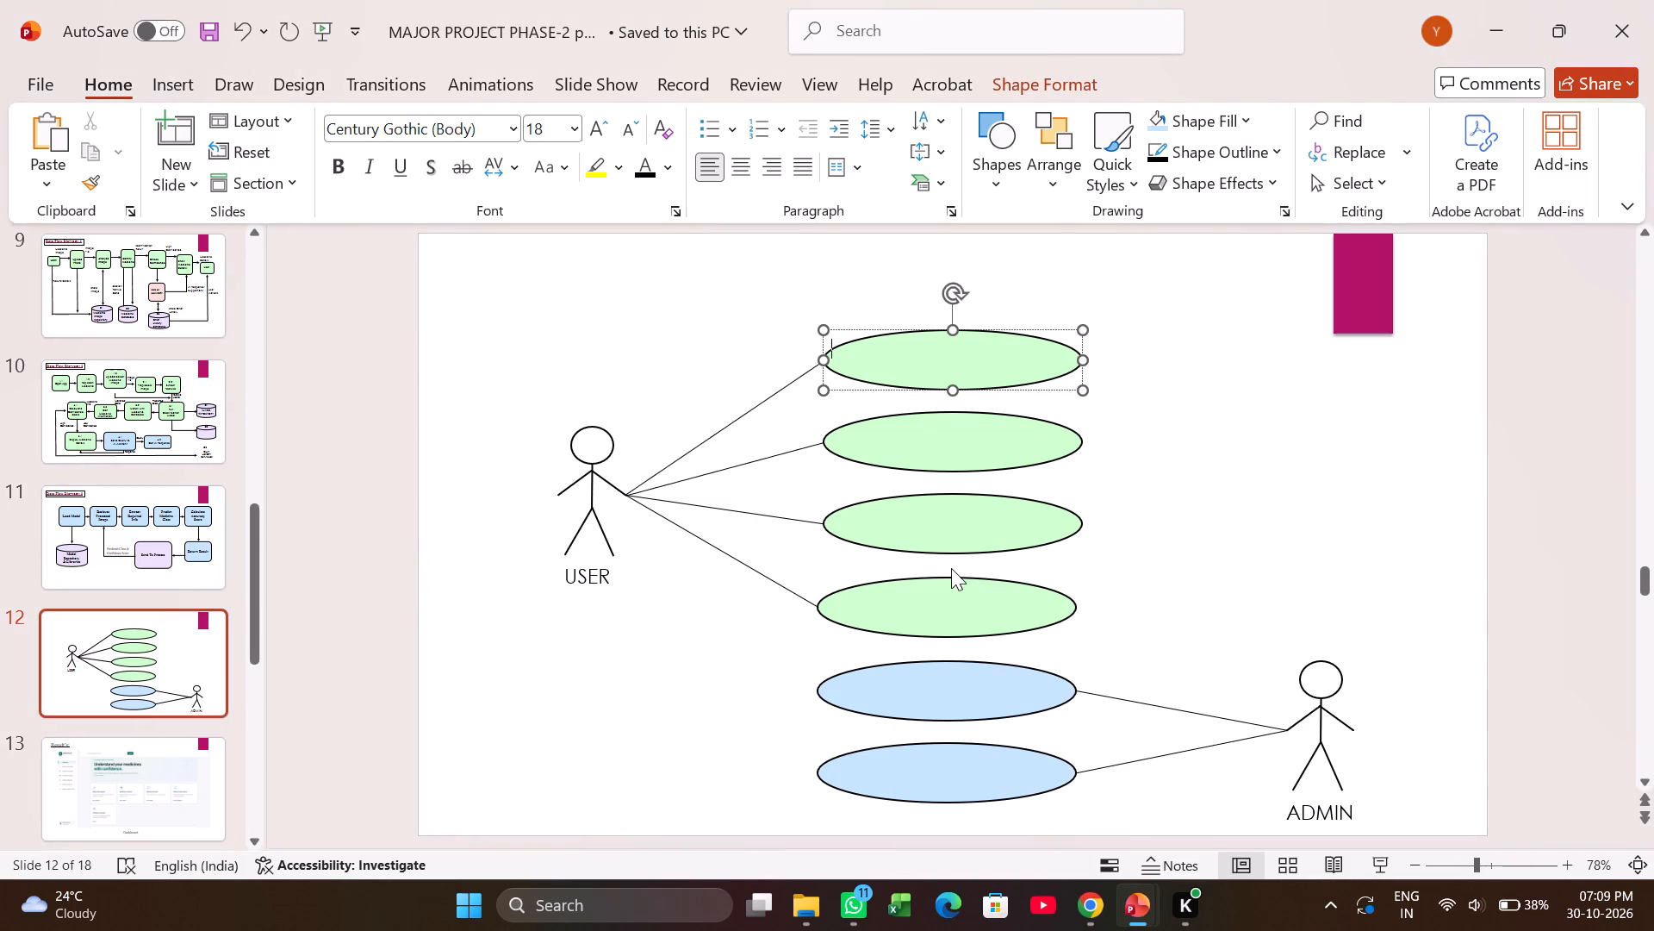
key("u")
type("pload or")
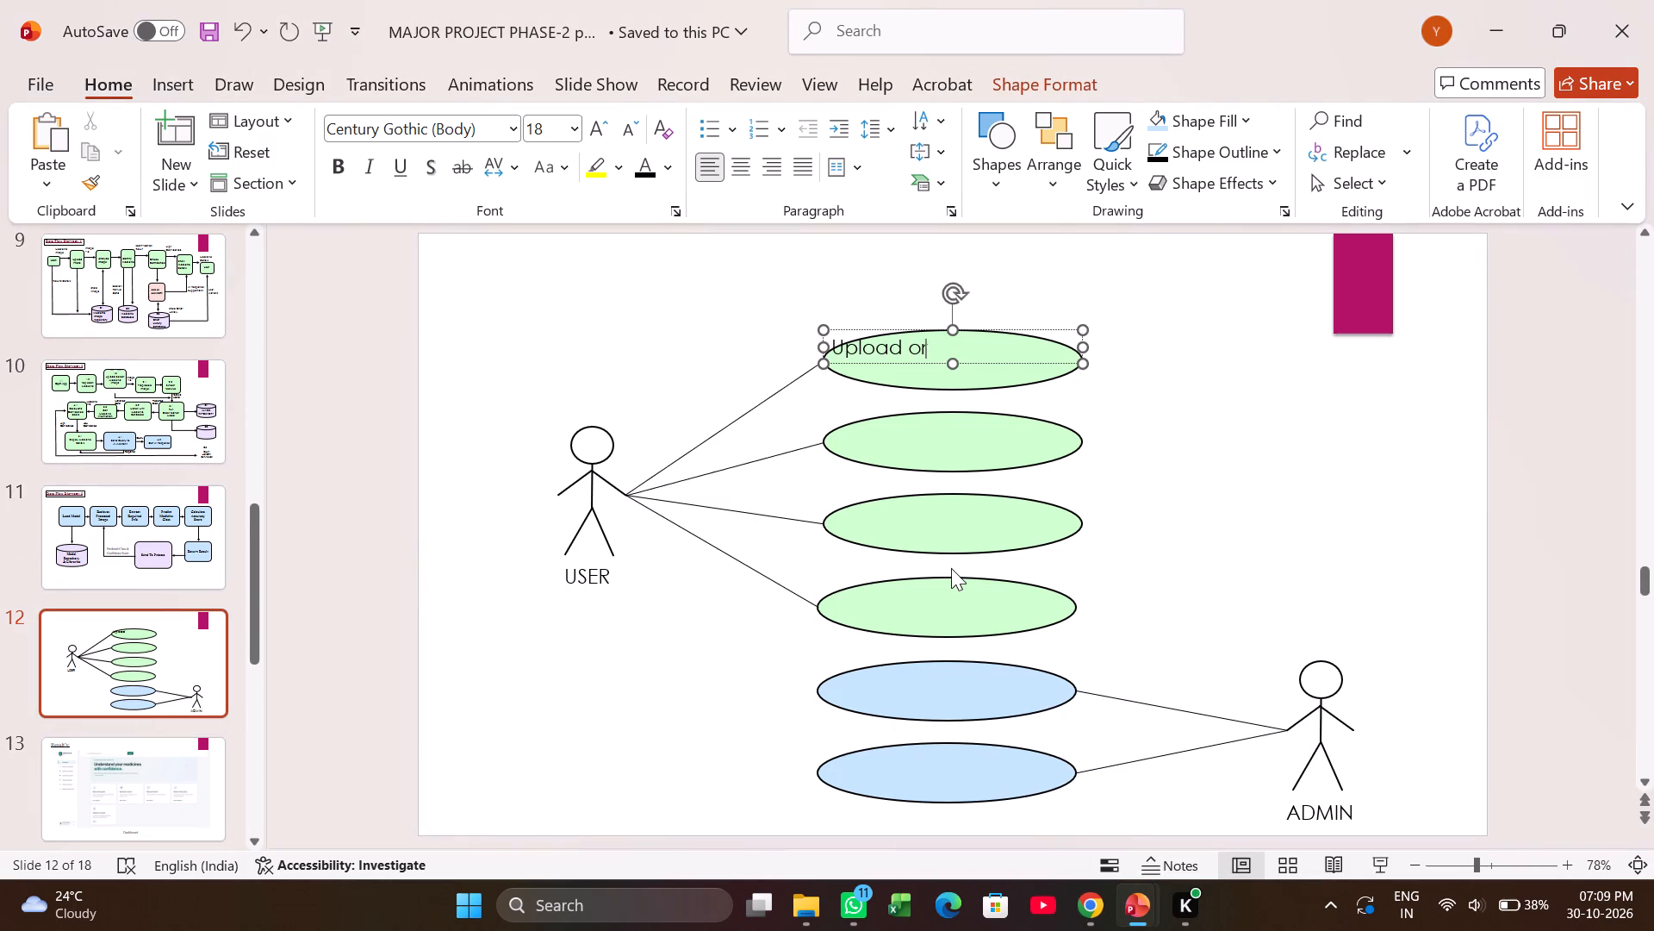
key("space")
type("captuure")
key("space")
type("image")
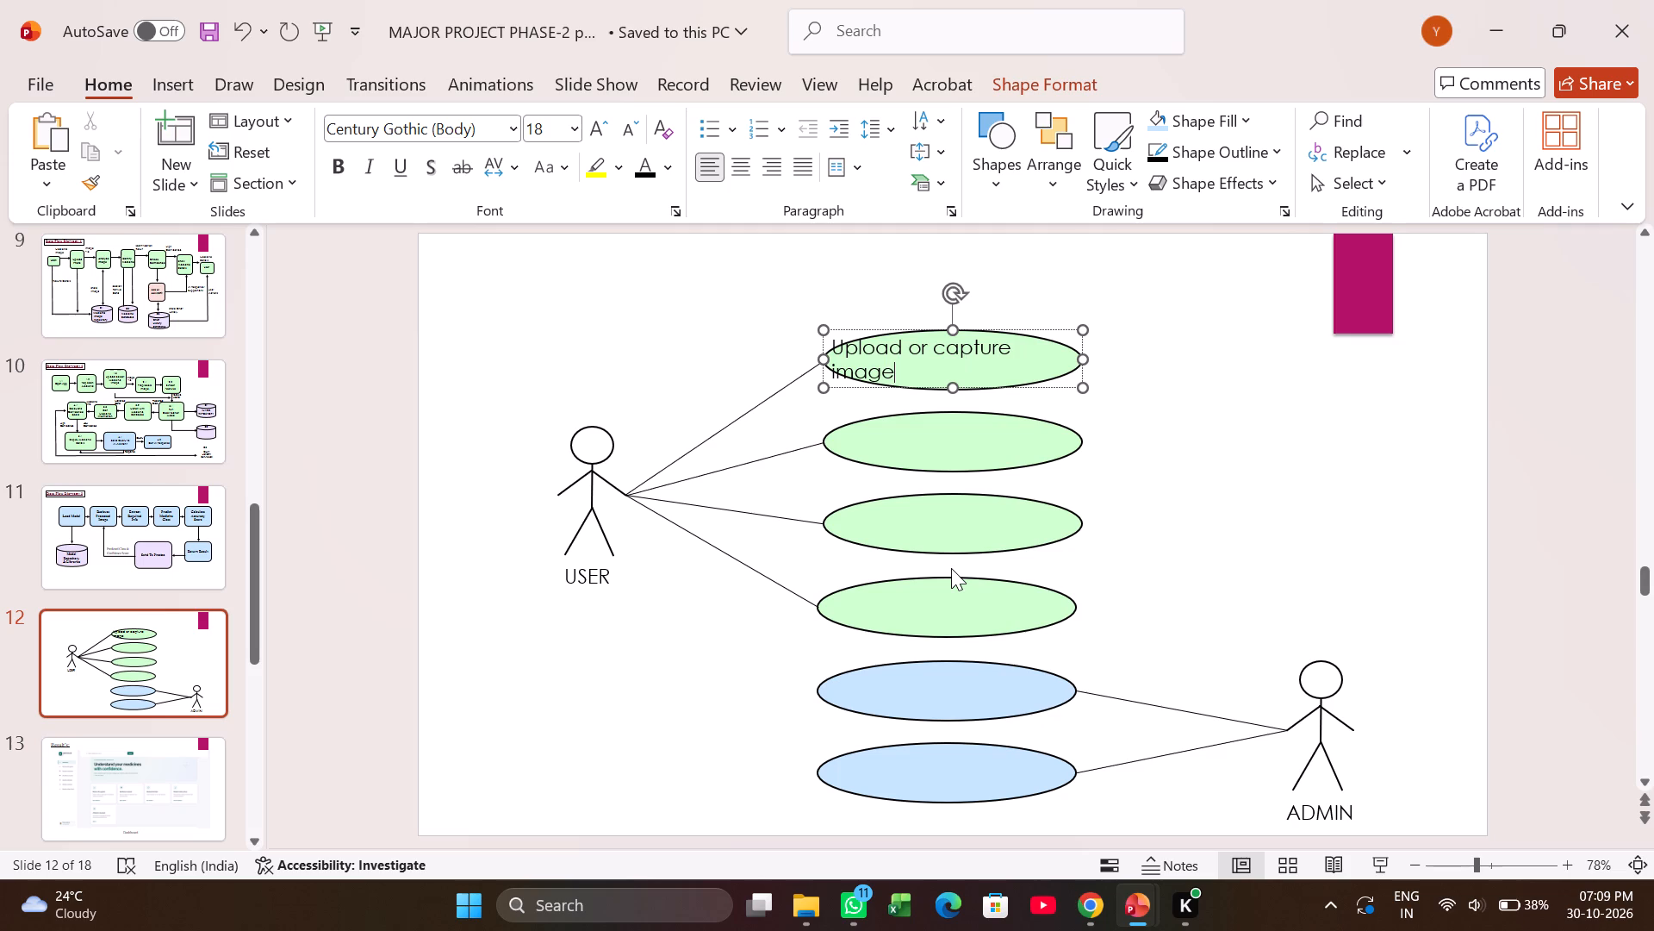
Shift the "Upload or capture image" label slightly right and down, and widen its box to fit the text on one line.
left_click_drag(1030, 328, 1067, 329)
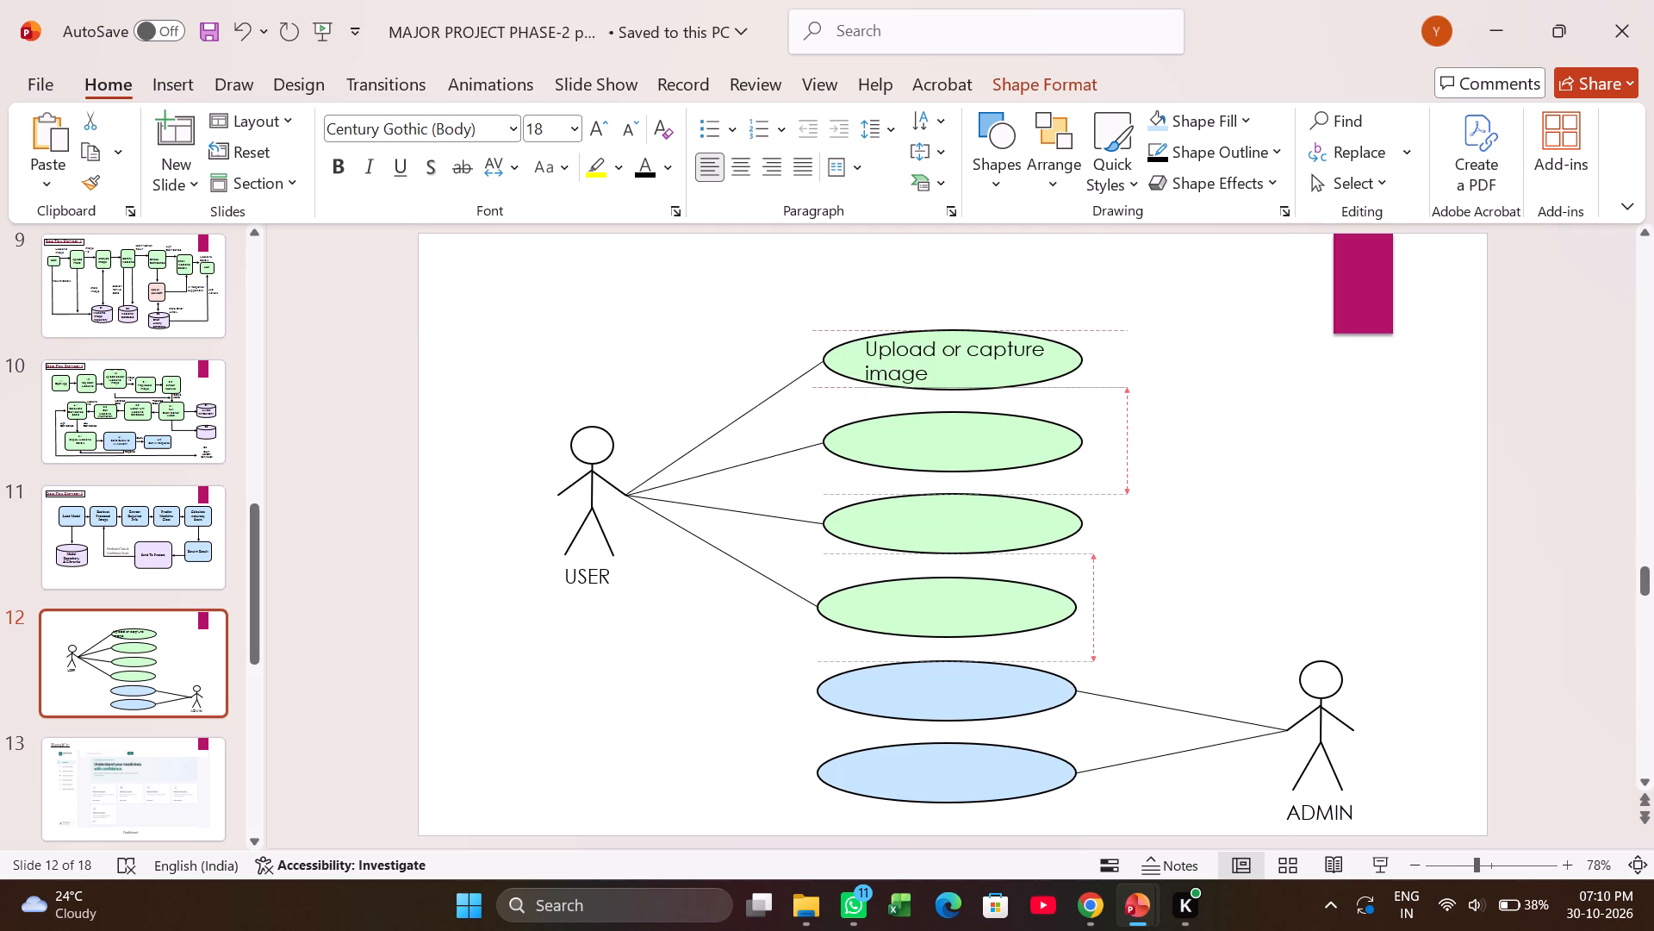
left_click_drag(1067, 329, 1046, 337)
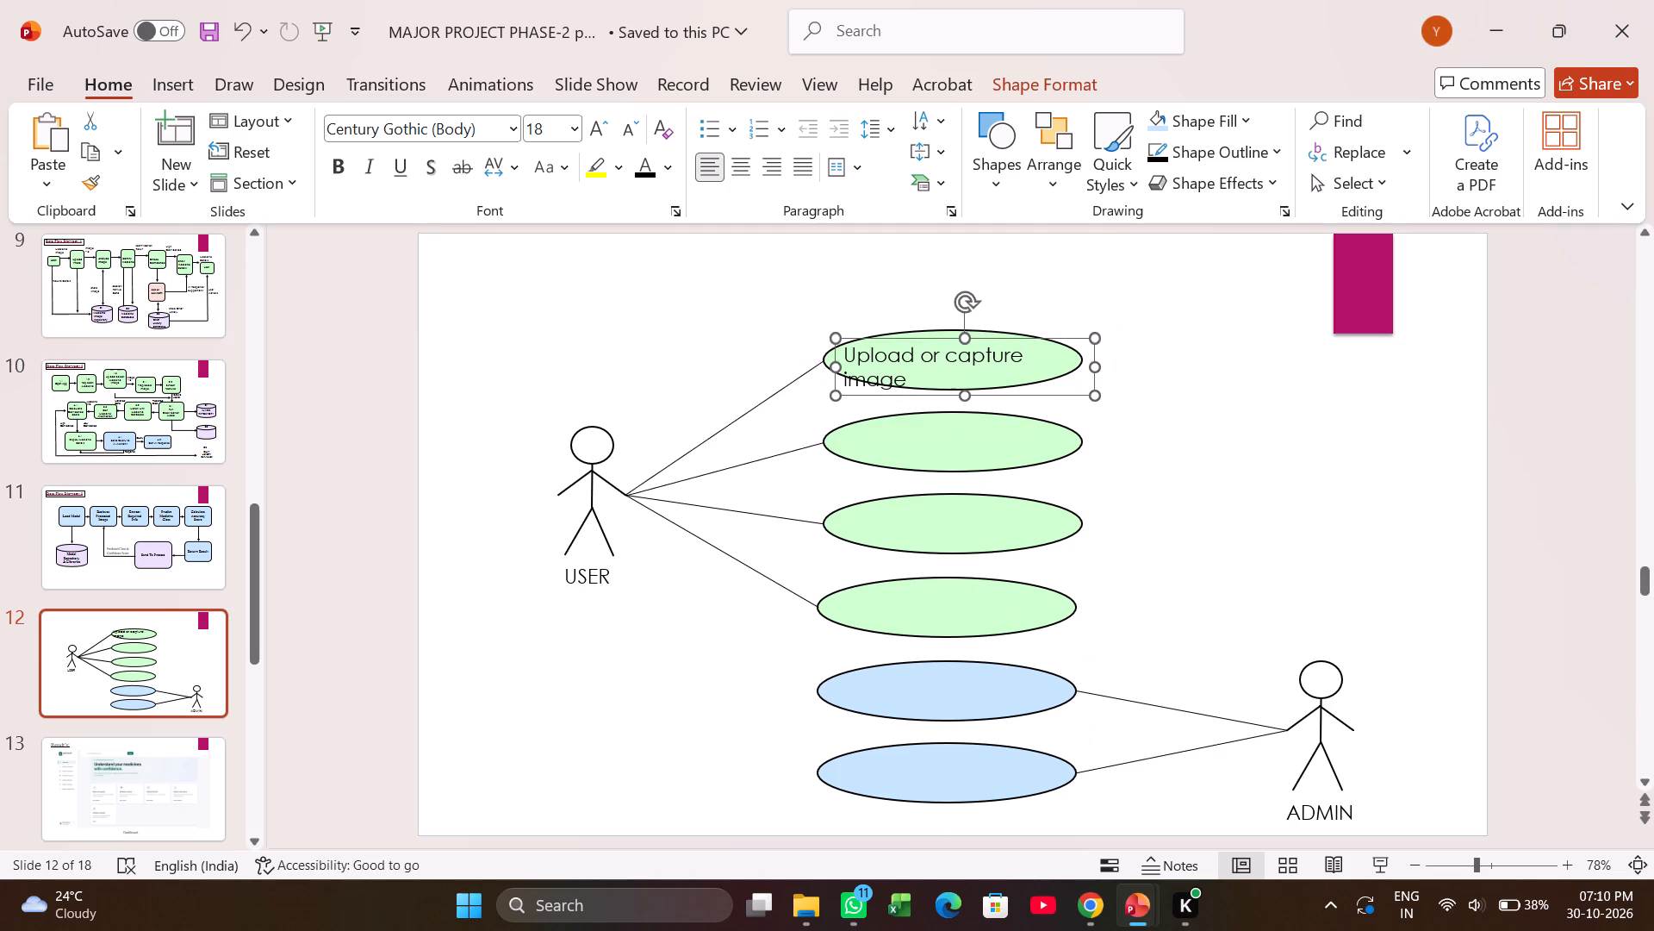
left_click(1103, 366)
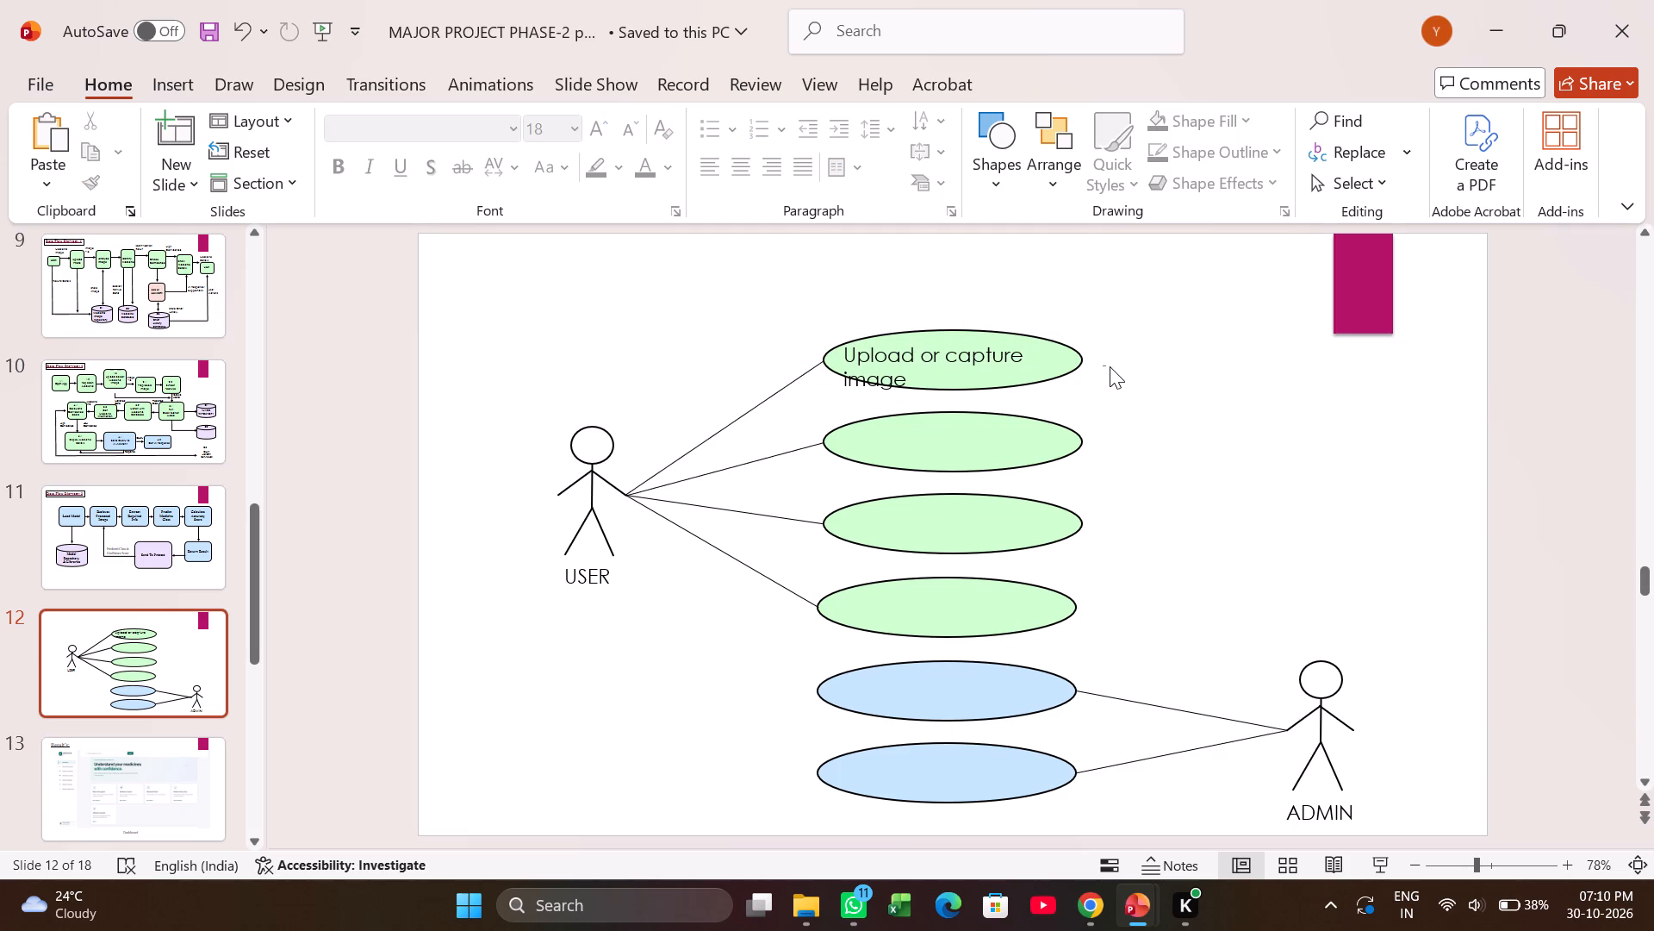
left_click(1073, 367)
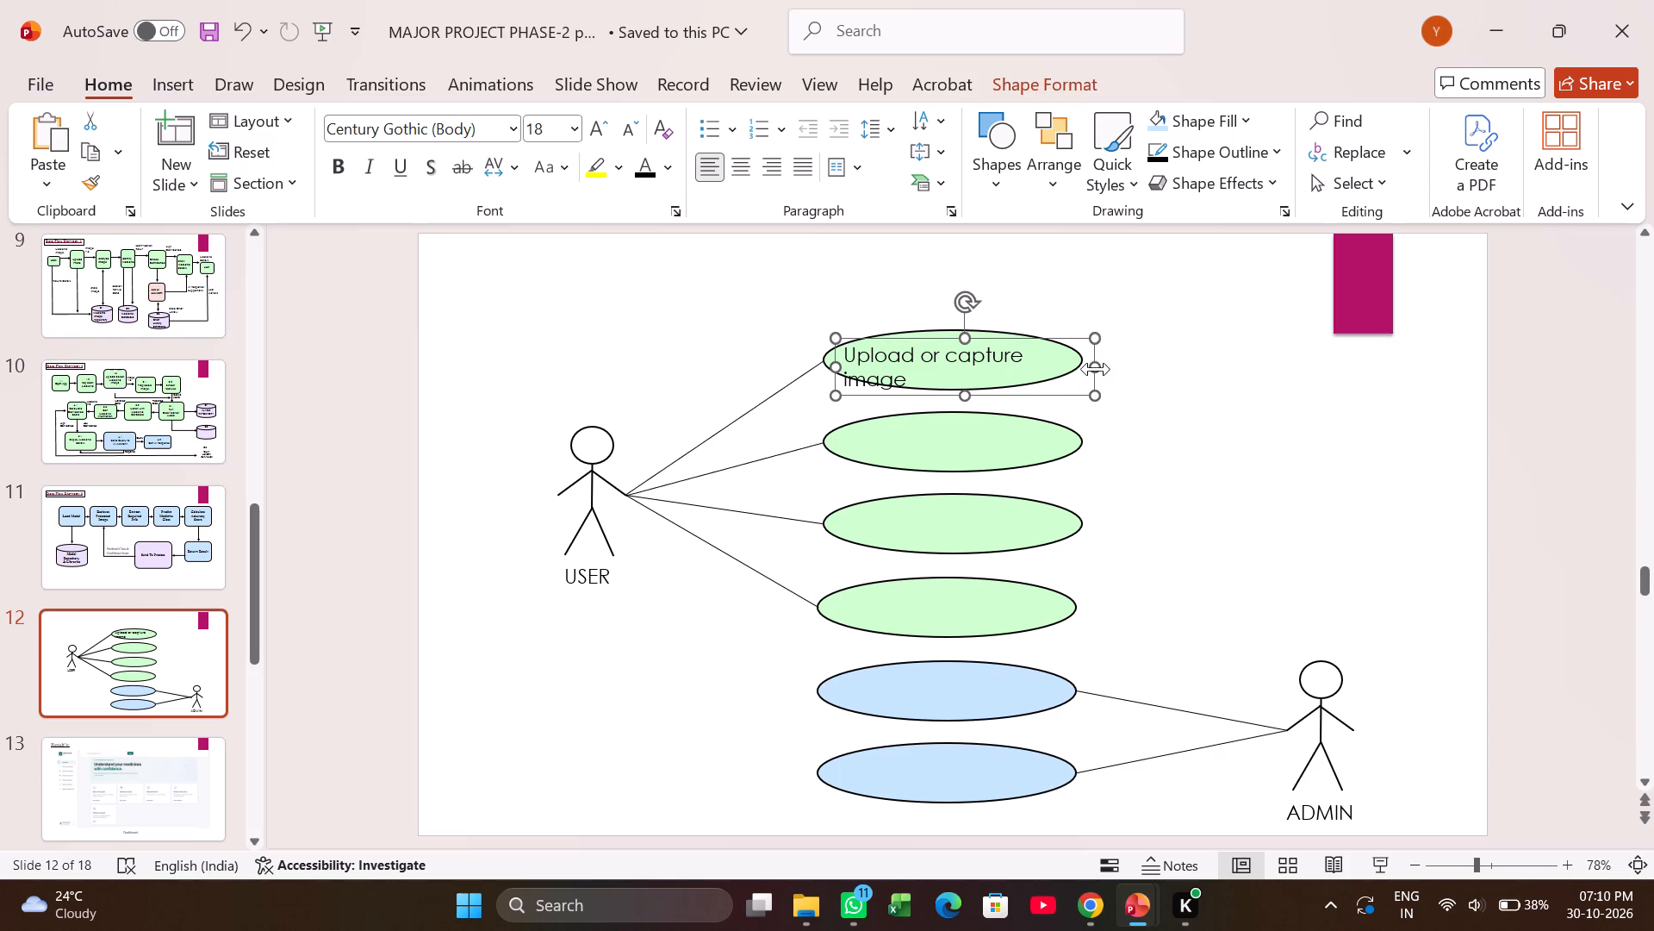
left_click_drag(1096, 369, 1197, 370)
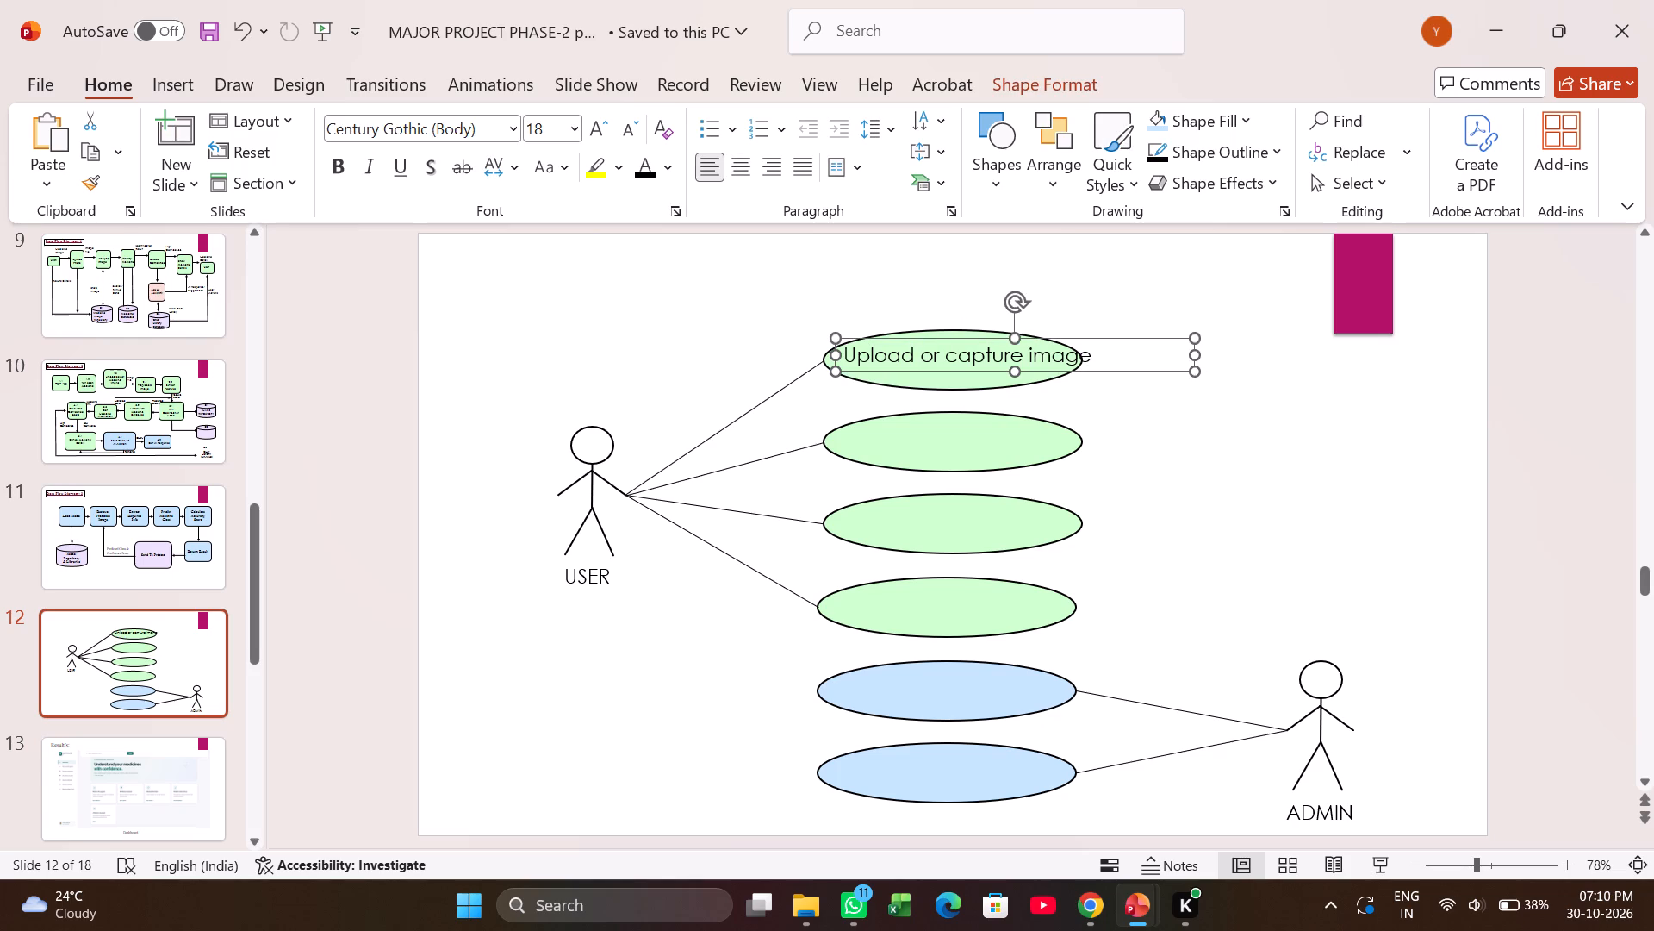
Set the "Upload or capture image" label's font size to 16 and shift it slightly down within the top green oval.
left_click(1135, 354)
key("ctrl+a")
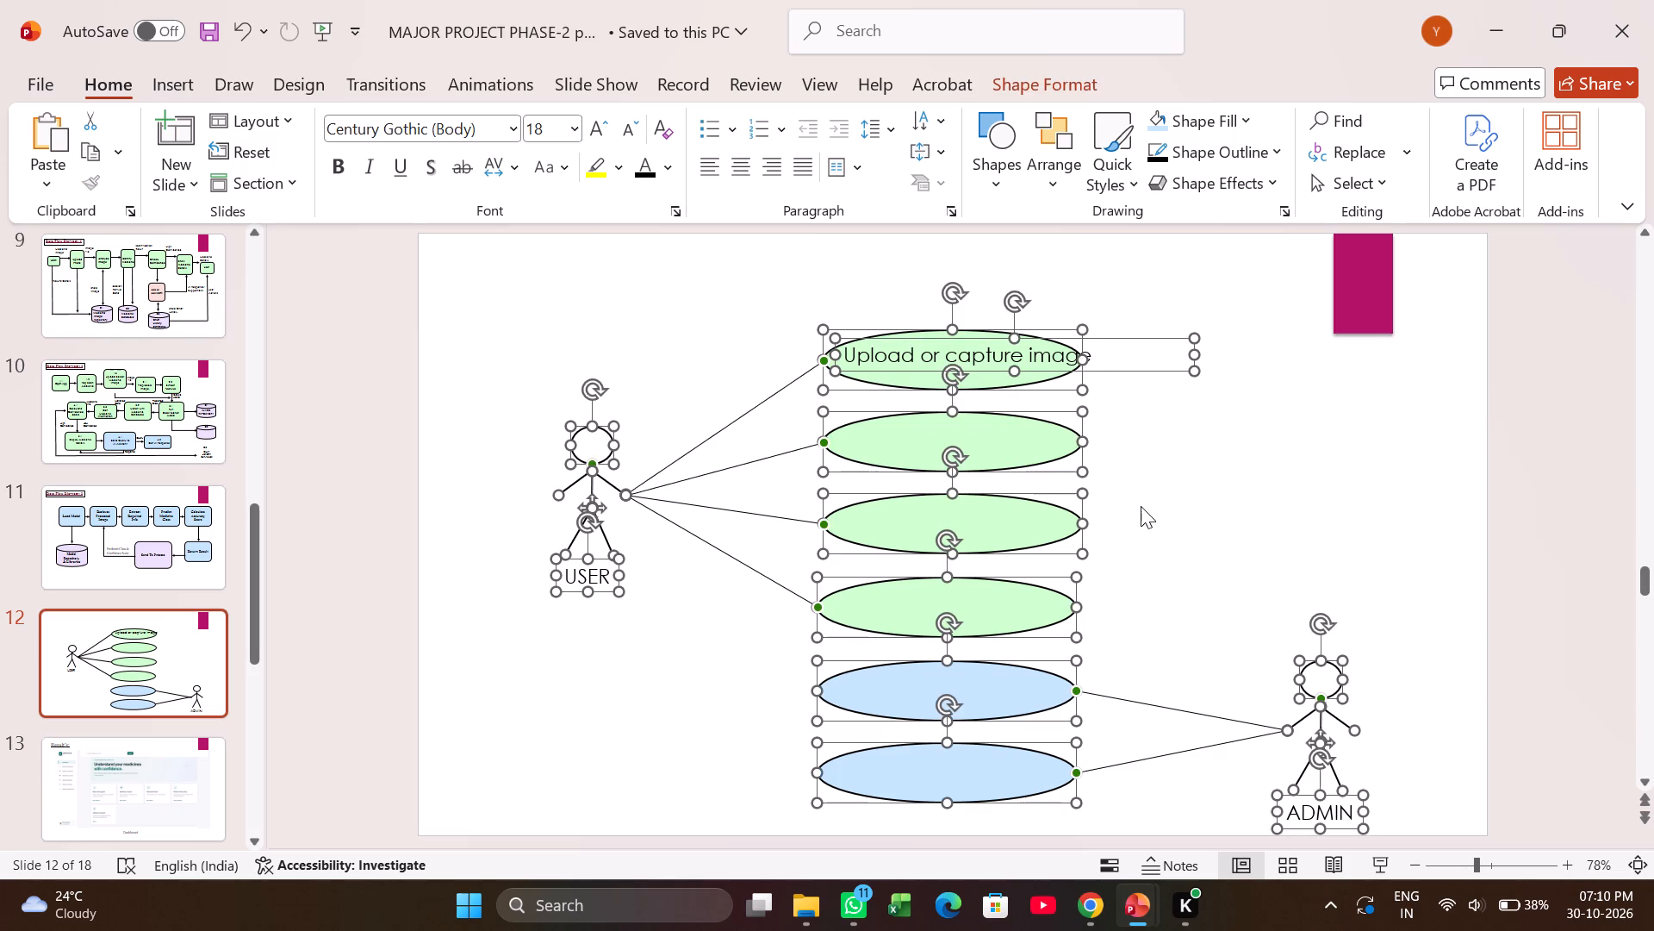
left_click(1141, 506)
double_click(1082, 358)
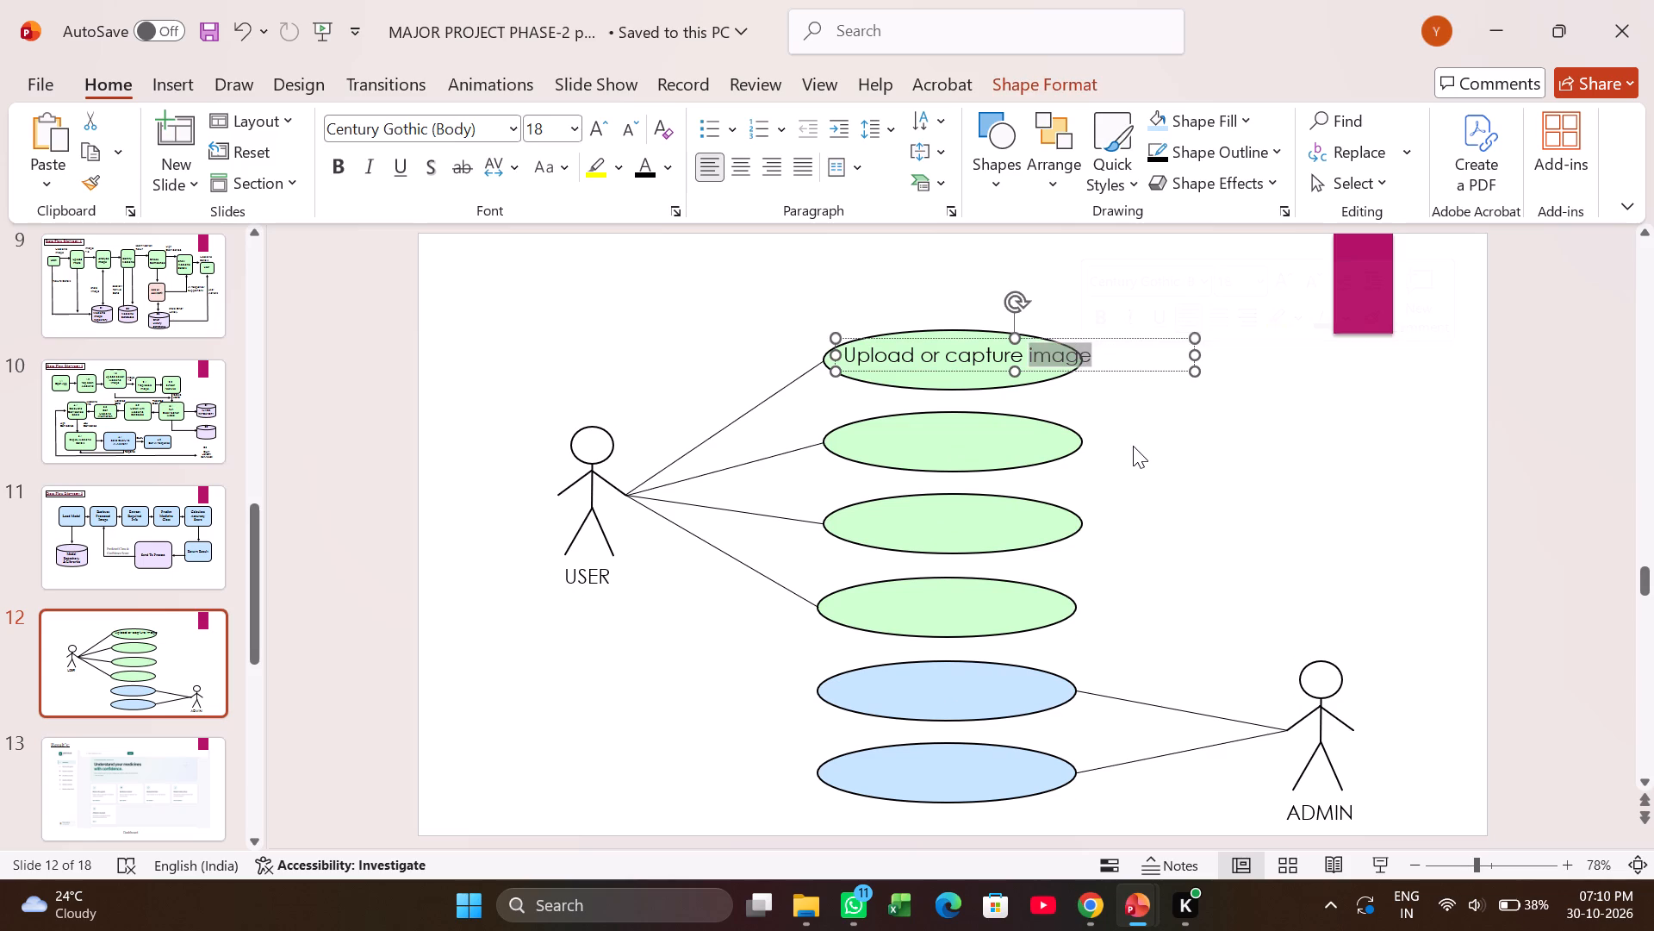
key("ctrl+a")
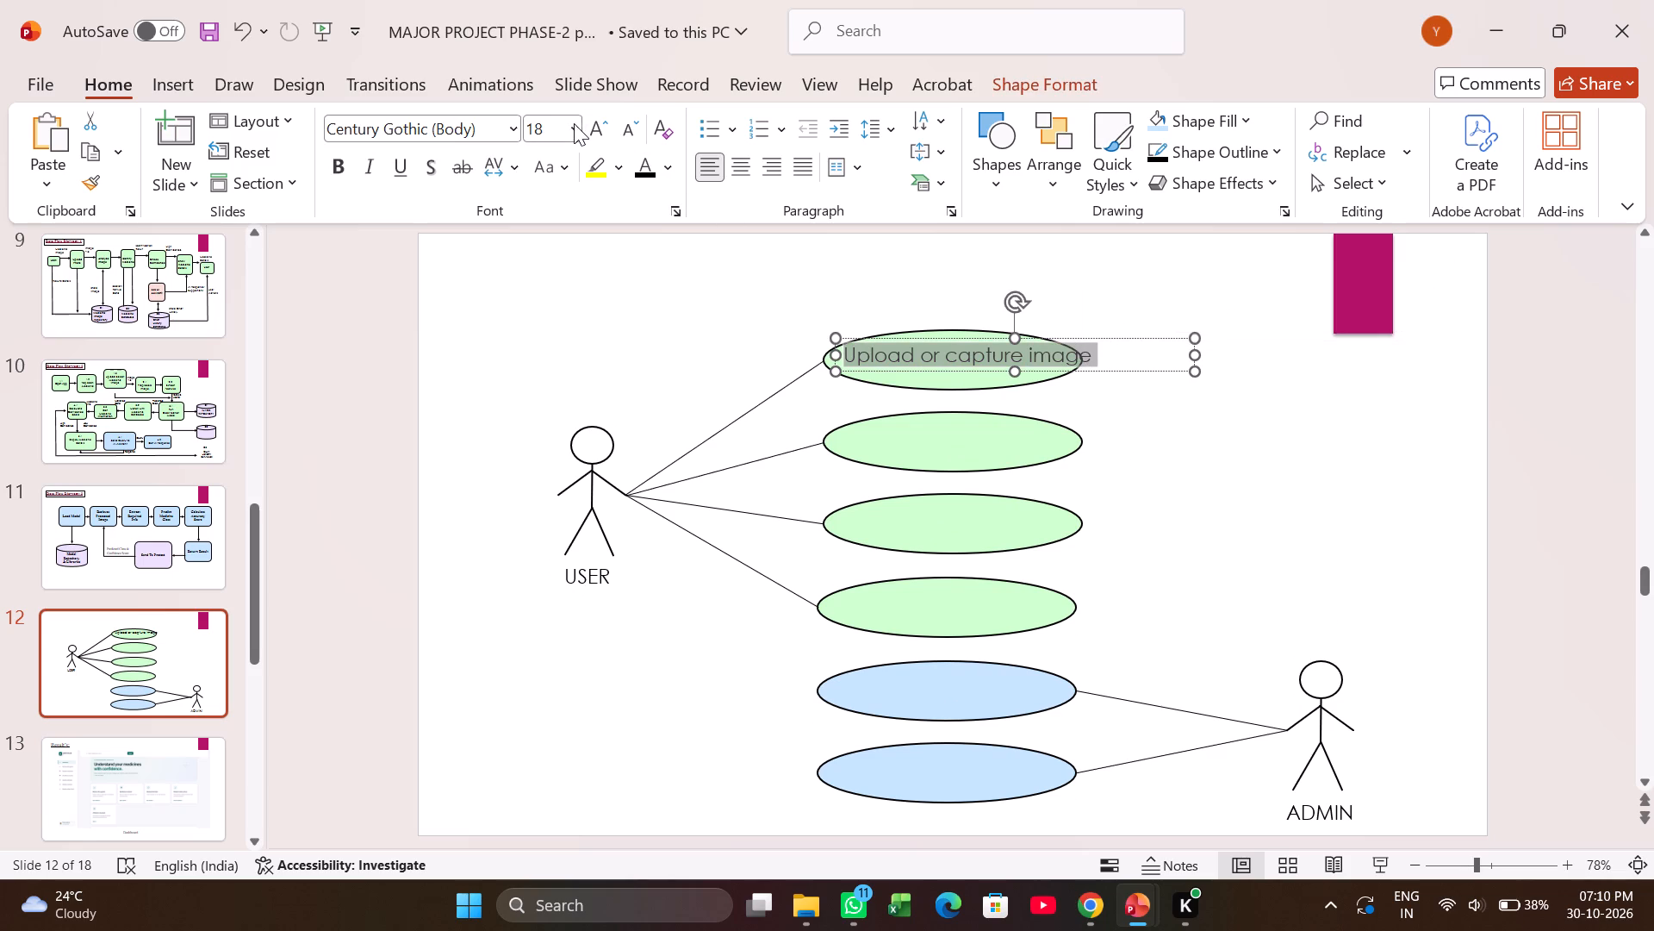
left_click(574, 123)
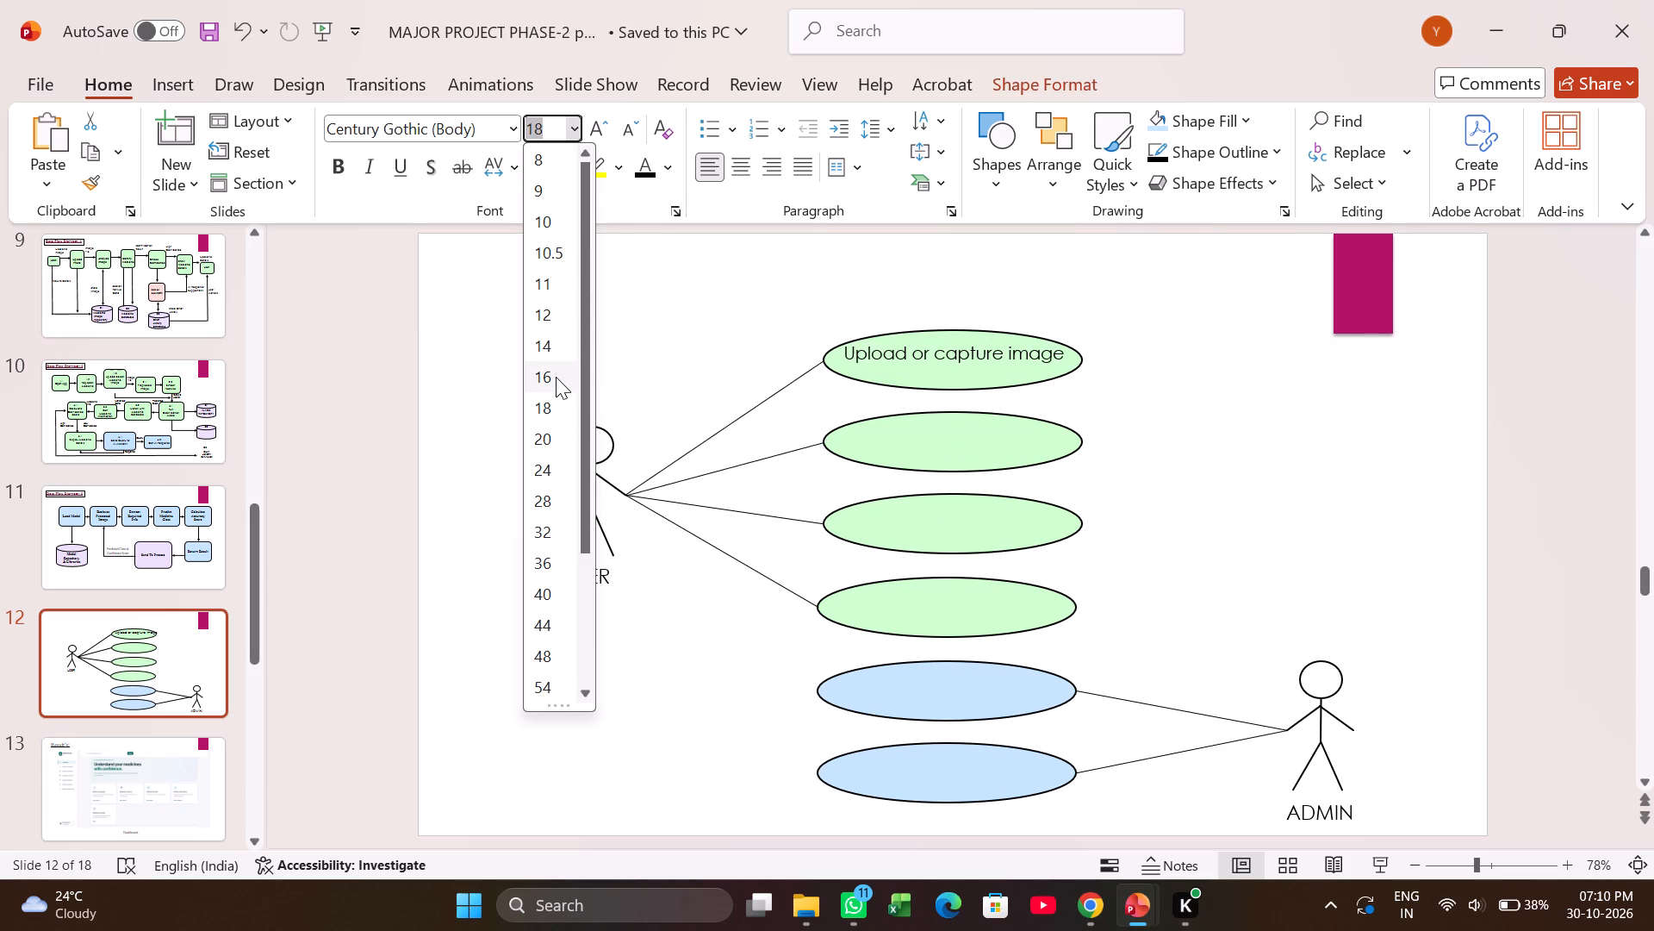
left_click(556, 377)
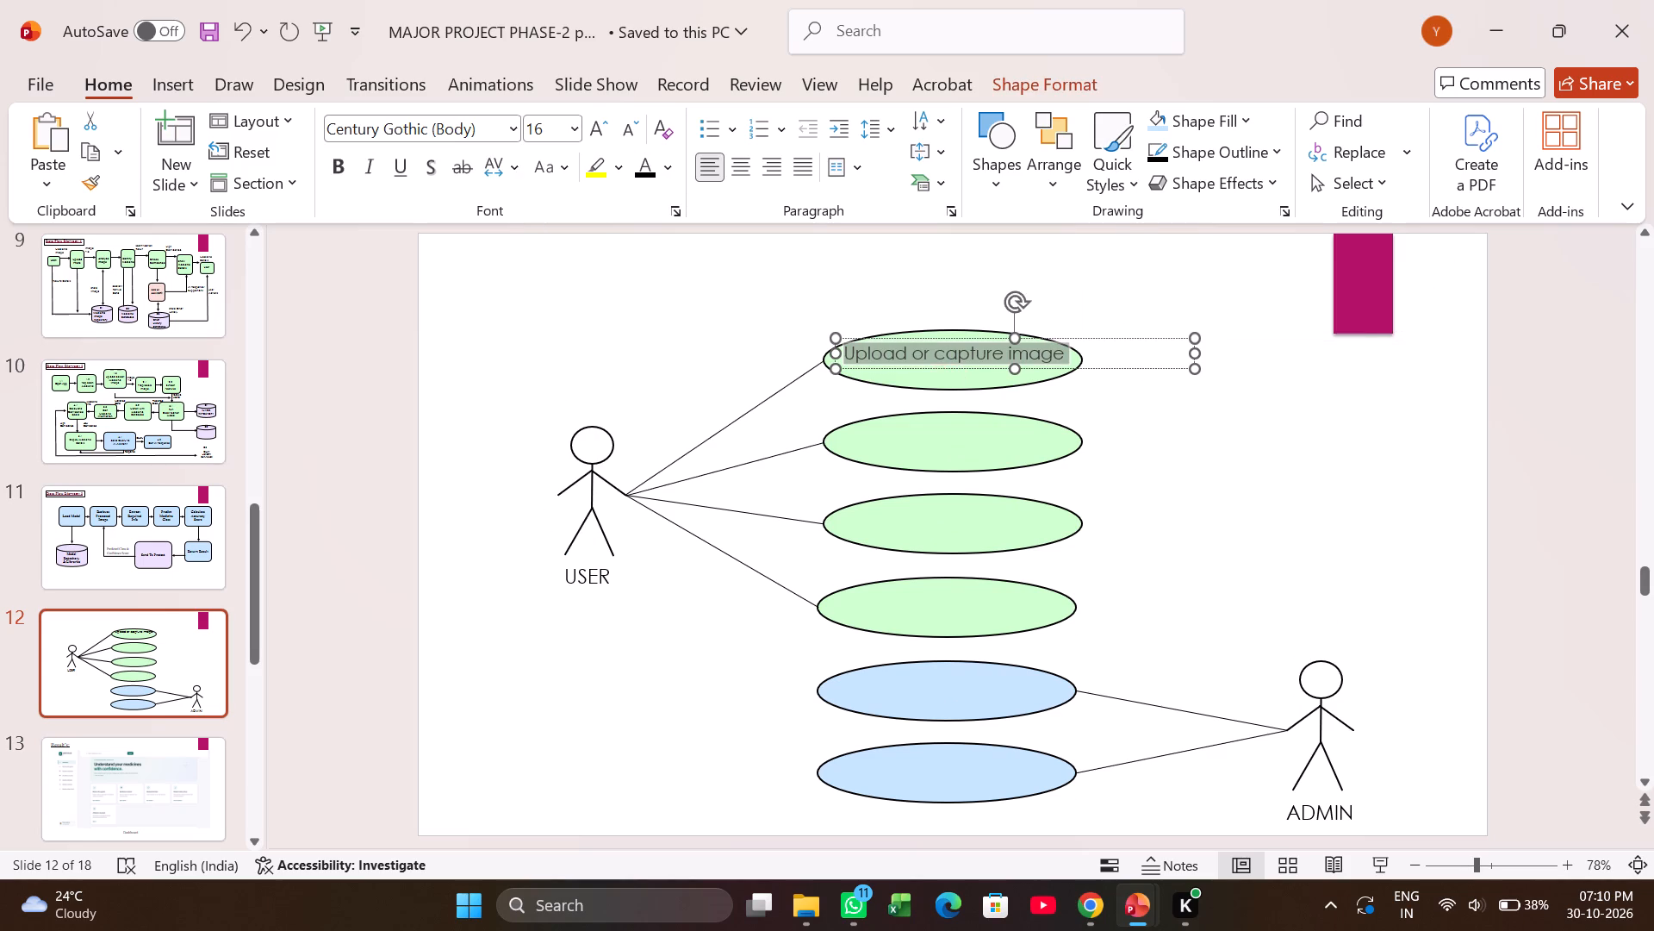
left_click(970, 368)
left_click(989, 263)
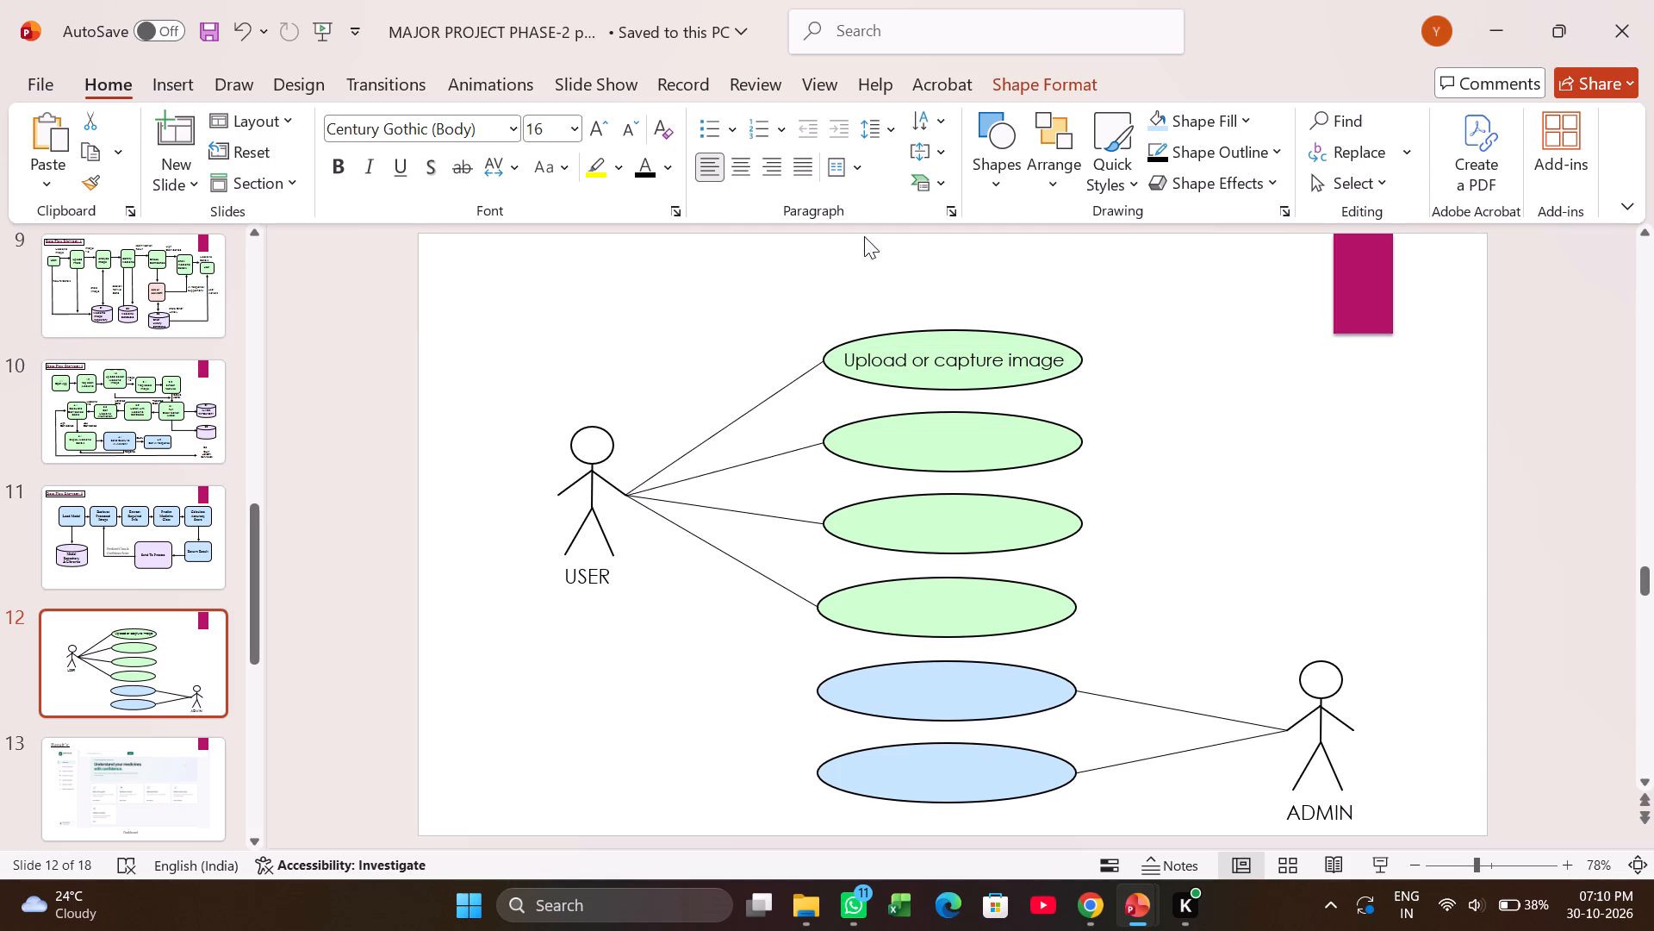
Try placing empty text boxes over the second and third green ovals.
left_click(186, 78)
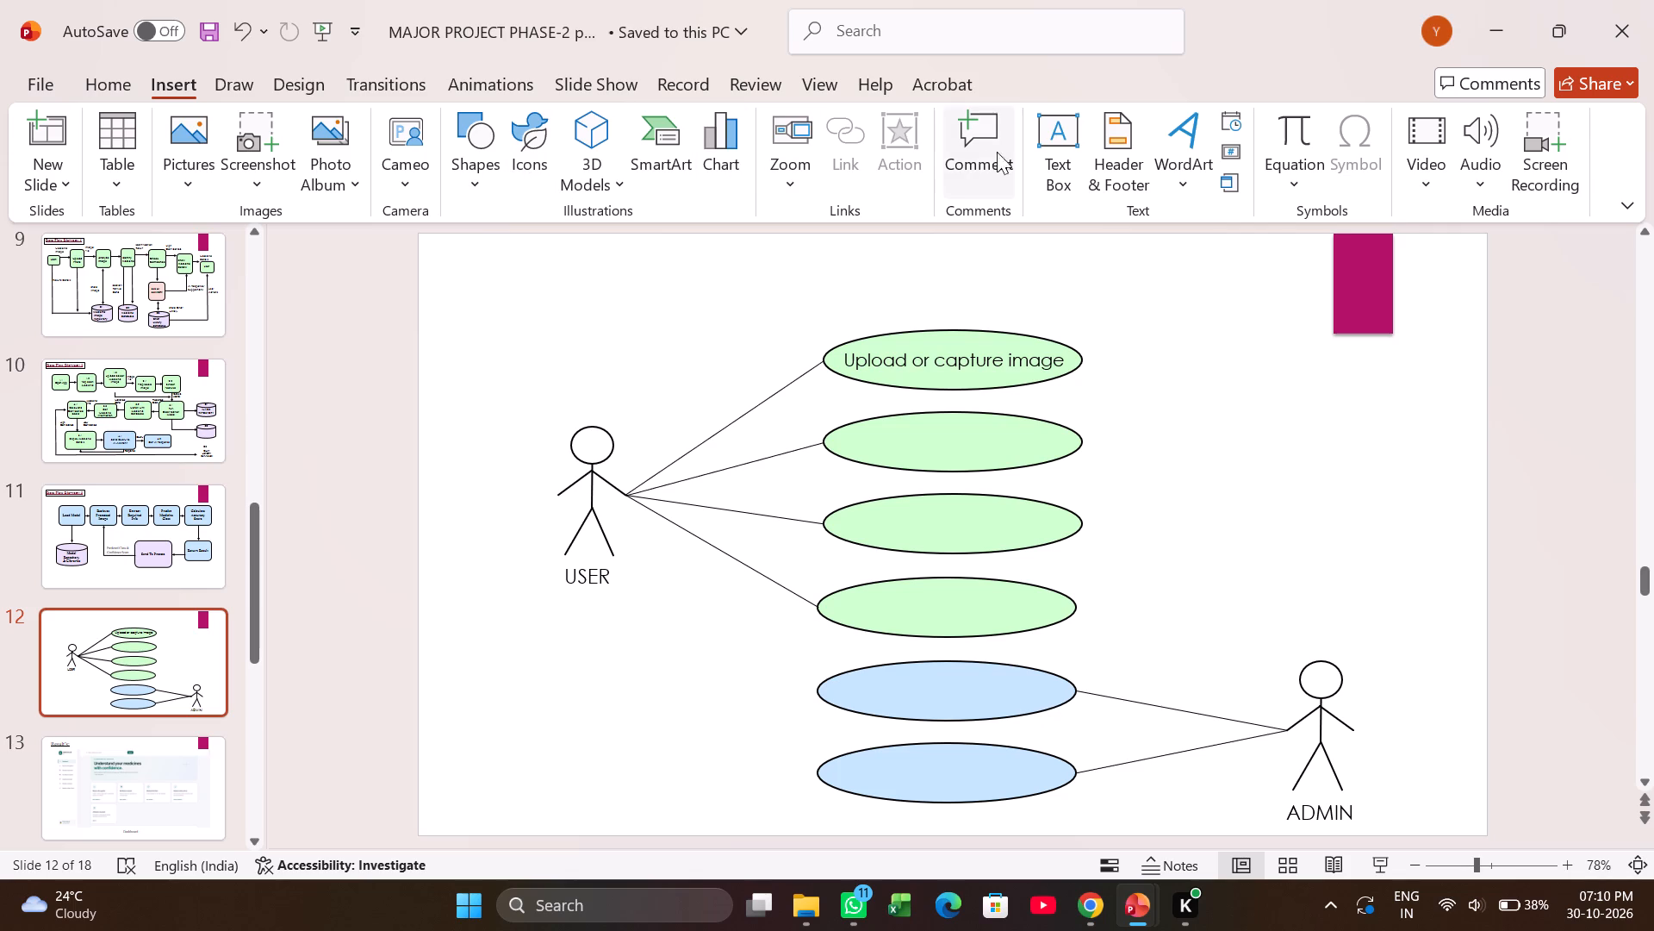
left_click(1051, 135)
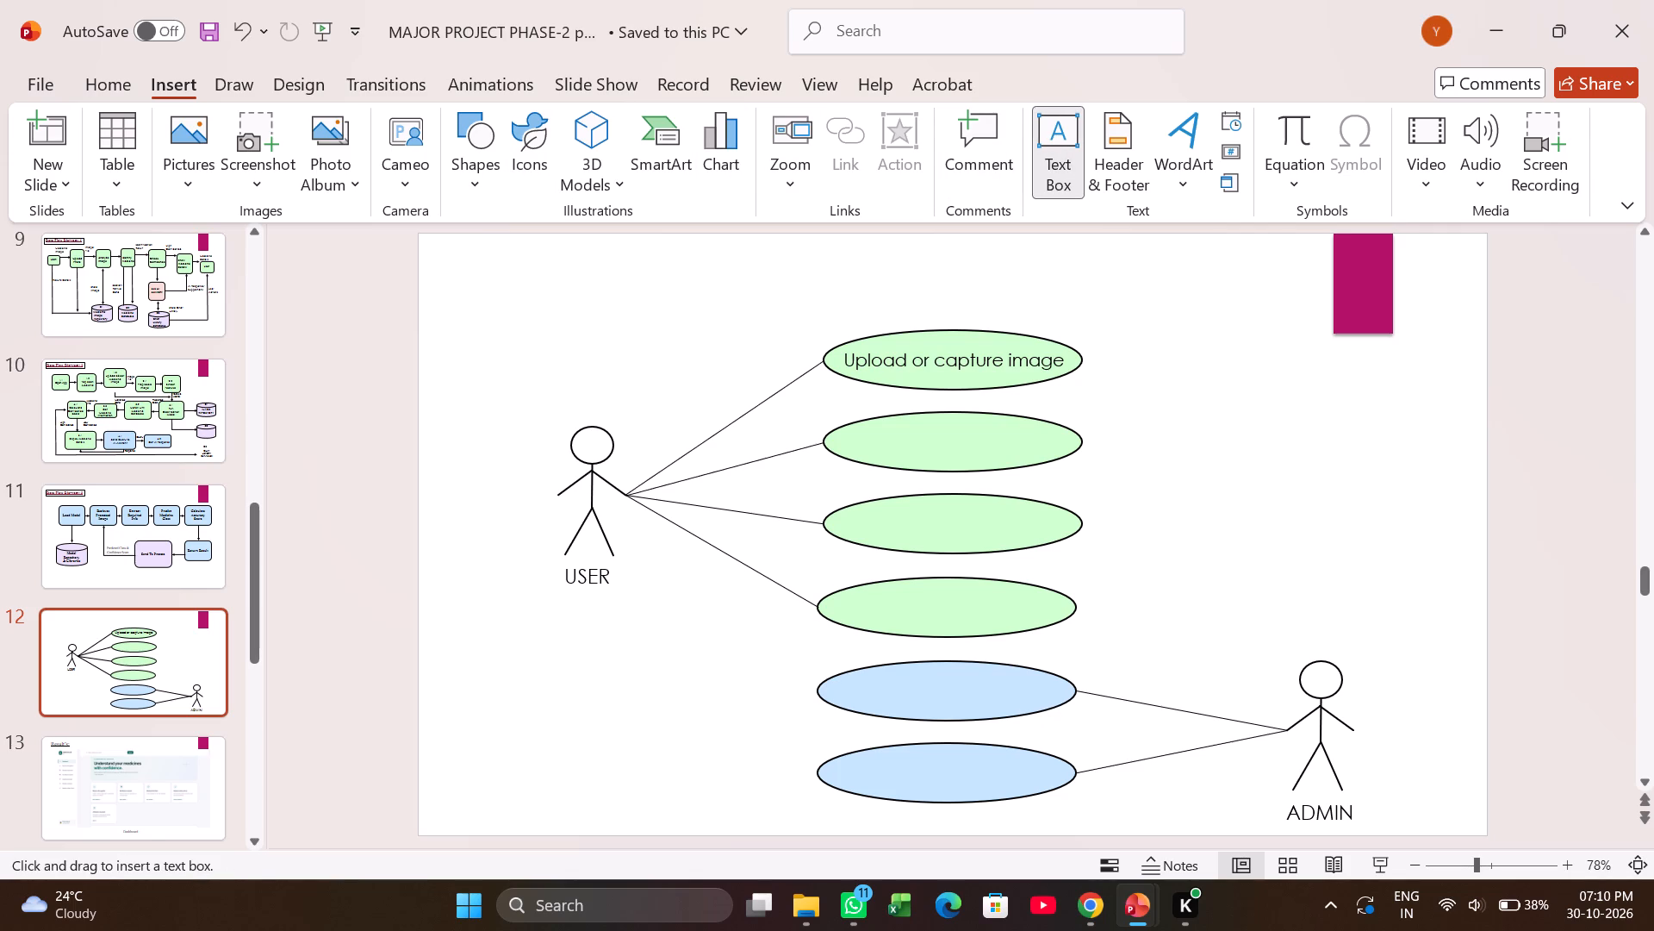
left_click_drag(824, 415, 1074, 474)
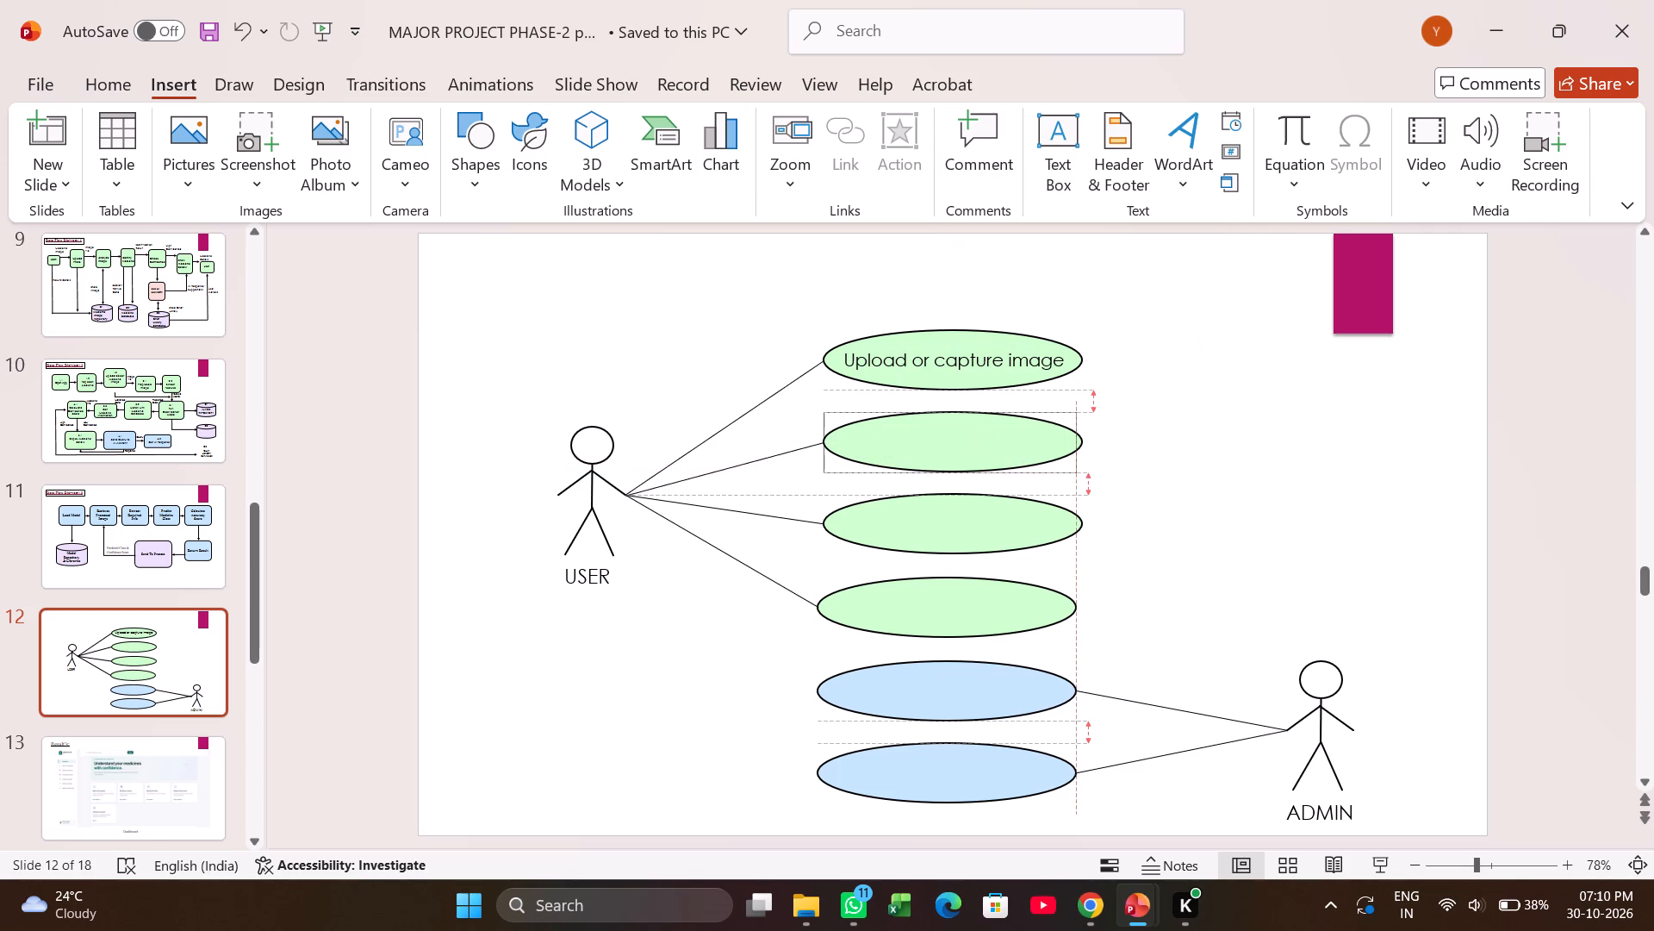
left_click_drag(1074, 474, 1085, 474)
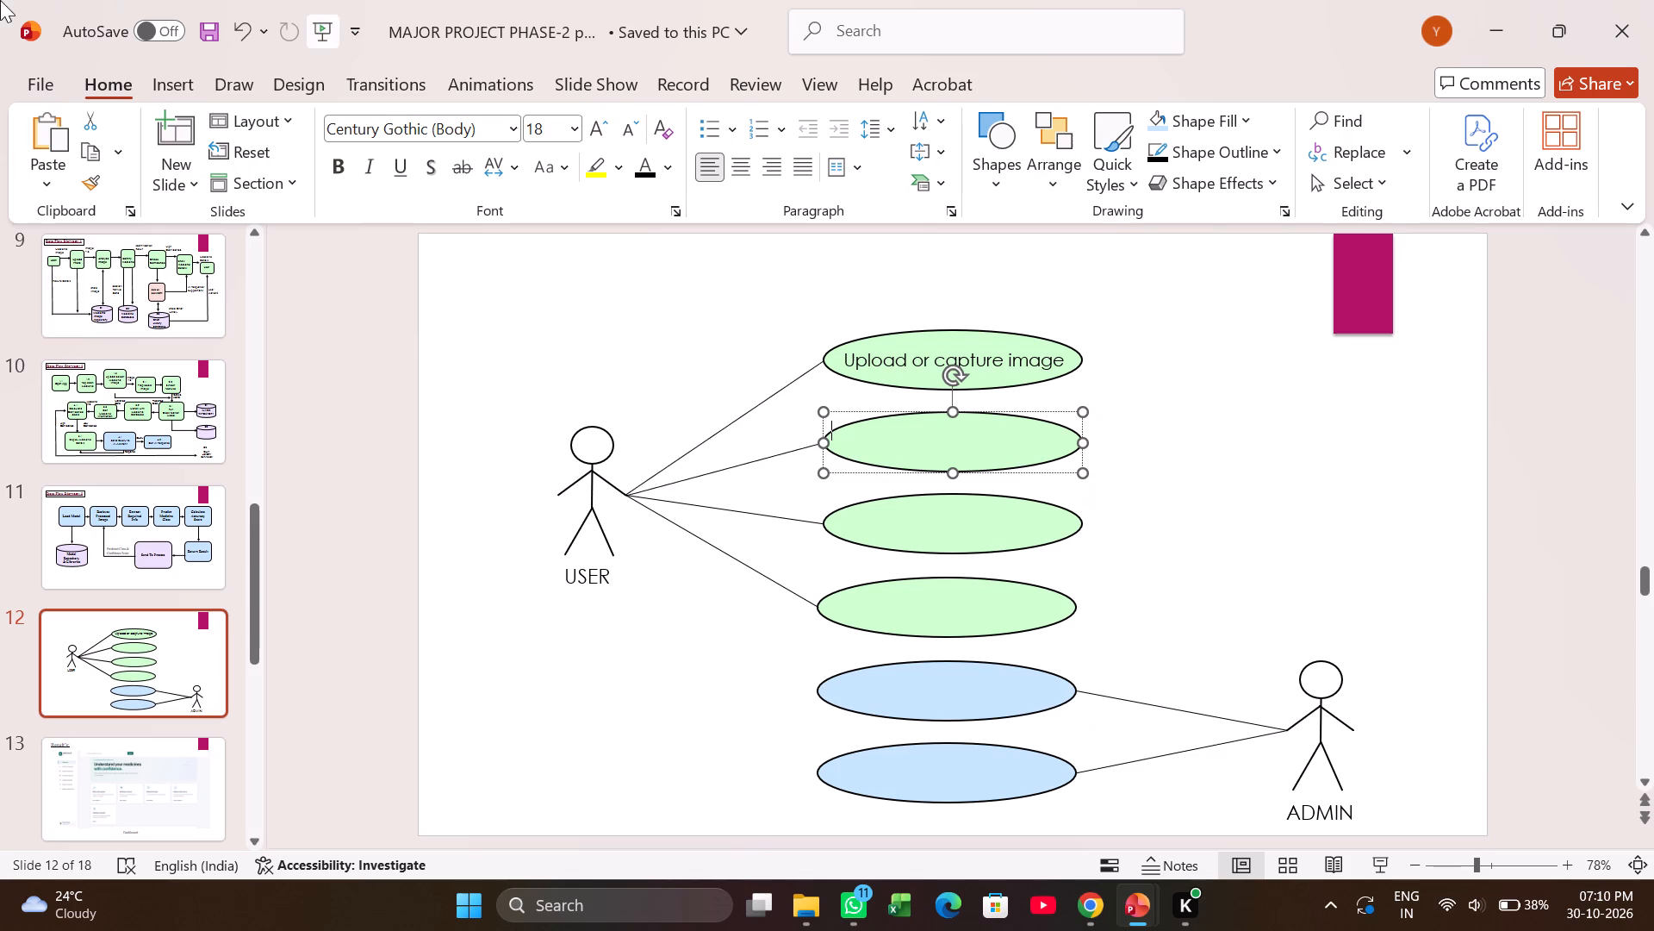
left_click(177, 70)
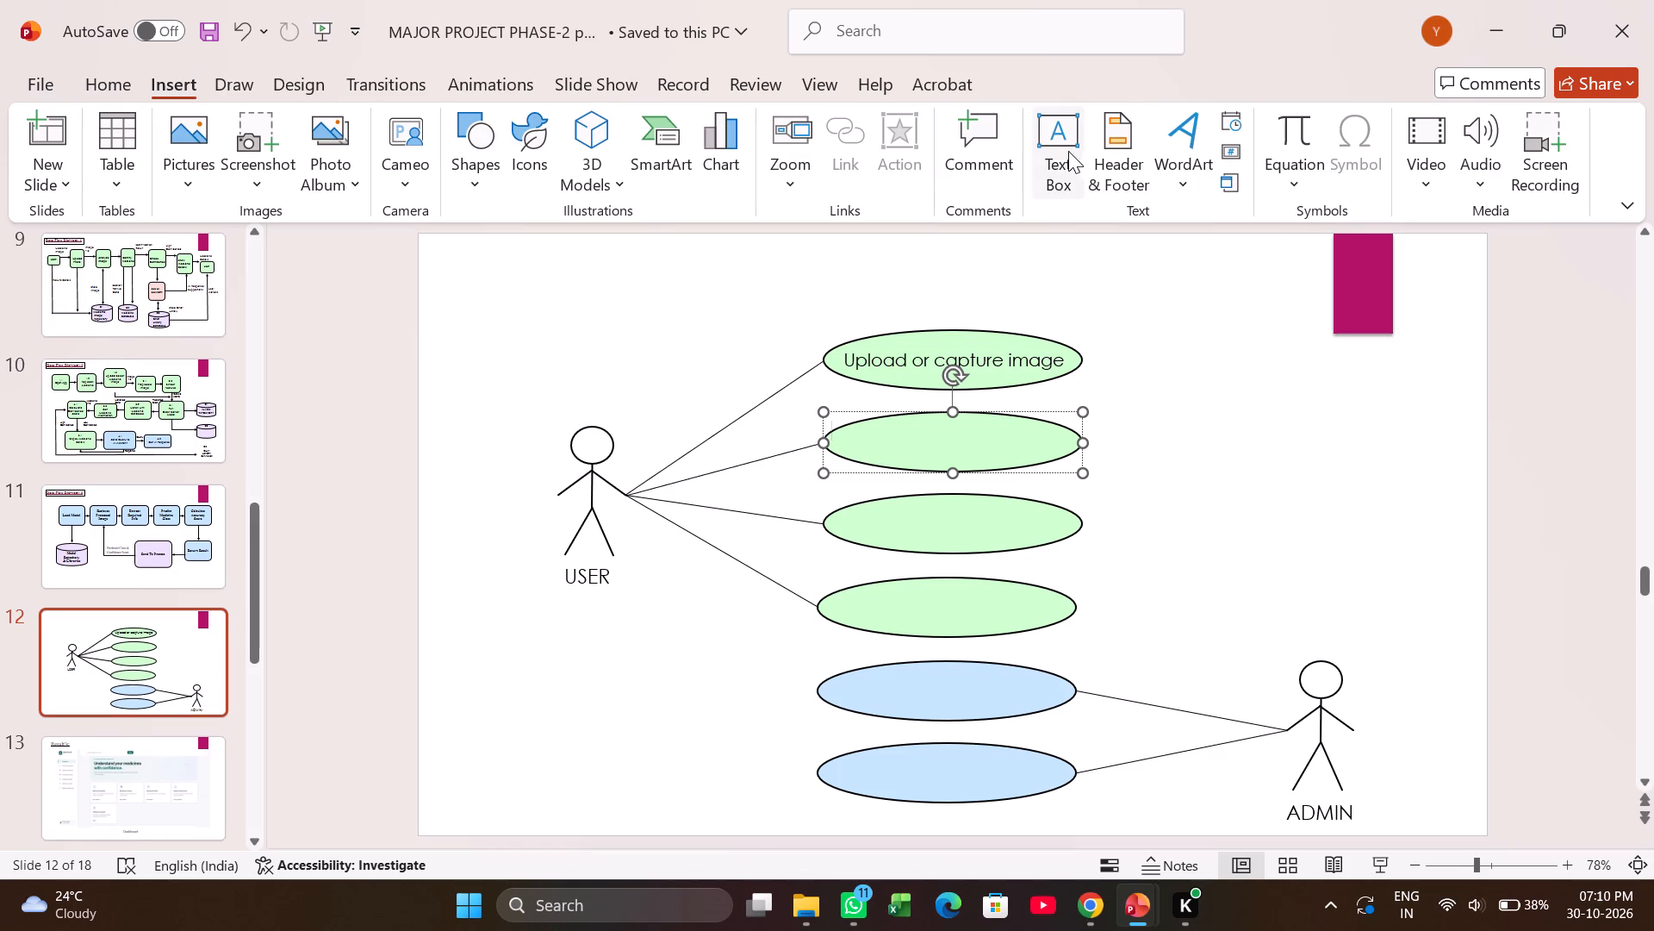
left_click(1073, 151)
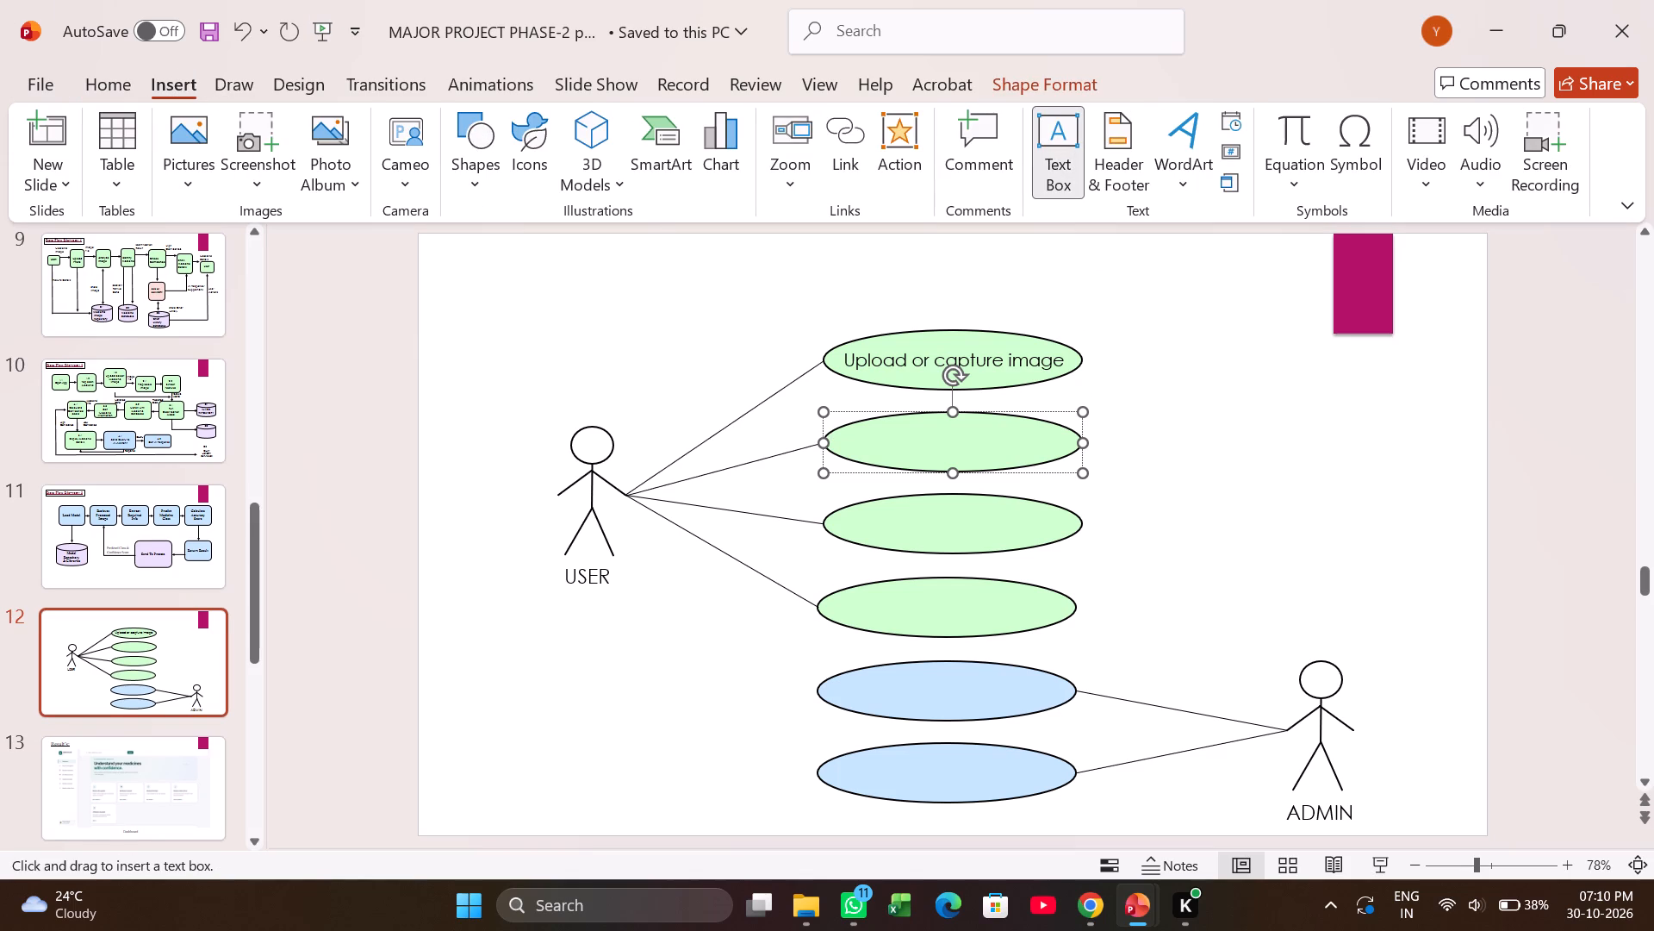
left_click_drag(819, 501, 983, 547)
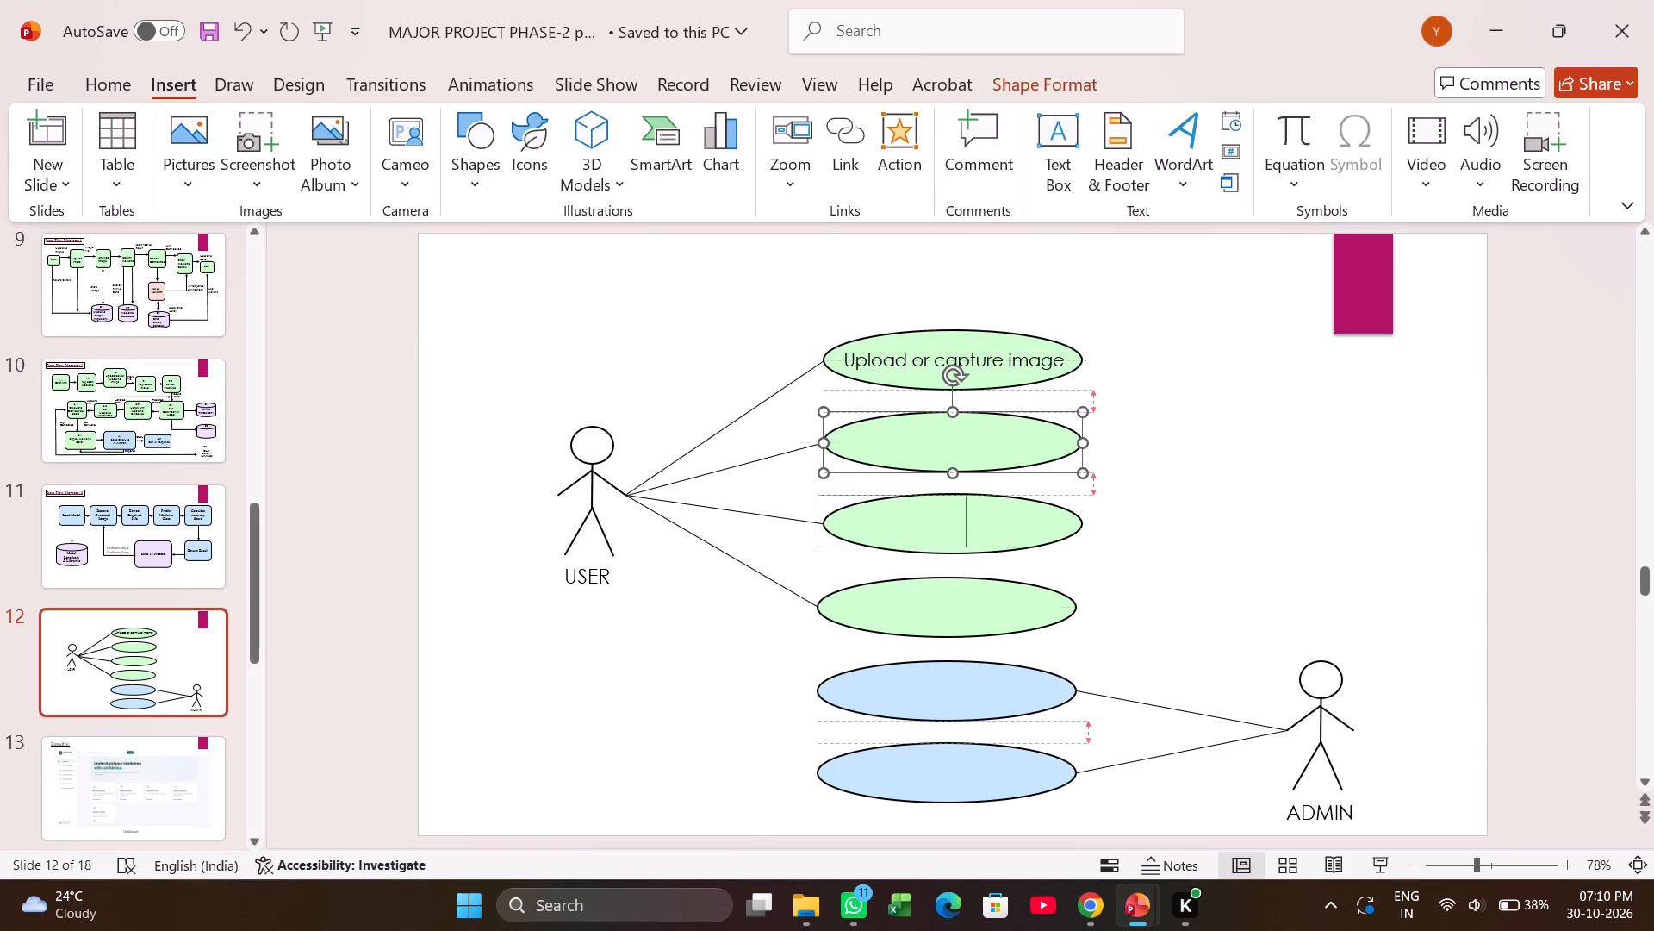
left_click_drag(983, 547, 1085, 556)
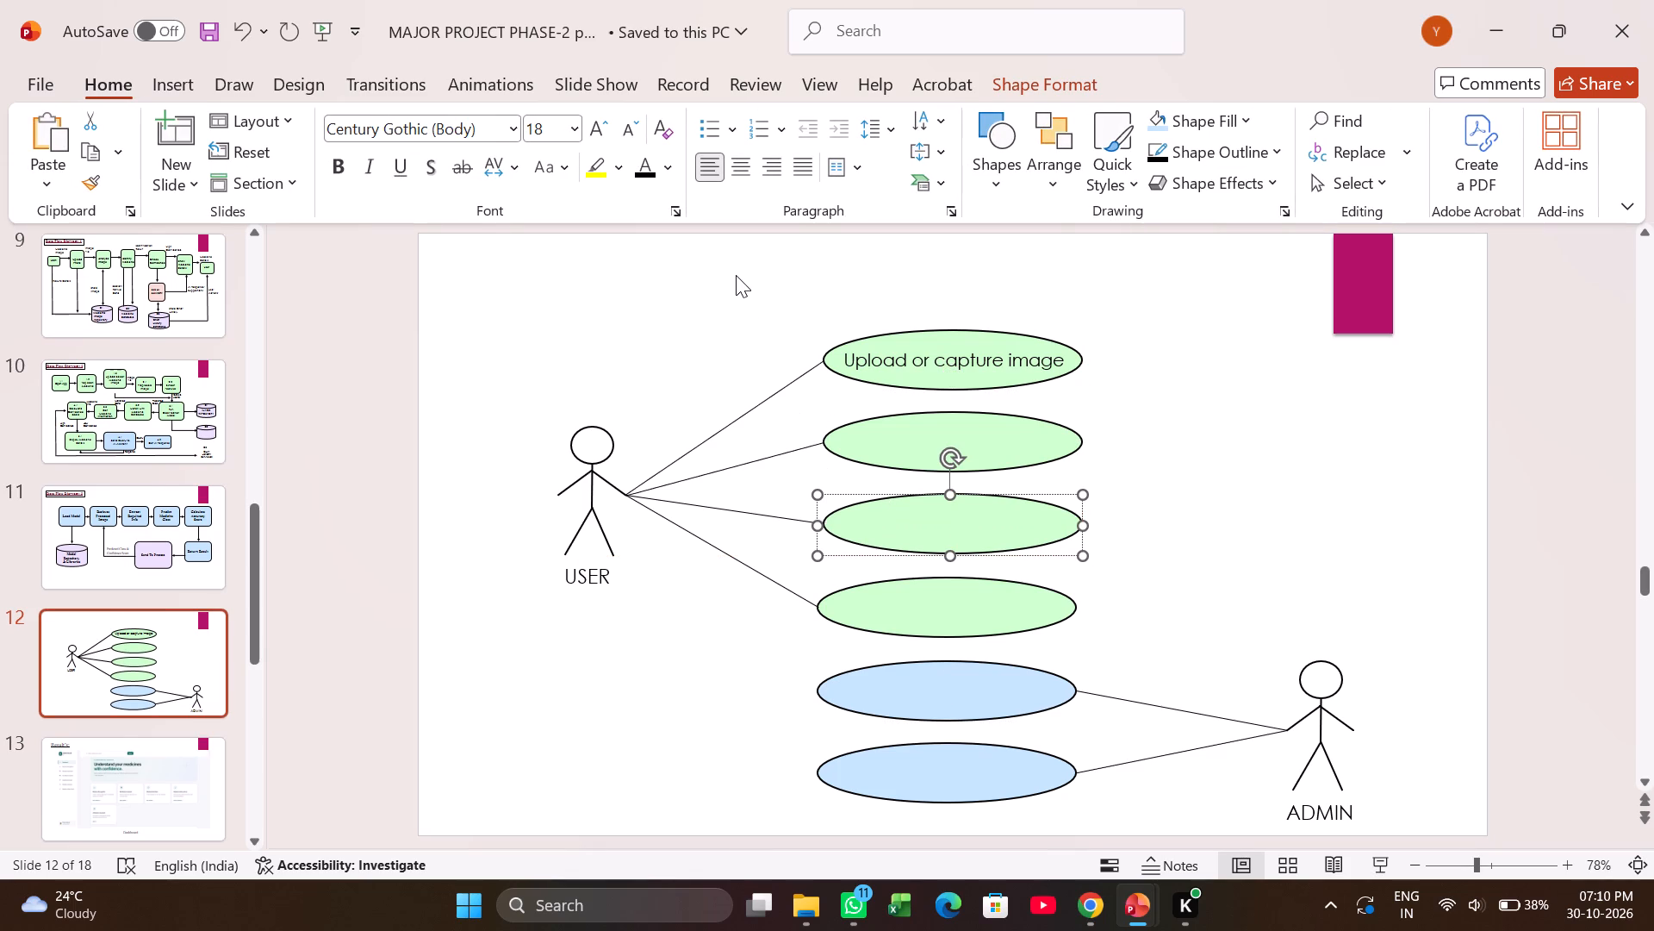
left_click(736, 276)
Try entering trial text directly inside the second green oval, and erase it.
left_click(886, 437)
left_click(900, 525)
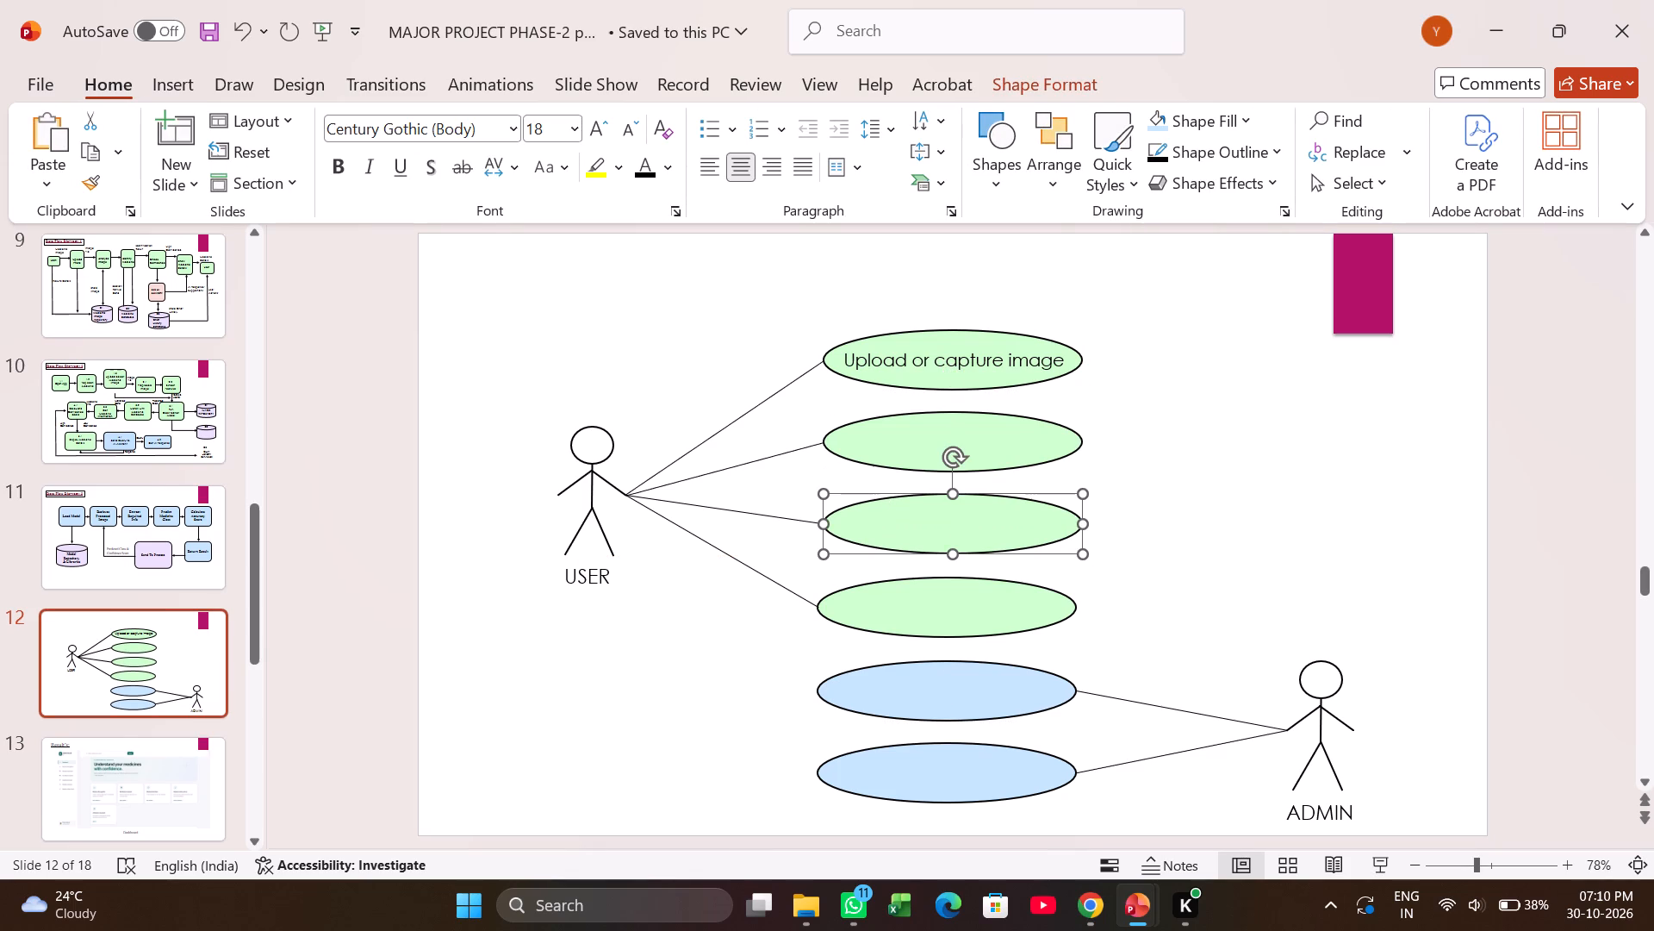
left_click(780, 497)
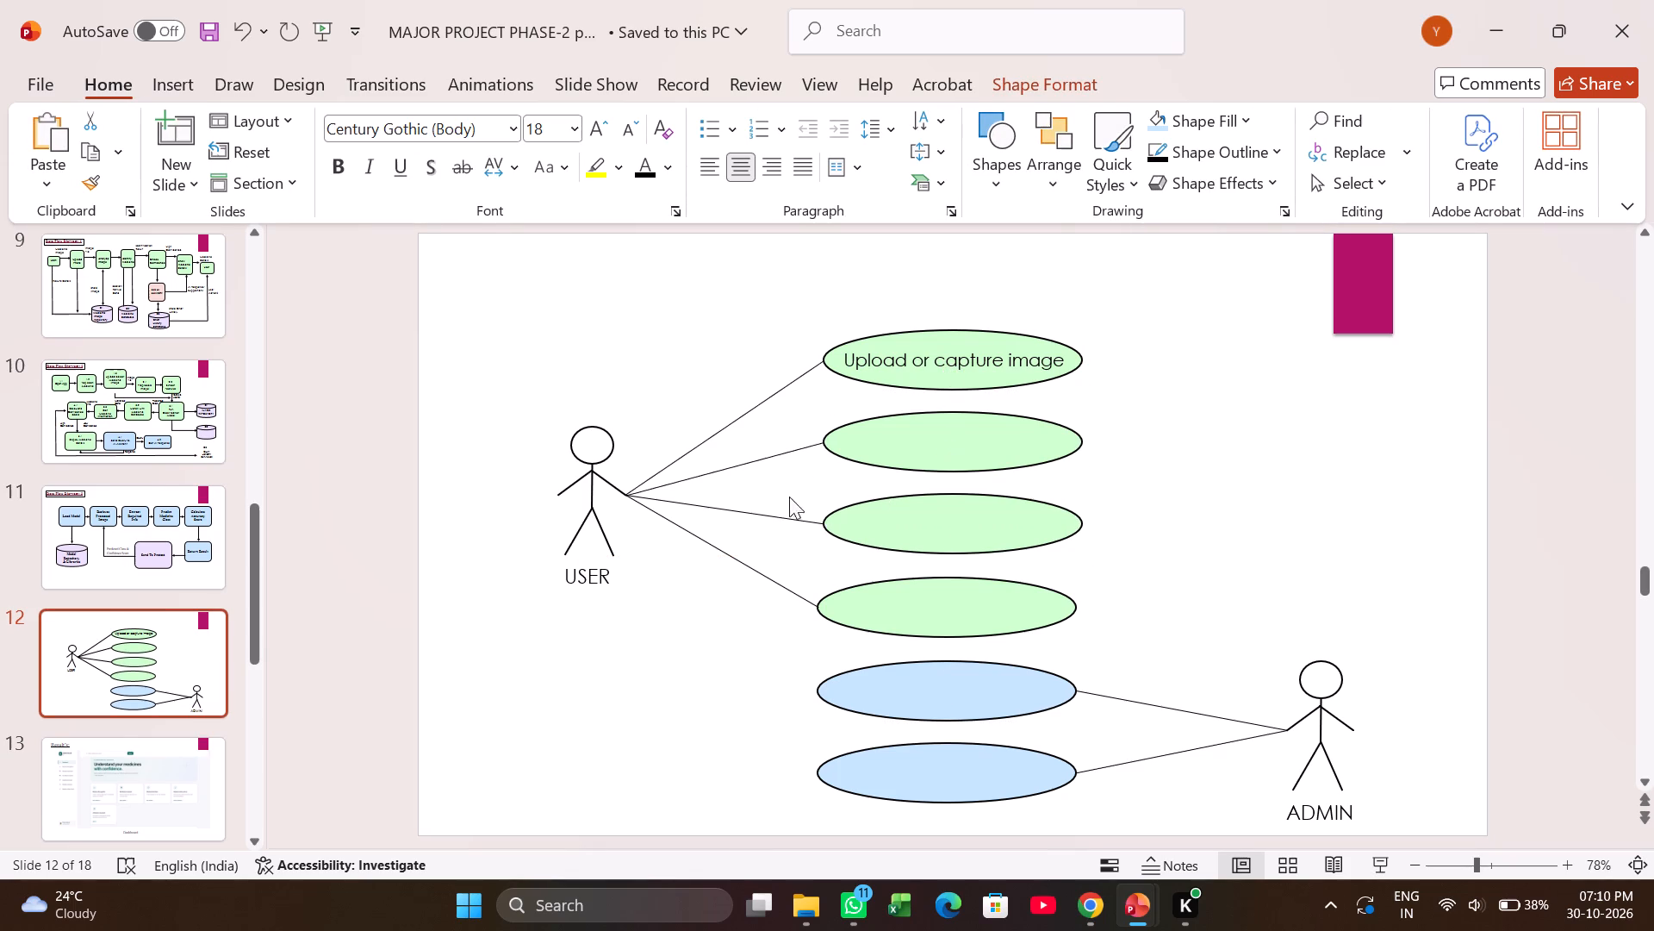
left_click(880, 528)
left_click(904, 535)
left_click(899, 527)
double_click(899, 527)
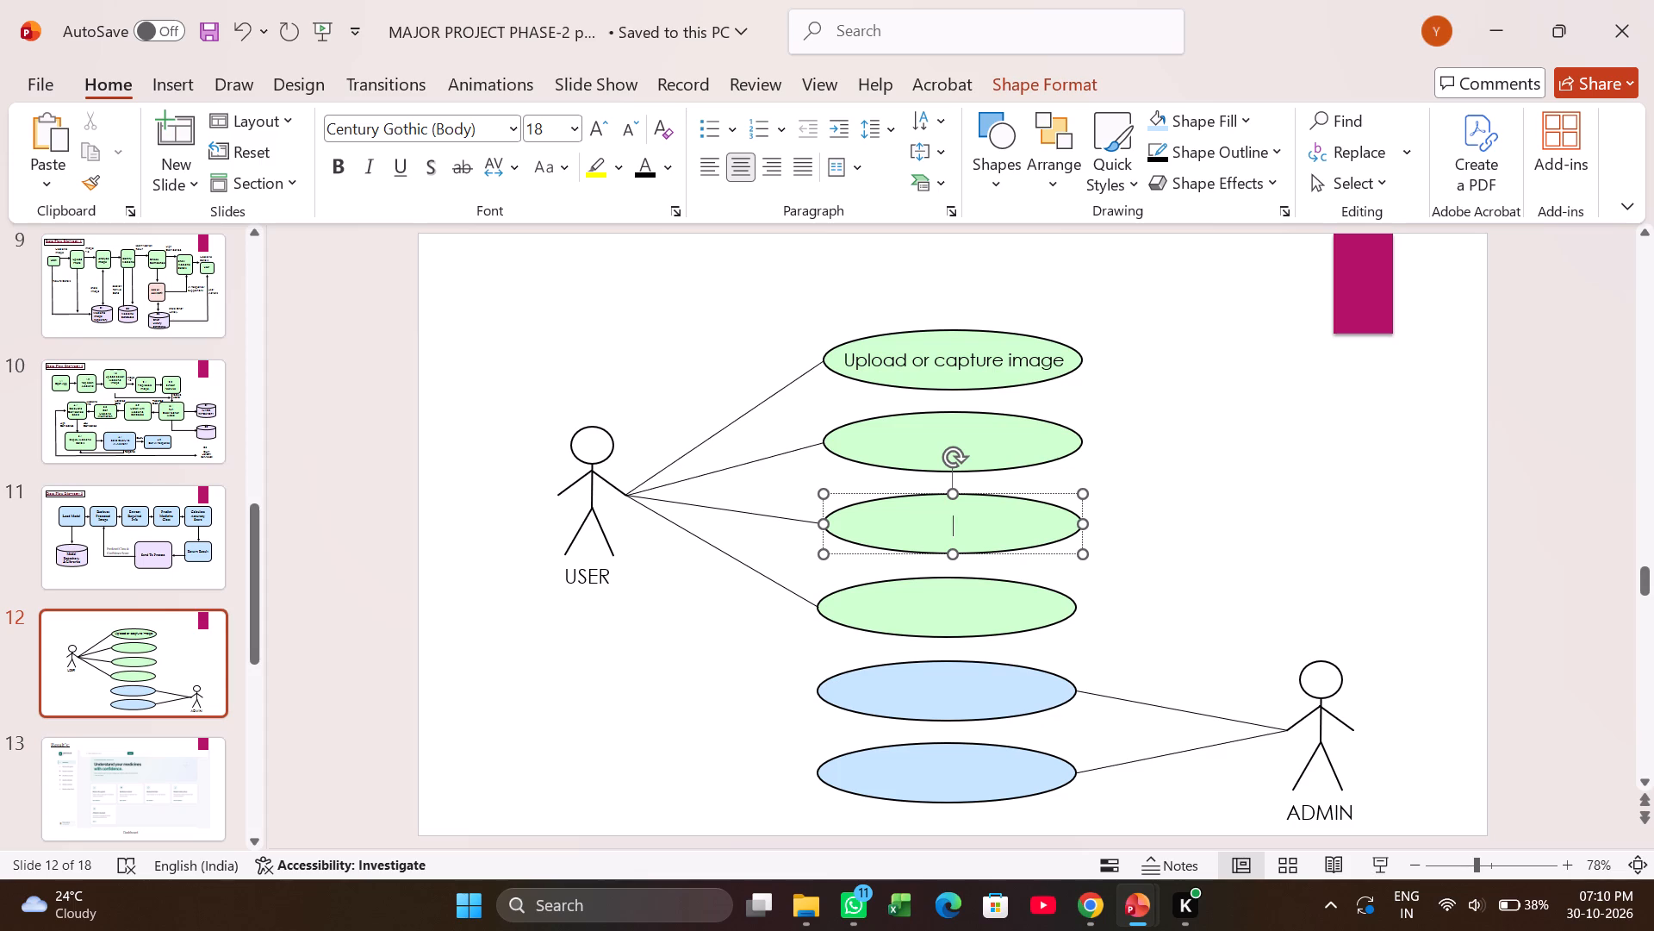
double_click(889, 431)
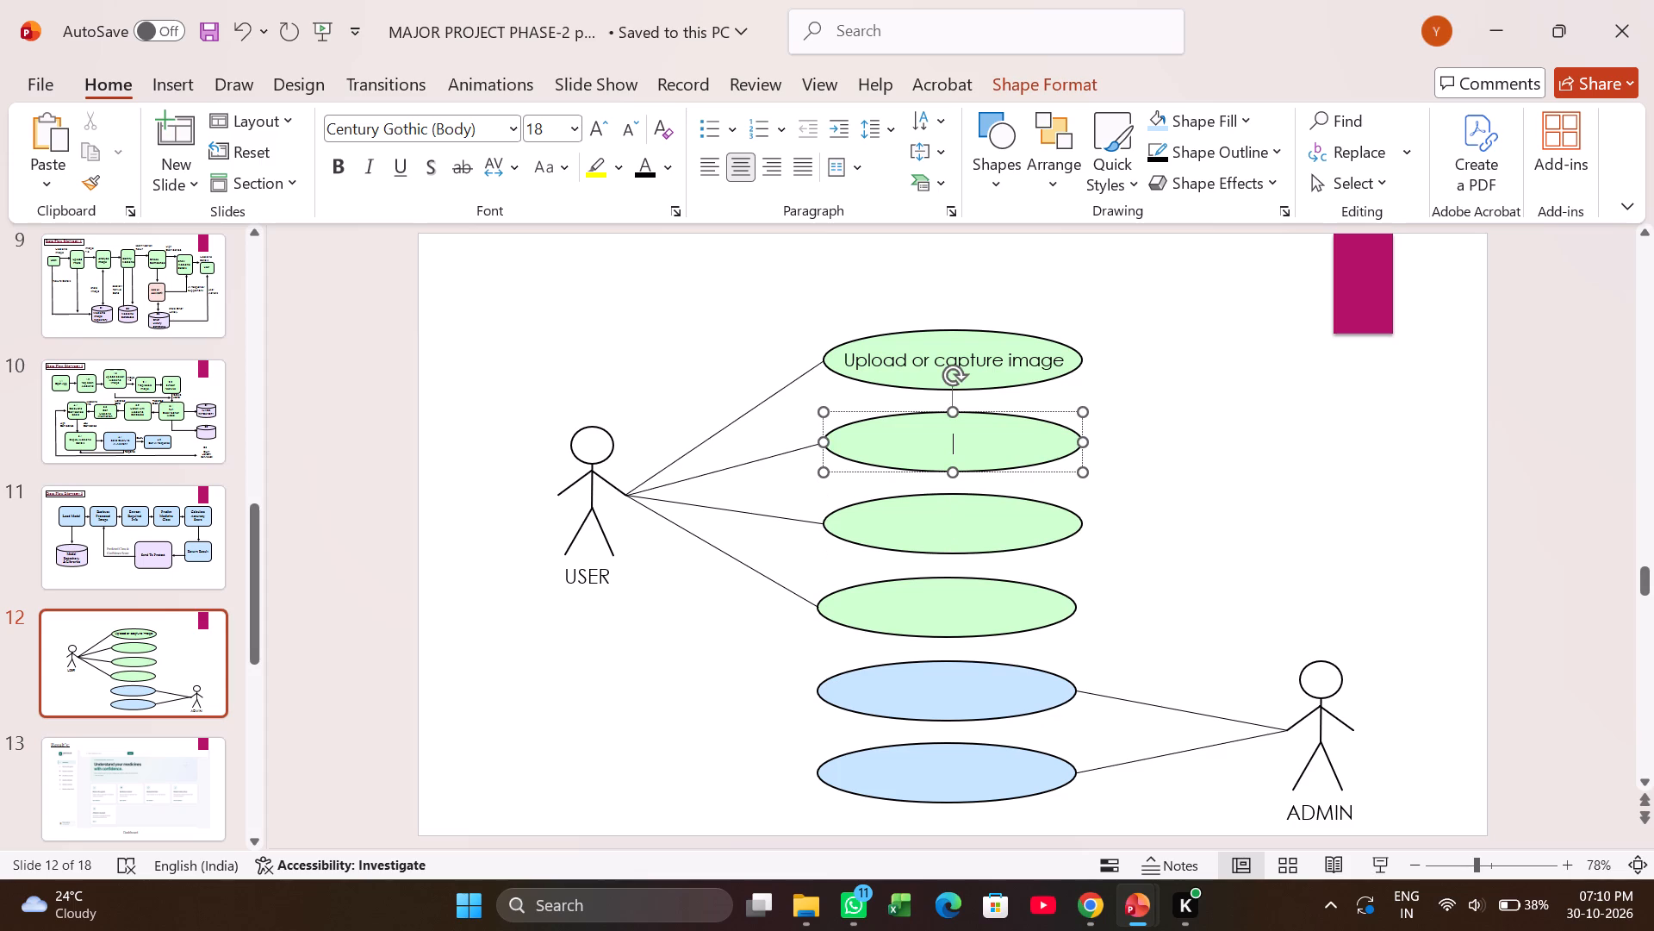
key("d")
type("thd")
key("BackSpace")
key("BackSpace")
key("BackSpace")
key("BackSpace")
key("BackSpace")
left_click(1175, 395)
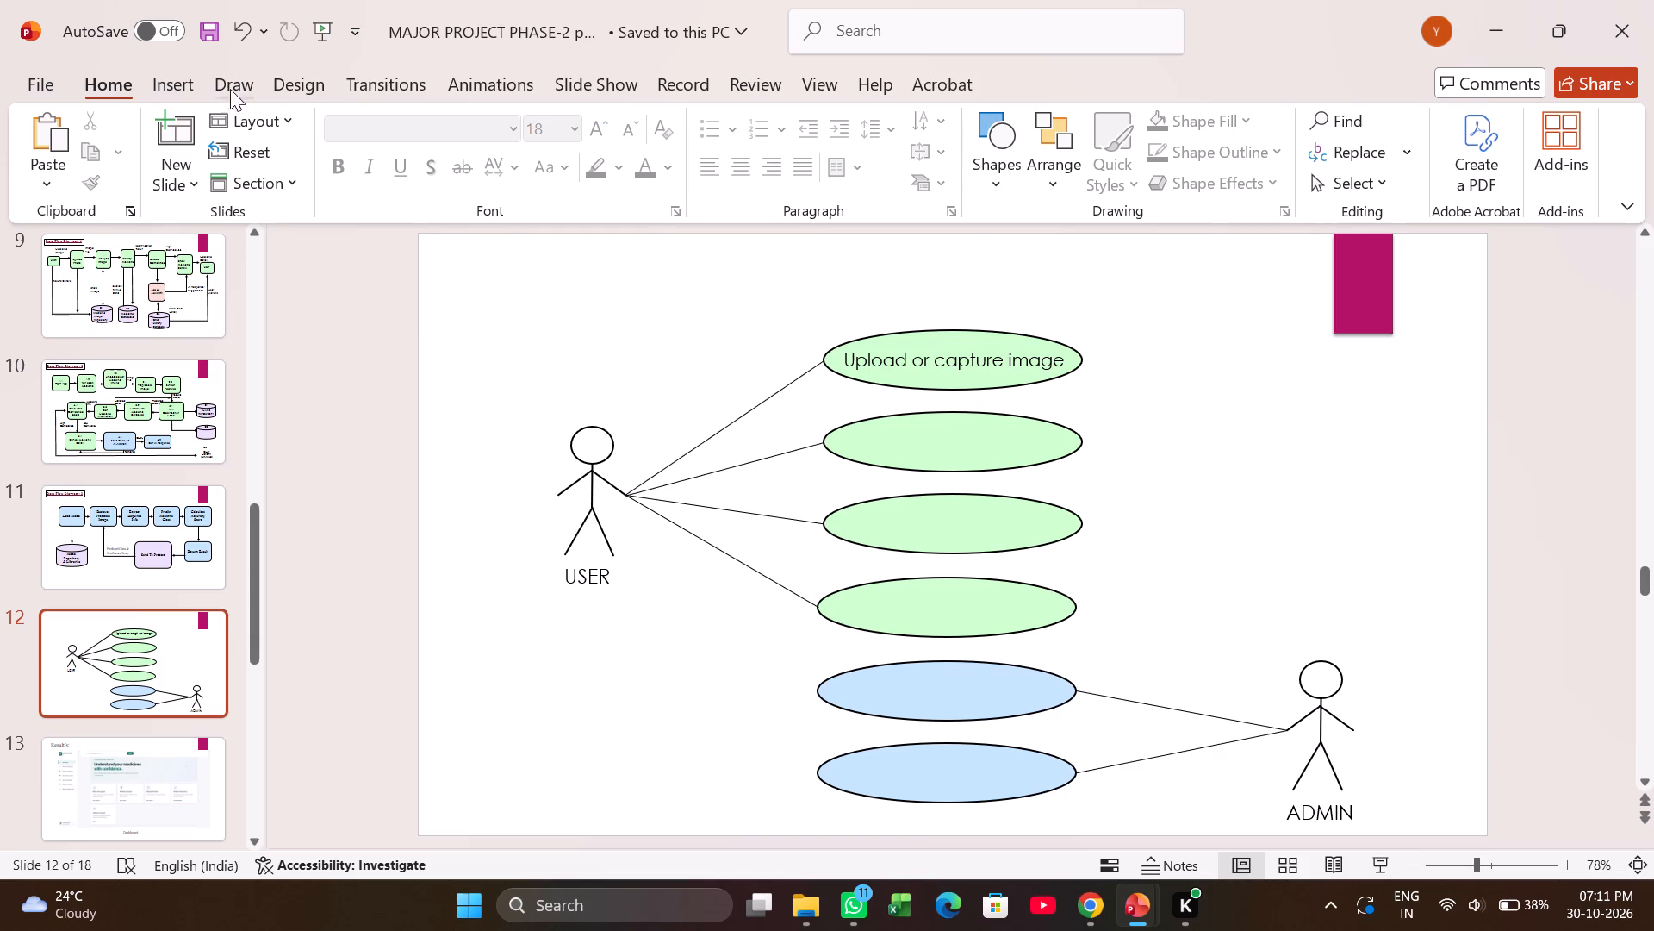
left_click(170, 84)
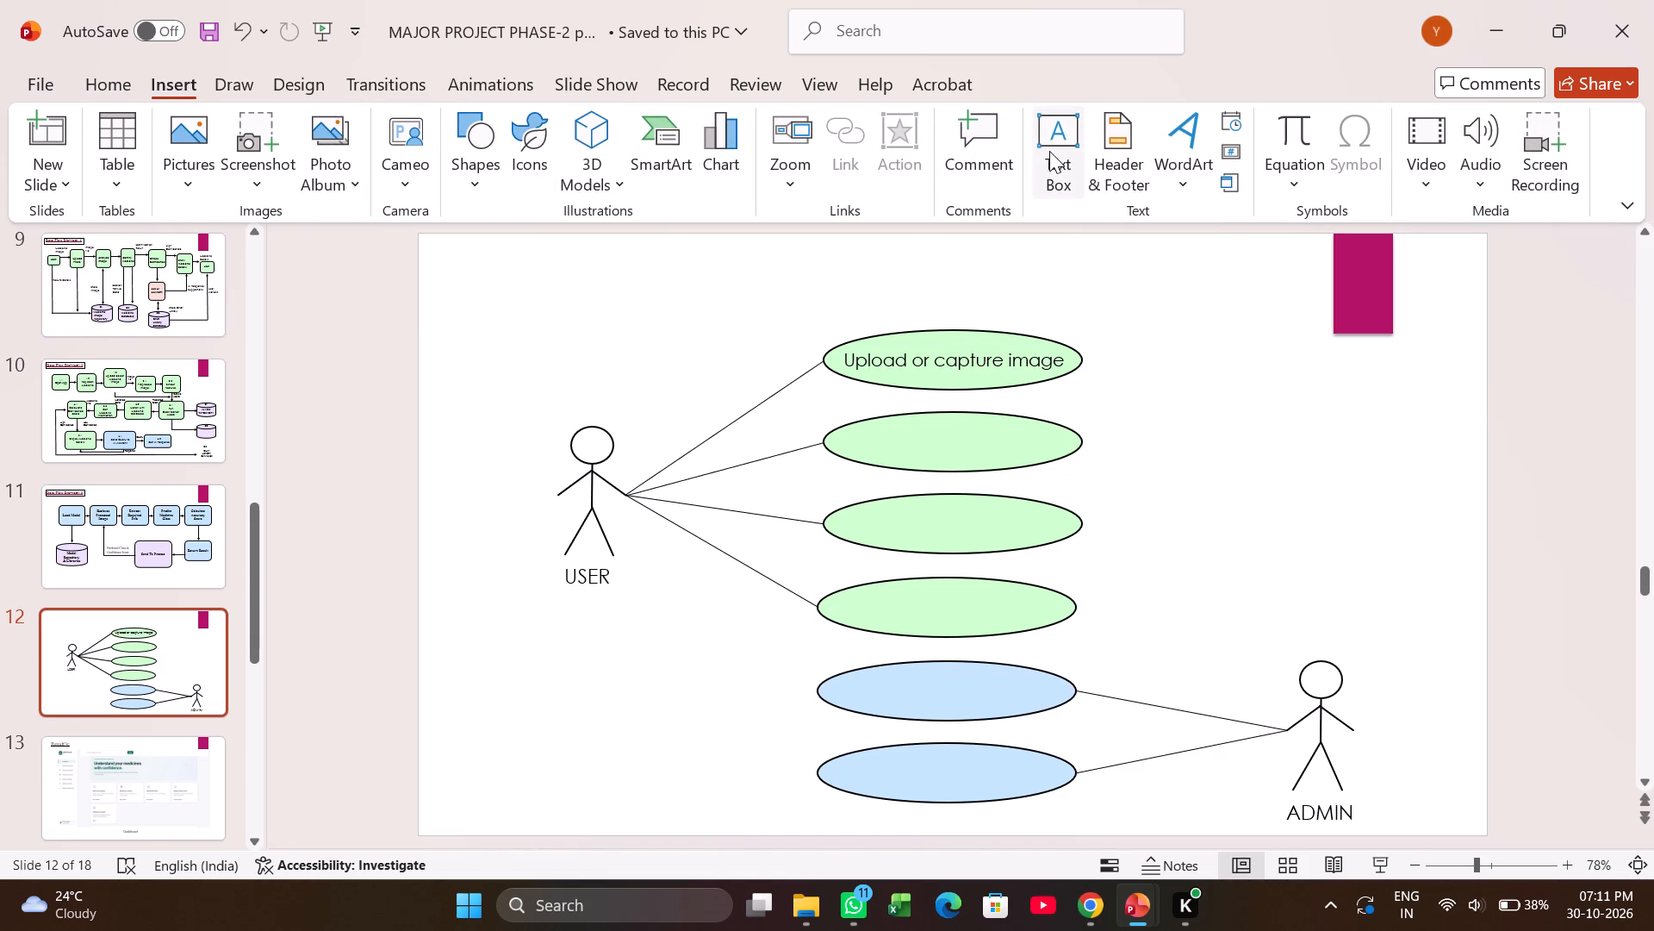
left_click(1051, 151)
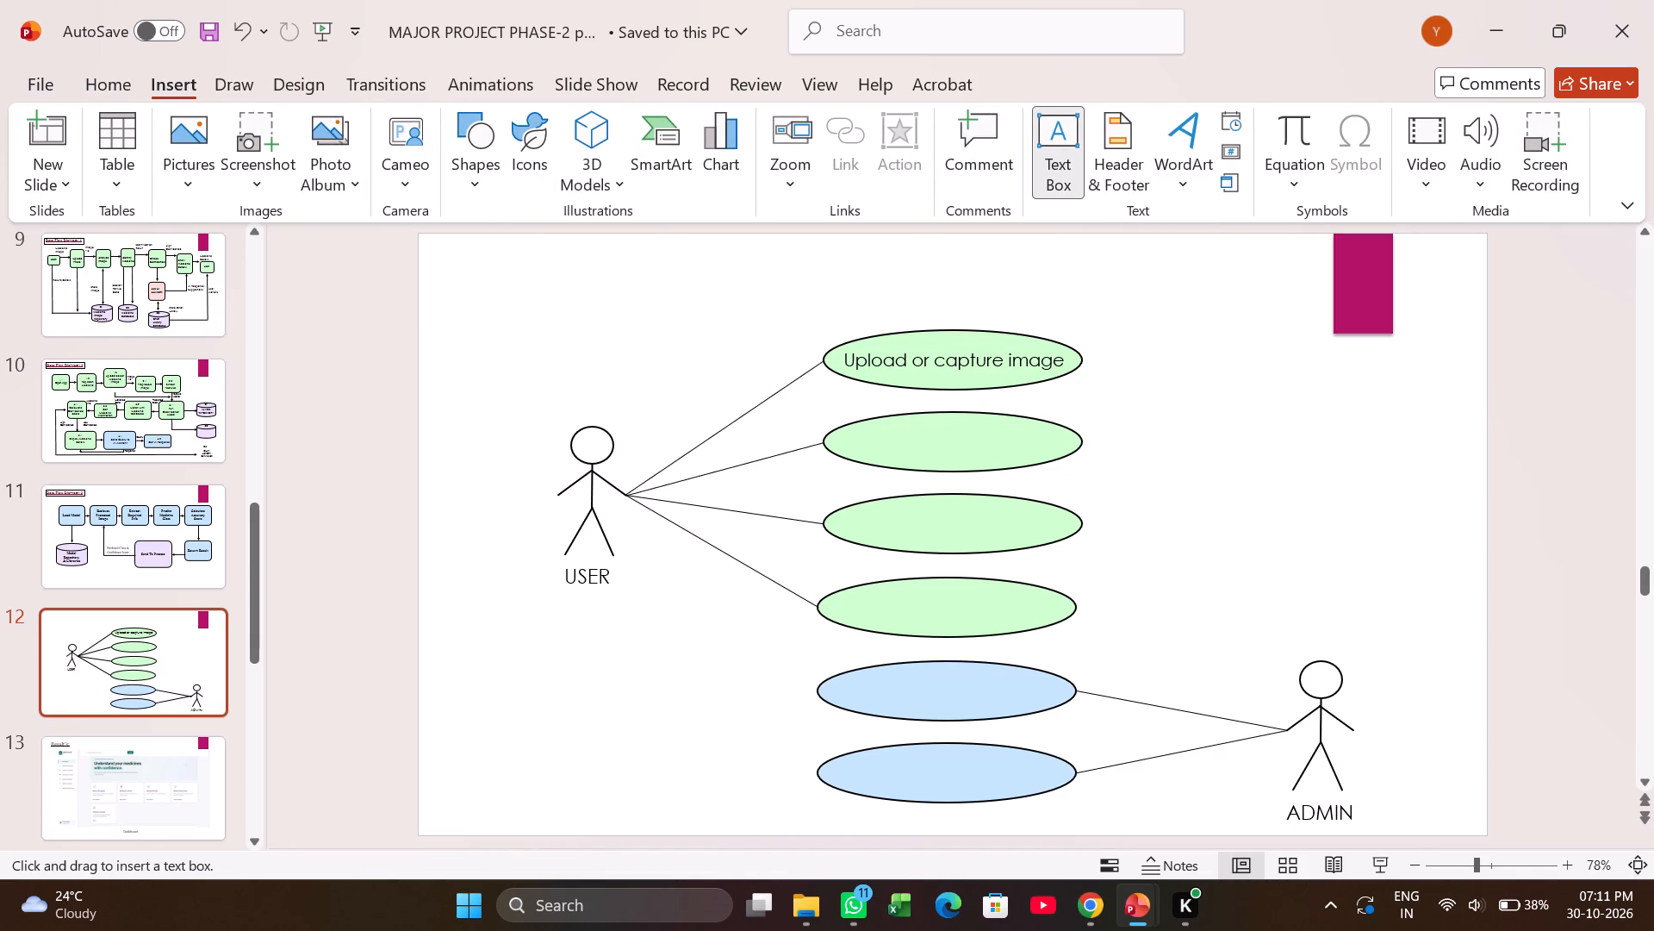
left_click_drag(826, 416, 1056, 460)
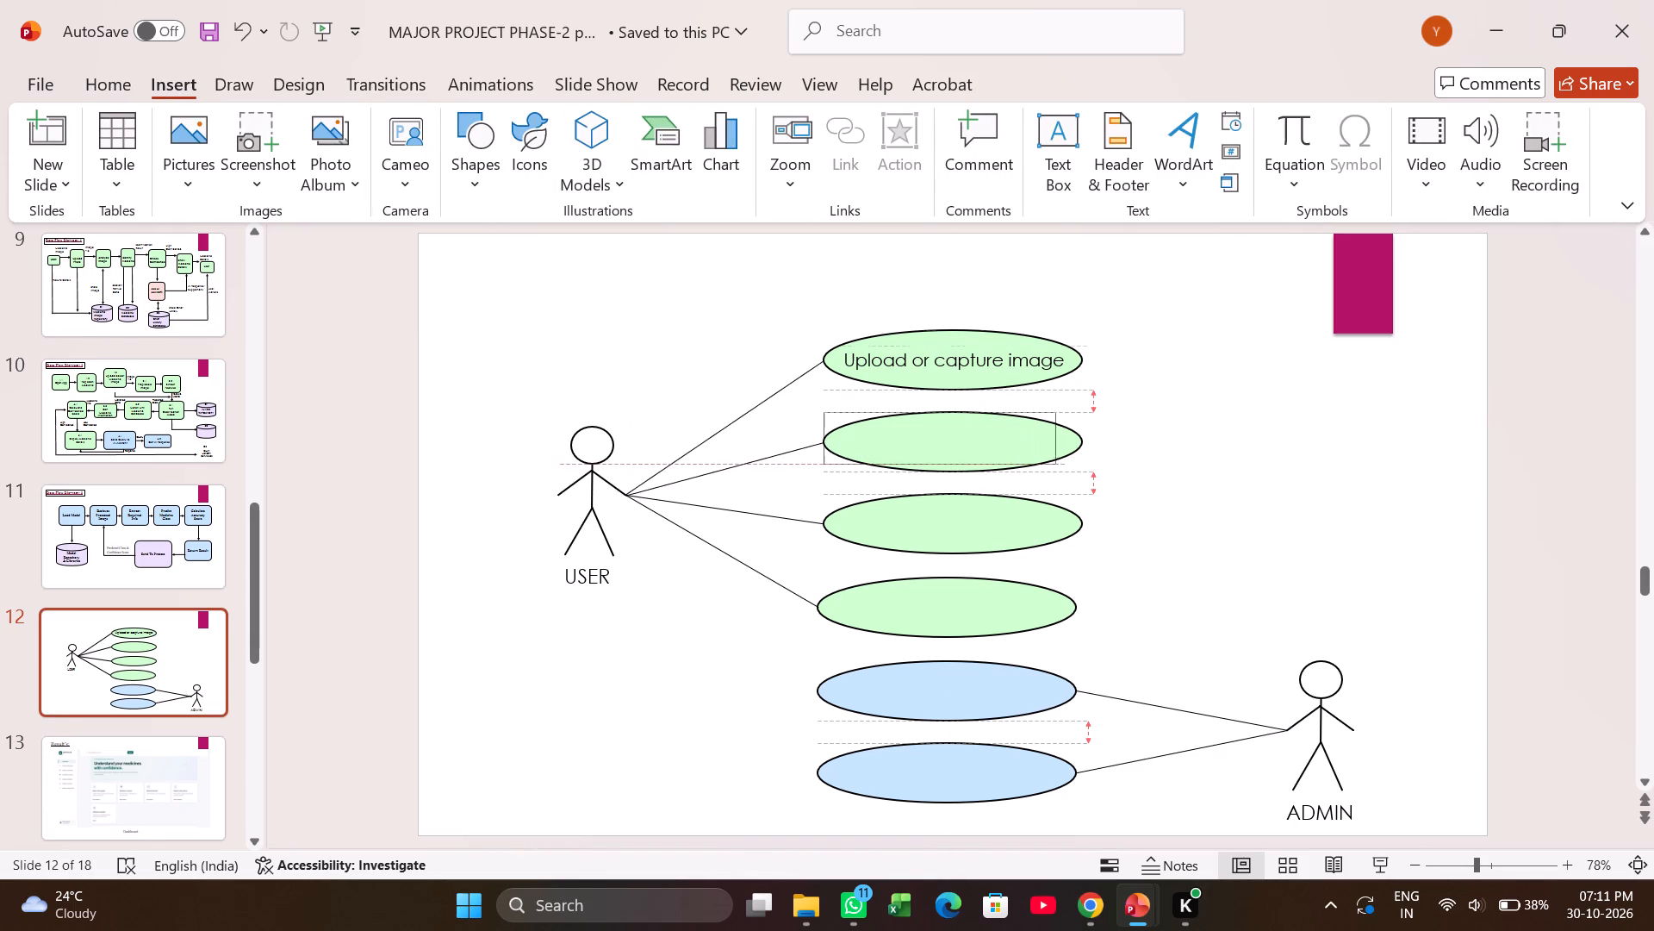
left_click_drag(1056, 460, 1085, 471)
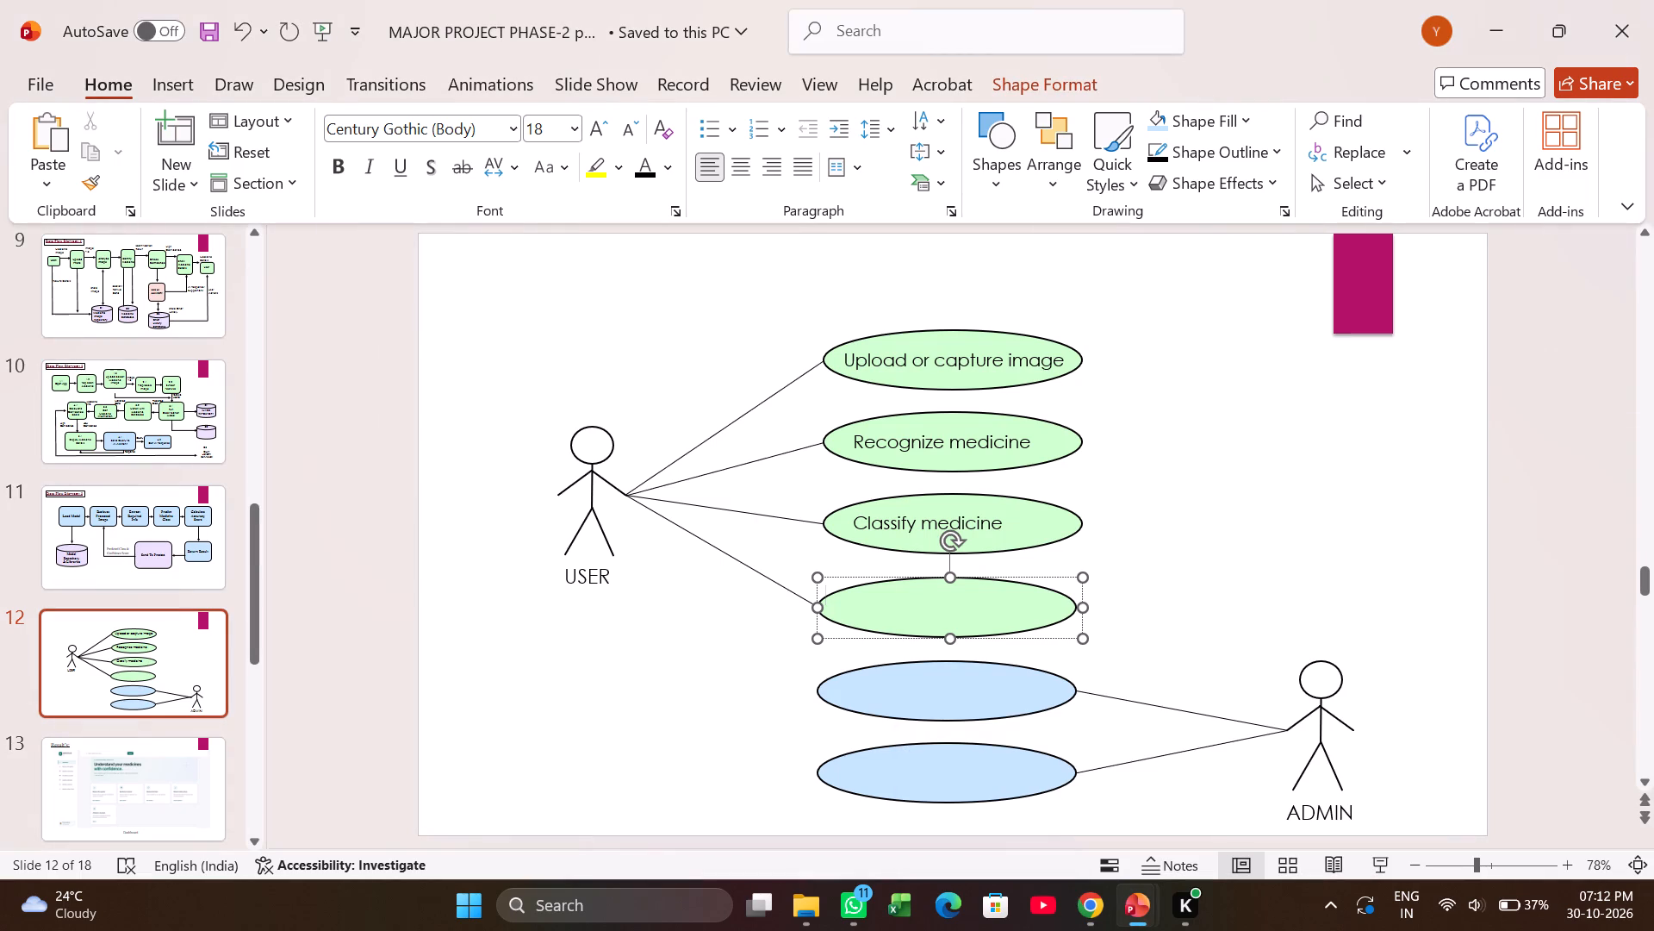
key("shift+v")
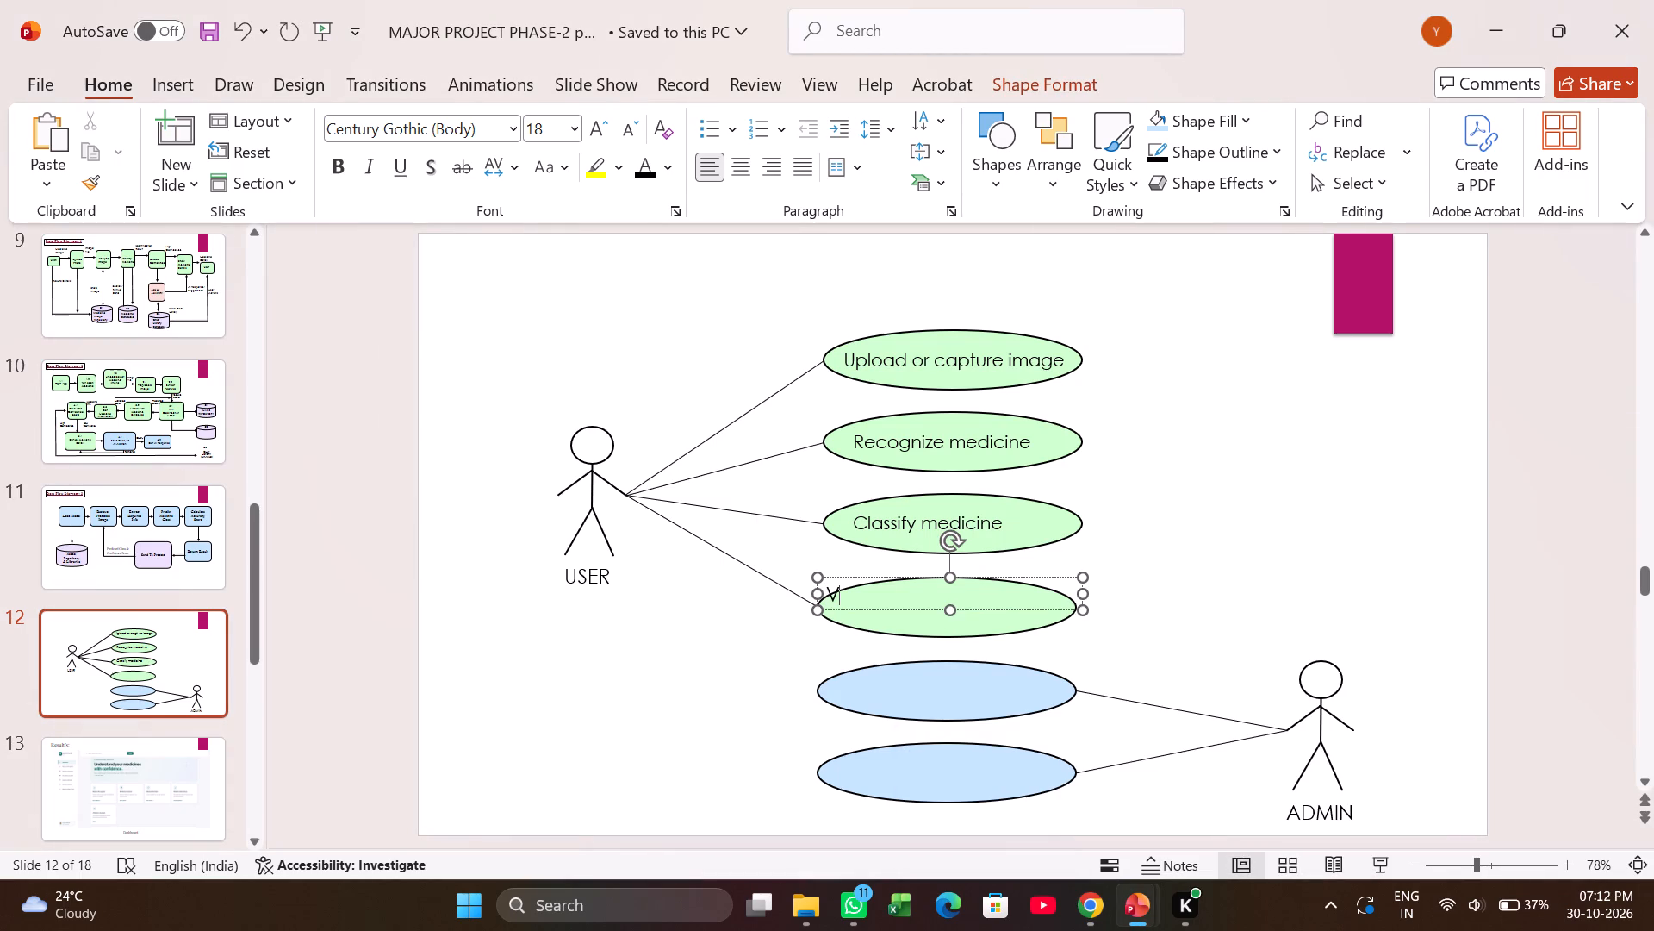
type("iew")
key("space")
type("medicne")
key("space")
type("imaghe")
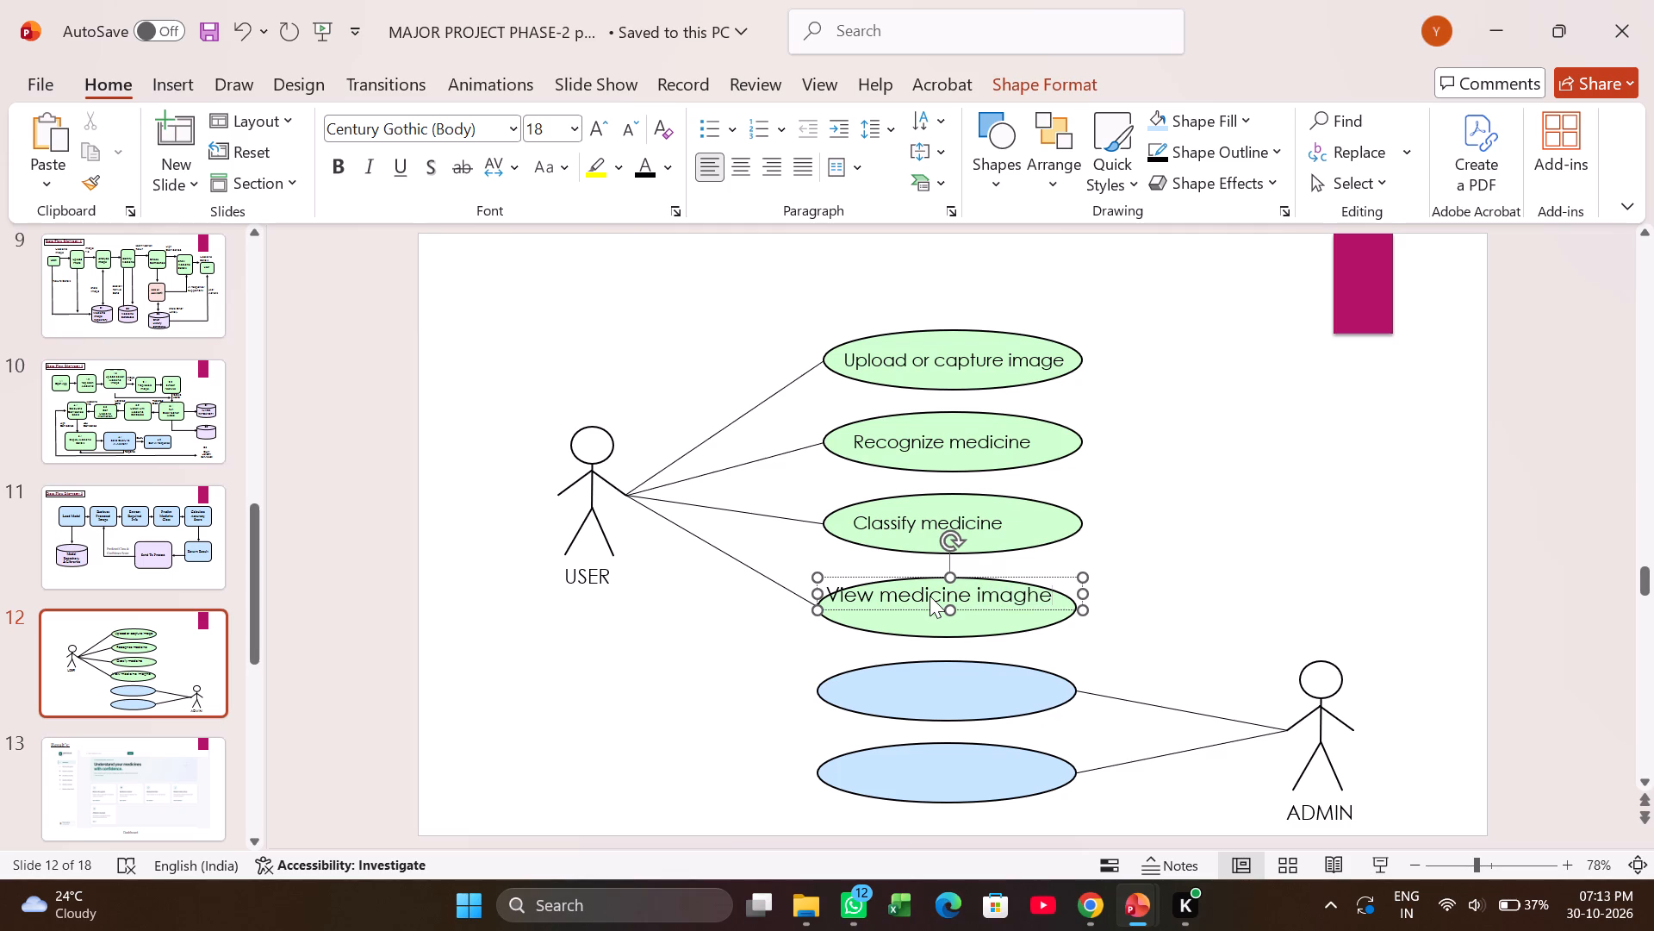
key("BackSpace")
key("BackSpace")
key("BackSpace")
key("BackSpace")
type("age")
Set the "View medicine image" label's font size to 16 and centre it within the fourth green oval.
key("ctrl+a")
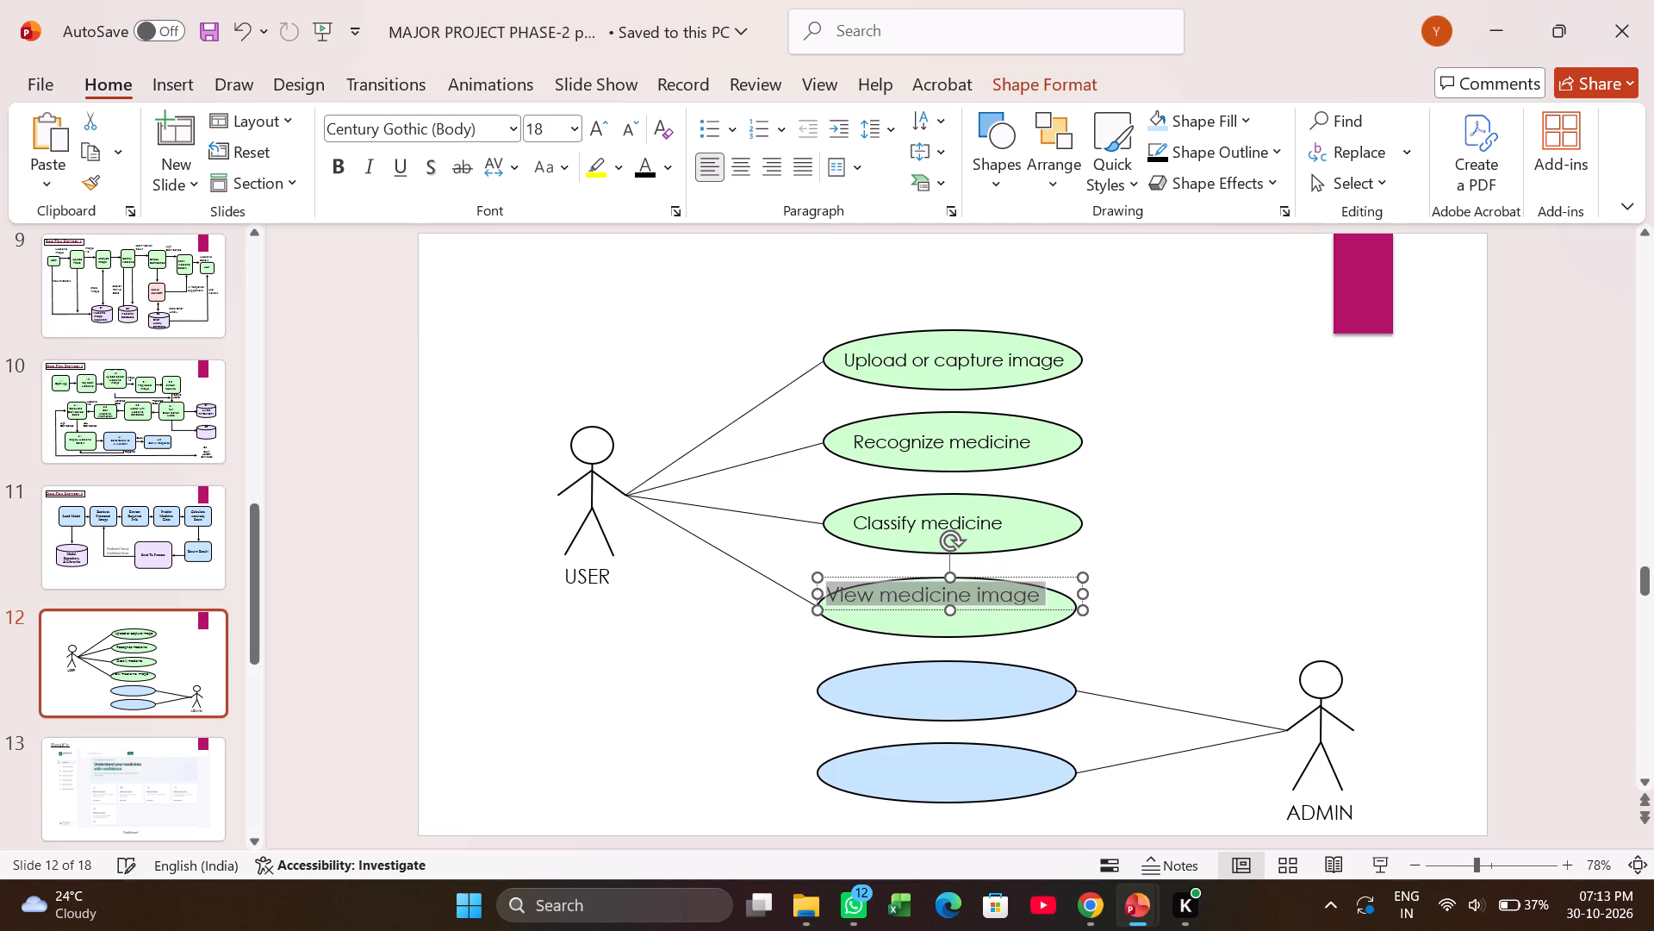
left_click(572, 127)
left_click(550, 375)
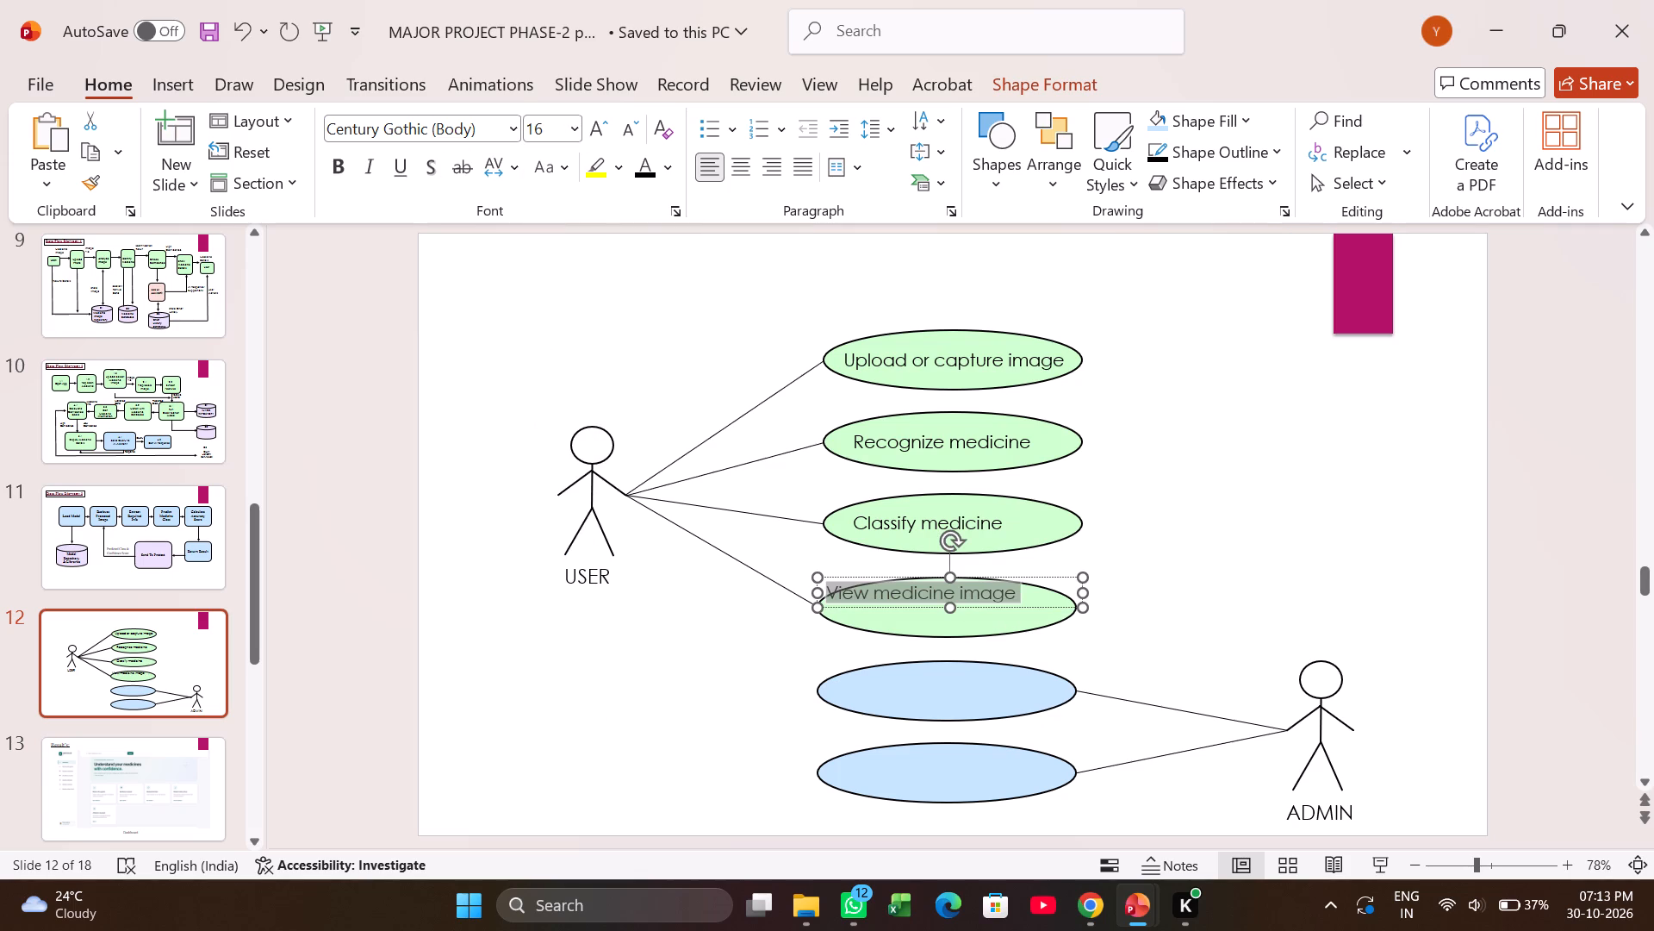
left_click_drag(1003, 605, 1012, 624)
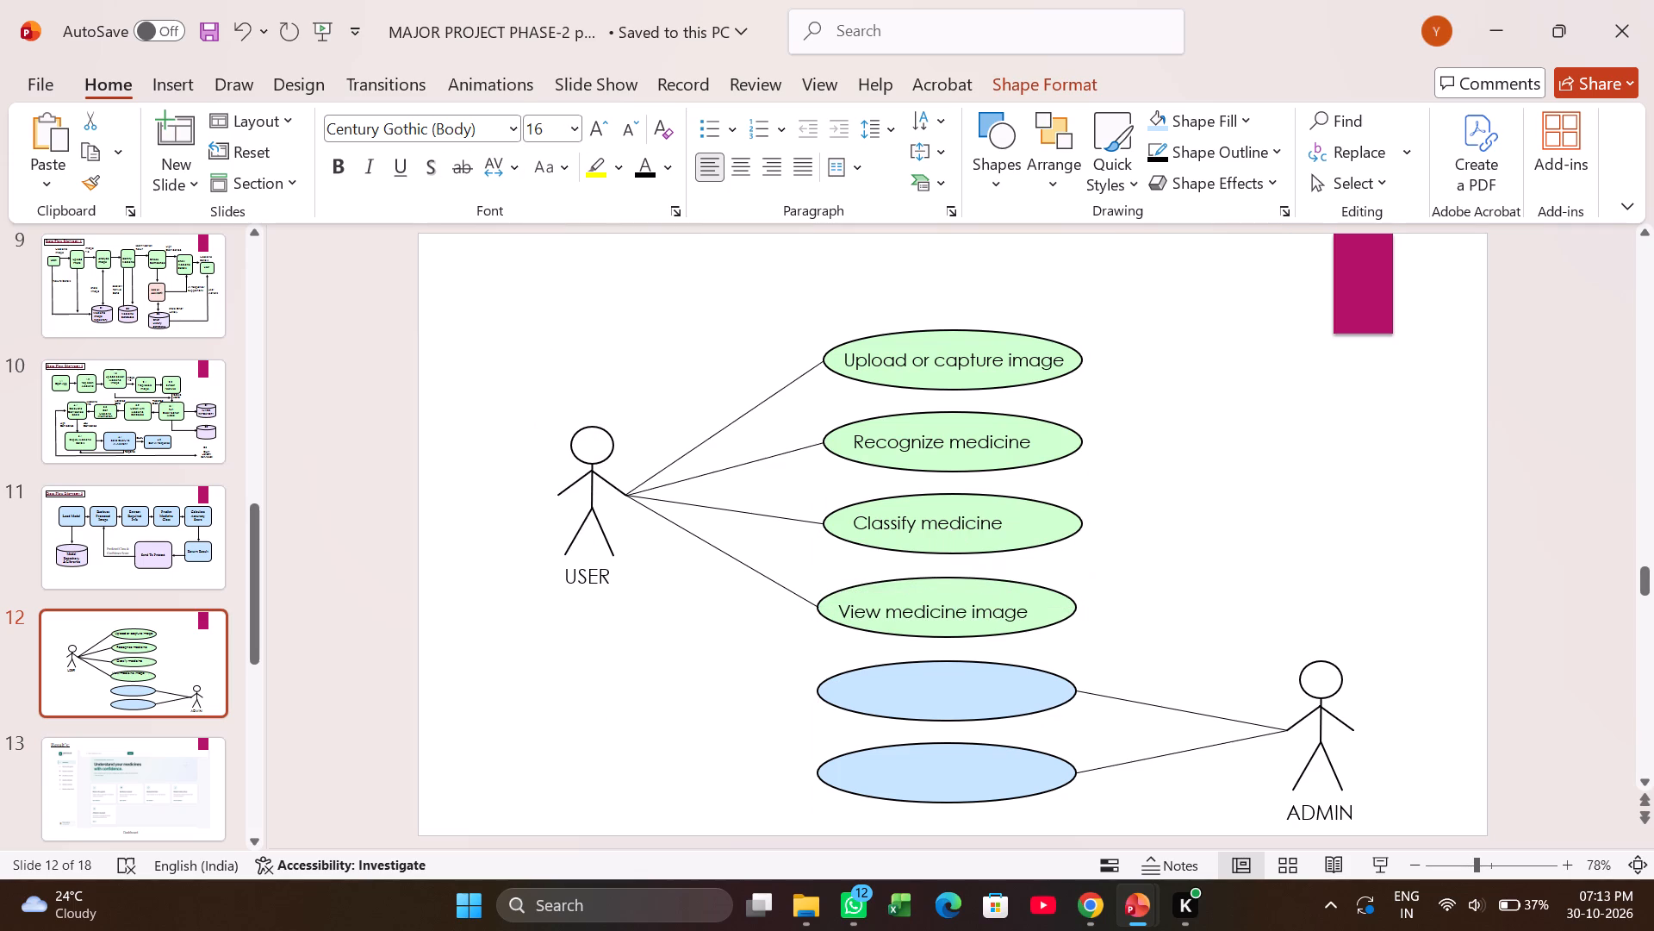
left_click_drag(1012, 624, 1024, 616)
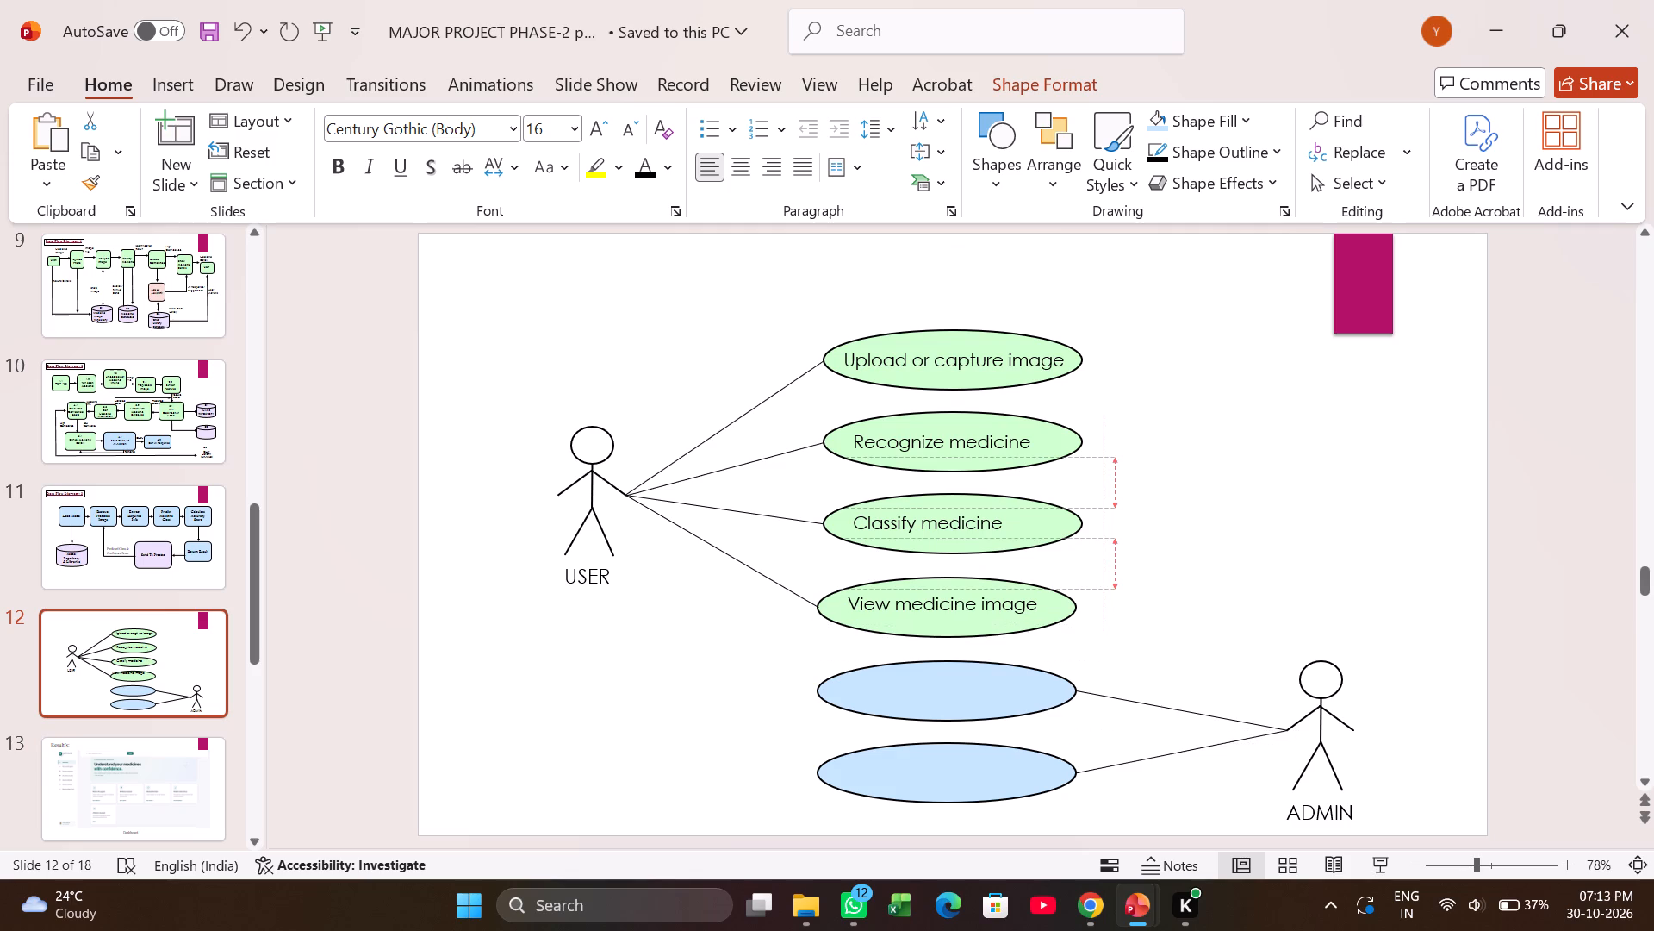
left_click_drag(1024, 616, 1027, 620)
Shift the "Classify medicine" label right so it sits centred in the third green oval.
left_click(990, 520)
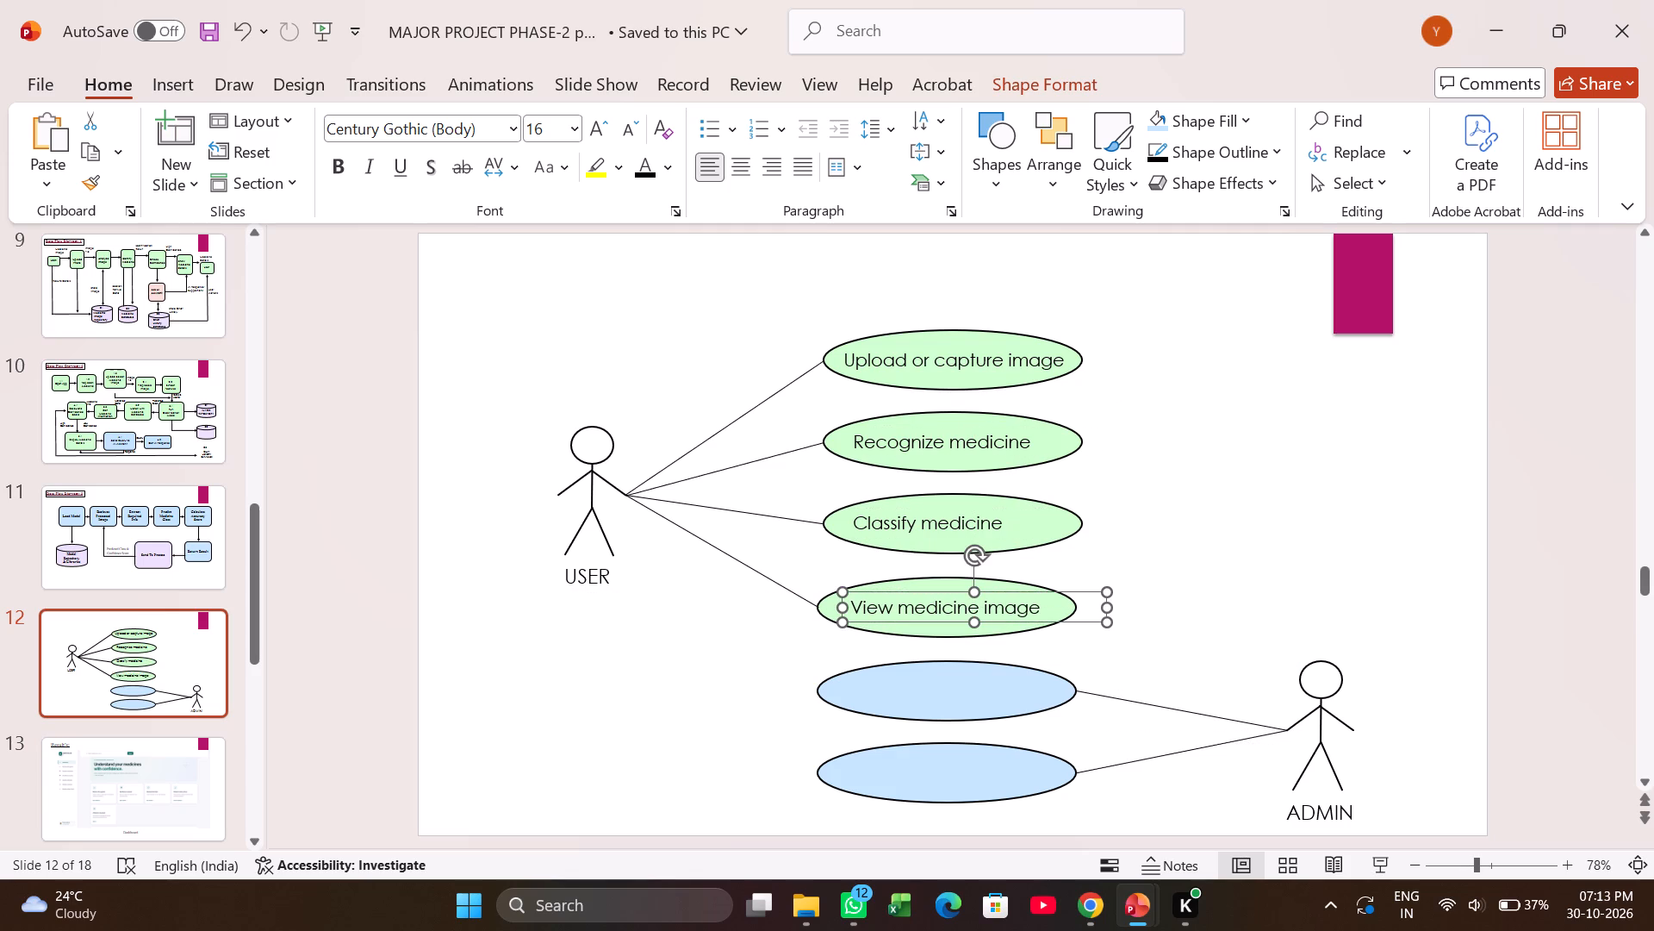
left_click_drag(1005, 540, 1029, 540)
Shift the "Recognize medicine" label right so it sits centred in the second green oval.
left_click(991, 441)
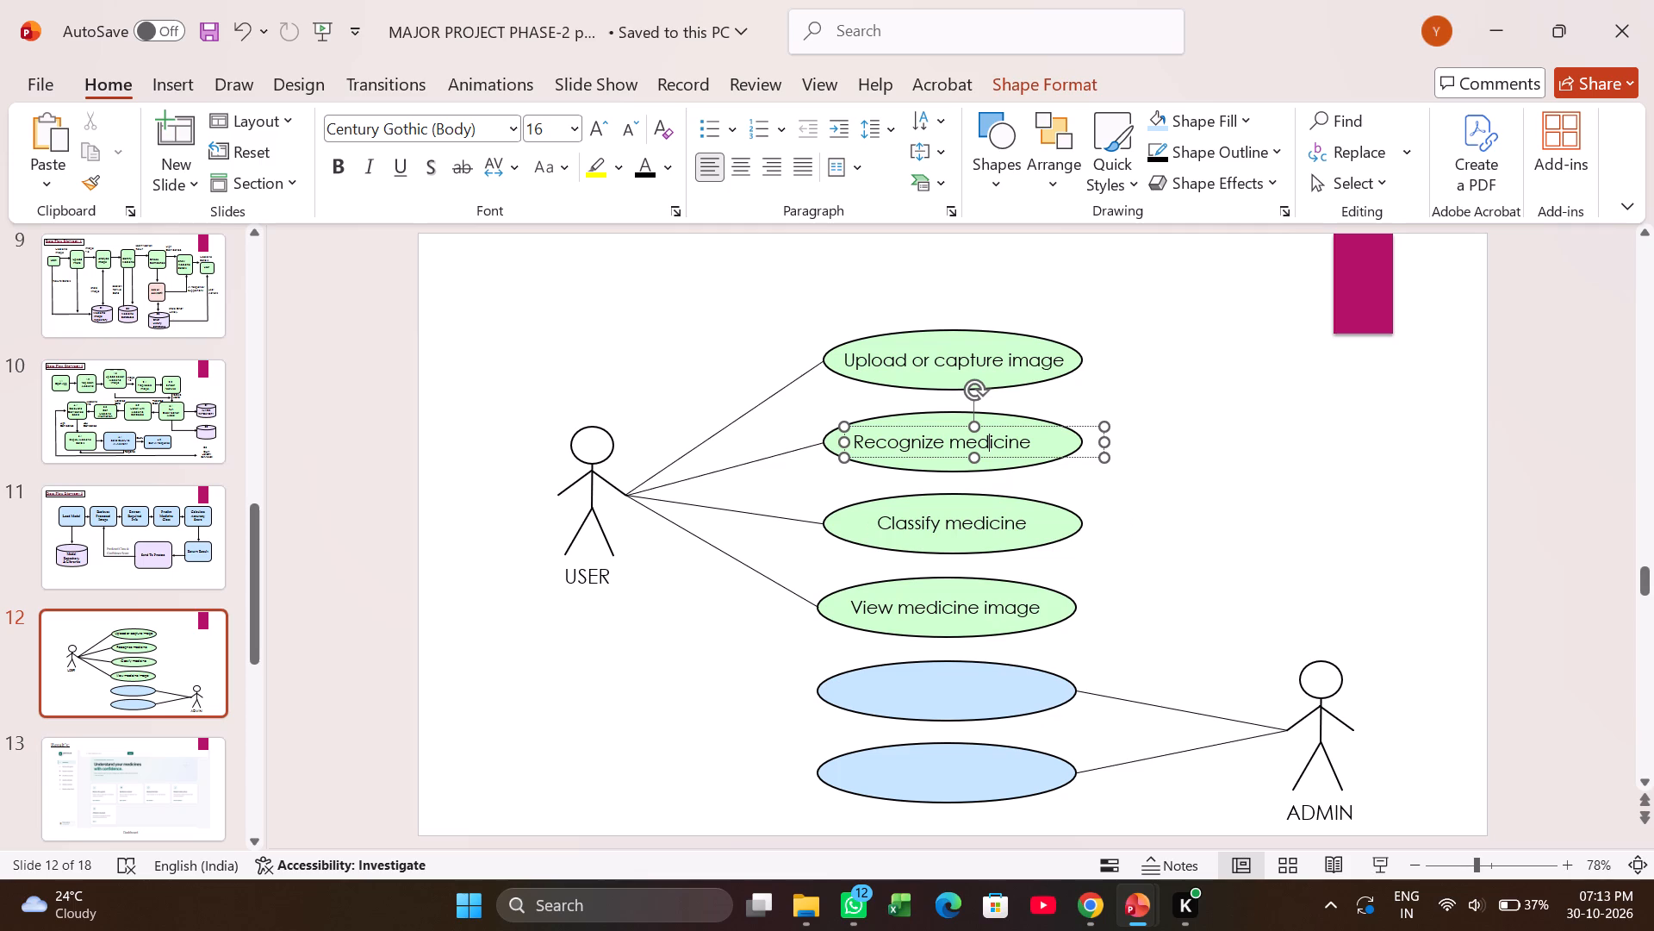
left_click(998, 460)
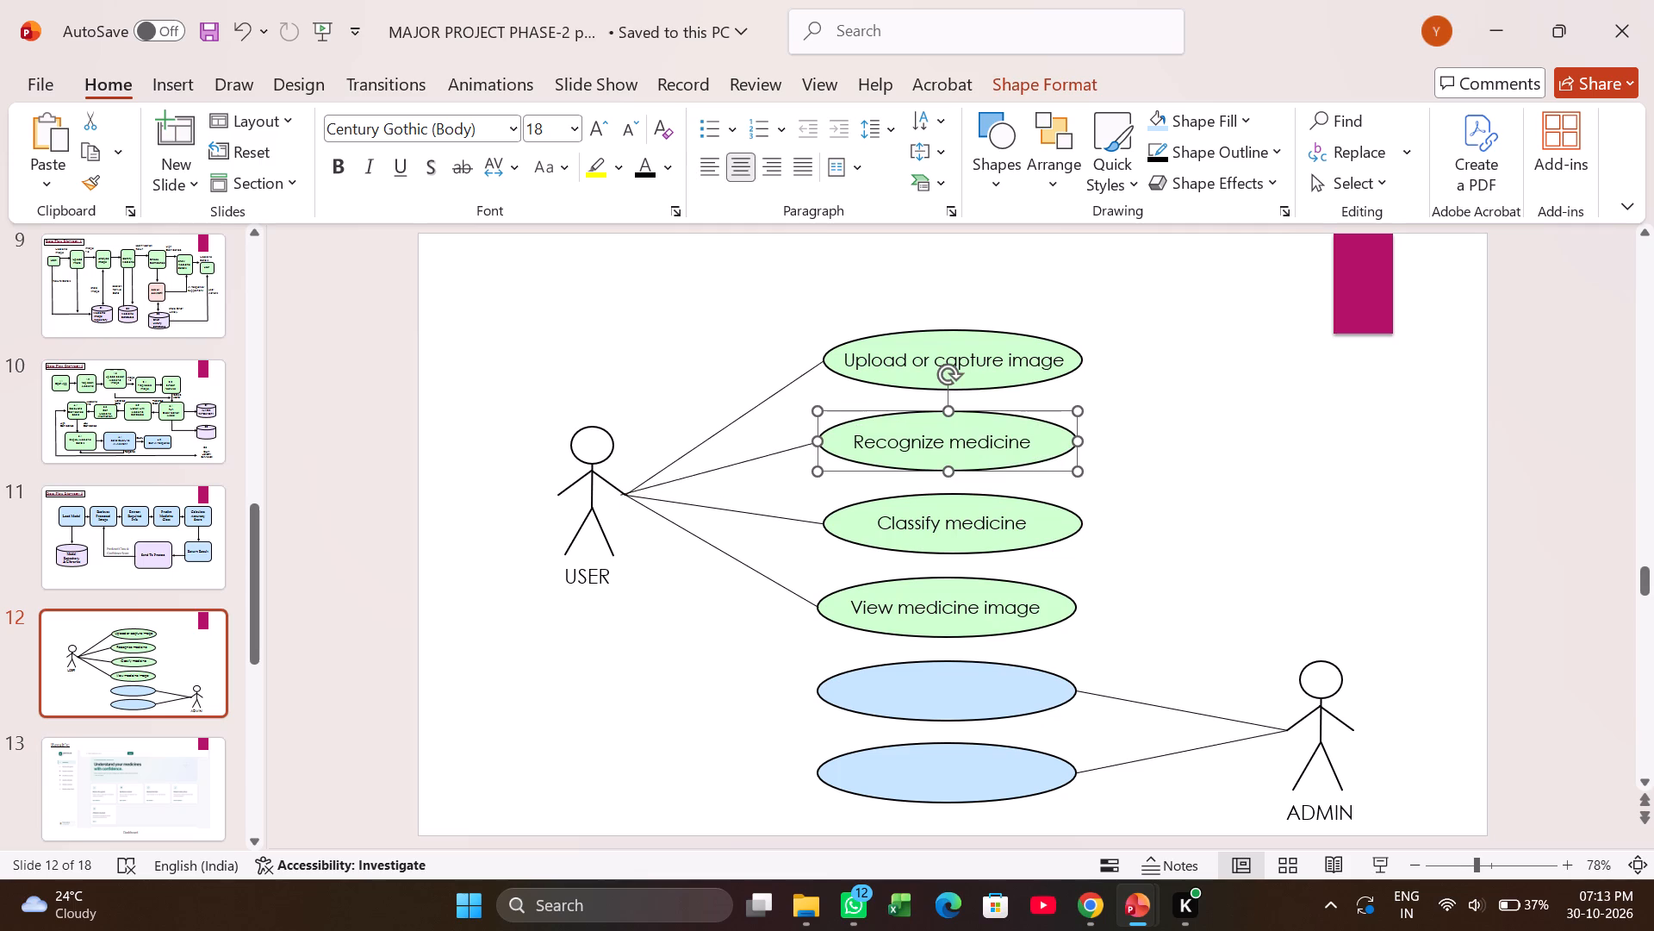
left_click(1004, 466)
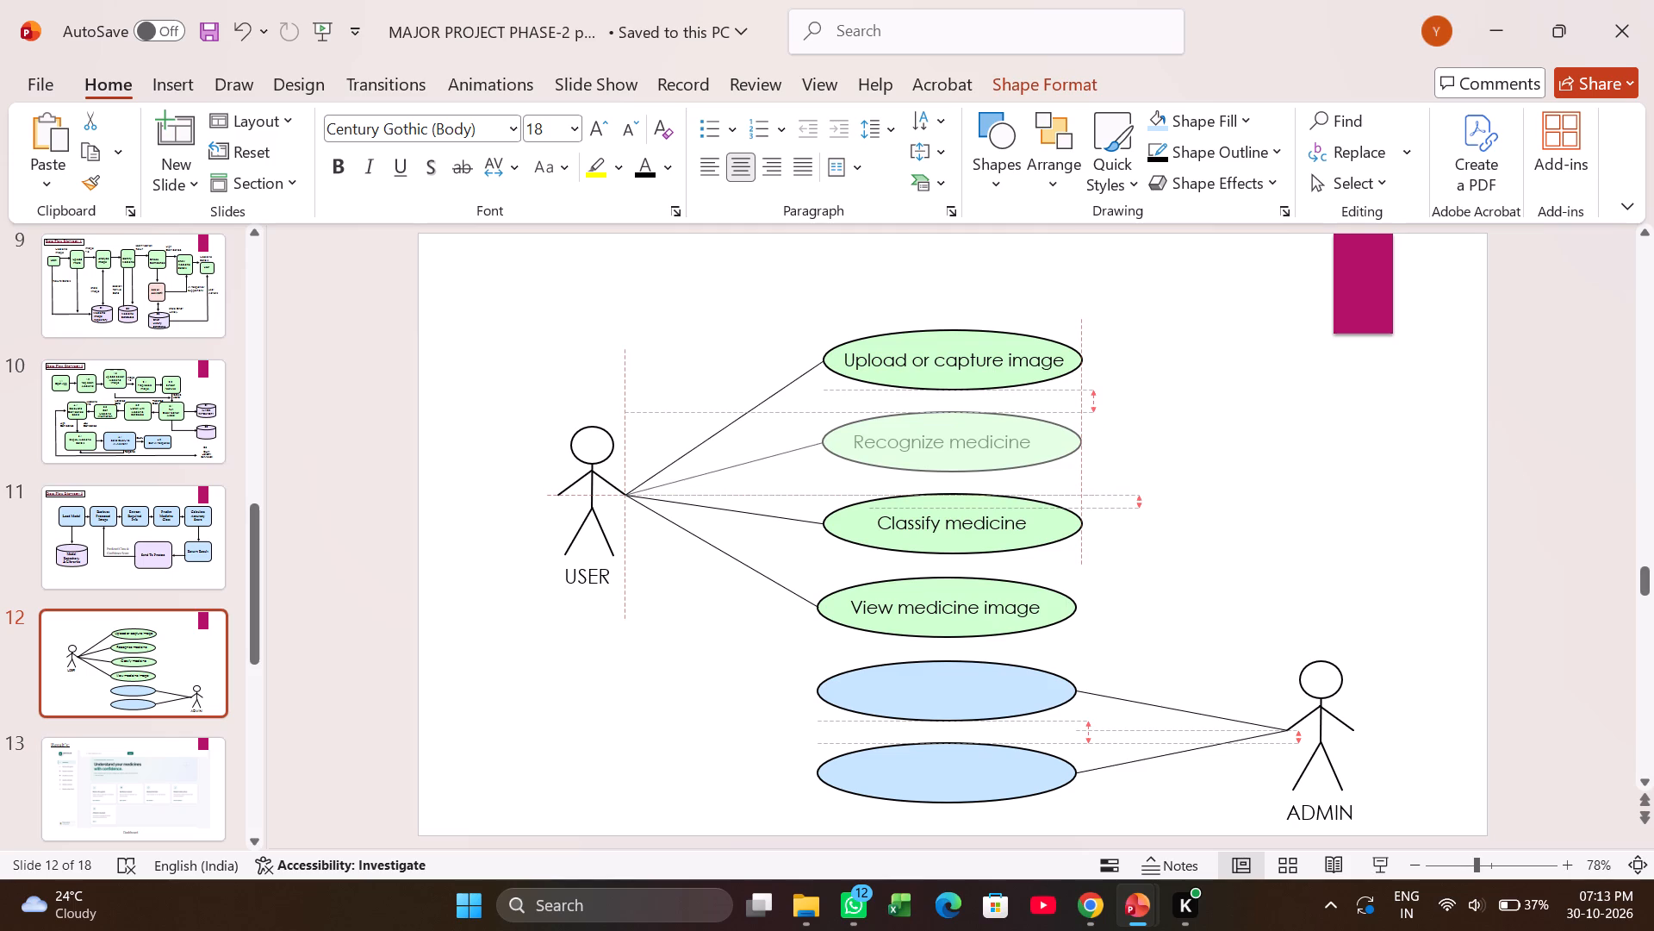
left_click(993, 446)
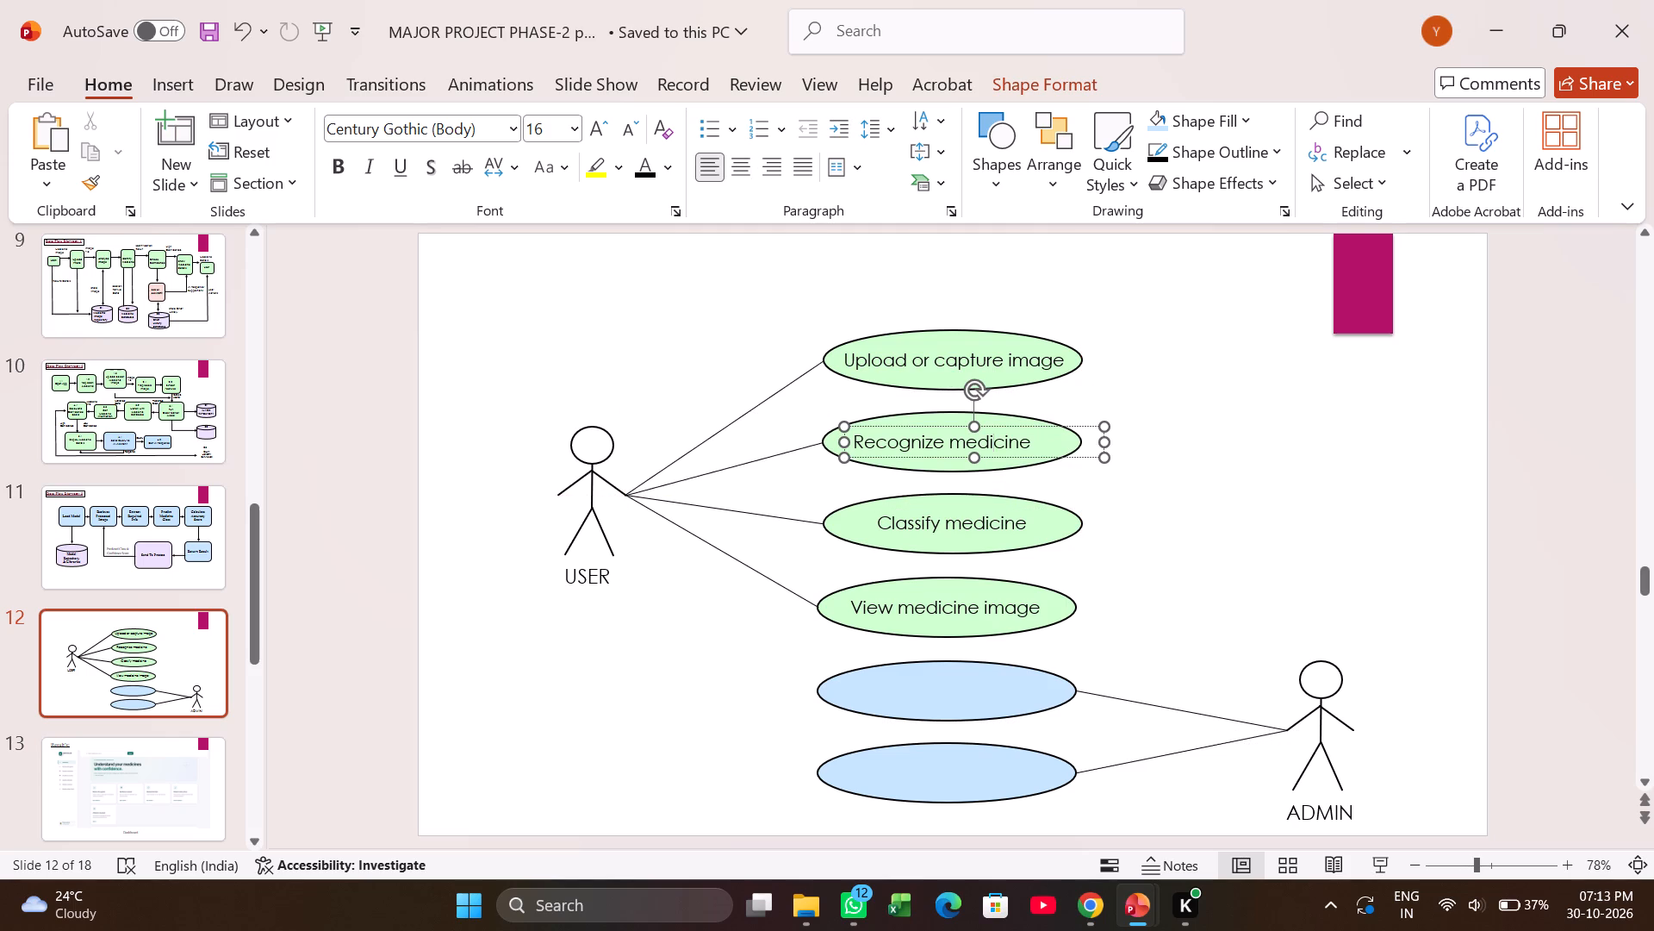
left_click(1003, 454)
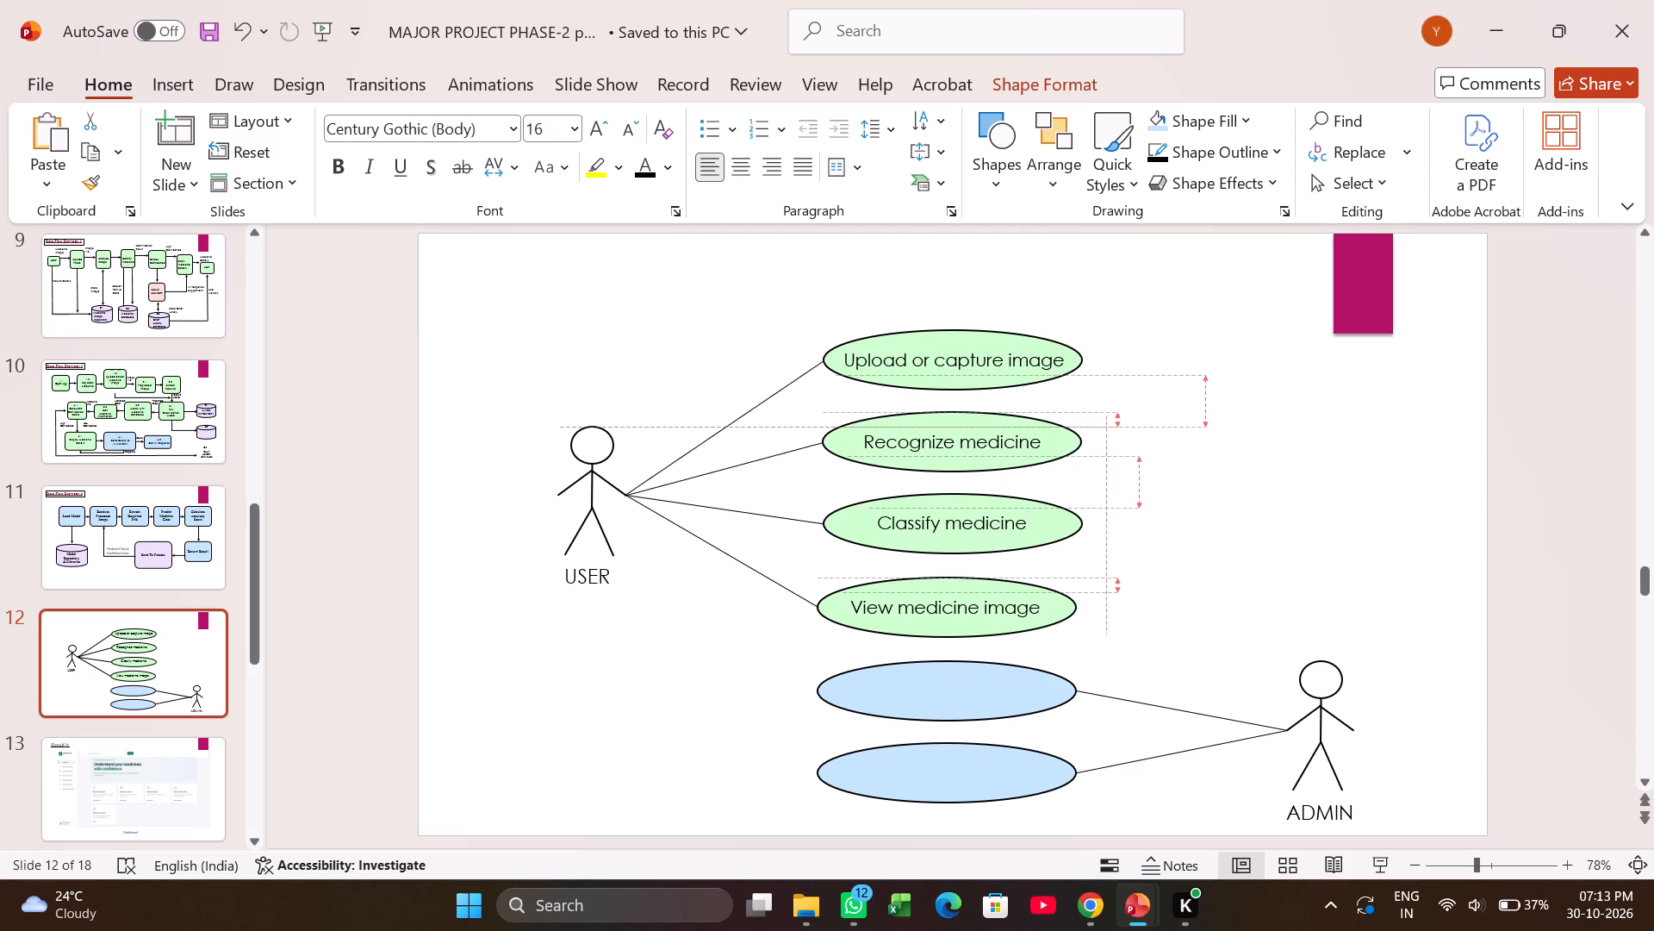
left_click(1412, 522)
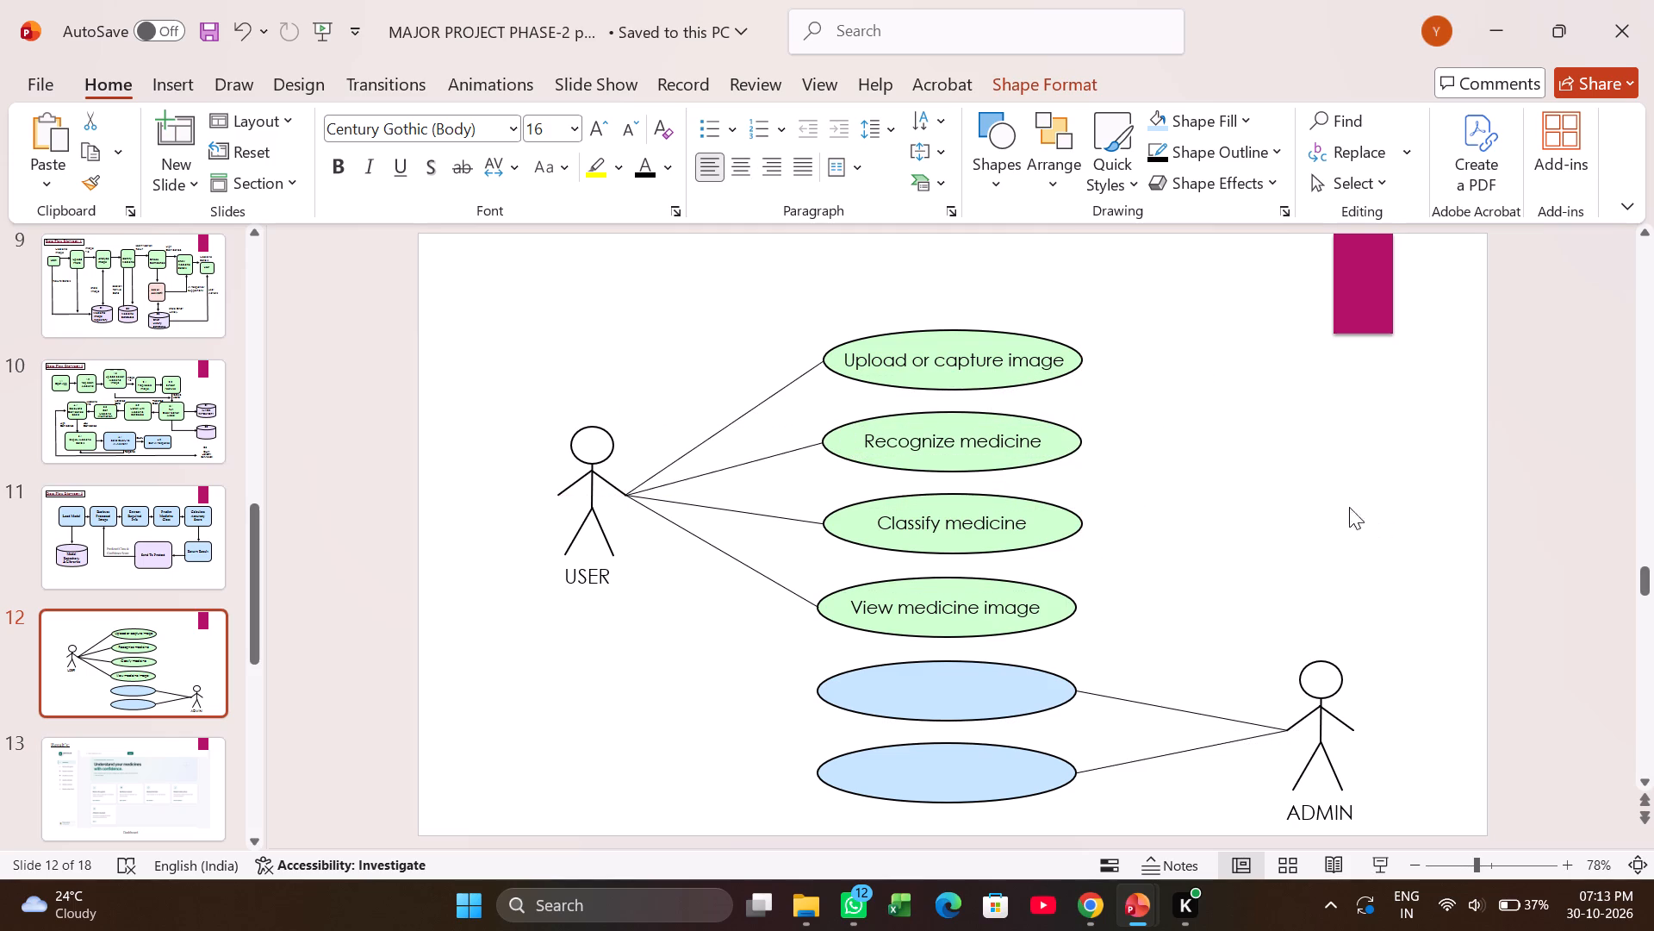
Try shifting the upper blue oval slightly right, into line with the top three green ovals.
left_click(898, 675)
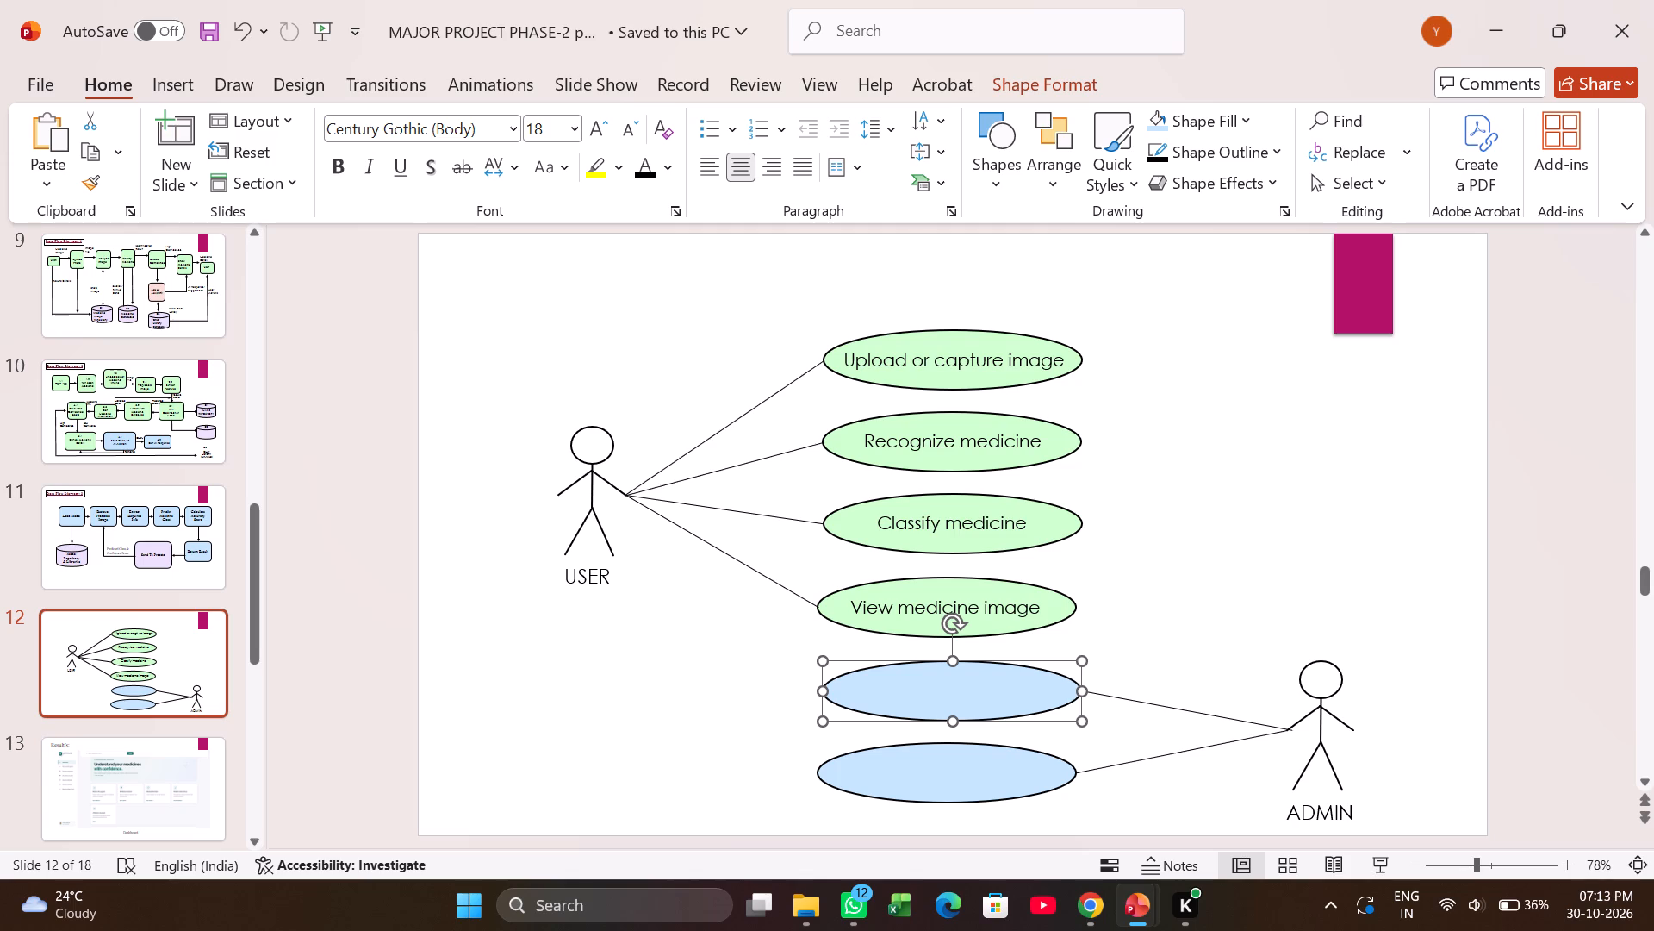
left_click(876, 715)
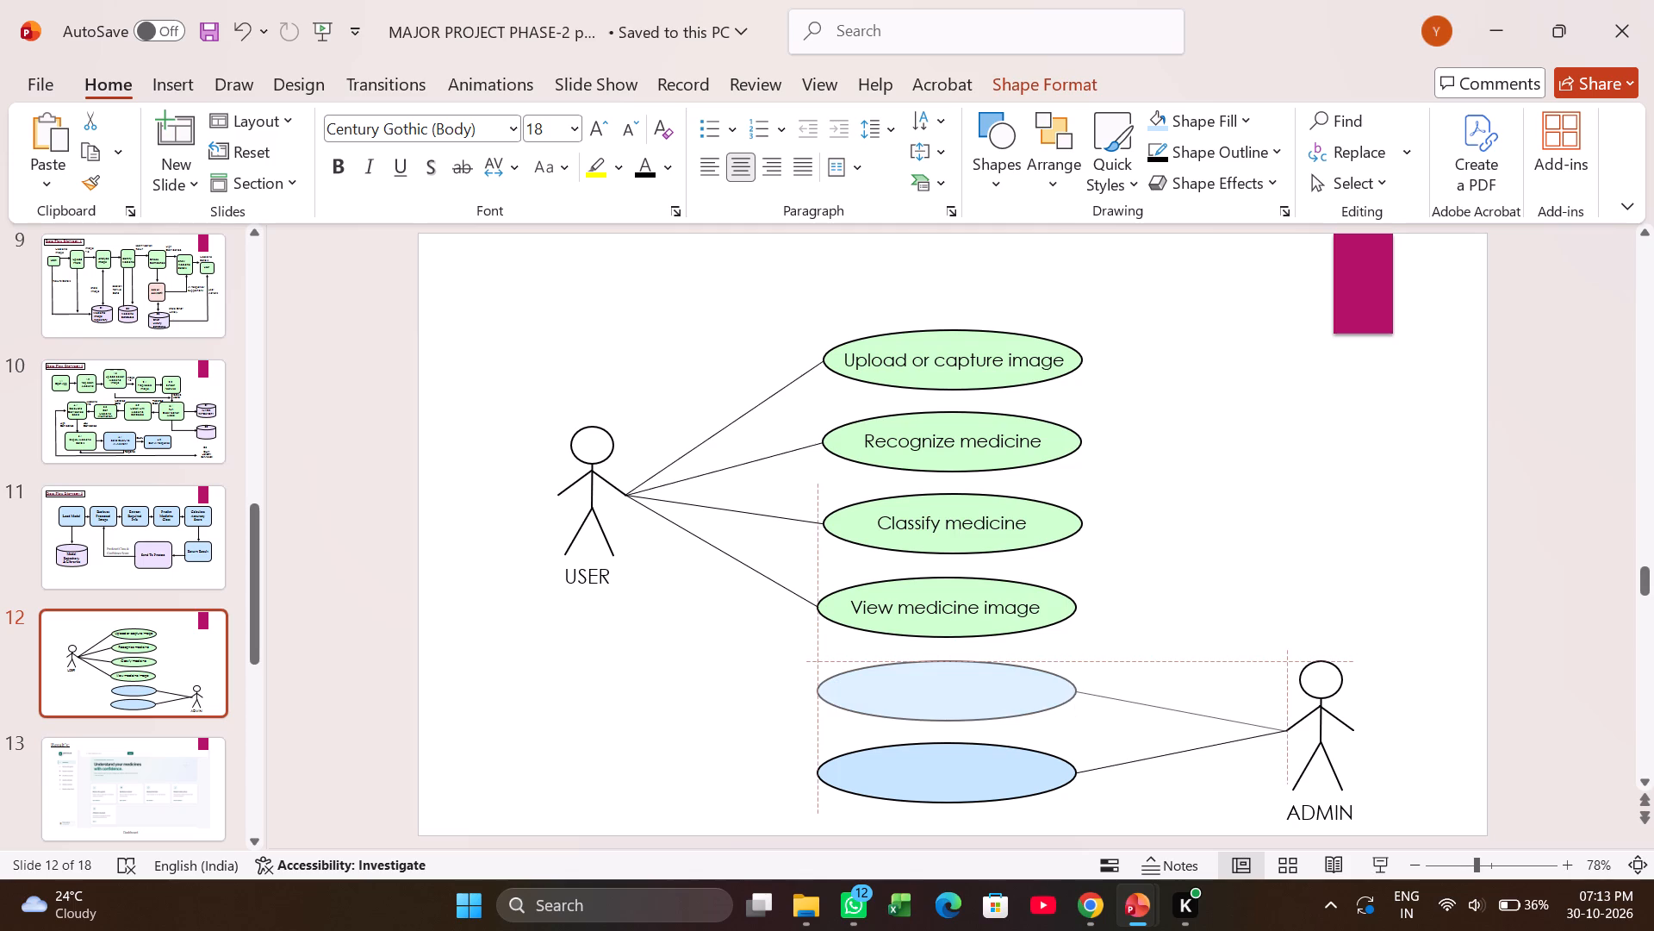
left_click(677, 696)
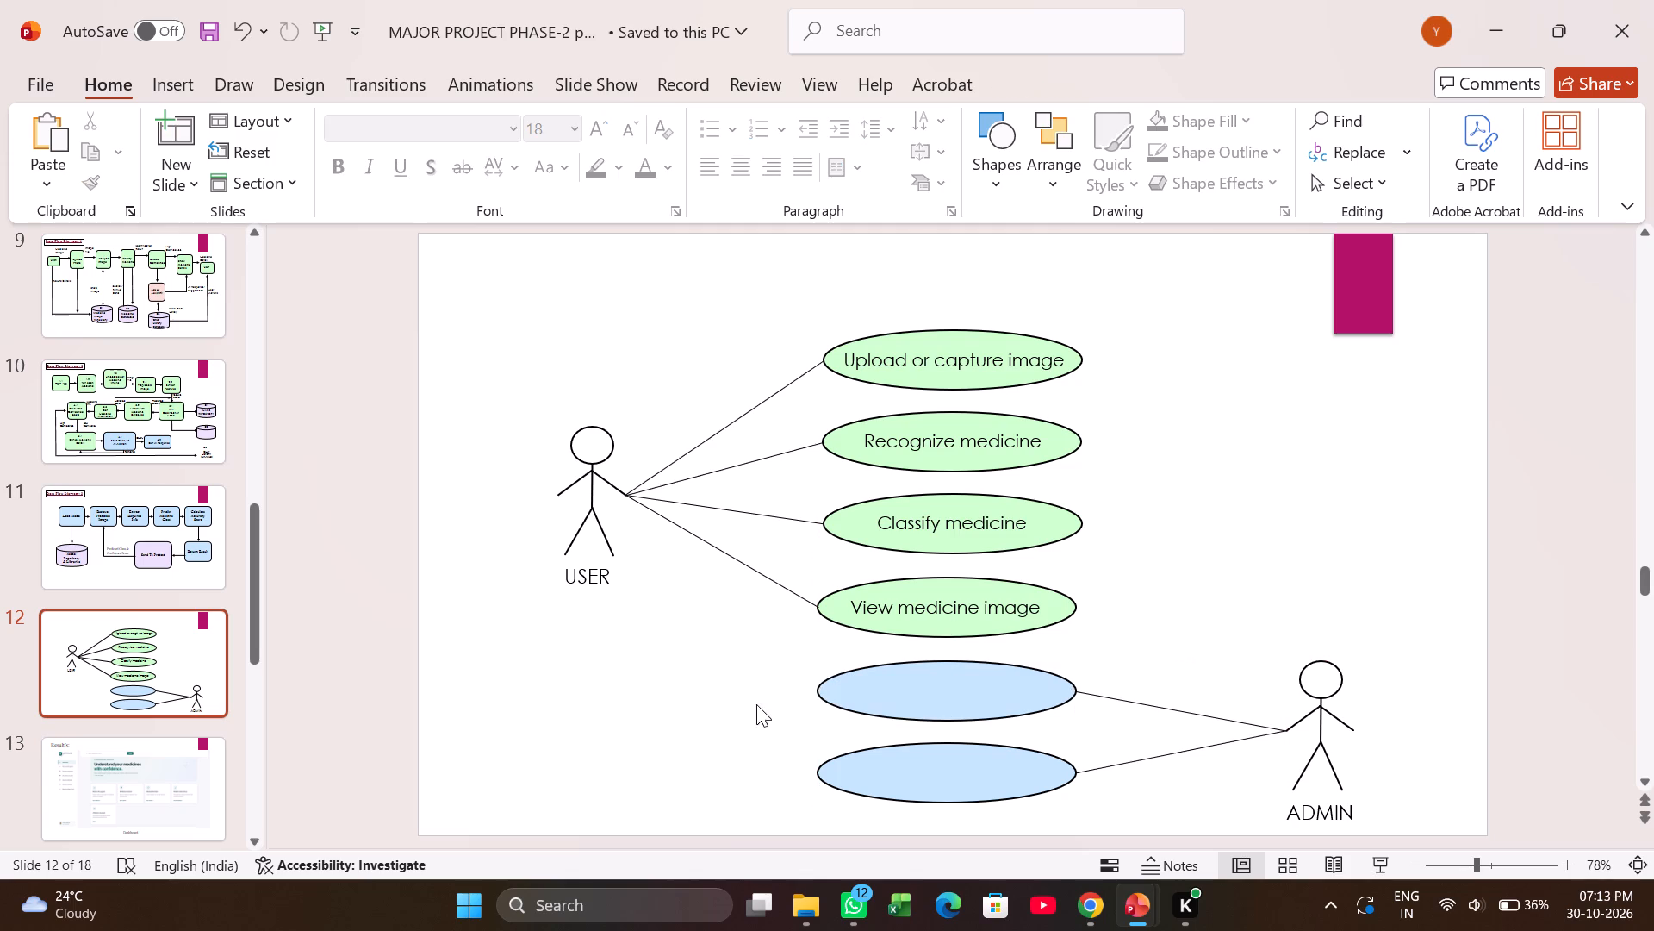
left_click(171, 86)
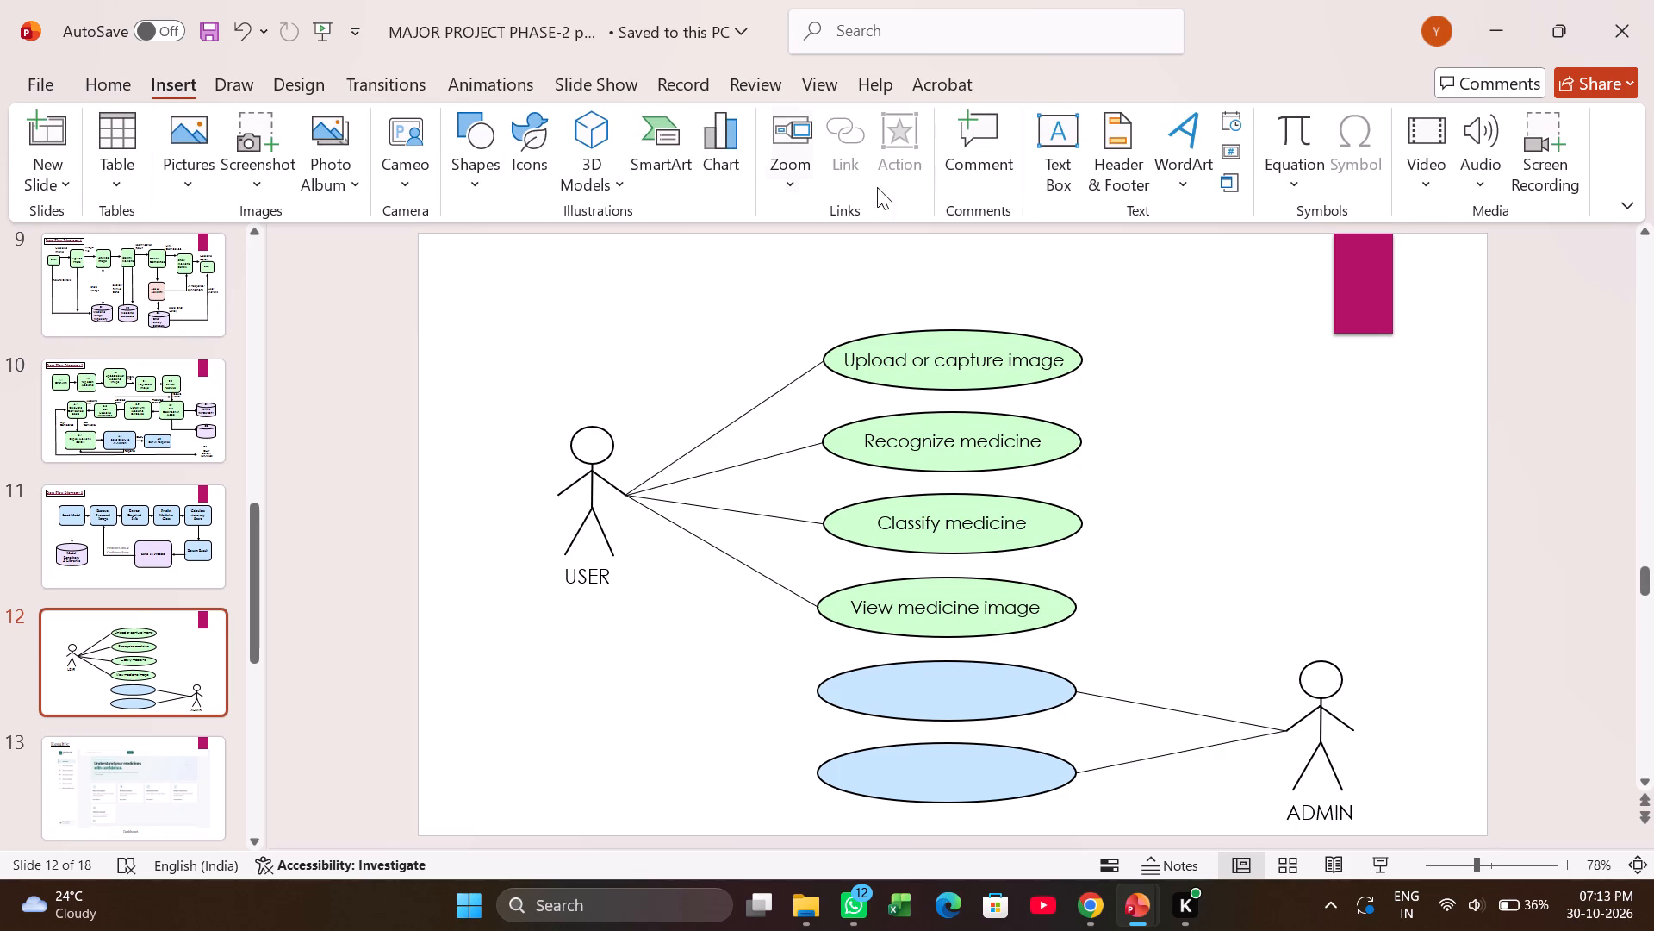
left_click(1067, 147)
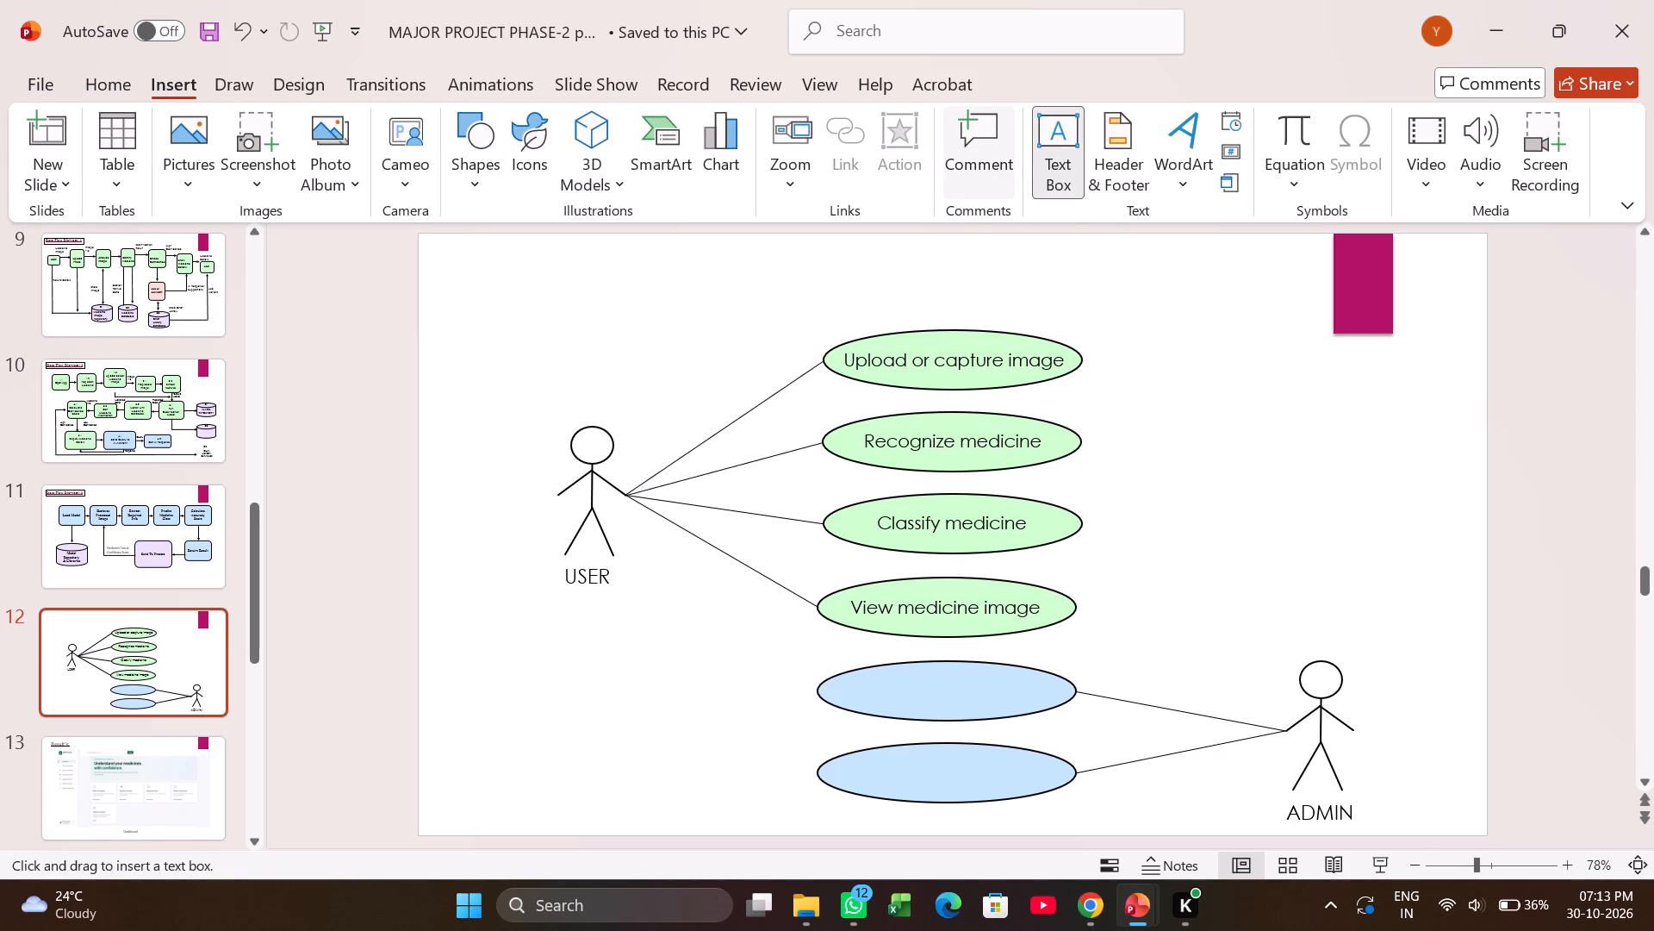
left_click_drag(814, 663, 1054, 718)
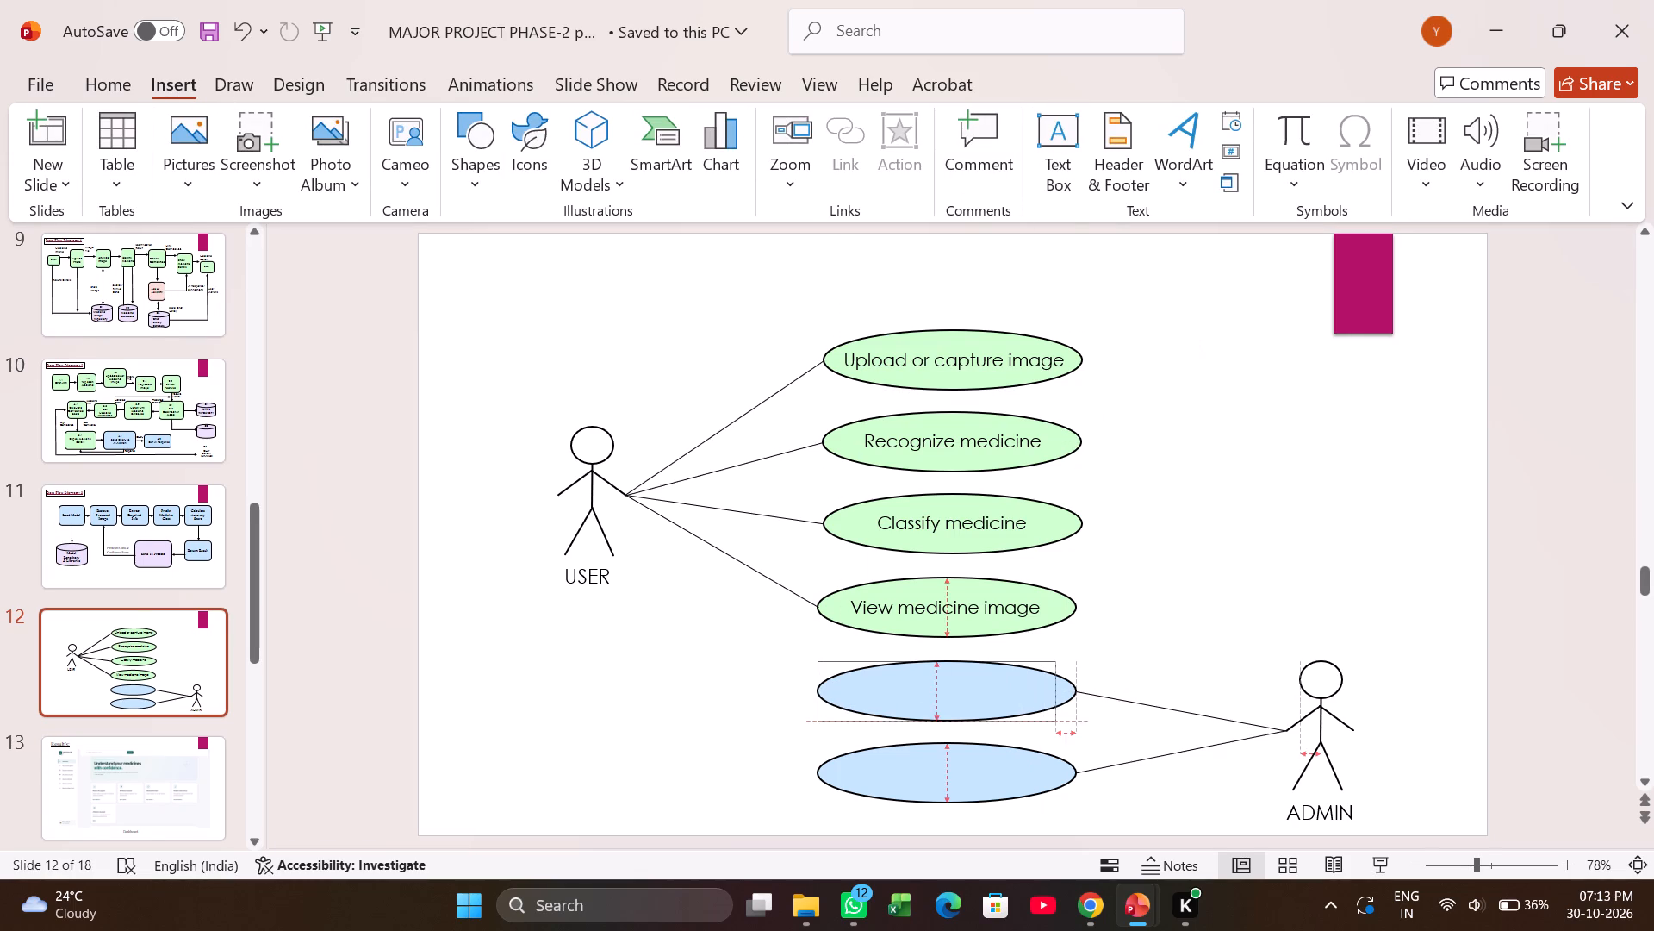
left_click_drag(1054, 718, 1078, 723)
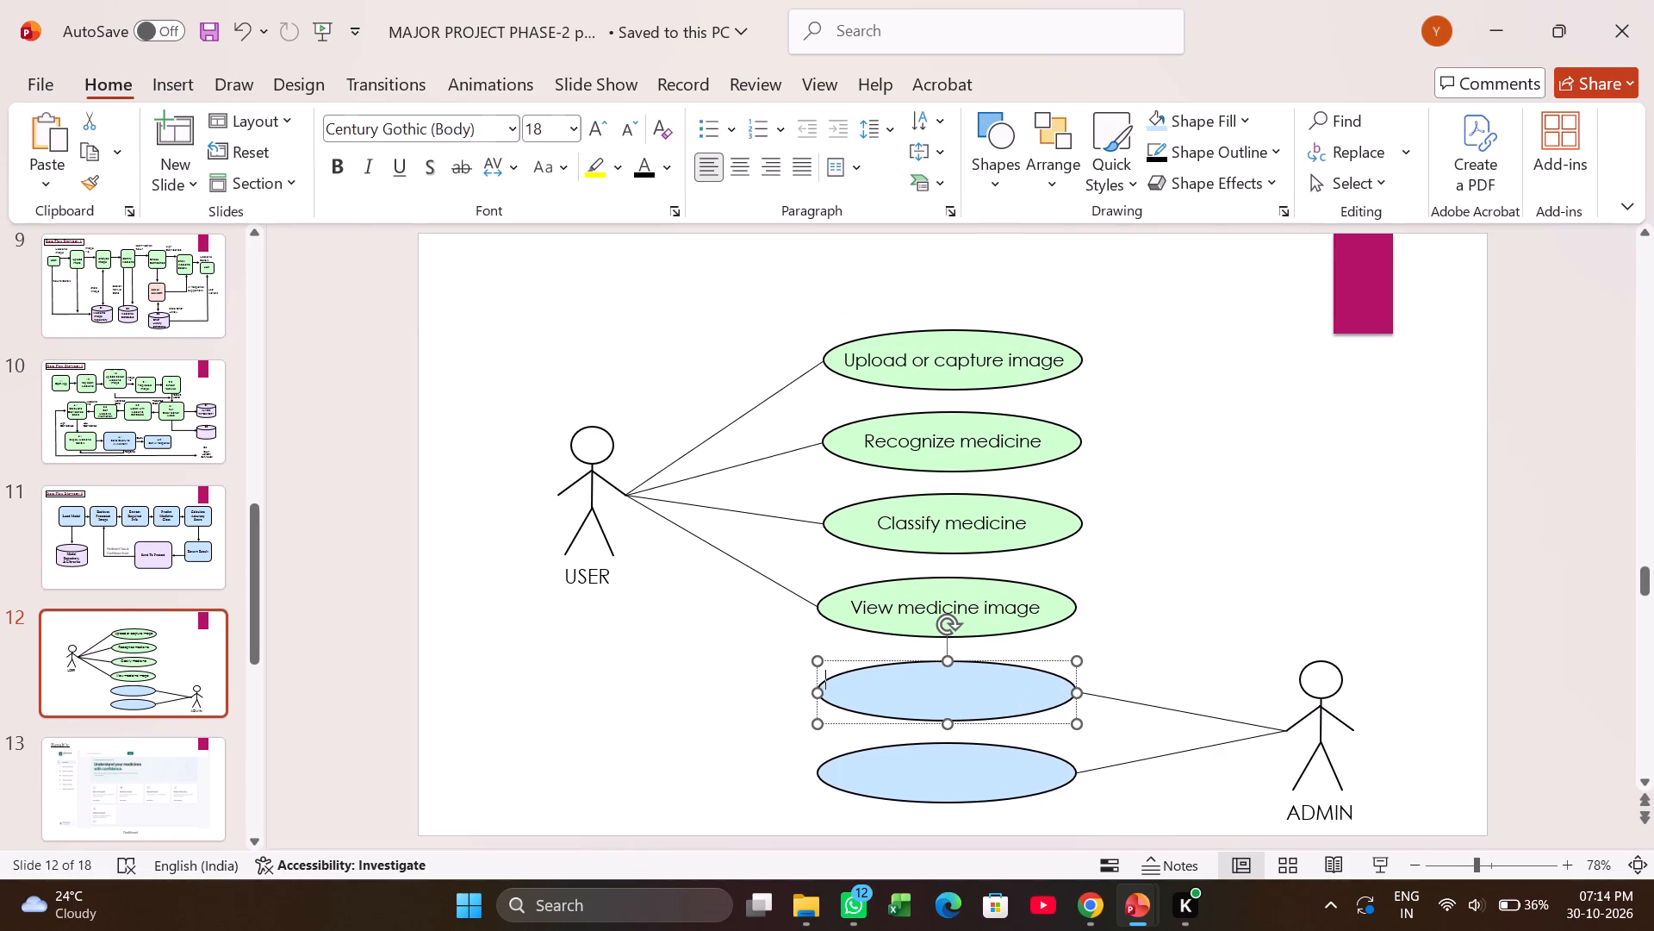
left_click(1081, 902)
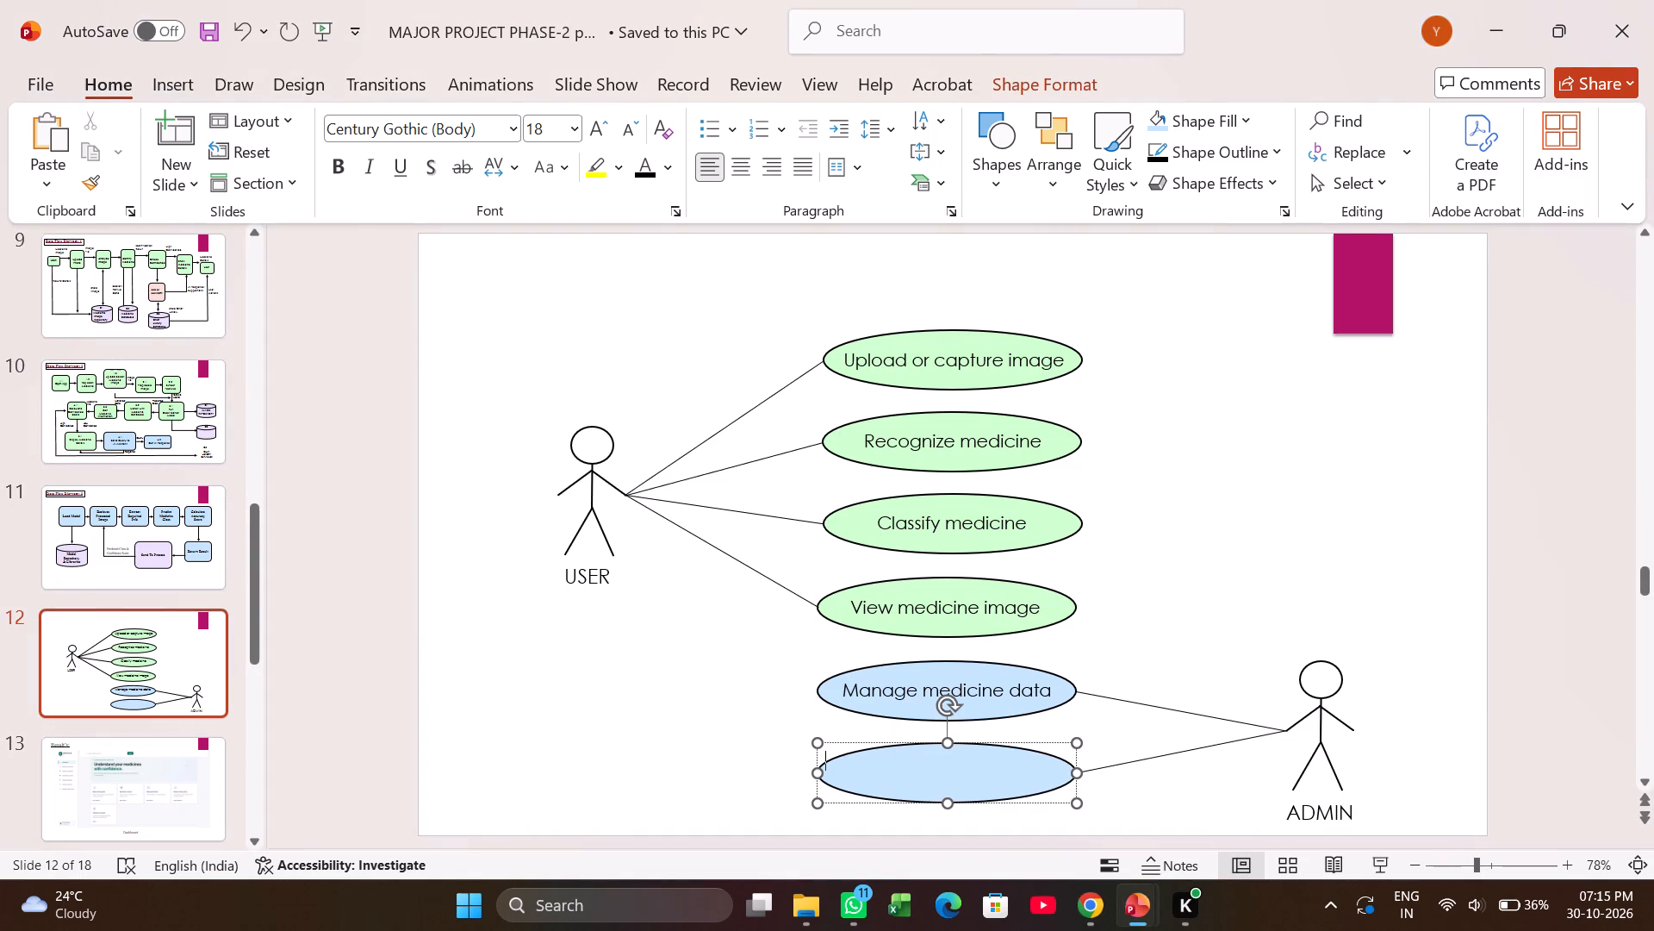
type("Train and")
key("space")
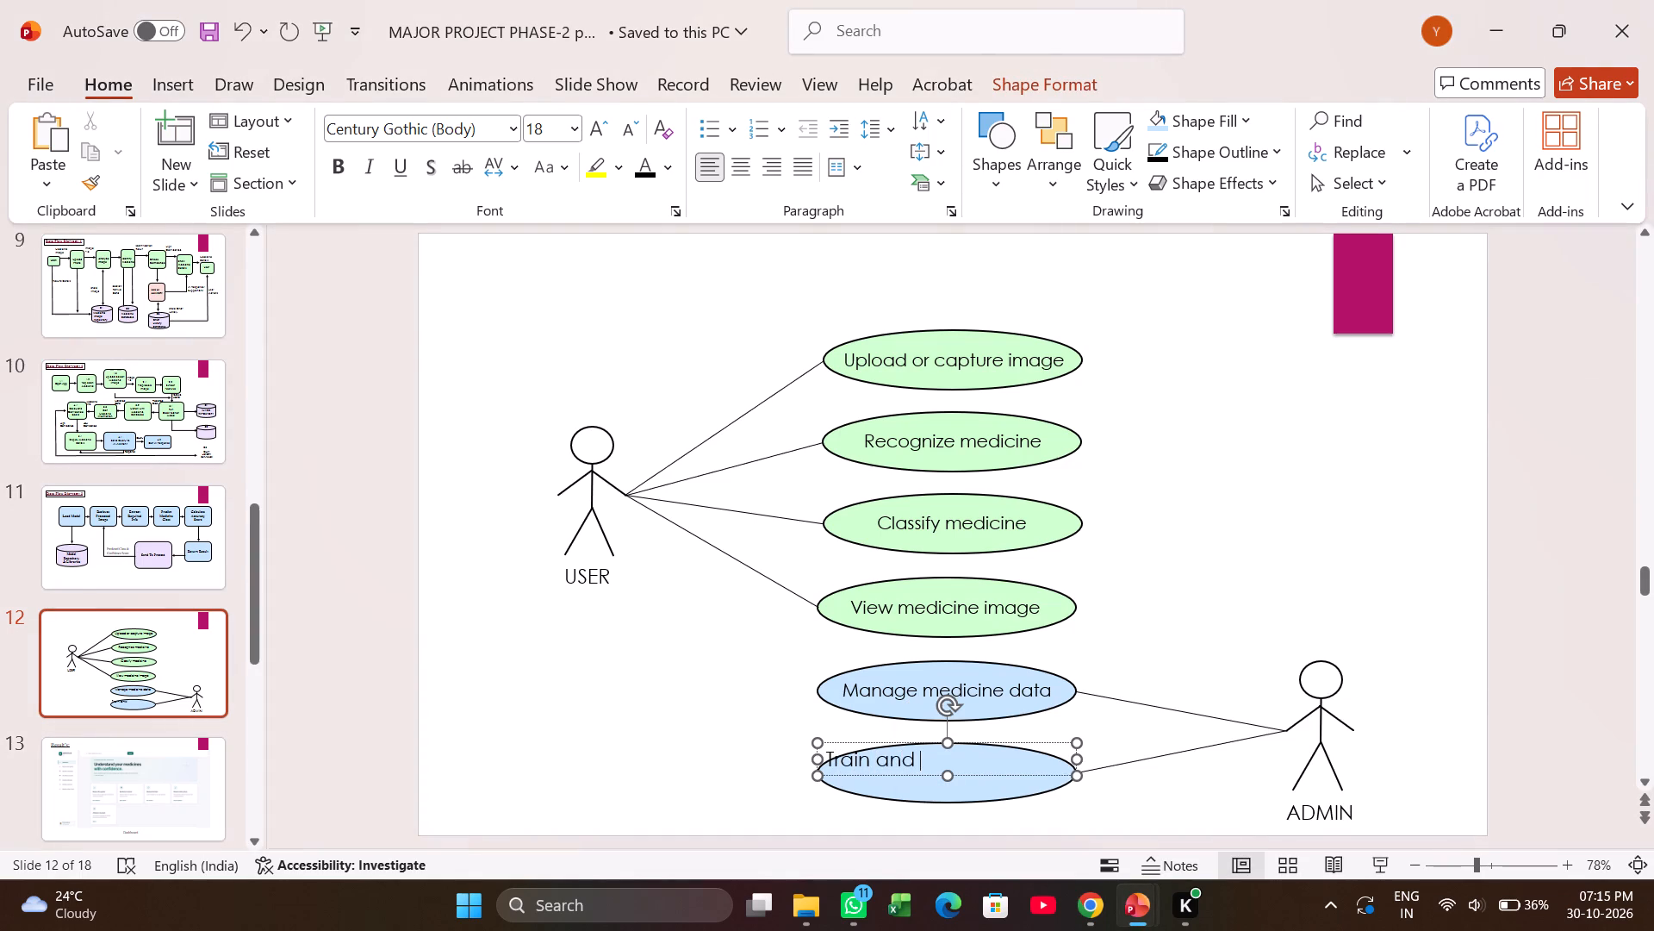
type("uo")
key("BackSpace")
type("pdate")
key("space")
type("mo")
type("del")
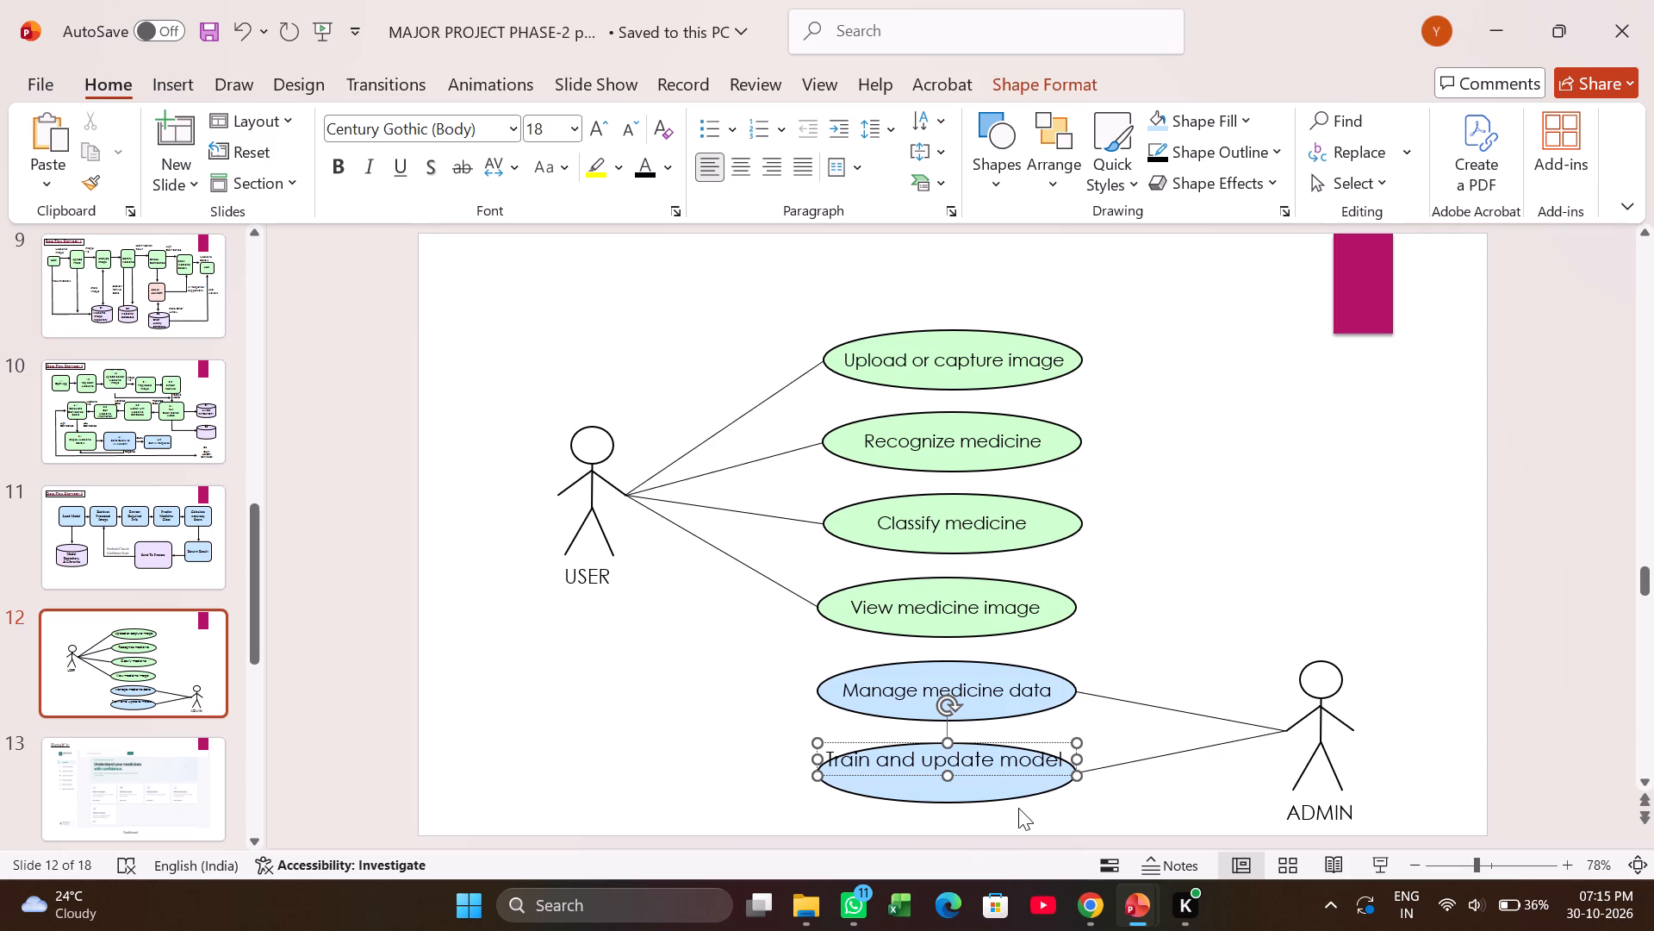
Set the "Train and update model" label's font size to 16 and centre it within the lower blue oval.
key("ctrl+a")
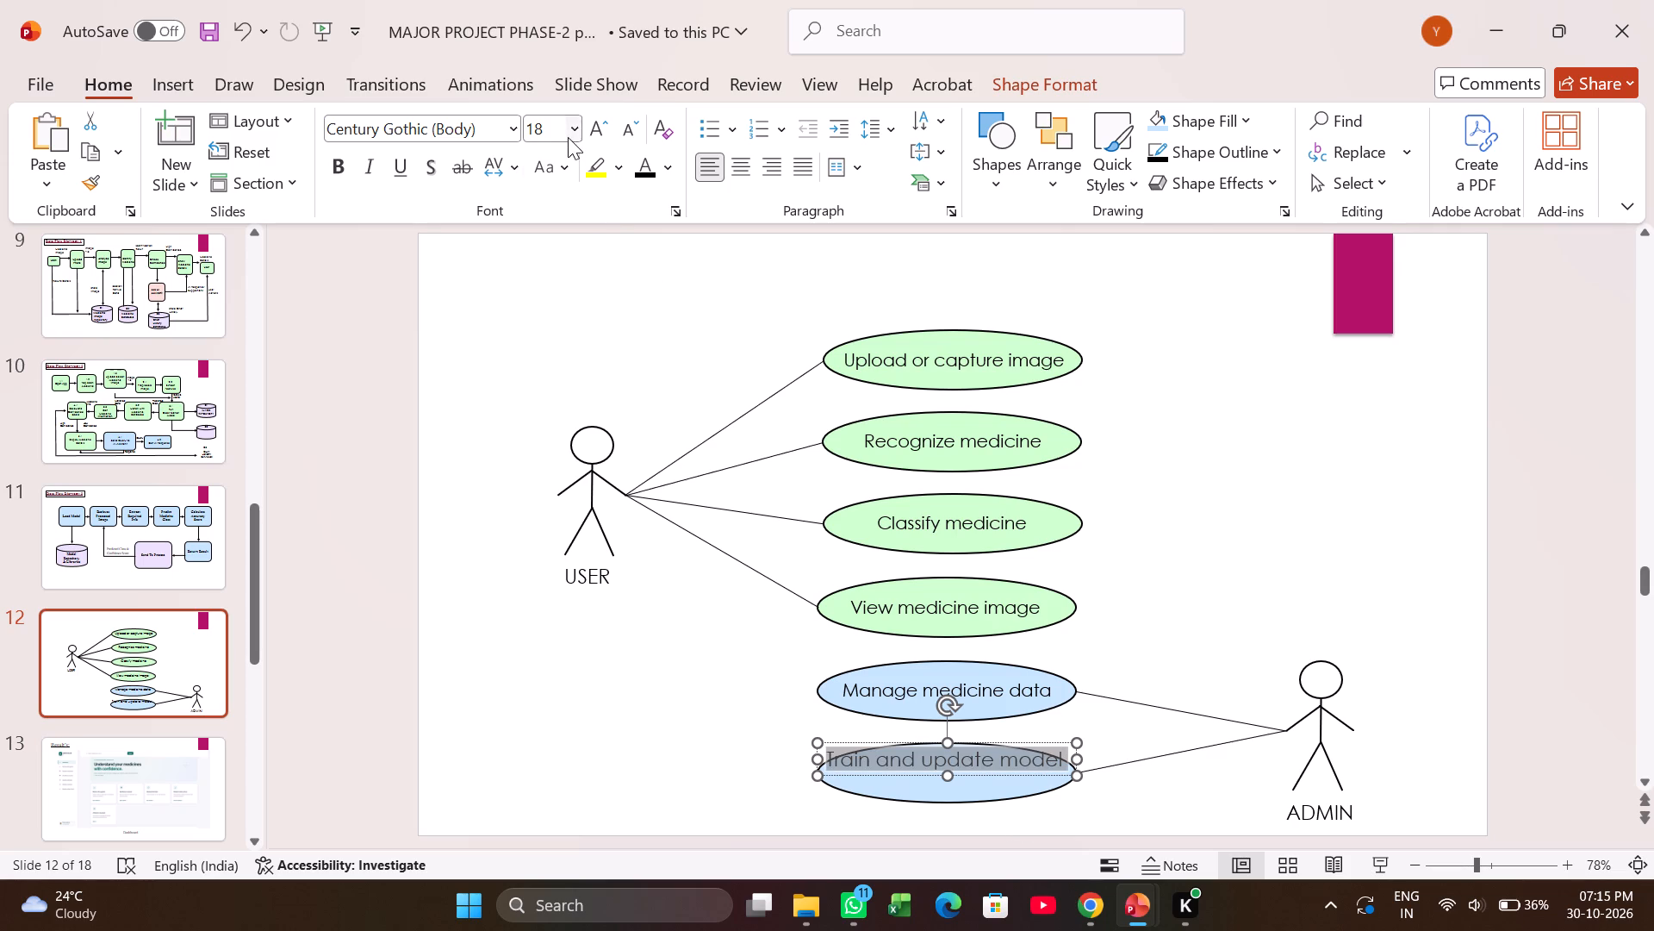
left_click(573, 130)
left_click(556, 371)
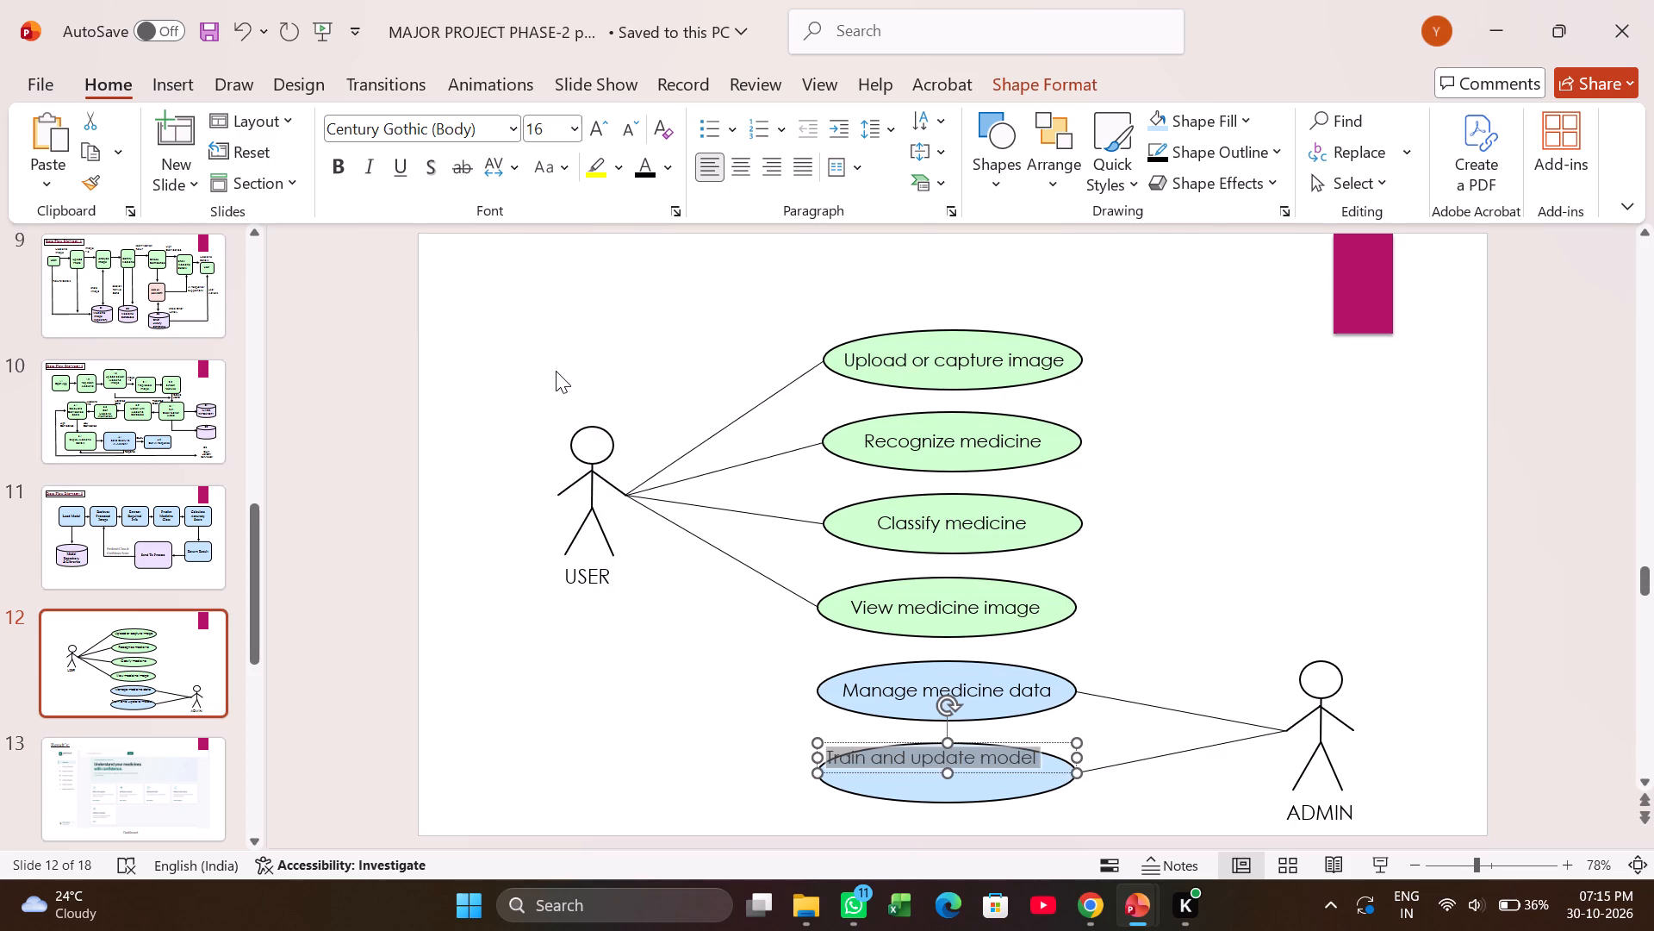
left_click_drag(882, 765, 889, 778)
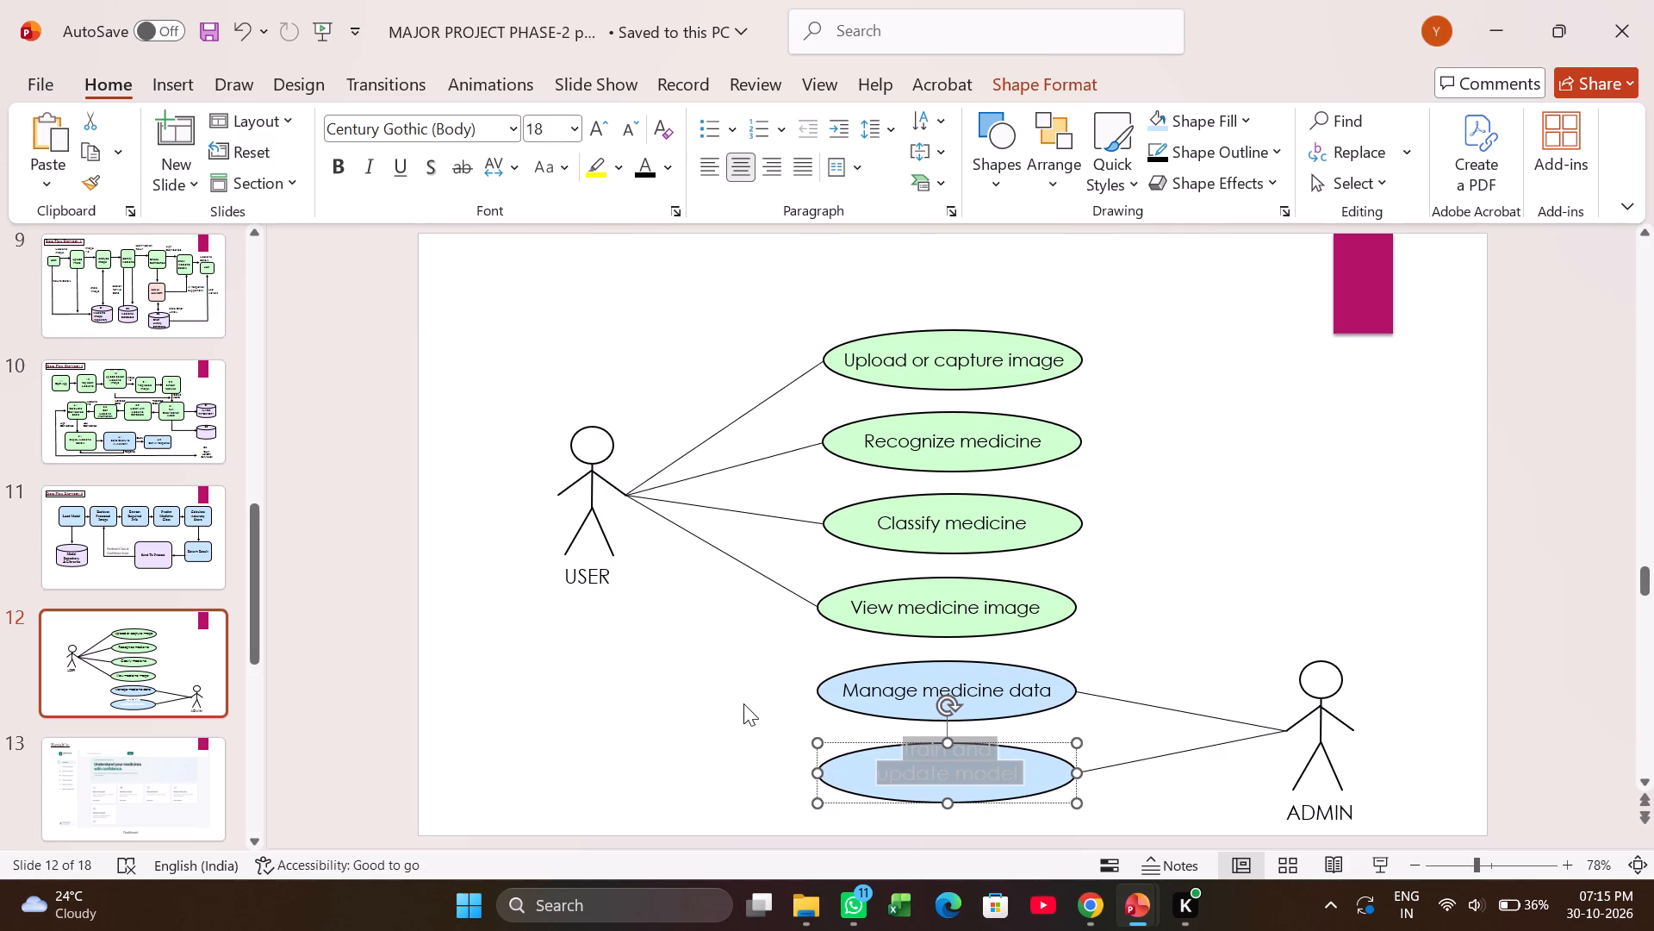
key("ctrl+z")
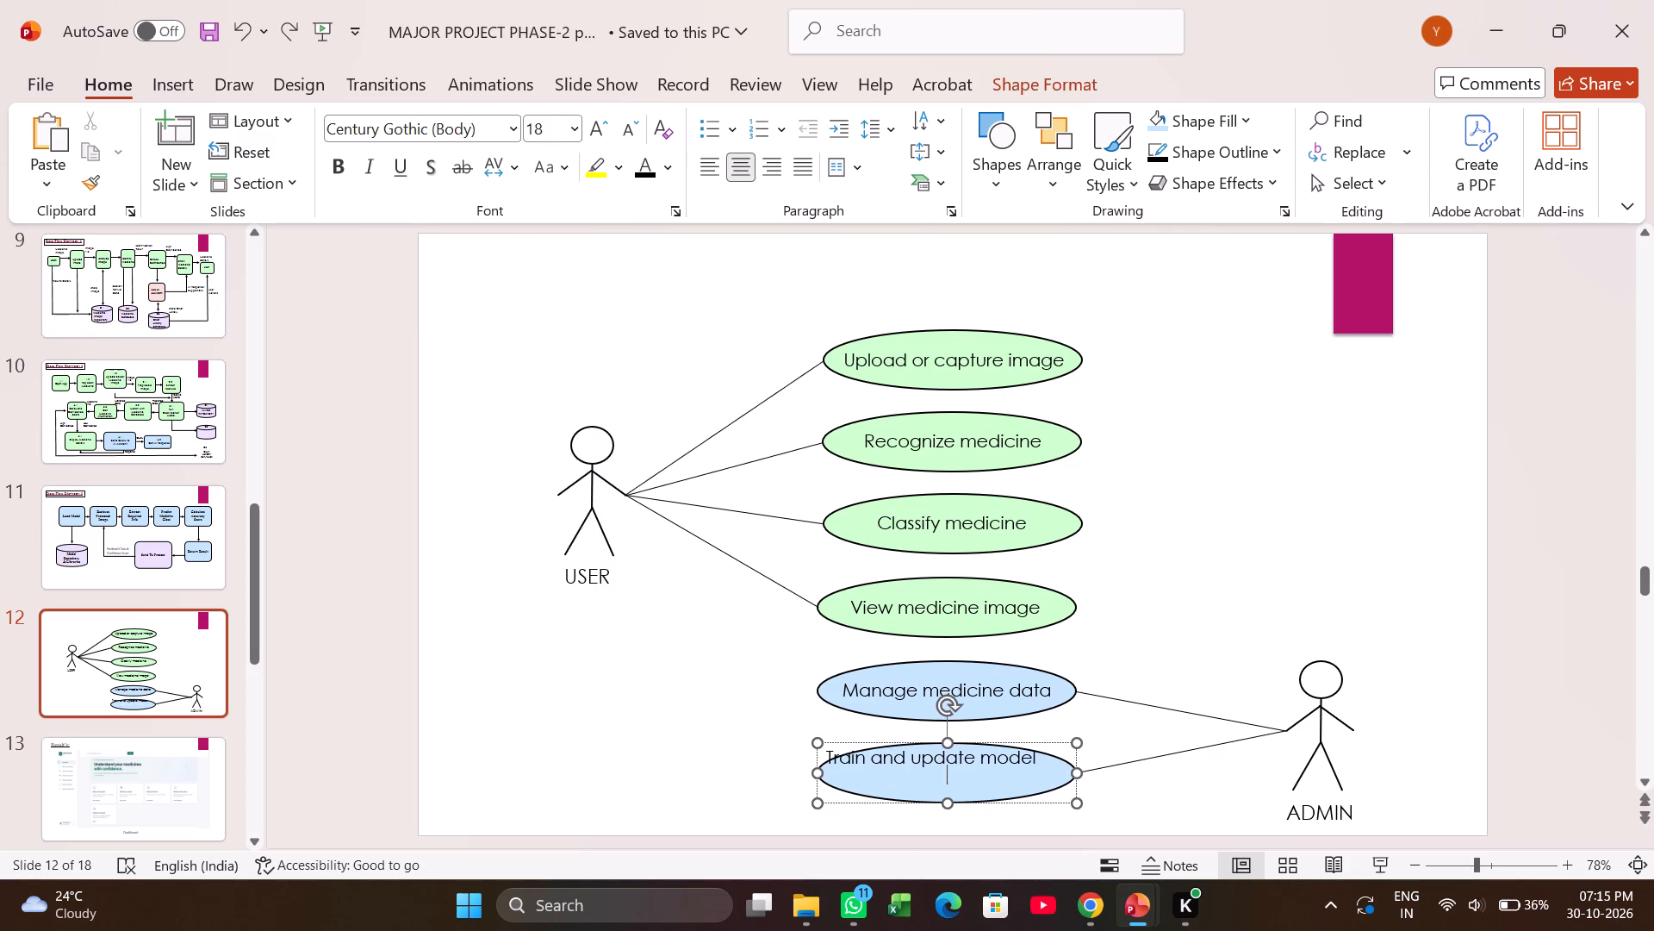
left_click(903, 753)
left_click_drag(910, 772, 923, 790)
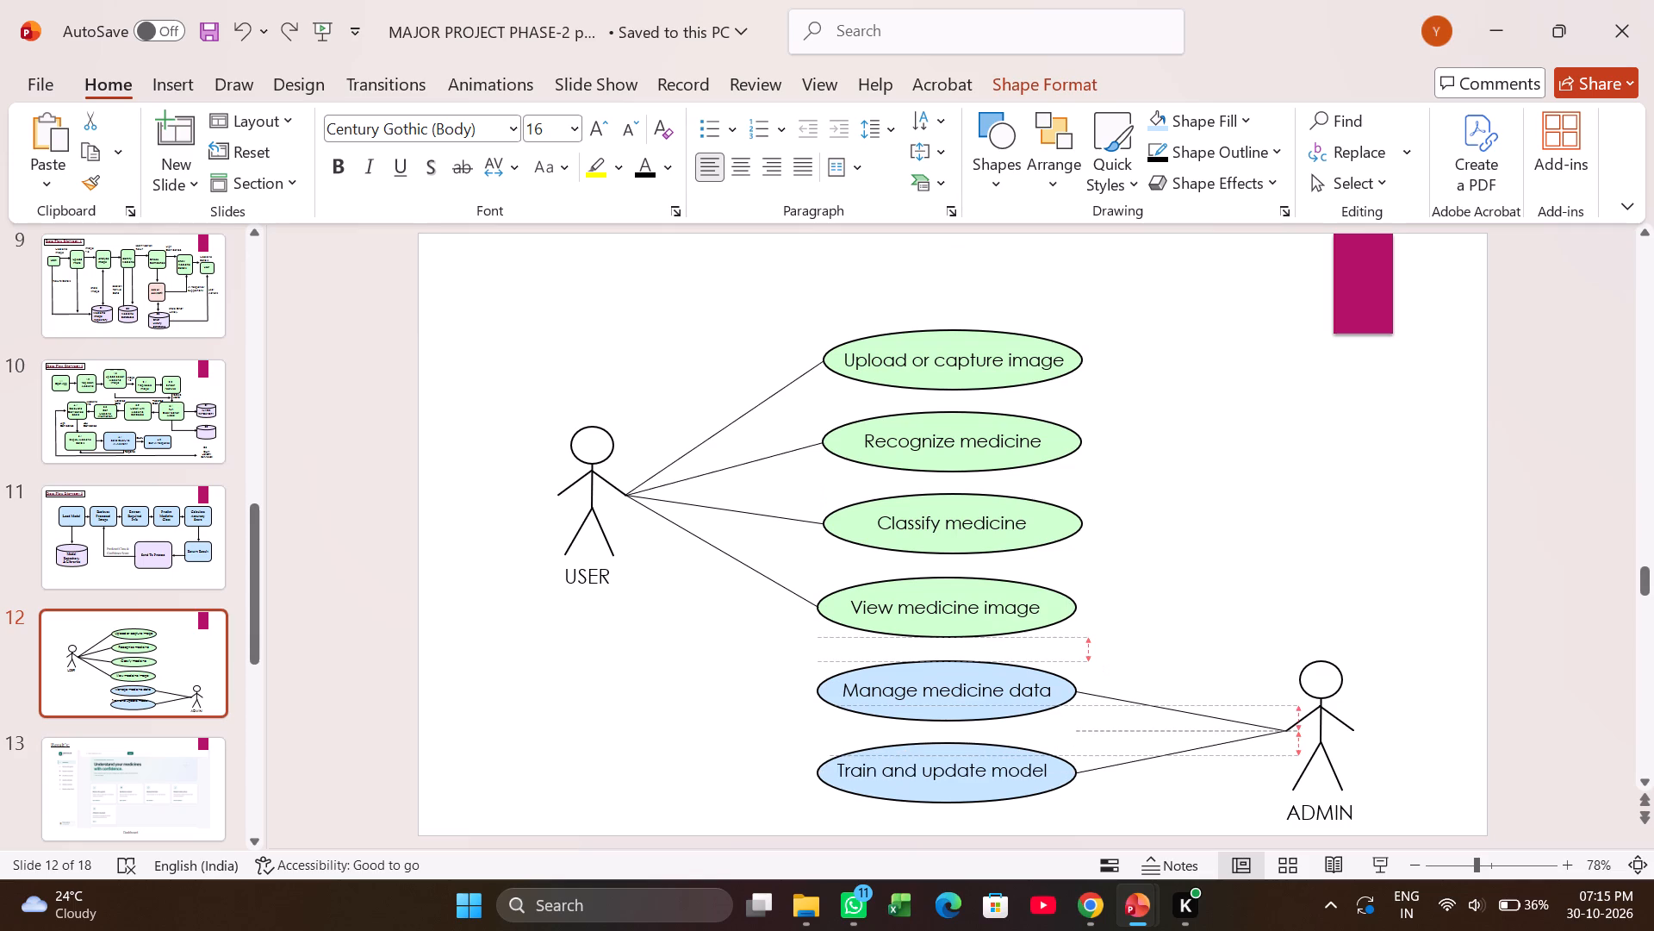
left_click_drag(923, 790, 922, 783)
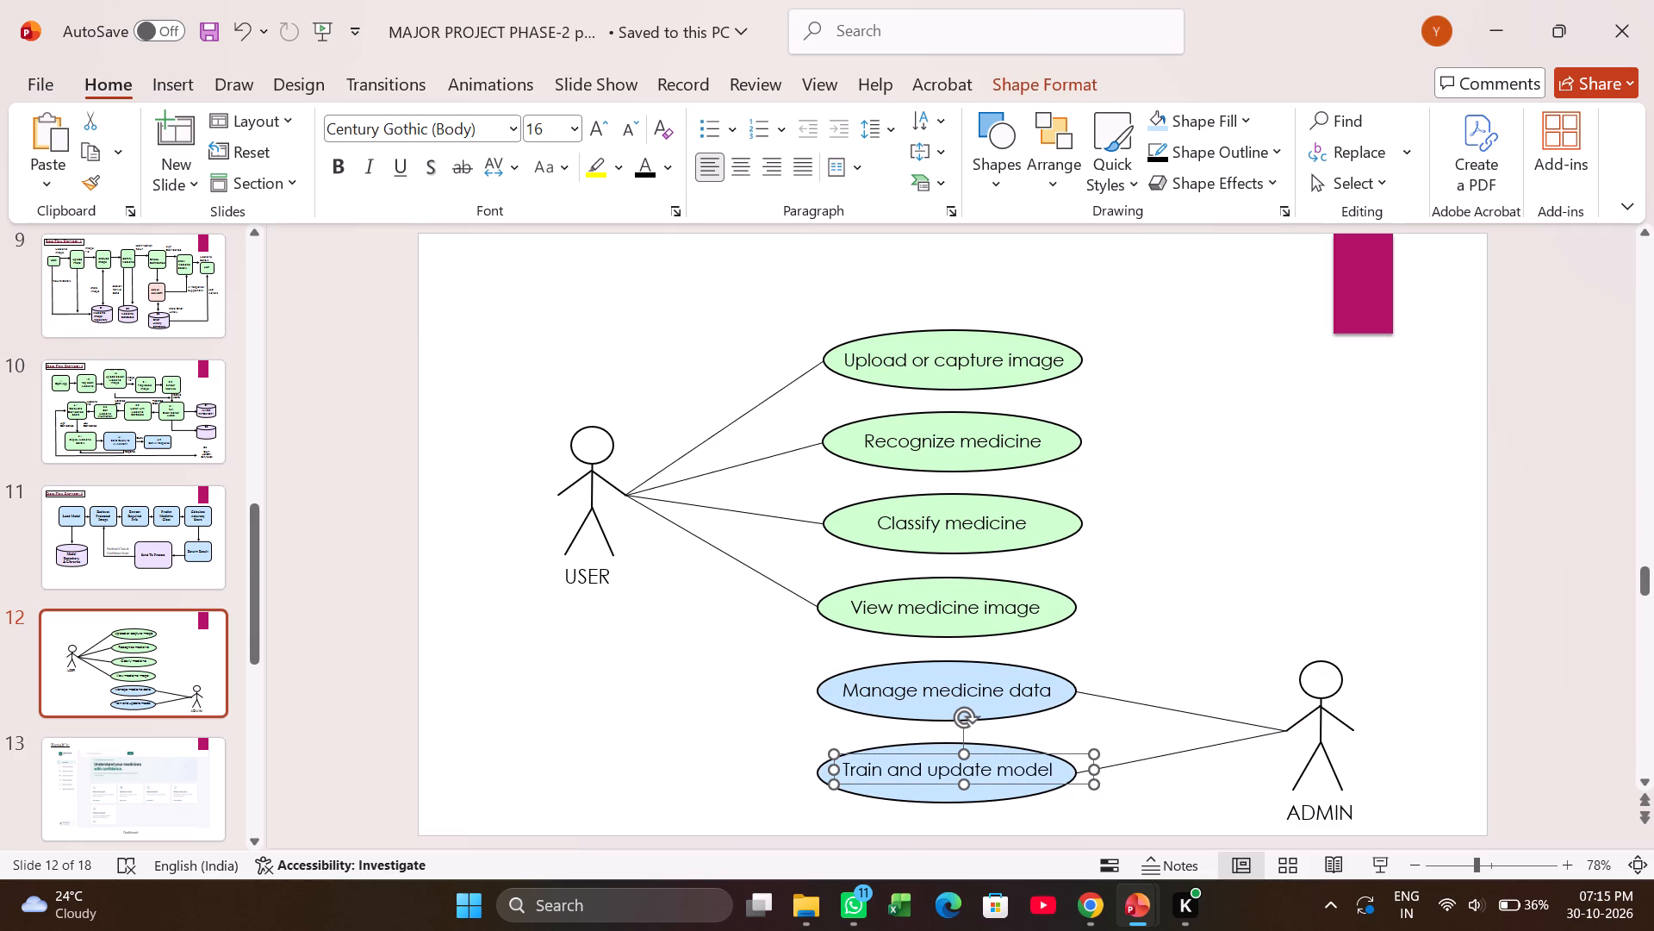
Make the "Upload or capture image" and "Recognize medicine" labels in the top two green ovals bold.
left_click(886, 356)
key("ctrl+a")
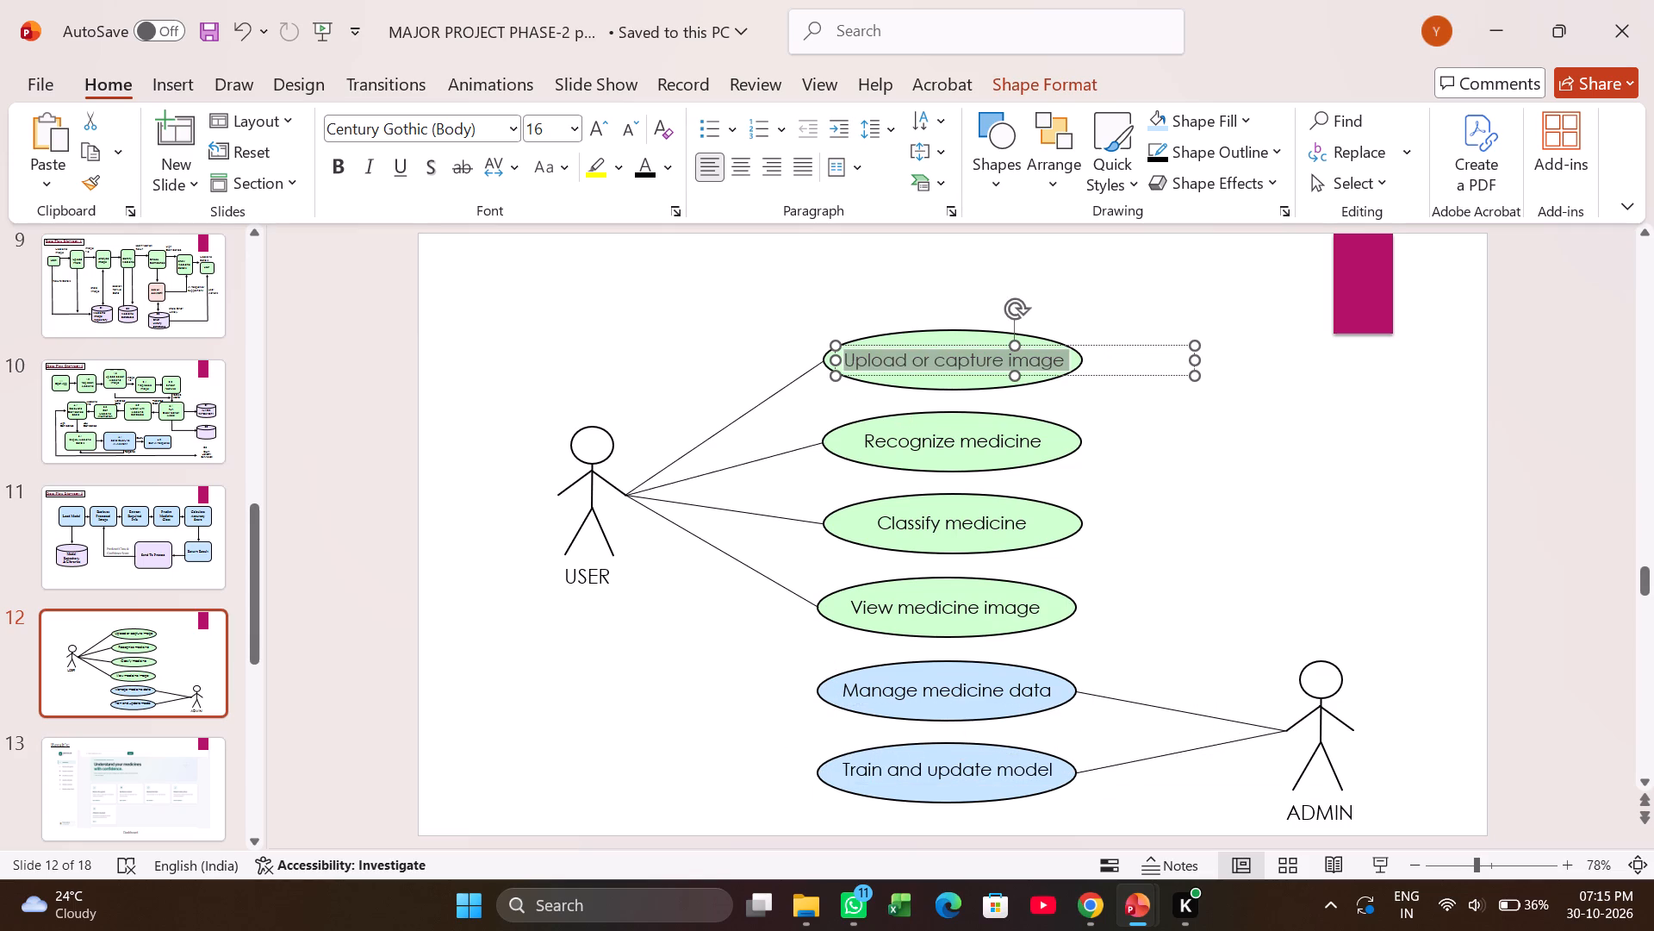
left_click(333, 162)
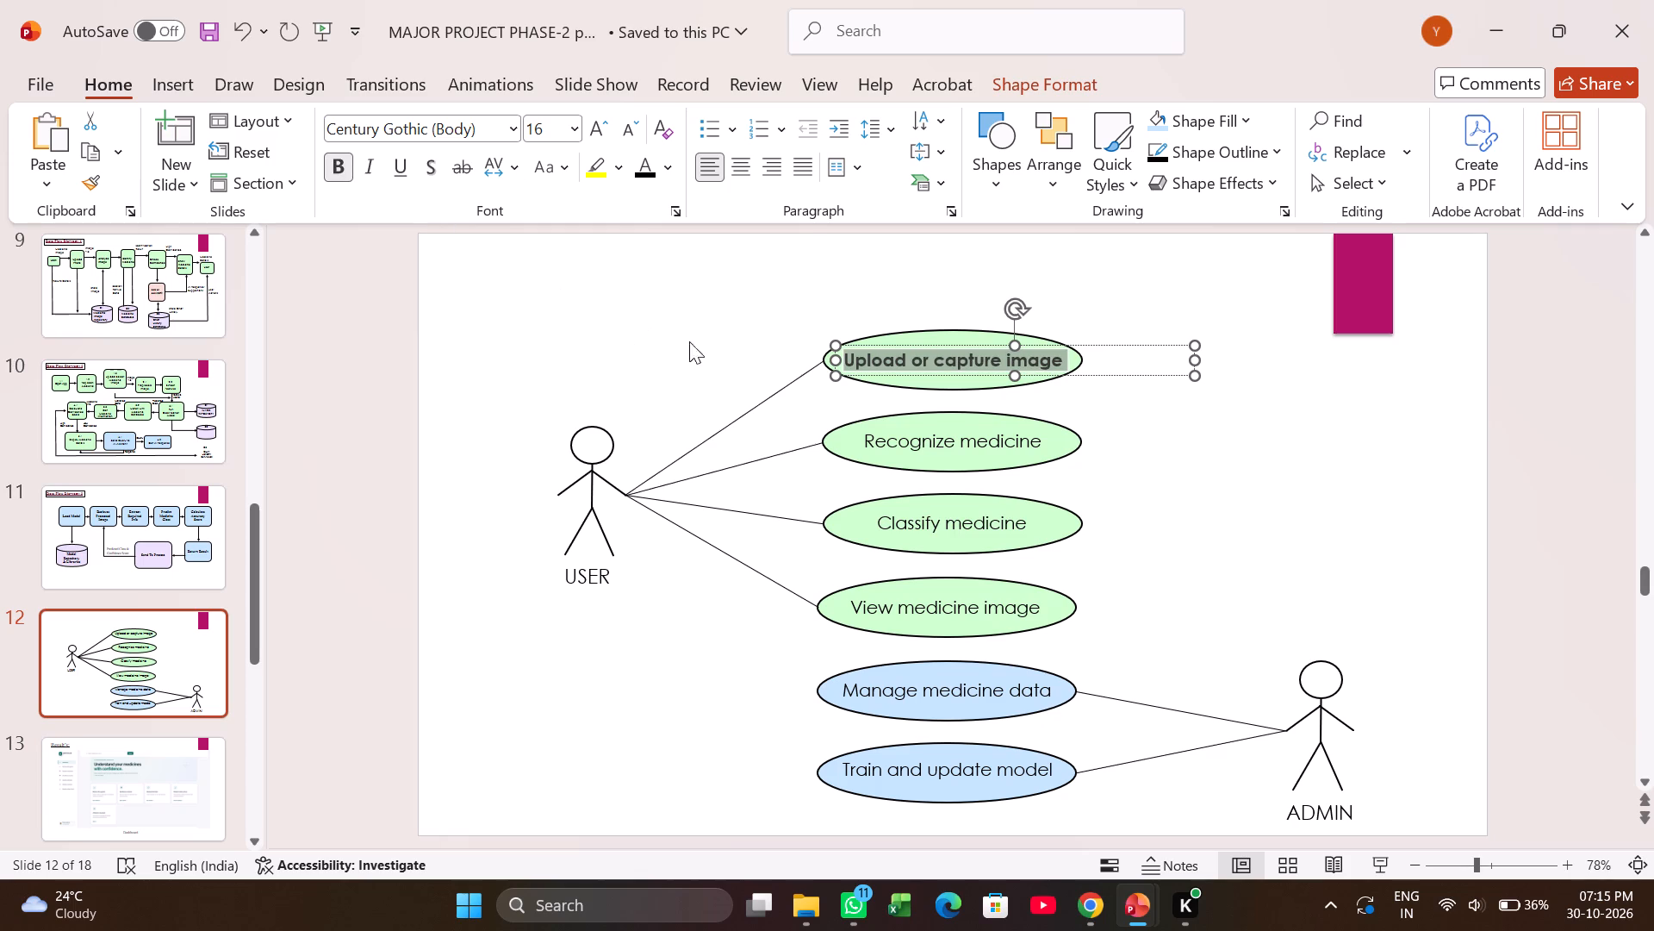
left_click(957, 451)
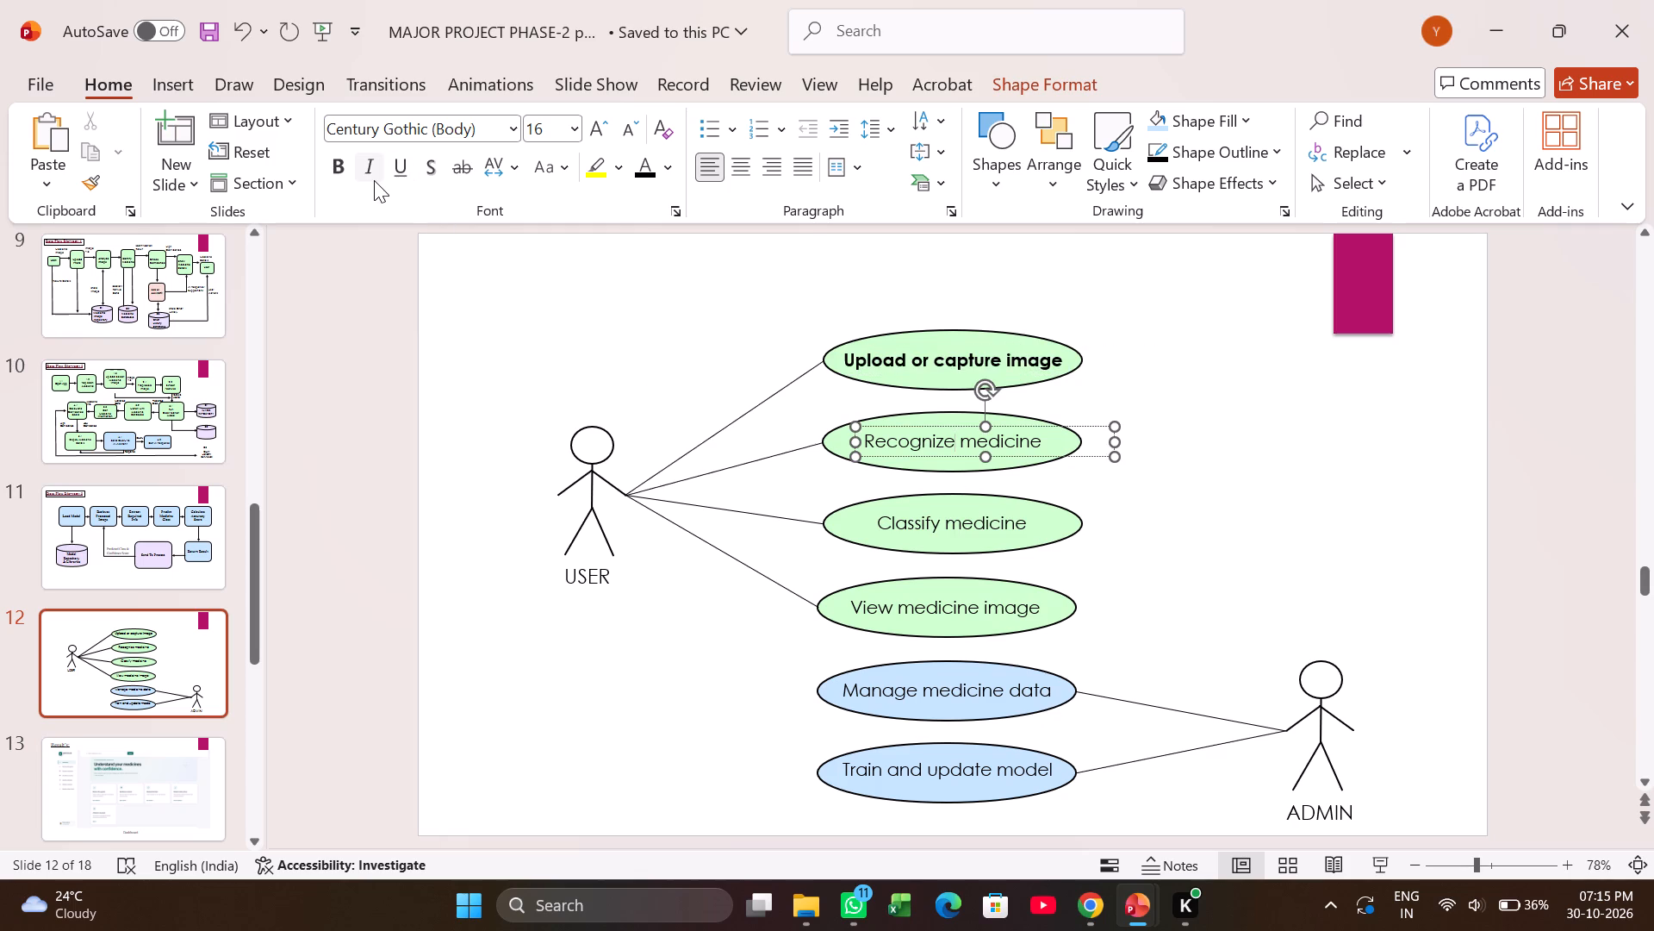
key("ctrl+a")
left_click(343, 160)
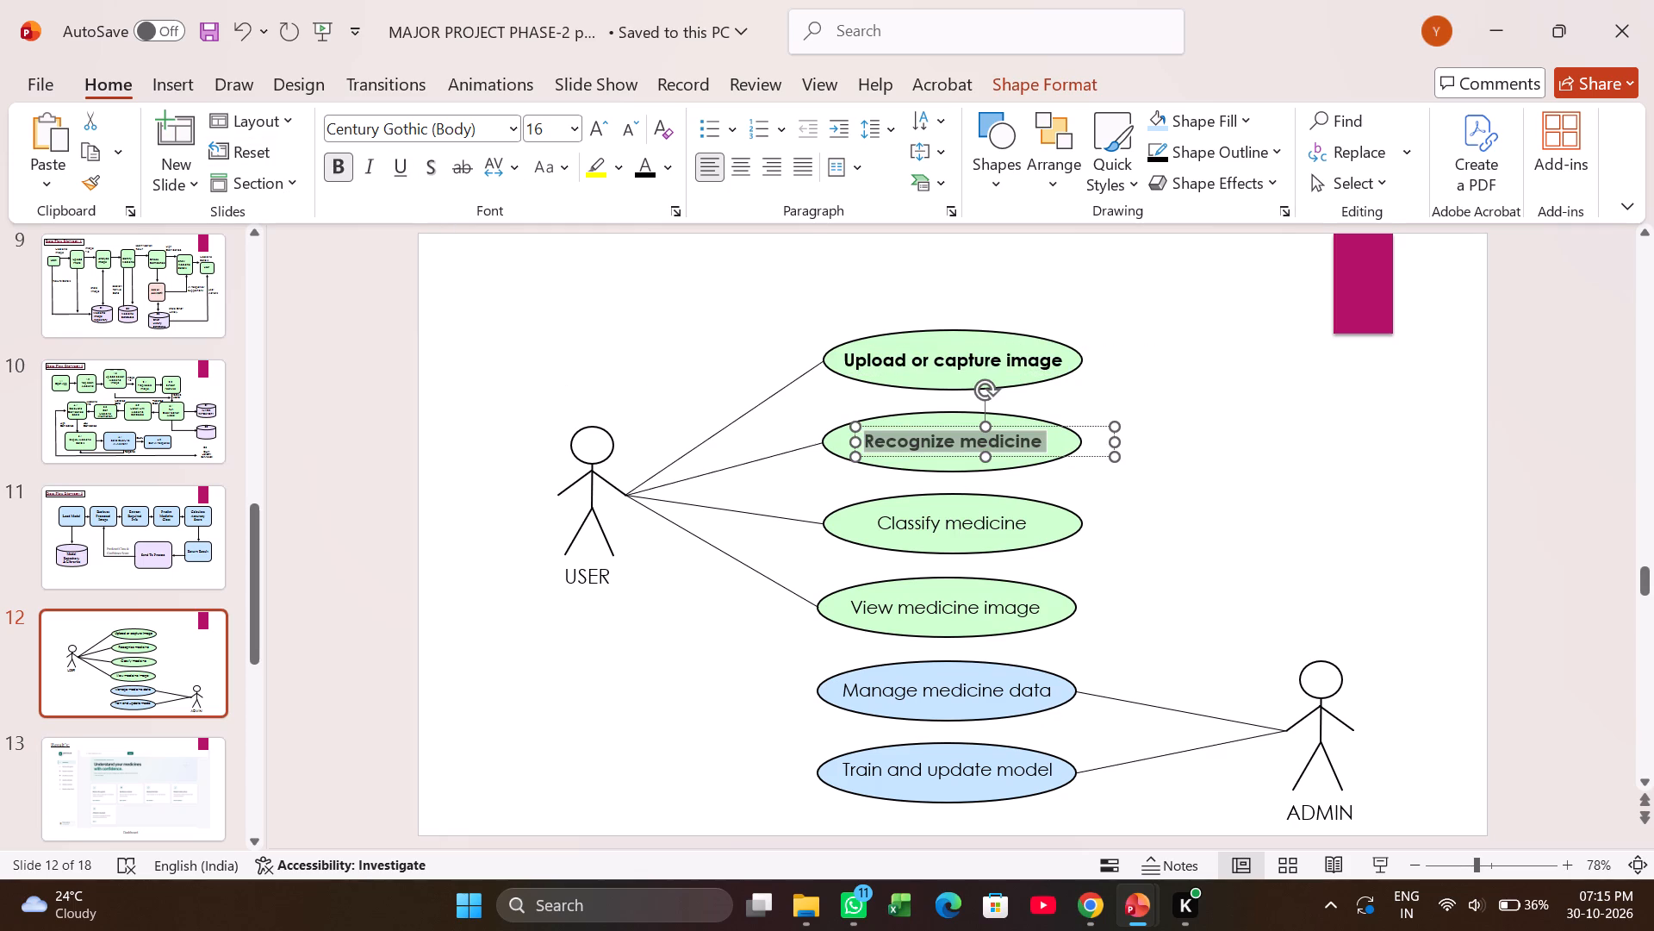
Make the USER and ADMIN labels beneath the two stick figures bold.
left_click(601, 580)
key("ctrl+a")
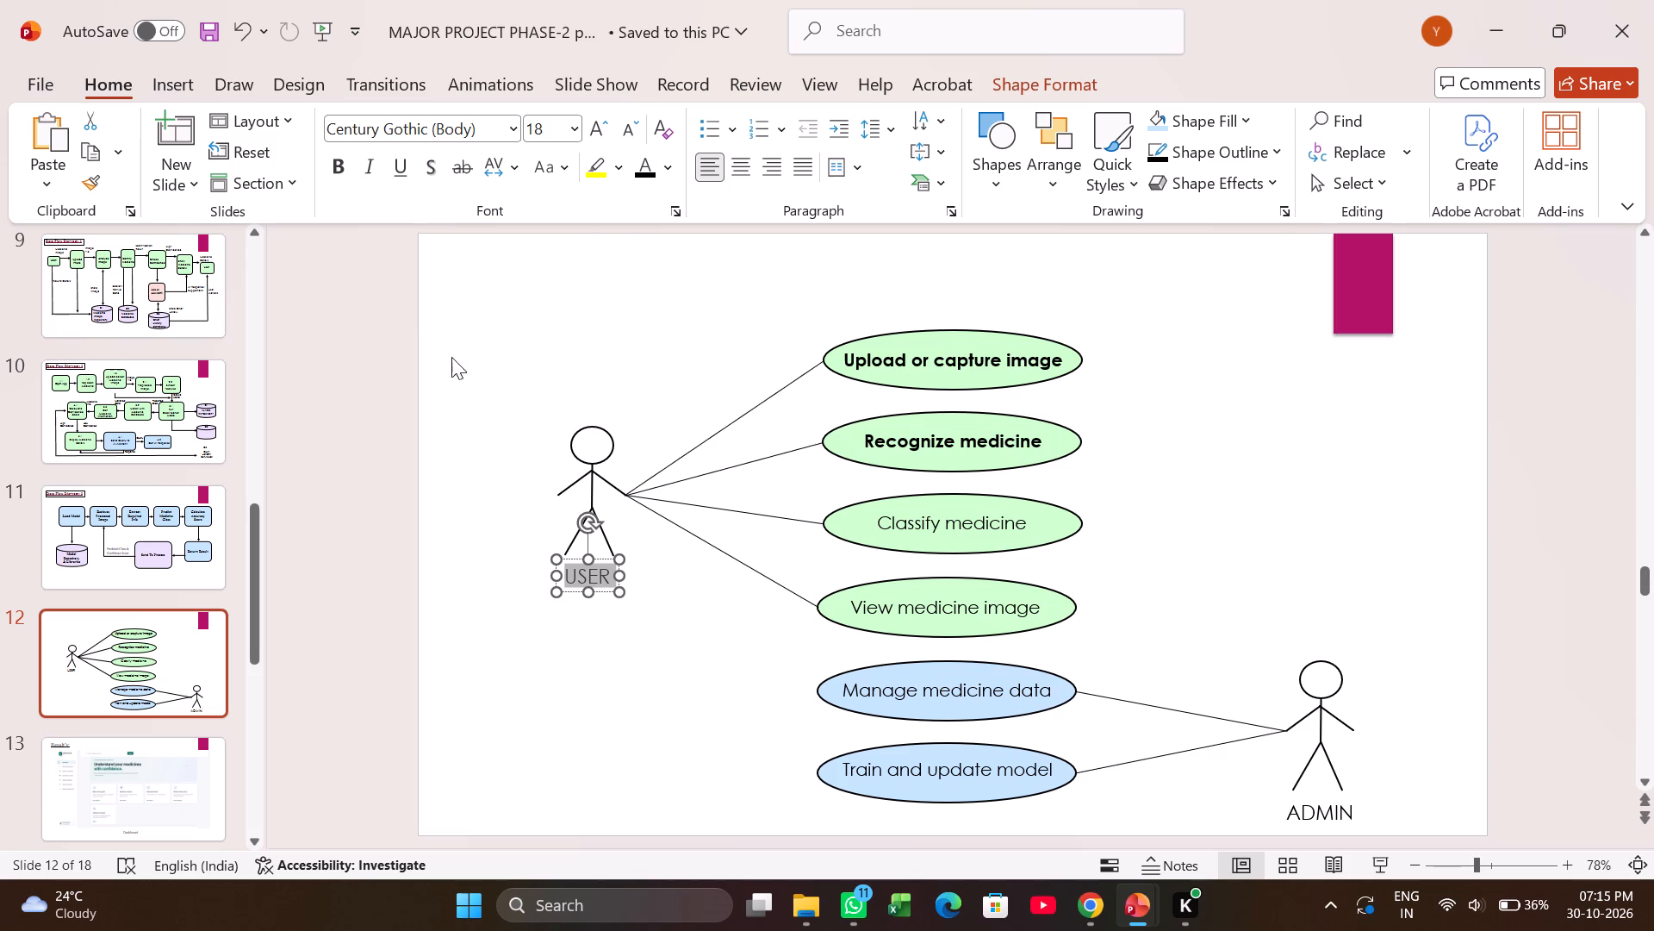
left_click(341, 161)
left_click(1314, 814)
key("ctrl+a")
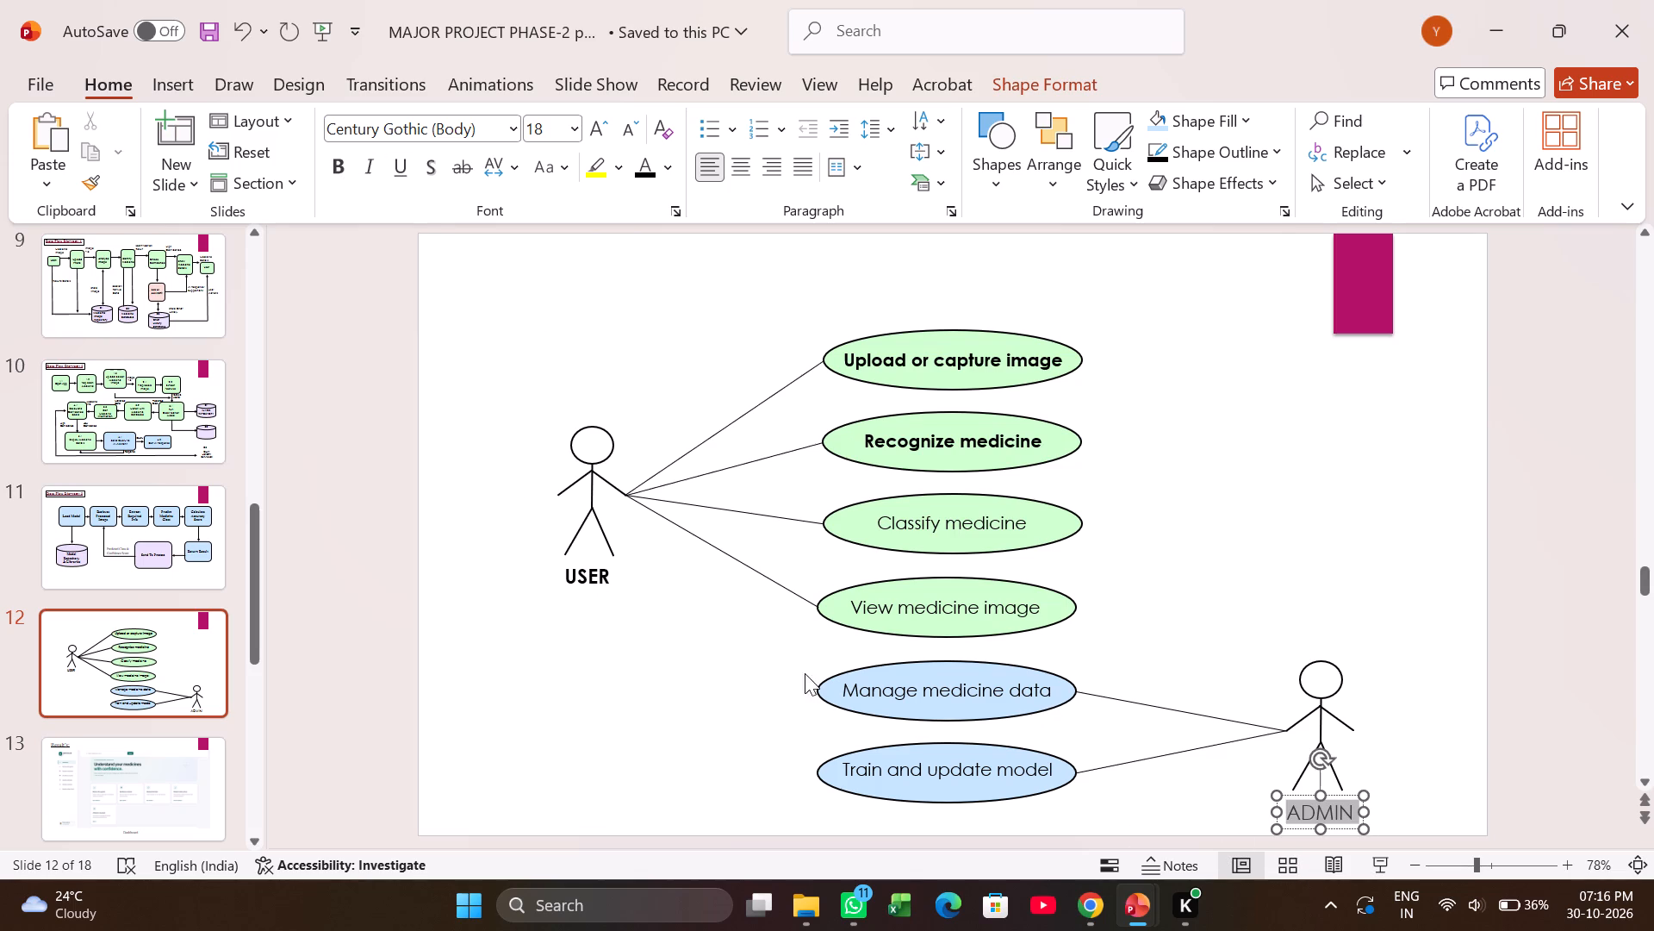
left_click(344, 166)
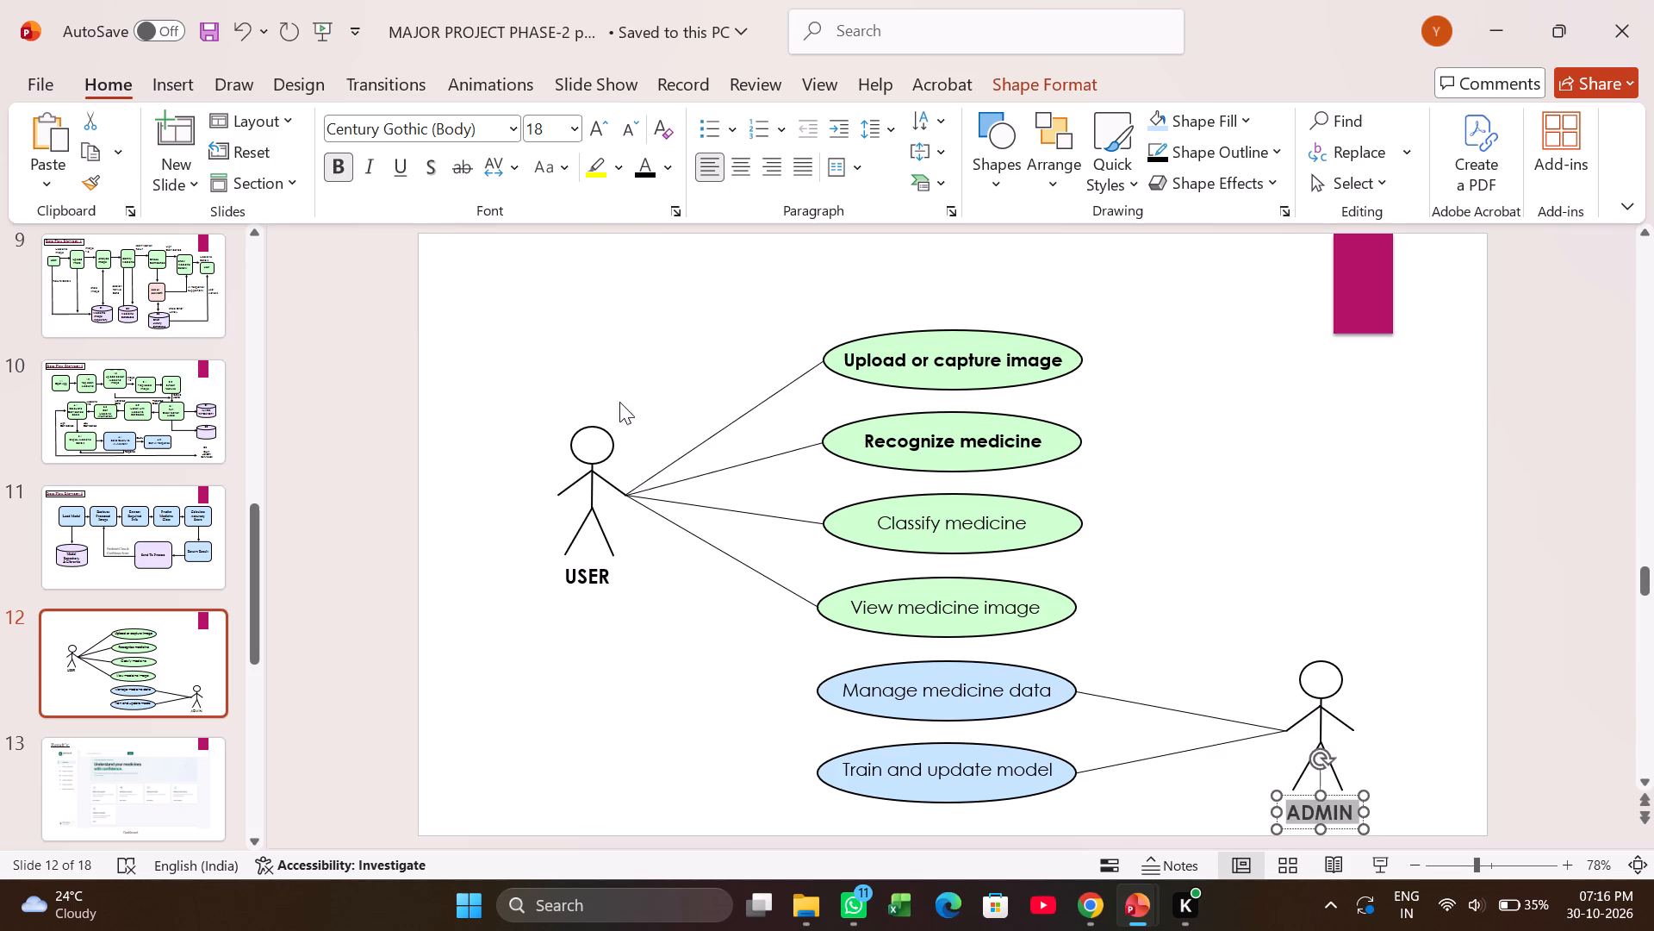
Make the "Classify medicine" and "View medicine image" labels in the lower two green ovals bold.
left_click(932, 536)
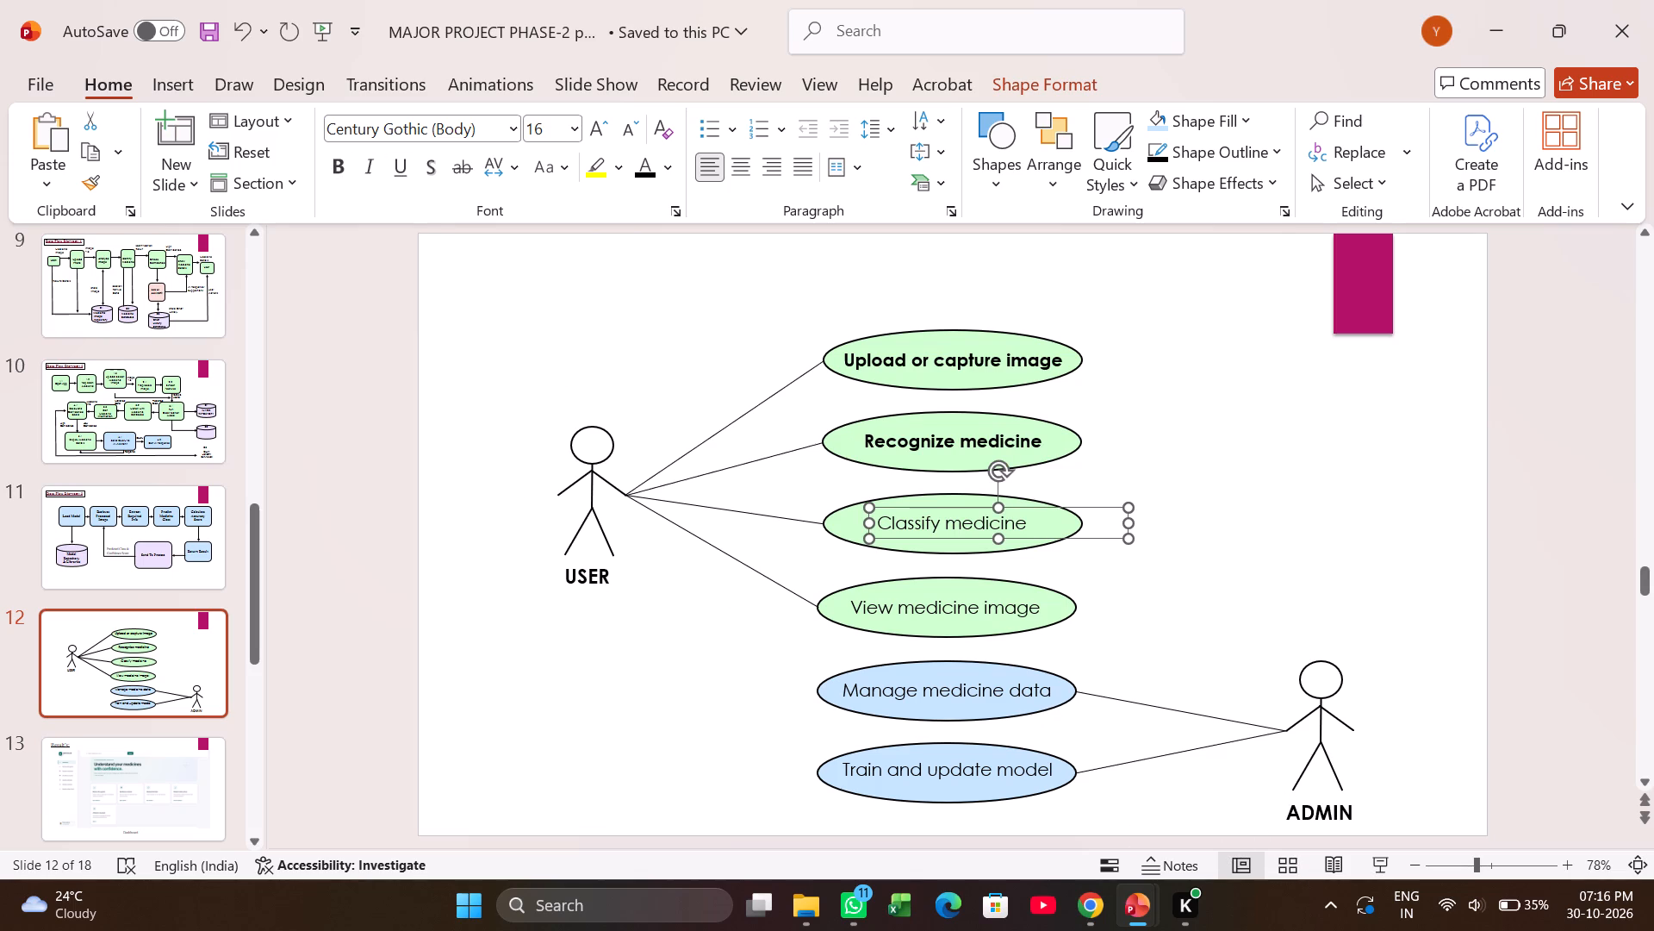
key("ctrl+a")
left_click(671, 640)
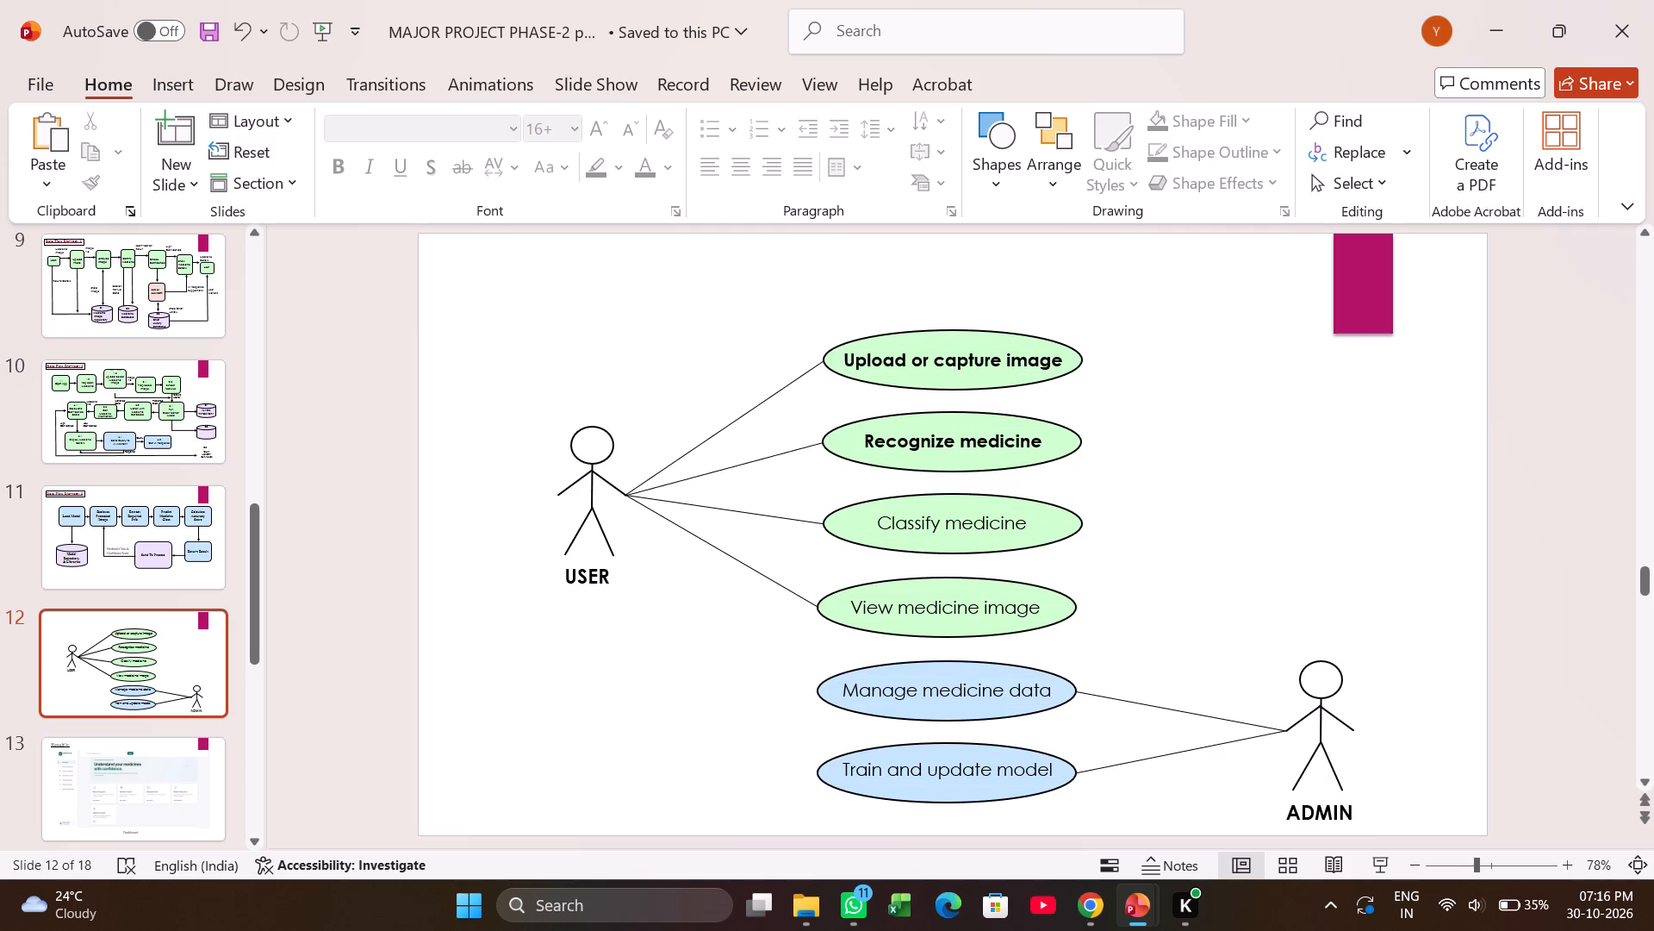
left_click(940, 522)
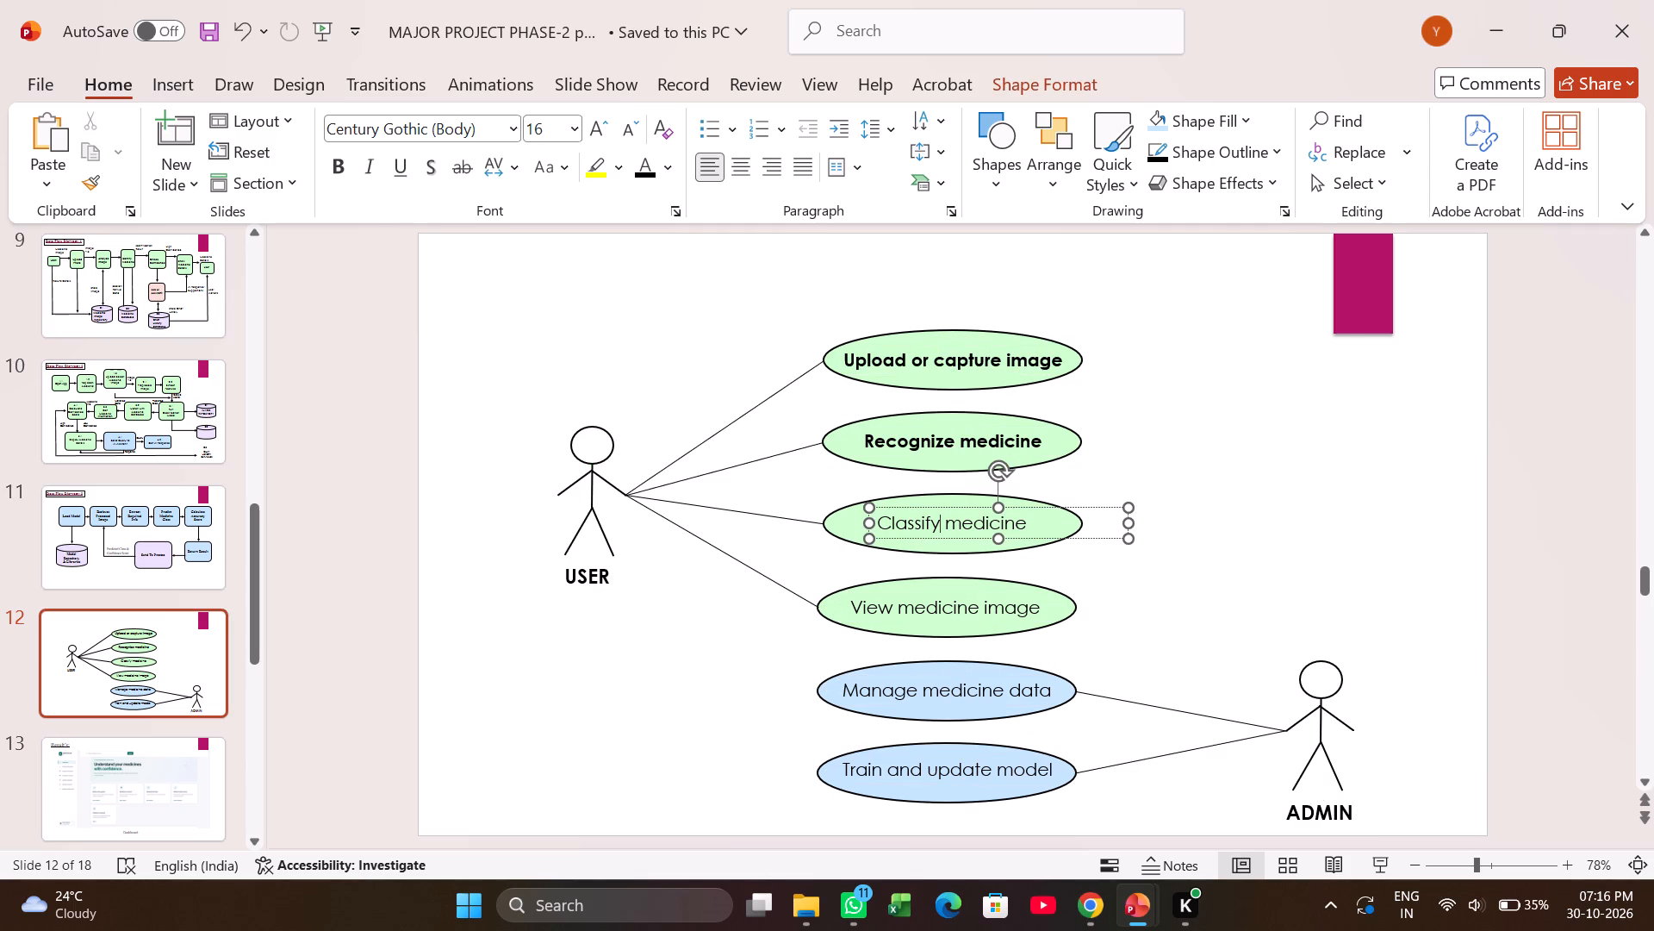
key("ctrl+a")
left_click(332, 159)
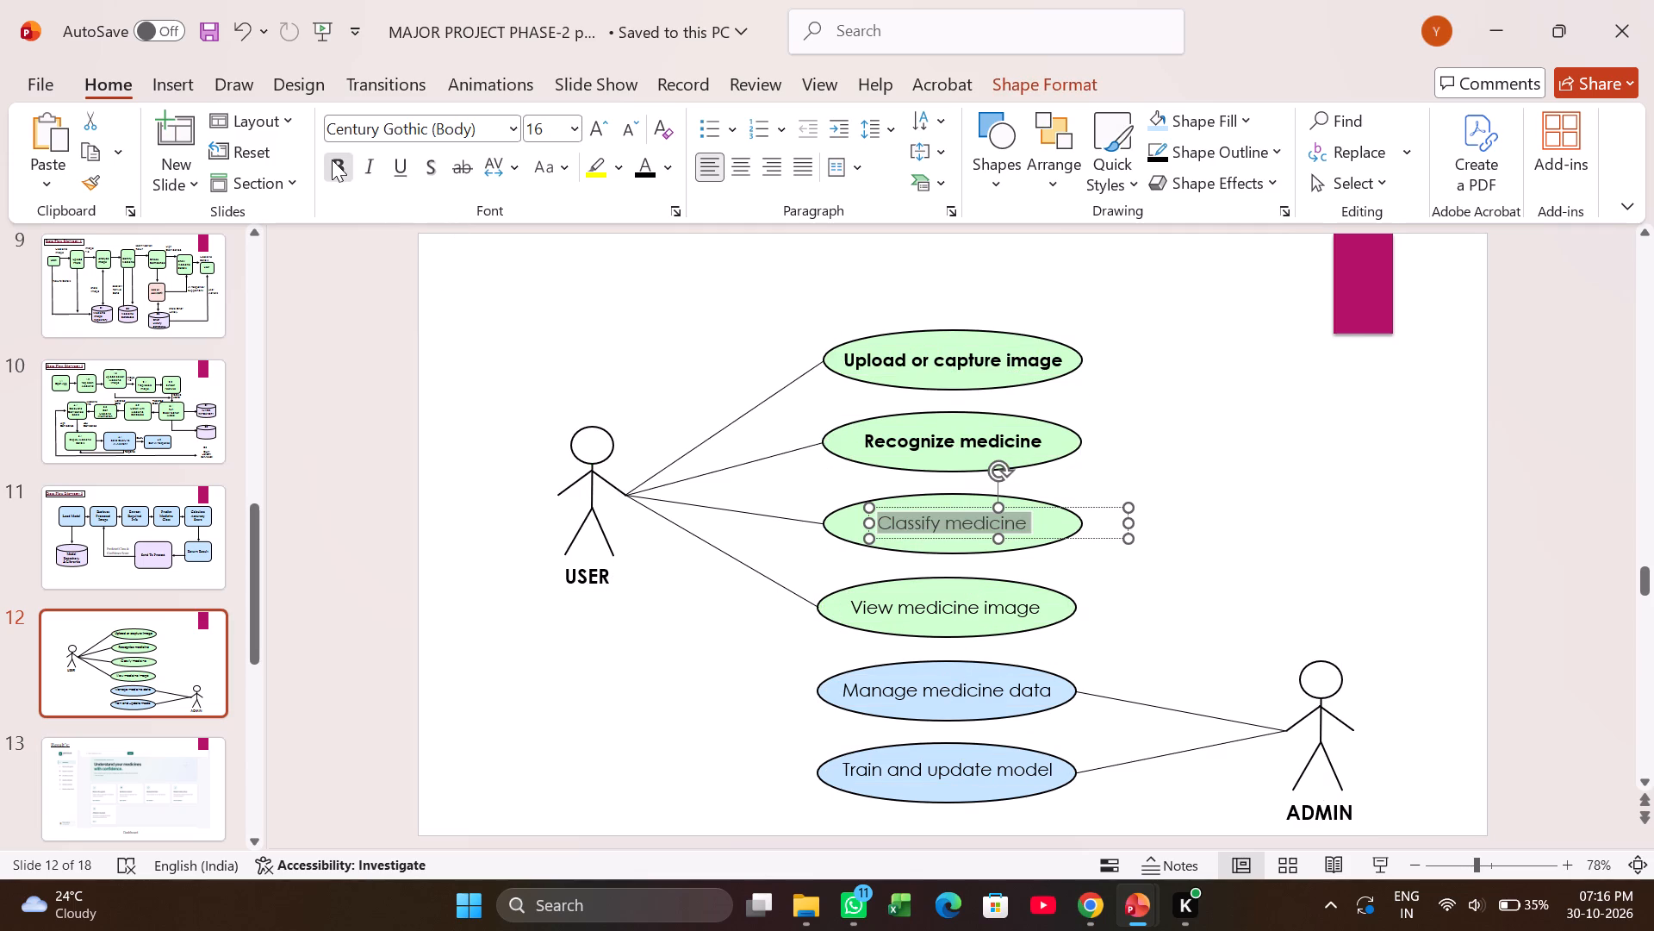
left_click(950, 610)
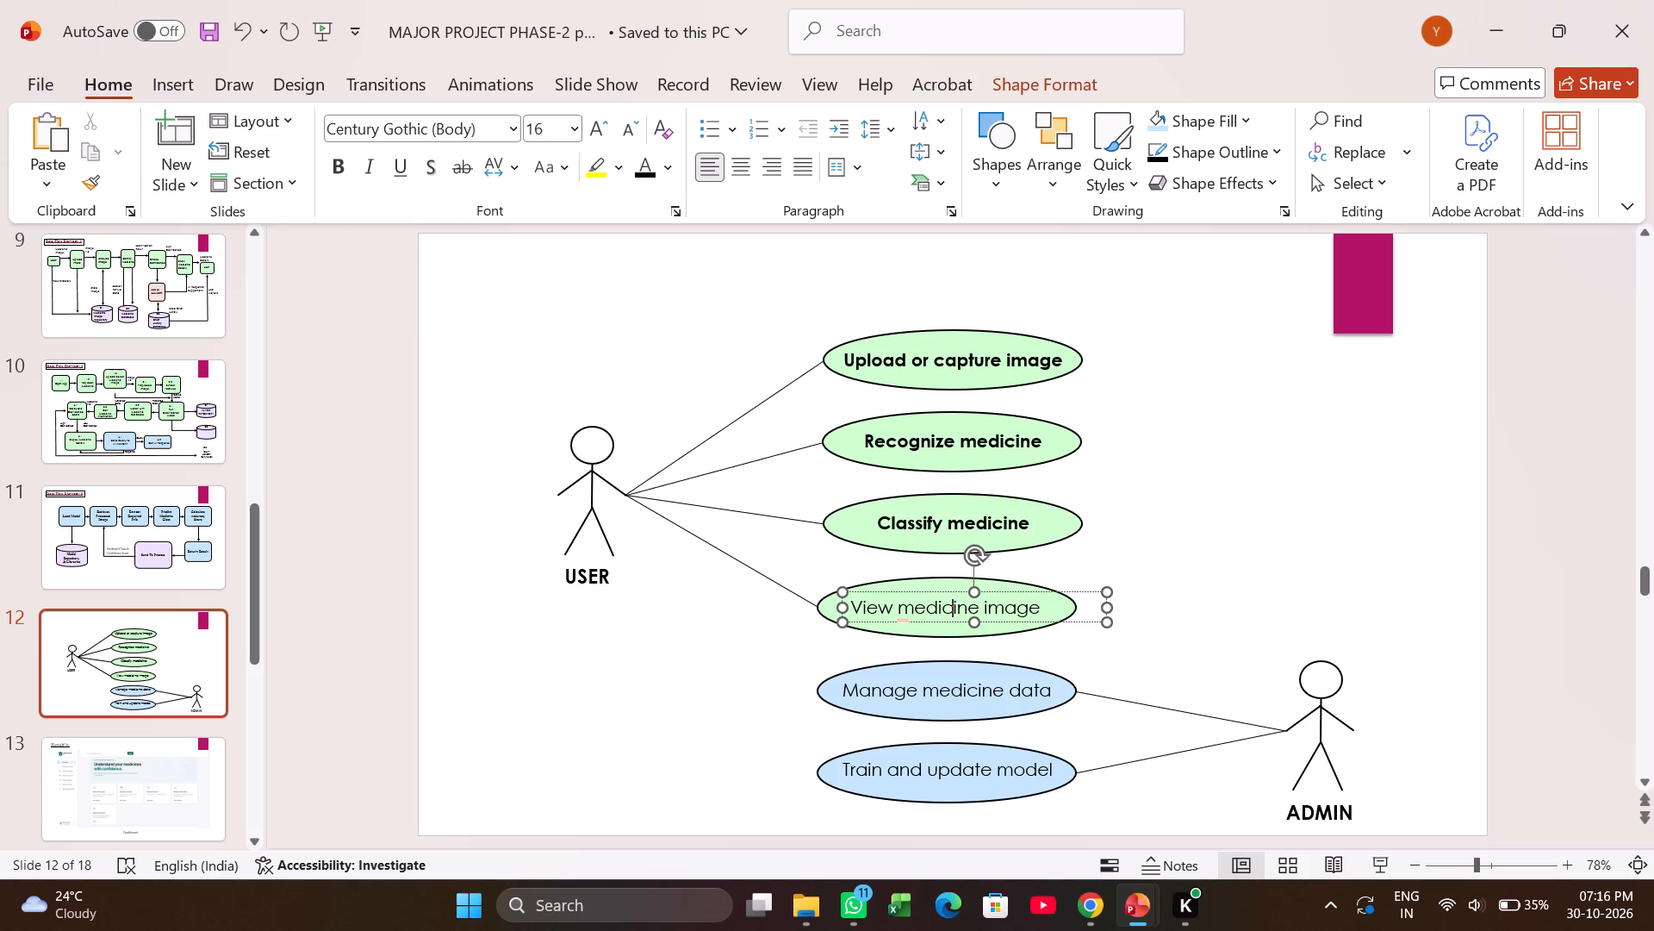
key("ctrl+a")
left_click(344, 164)
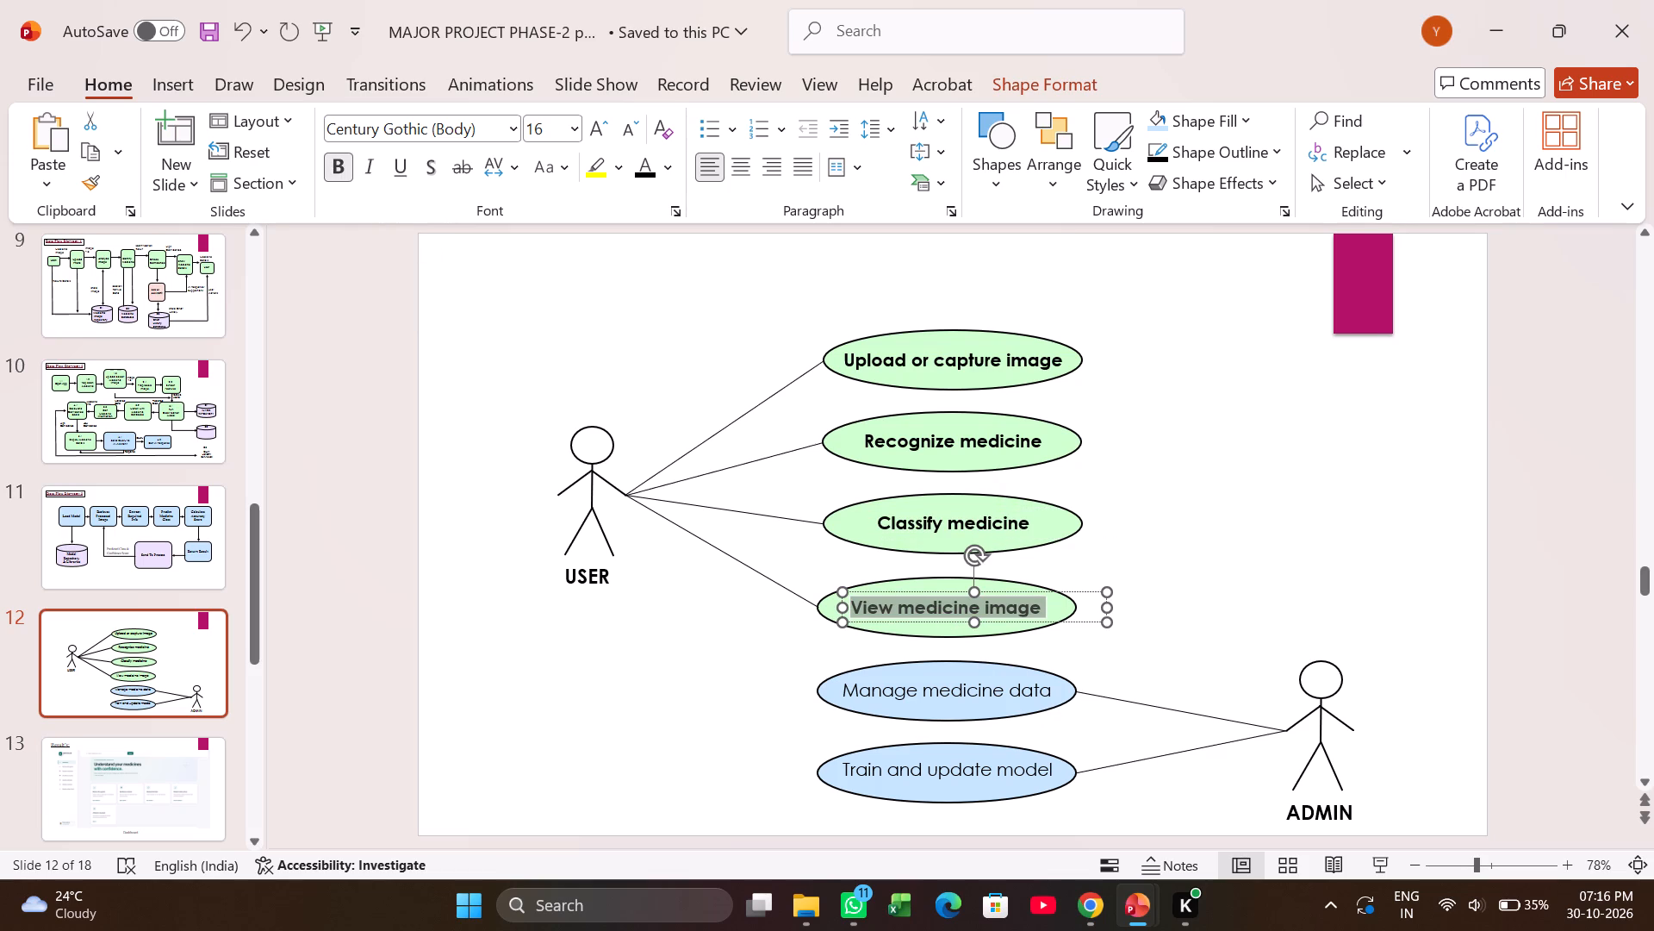
Make the "Manage medicine data" and "Train and update model" labels in the two blue ovals bold.
left_click(937, 690)
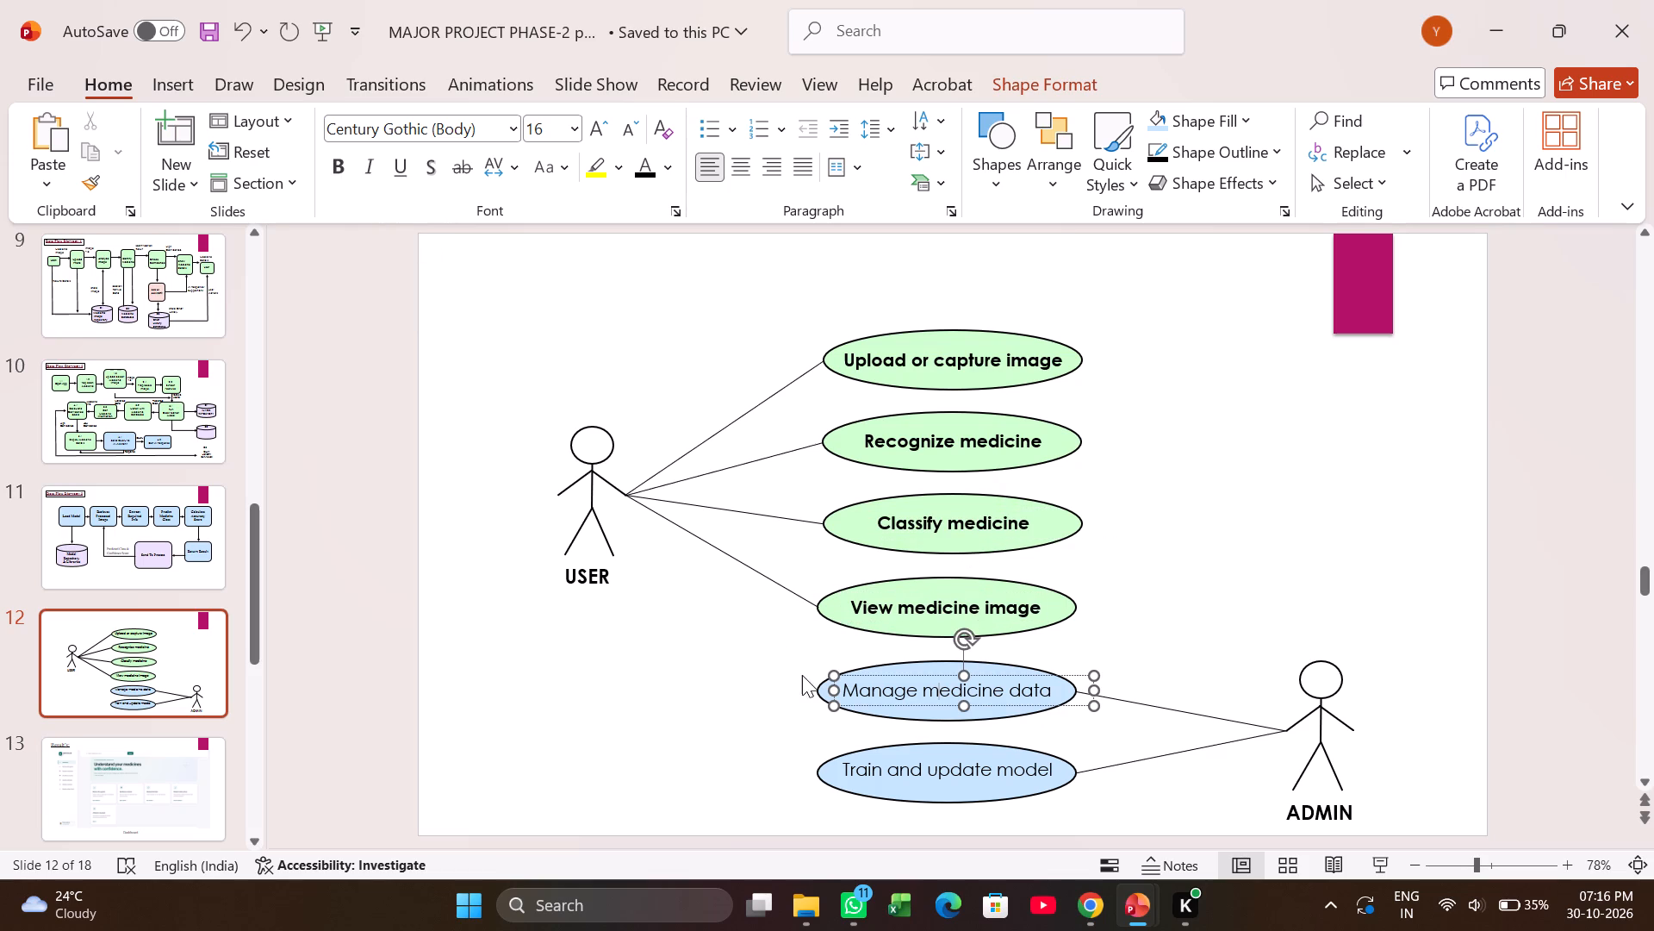
key("ctrl+a")
left_click(345, 153)
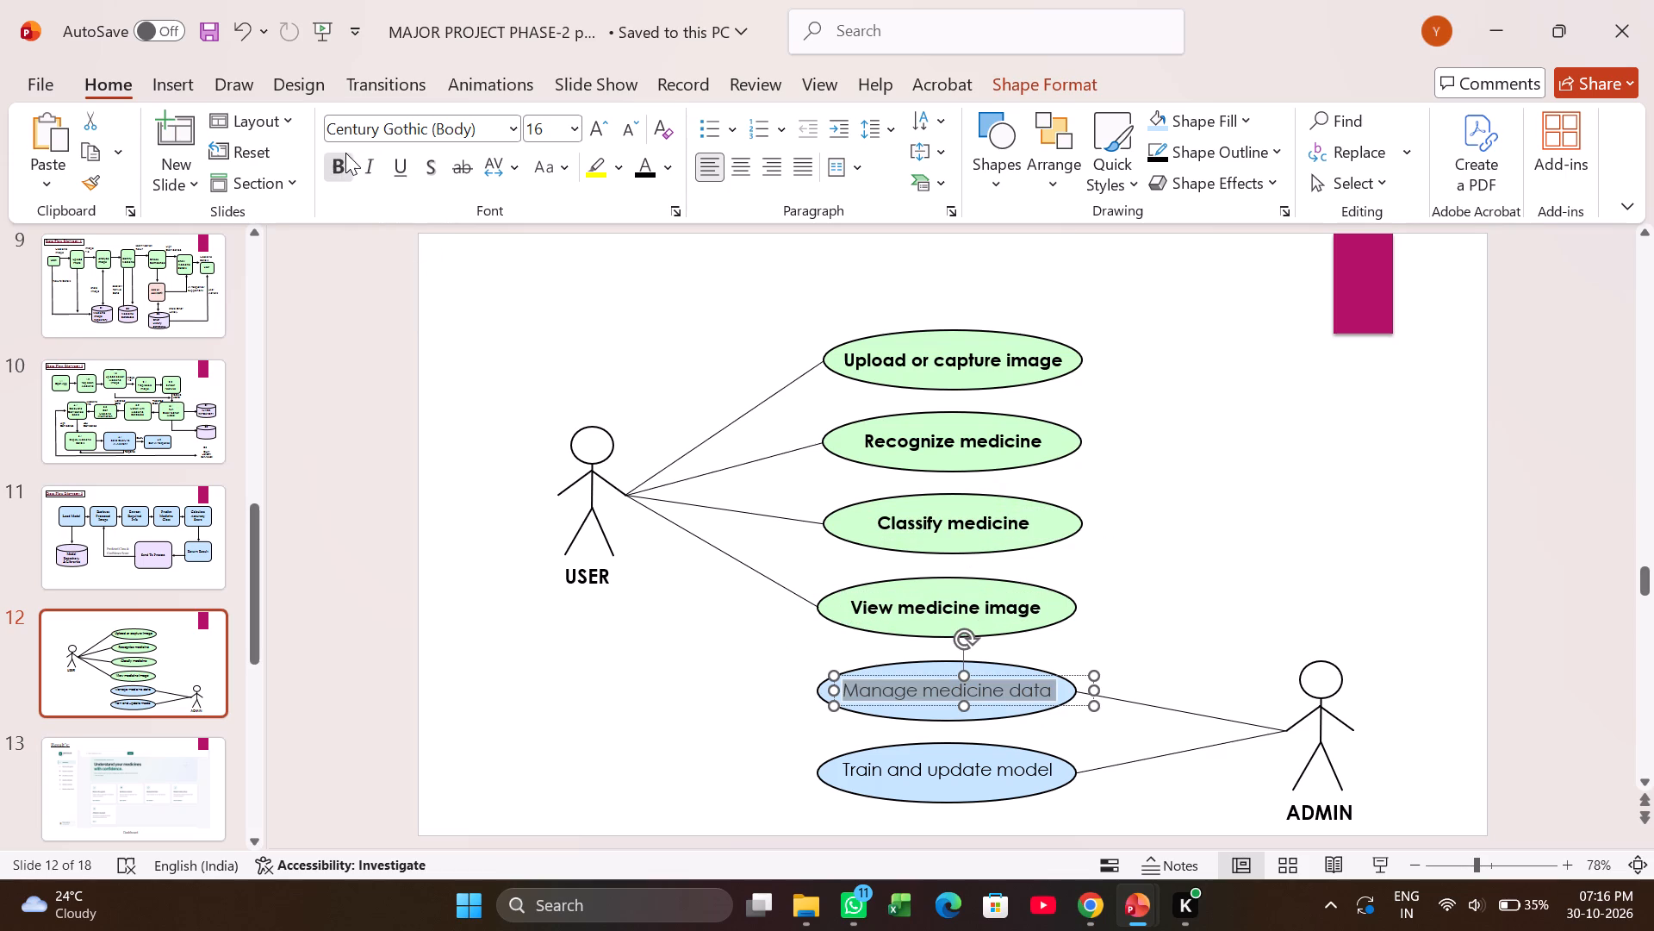
left_click(931, 769)
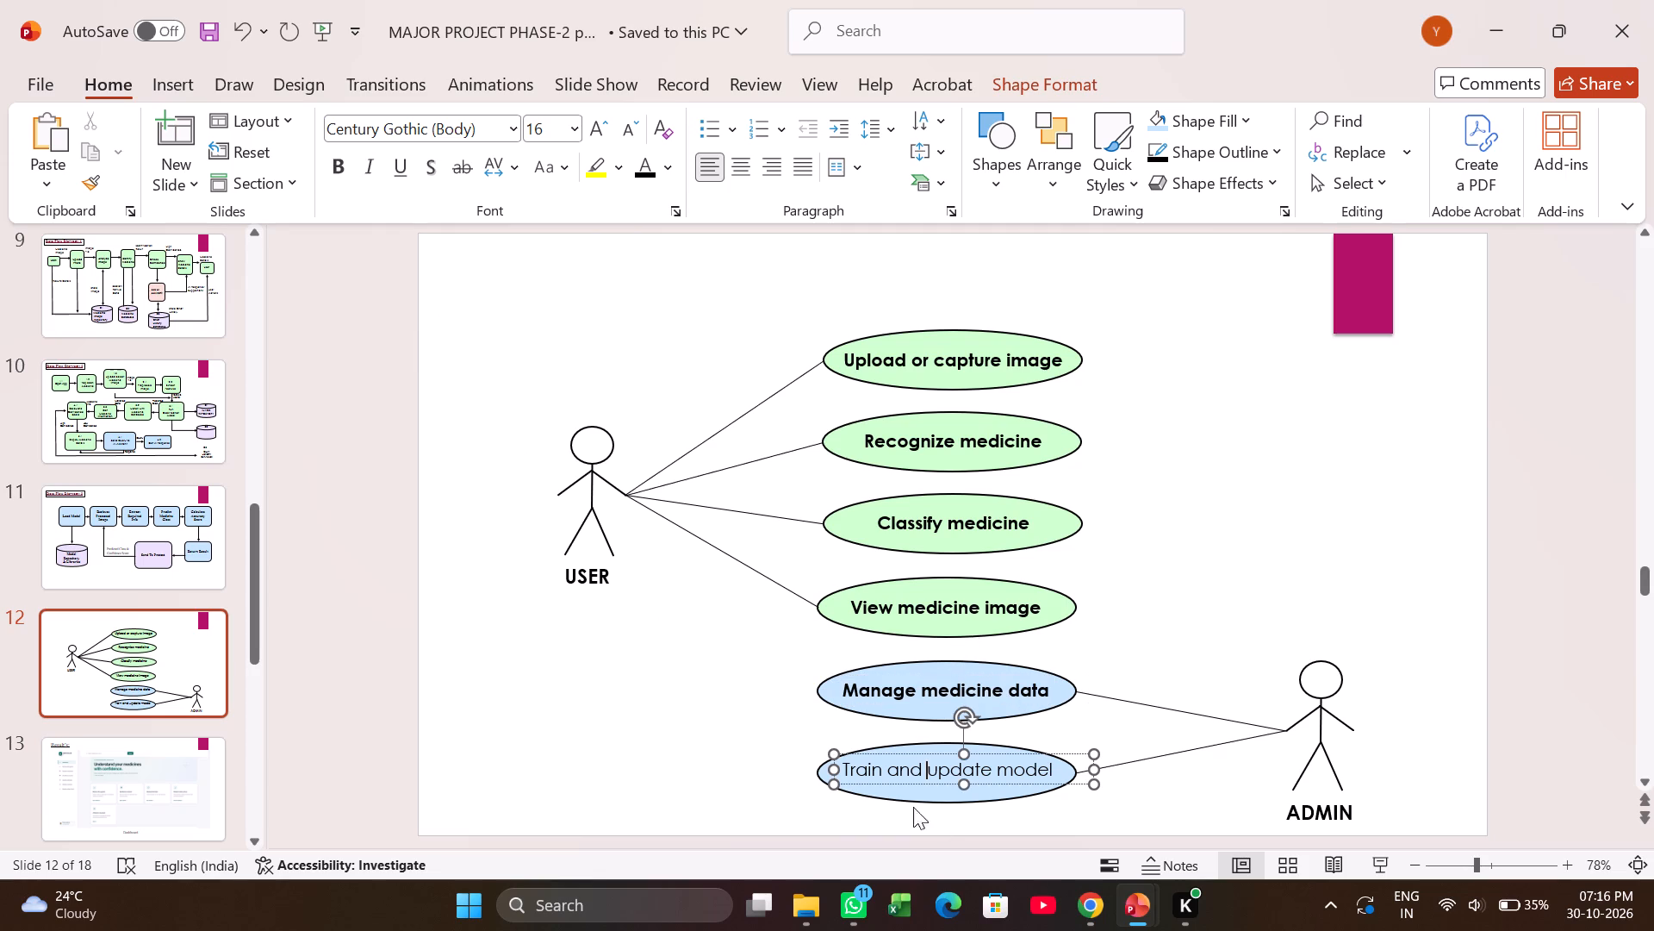
key("ctrl+a")
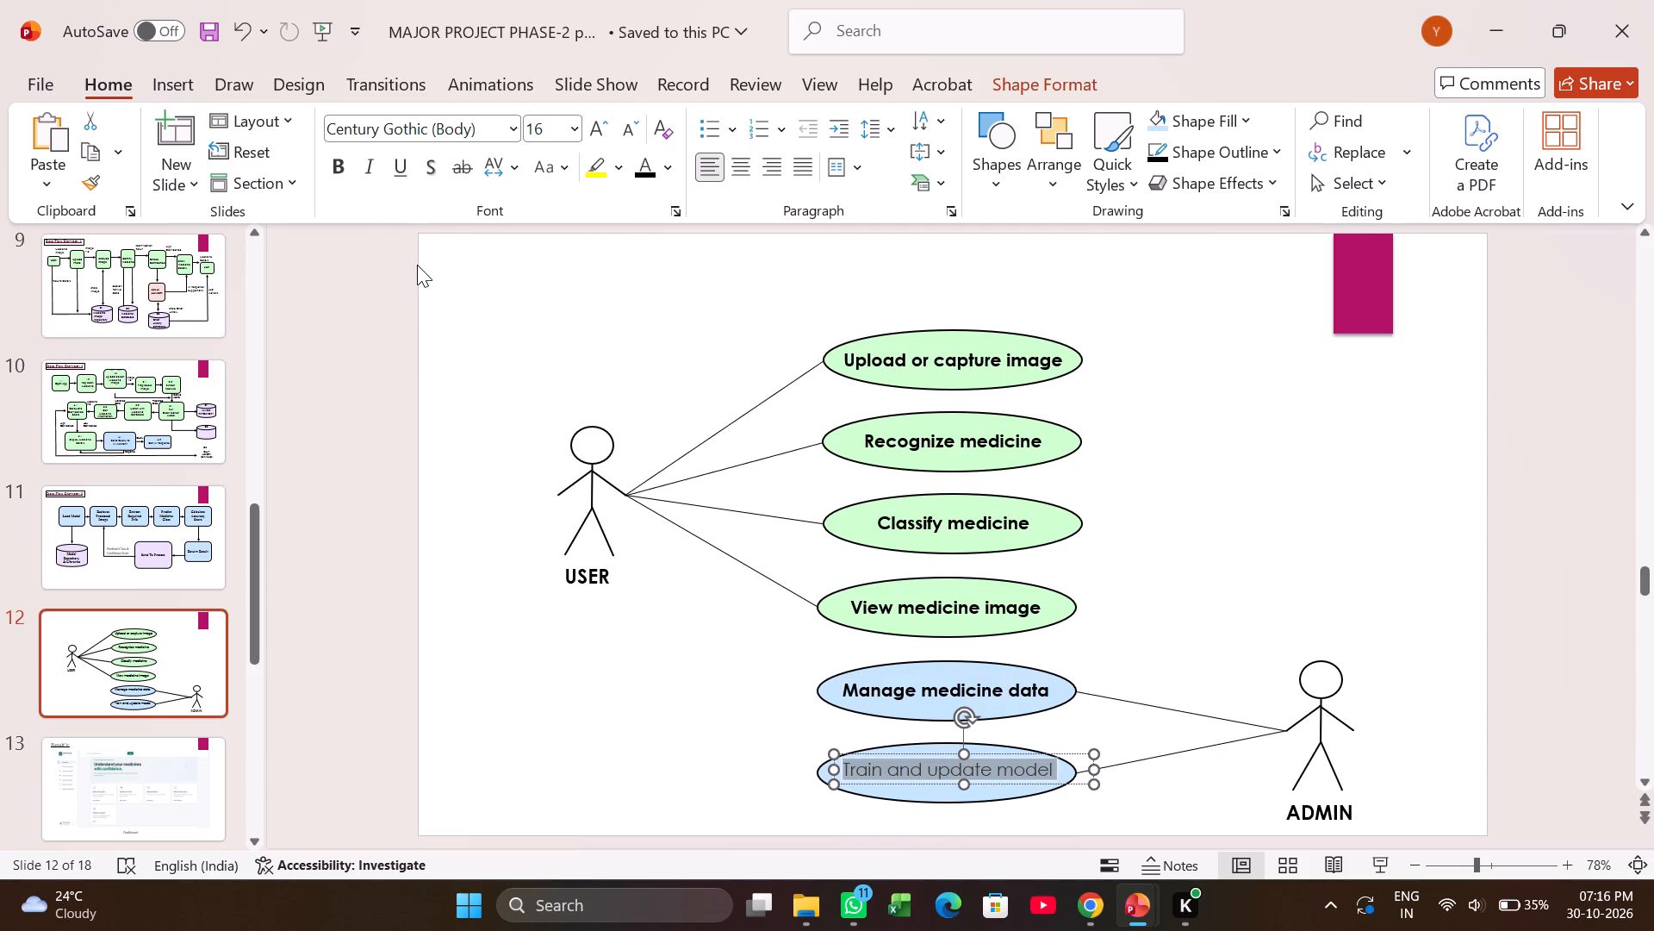
left_click(347, 173)
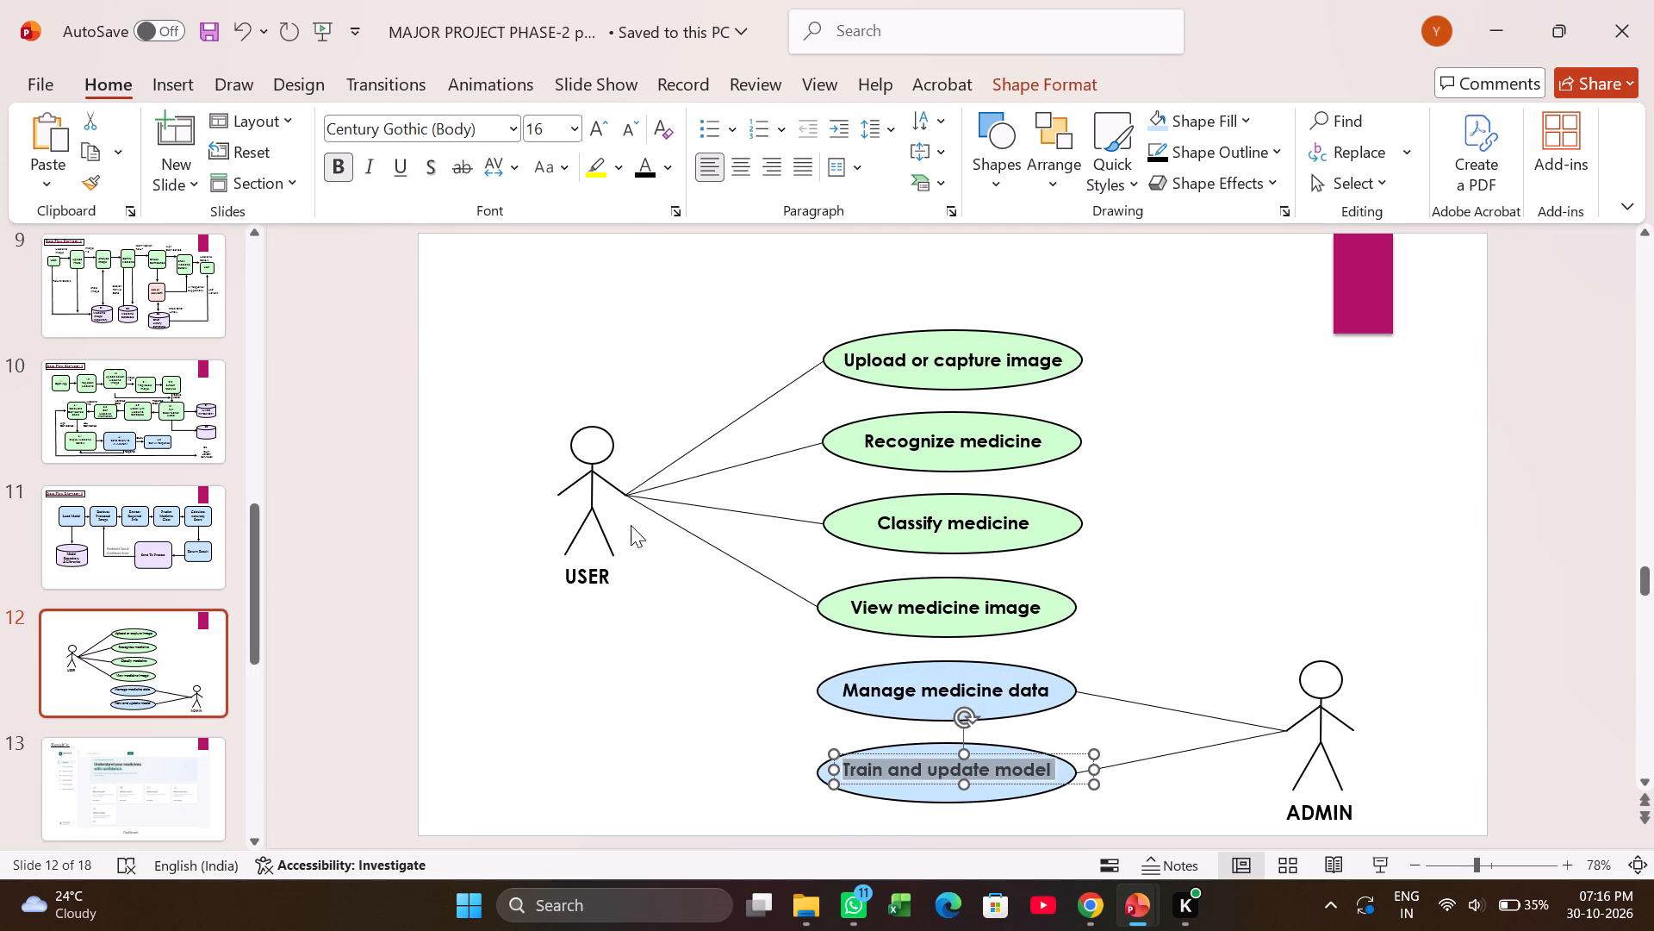
Change the font of all the use case diagram's labels on slide 12 to Times New Roman.
left_click(547, 269)
left_click_drag(494, 275, 1259, 710)
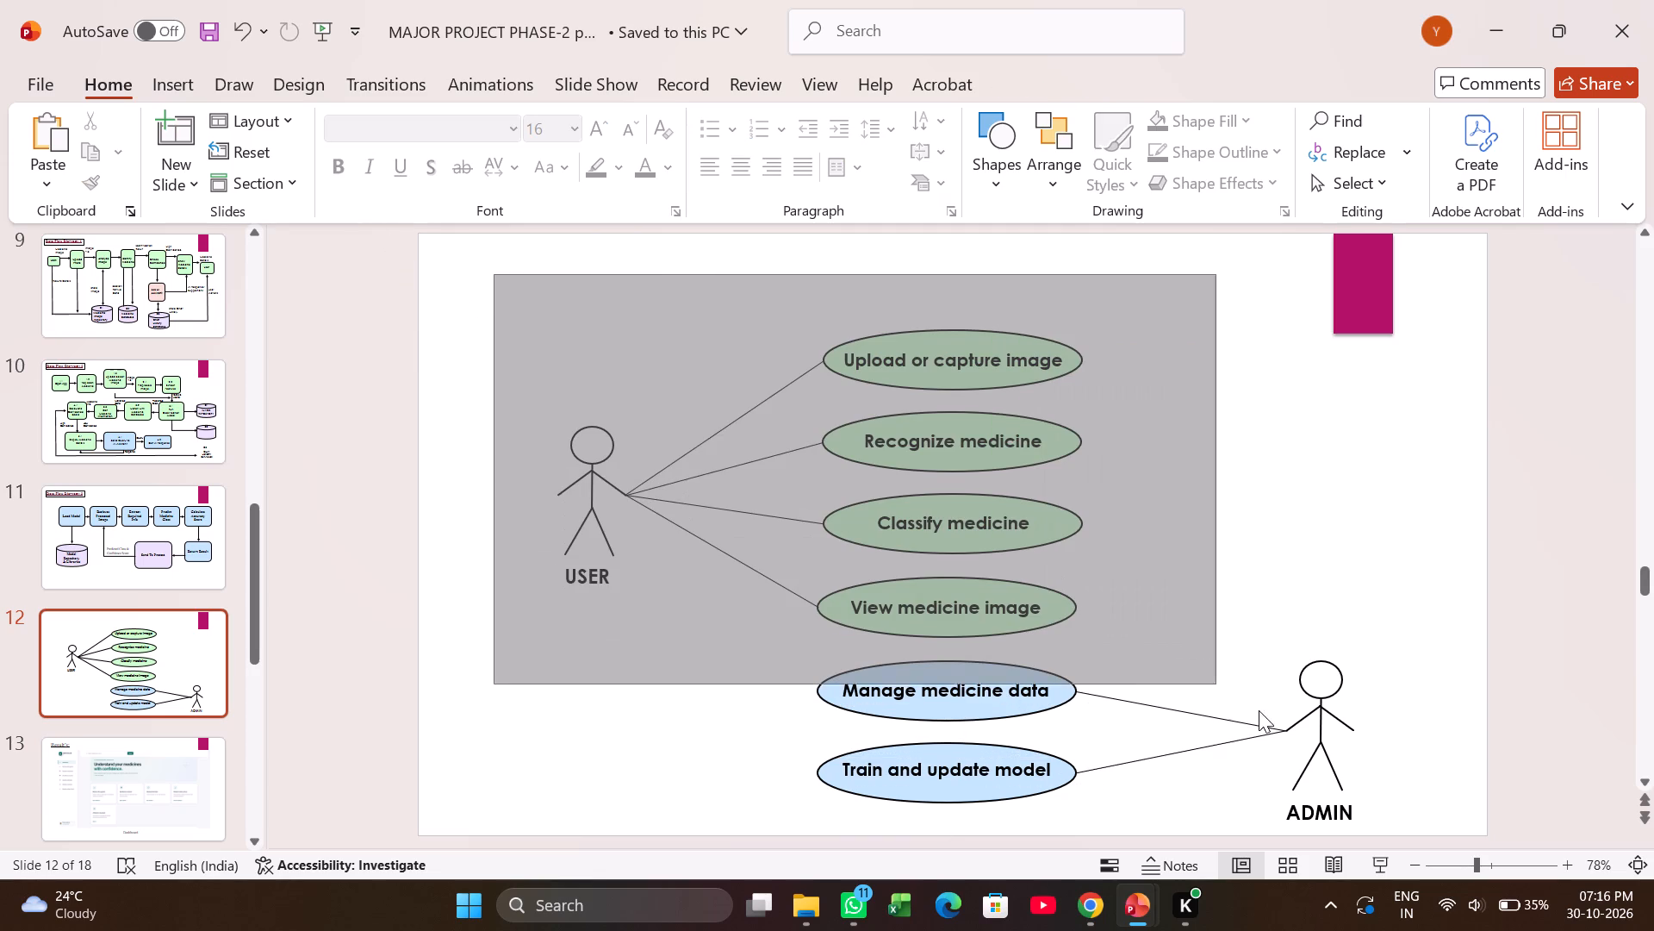
left_click_drag(1259, 710, 1383, 832)
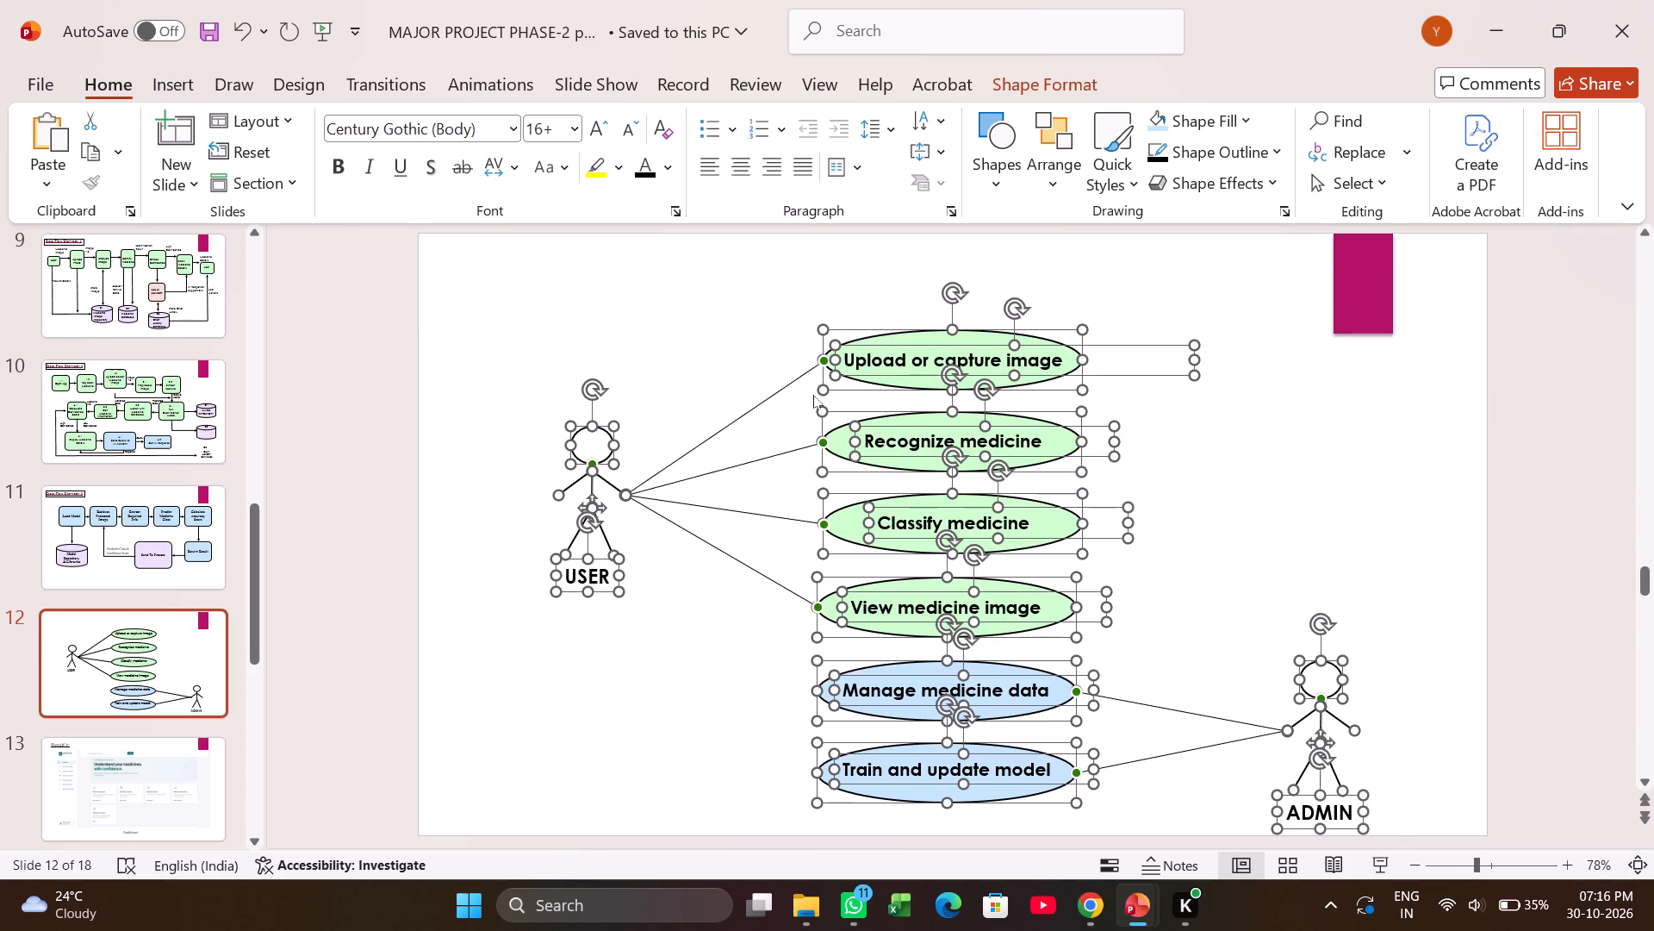
left_click(513, 136)
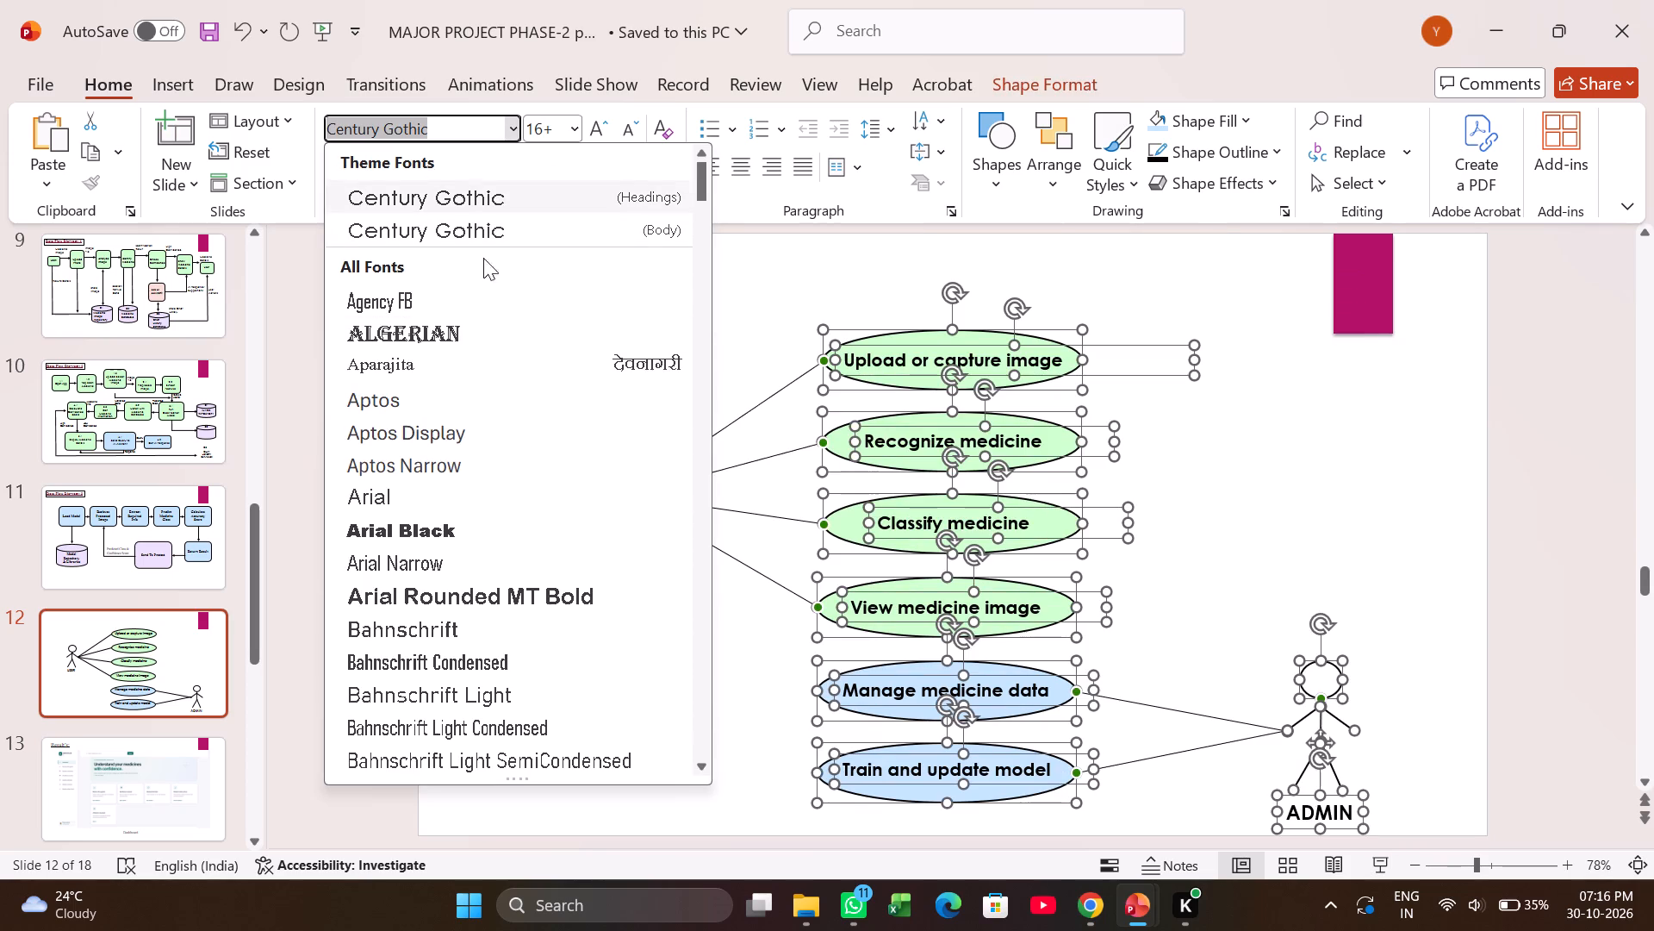
type("ti")
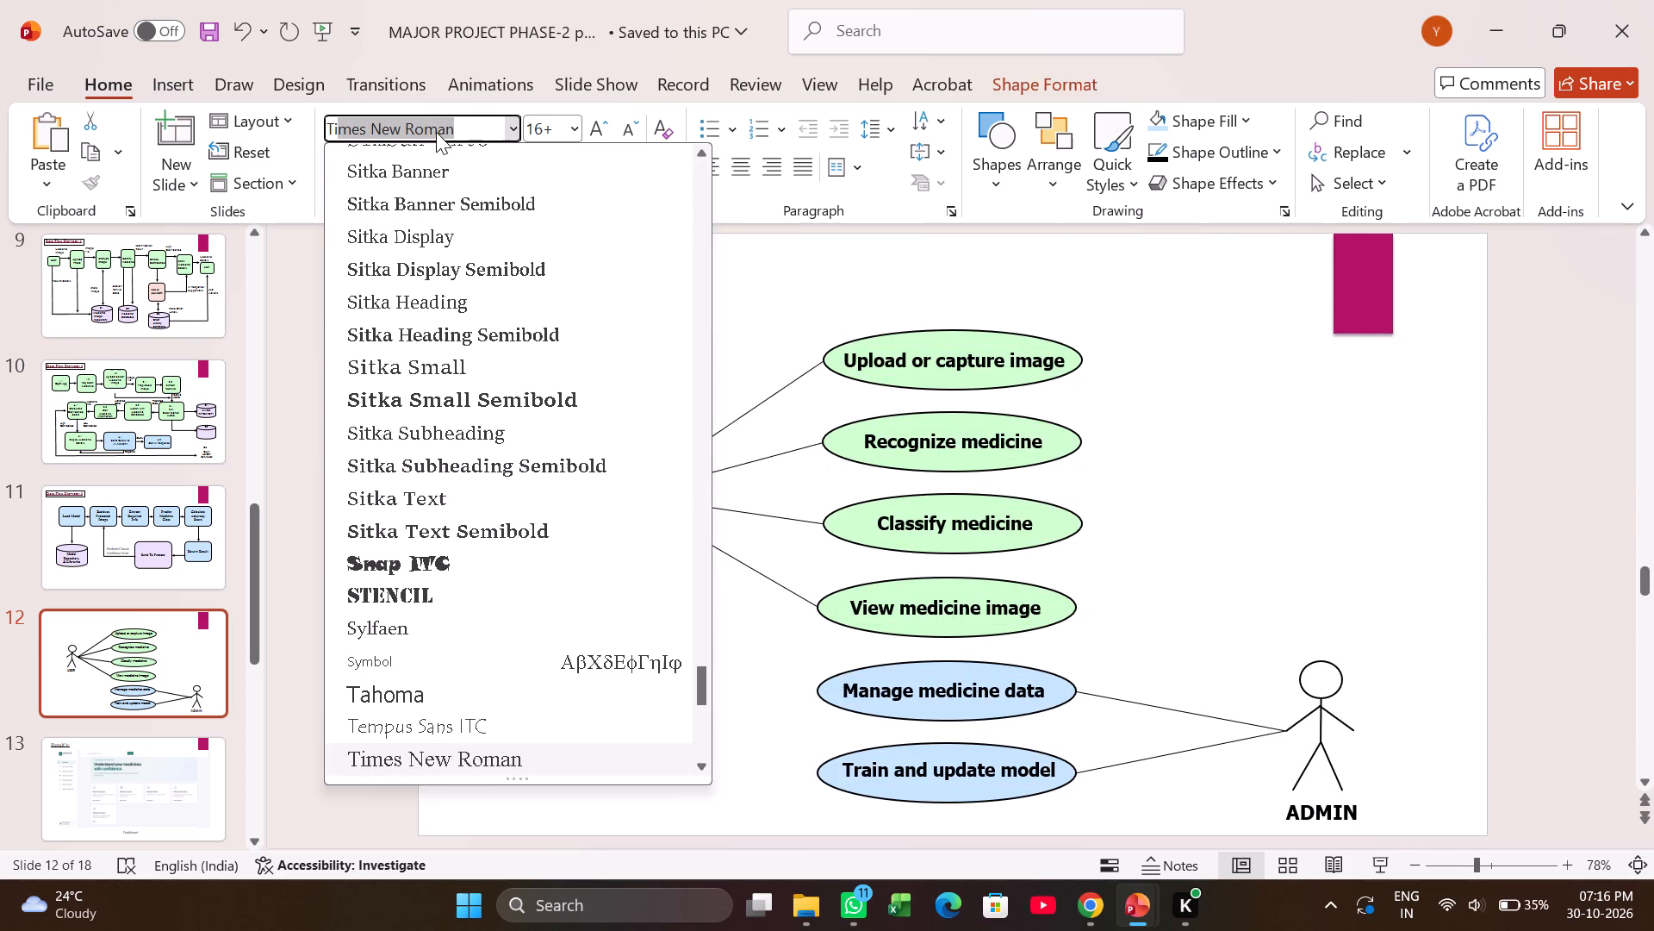
key("n")
scroll(475, 310, "up", 3)
scroll(472, 192, "up", 4)
key("BackSpace")
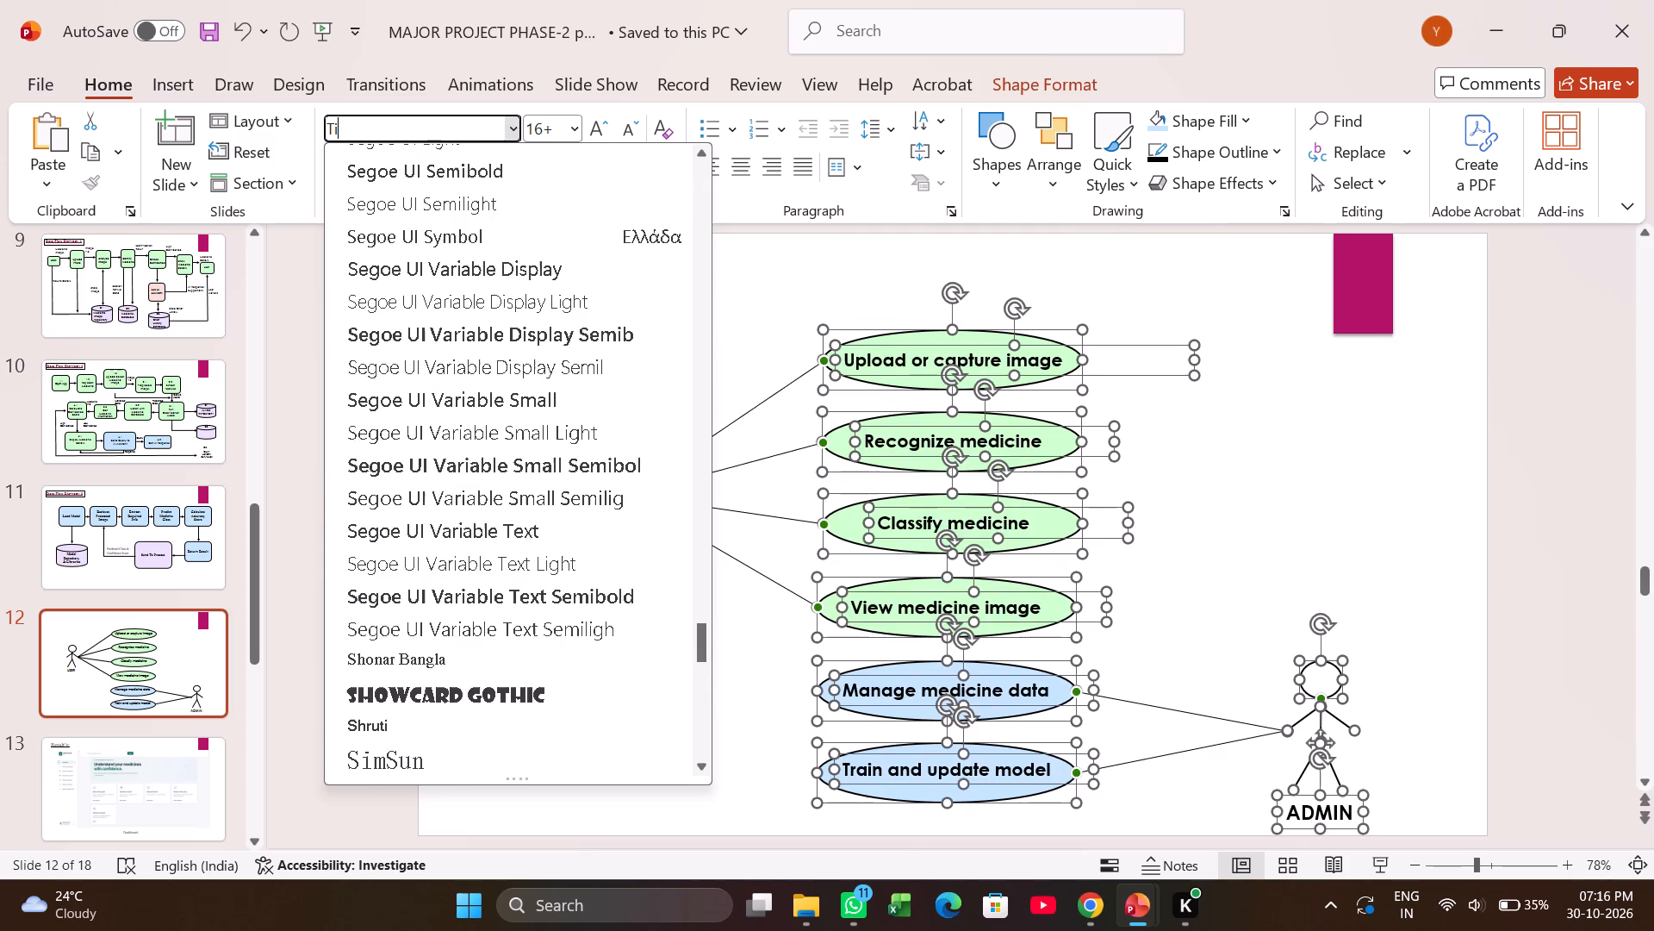
key("m")
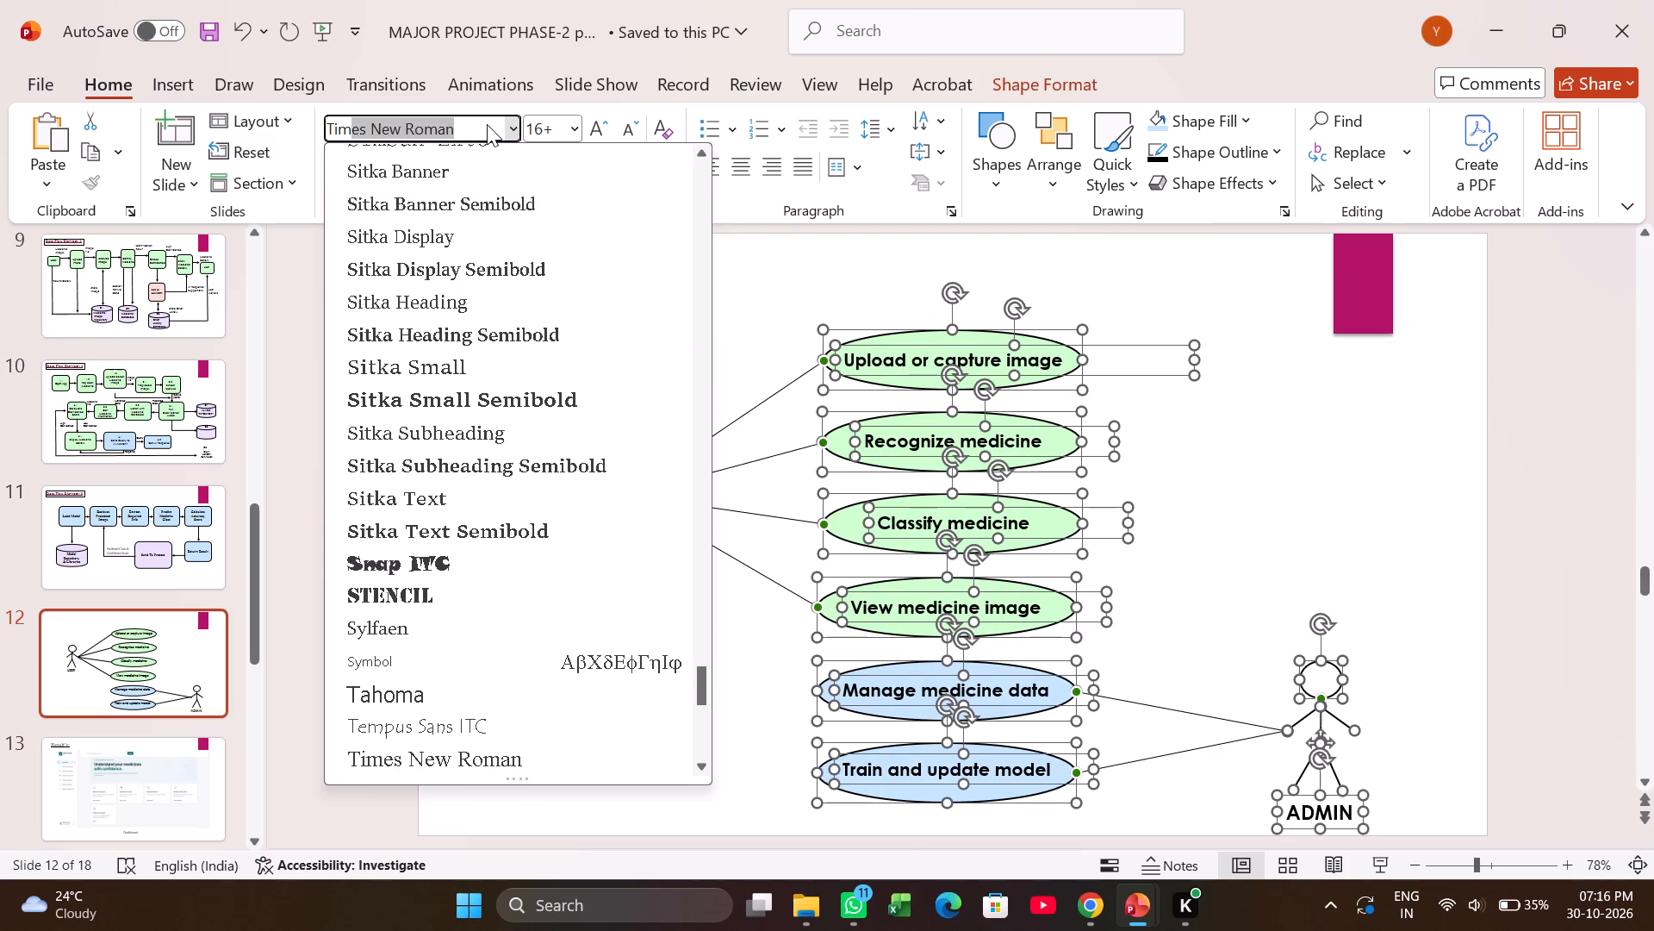
key("Return")
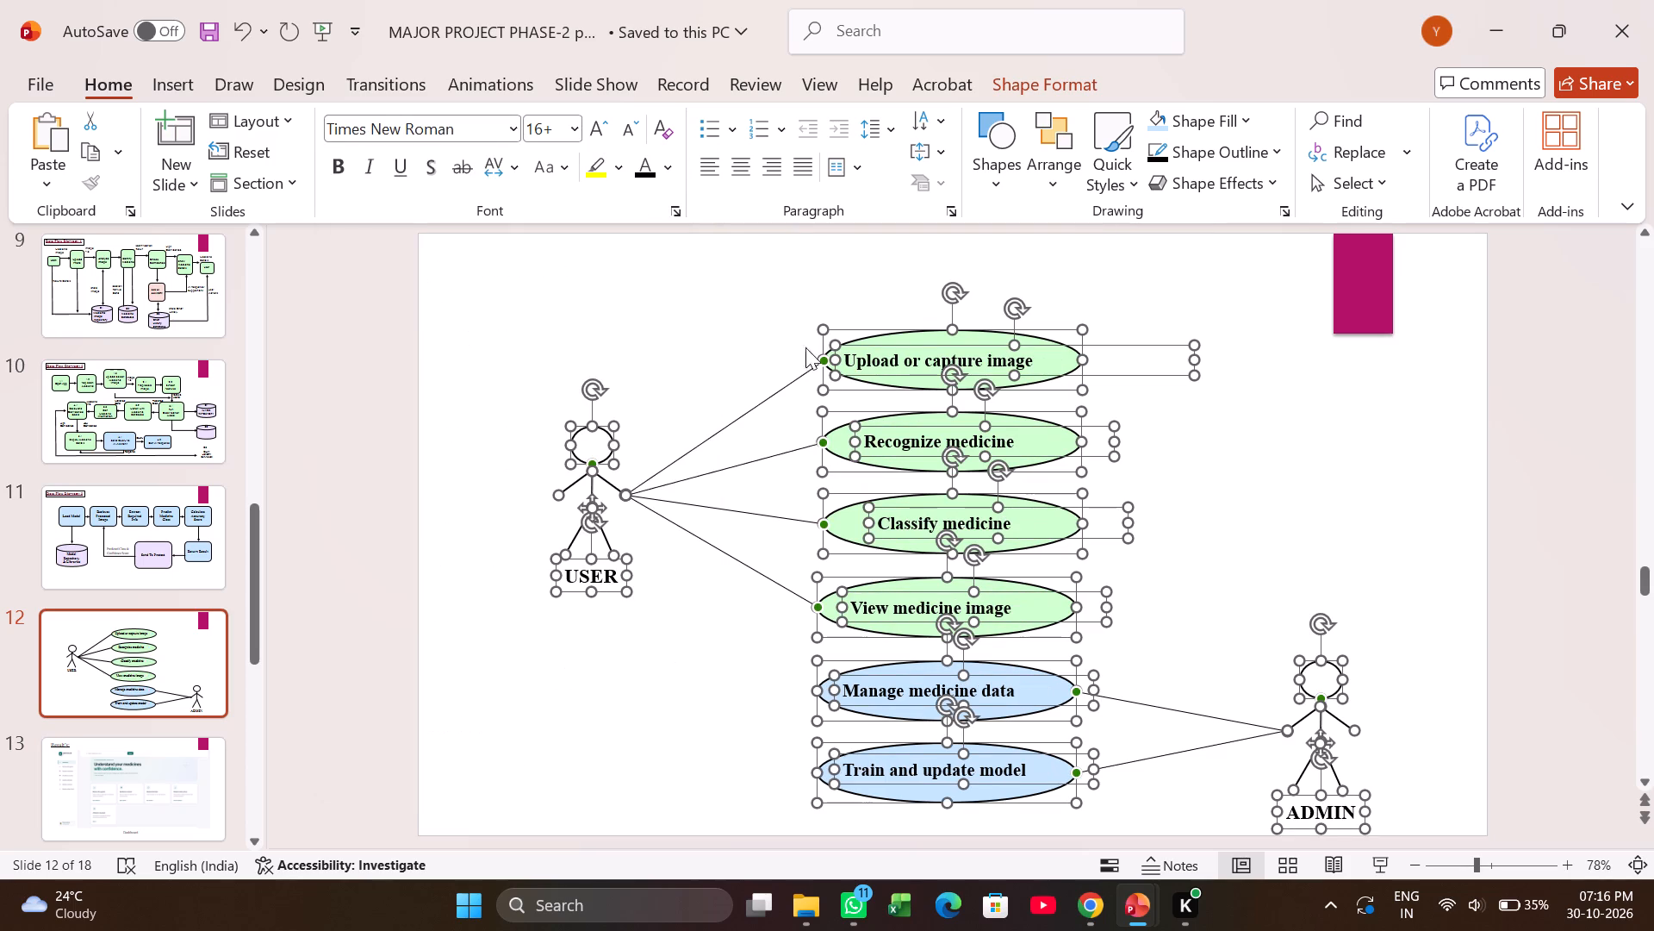
left_click(704, 295)
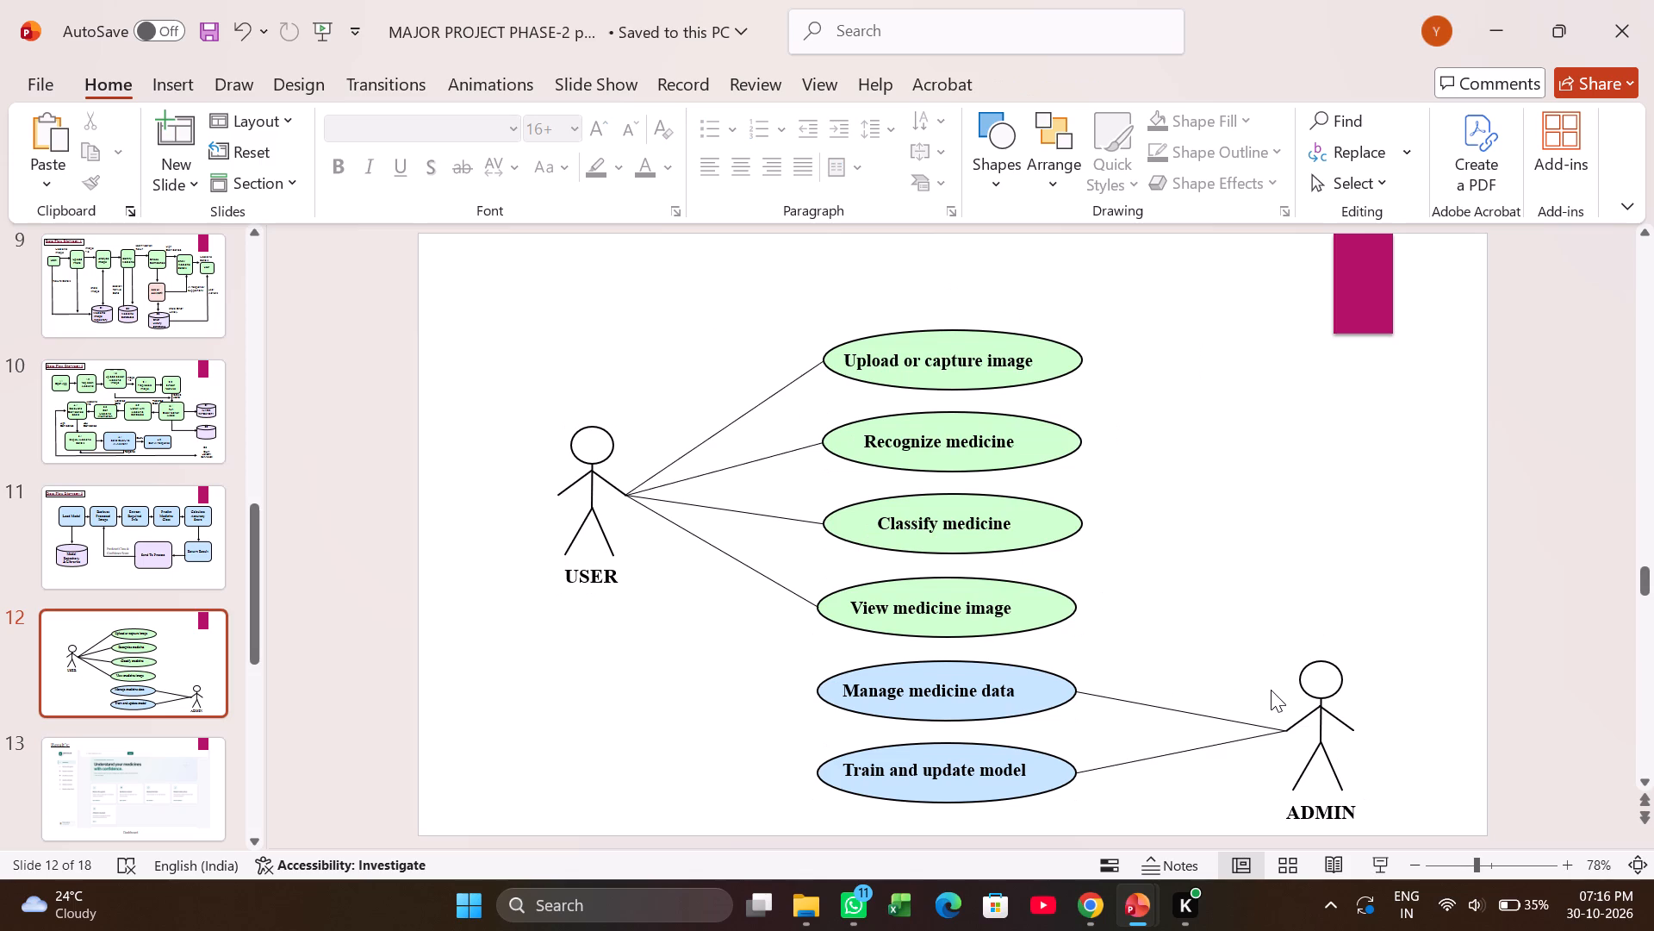
Add a text box reading "Usecase diagram:" above the USER figure, near the slide's upper corner.
left_click(476, 256)
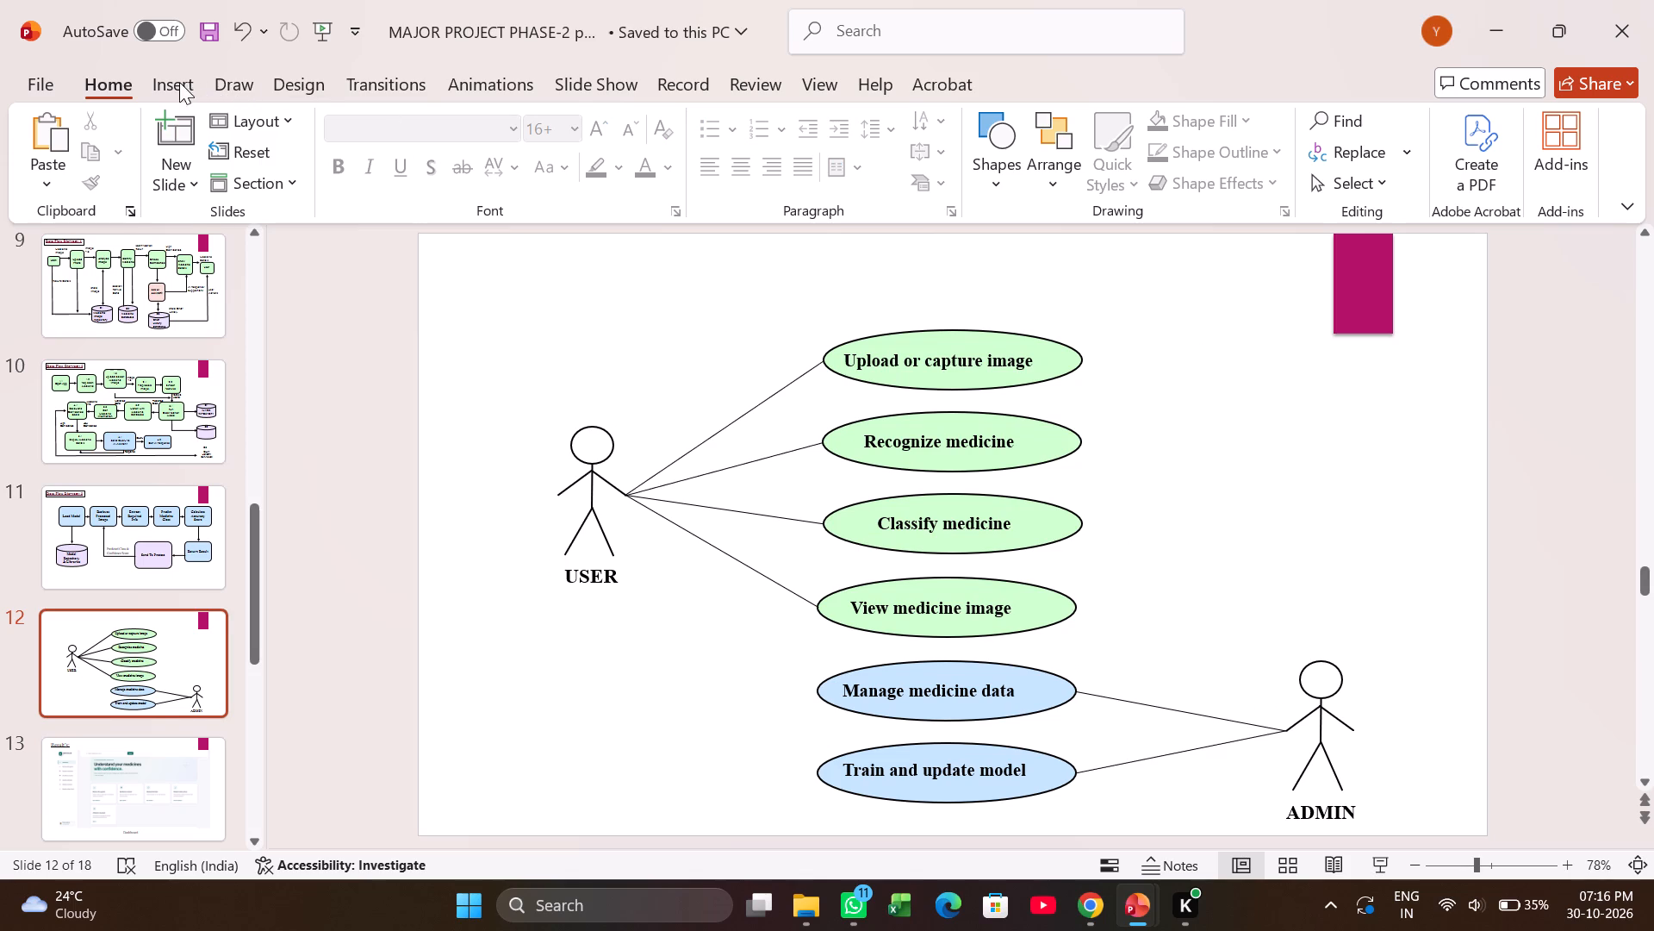
left_click(179, 82)
left_click(1067, 141)
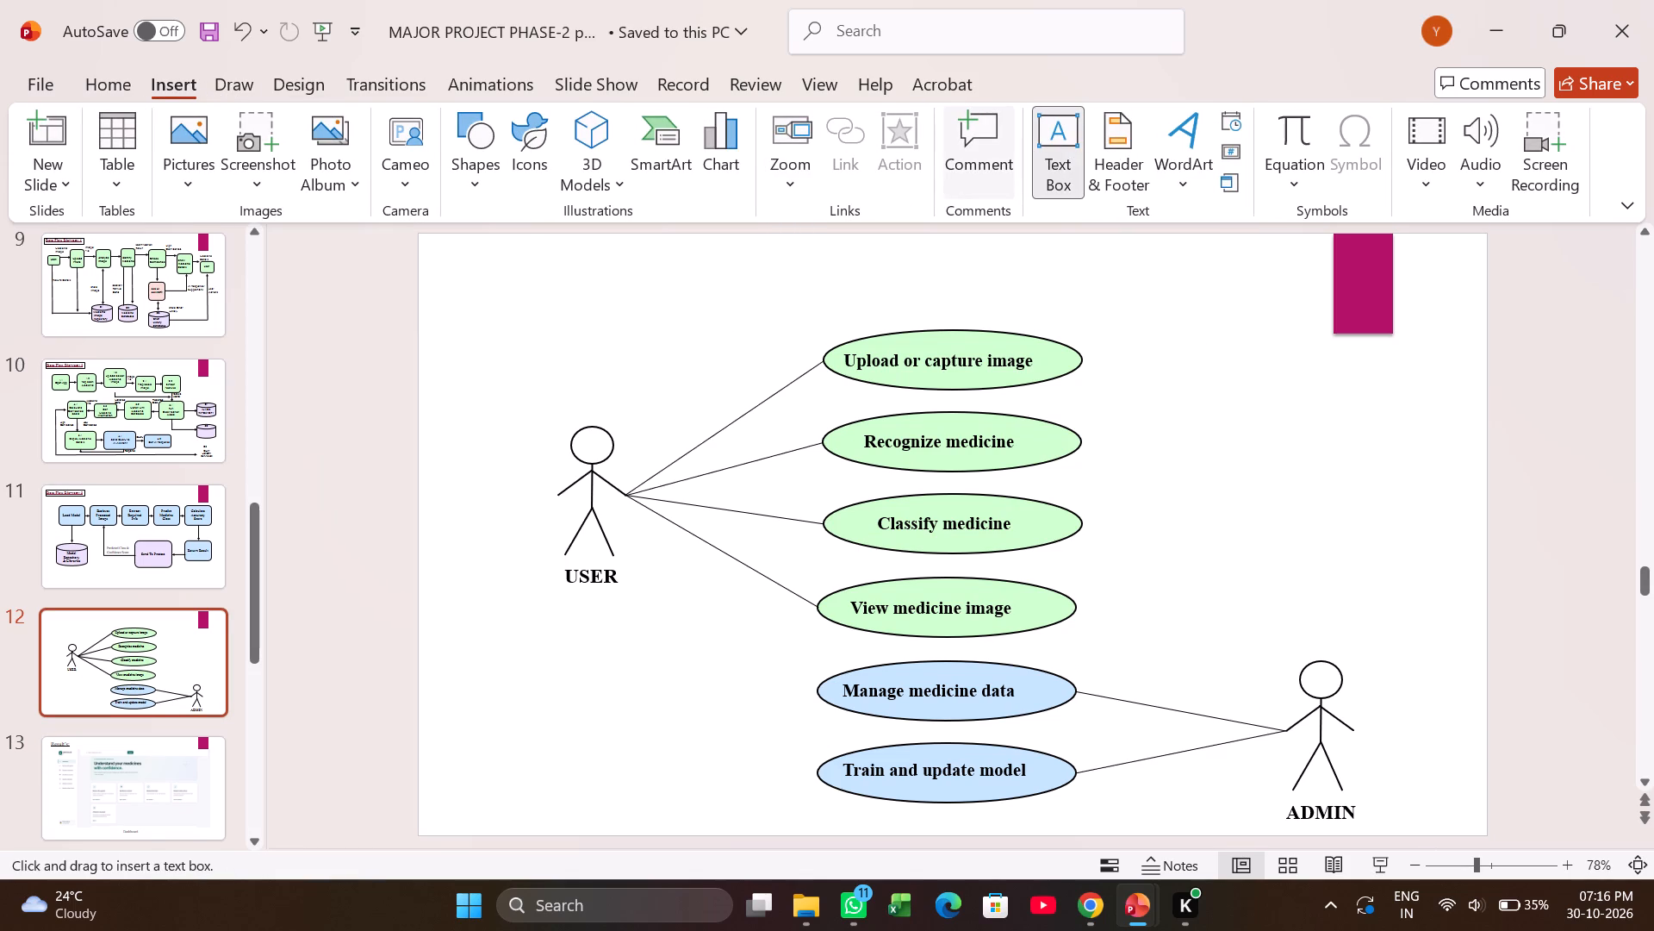
left_click(465, 271)
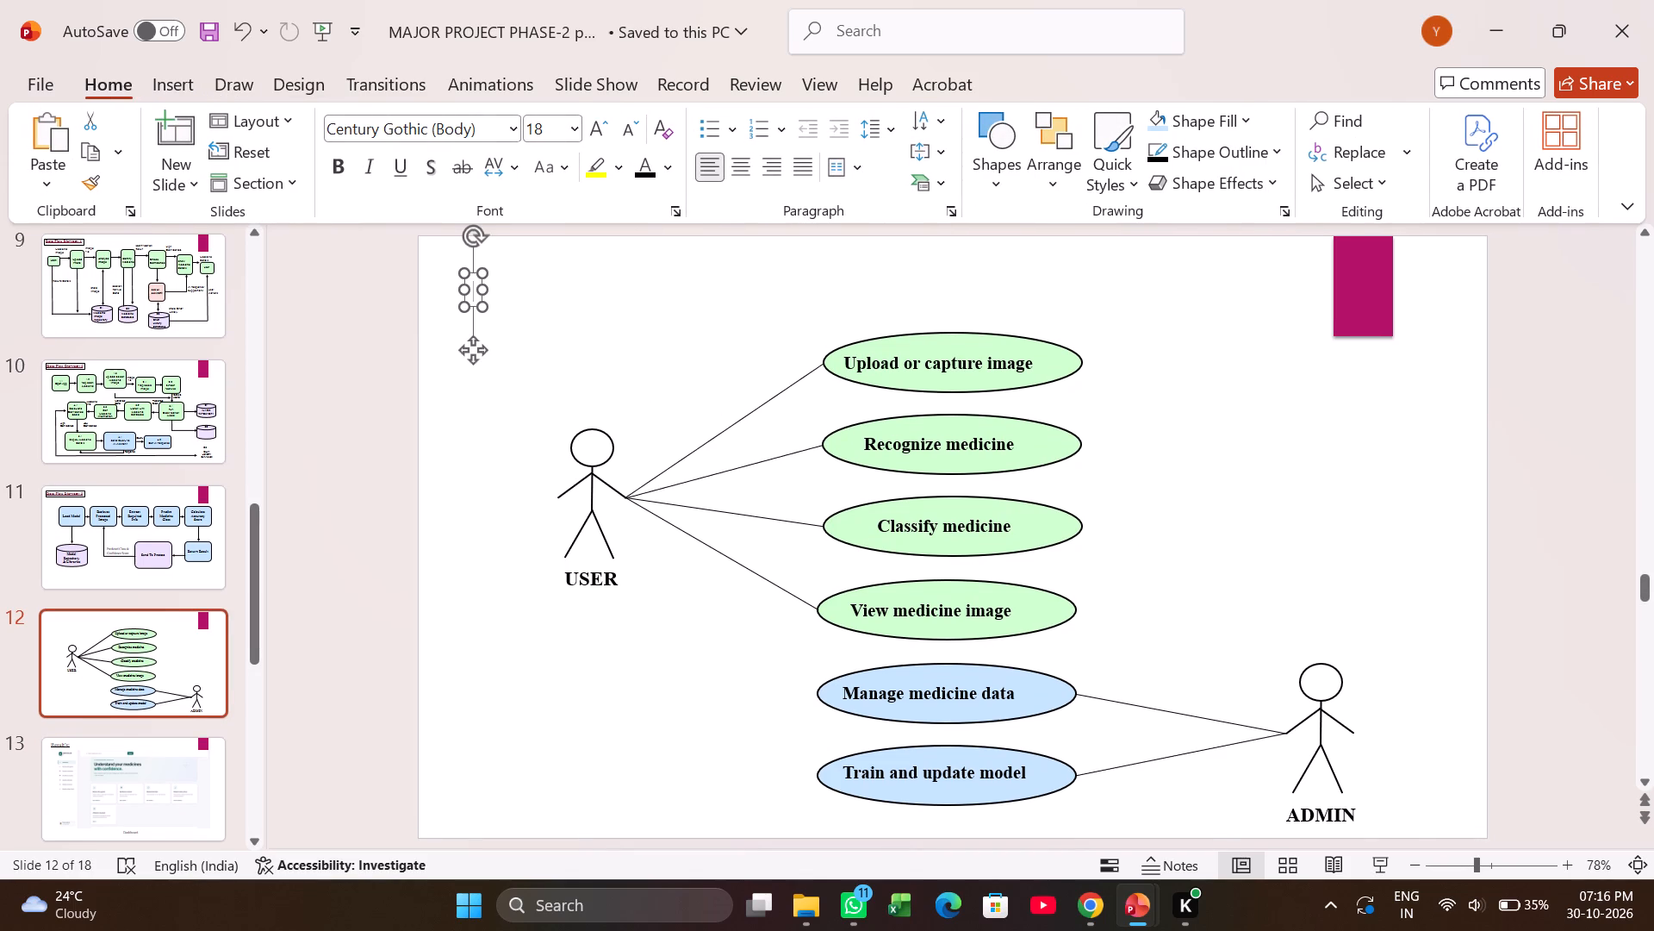
type("Usecase")
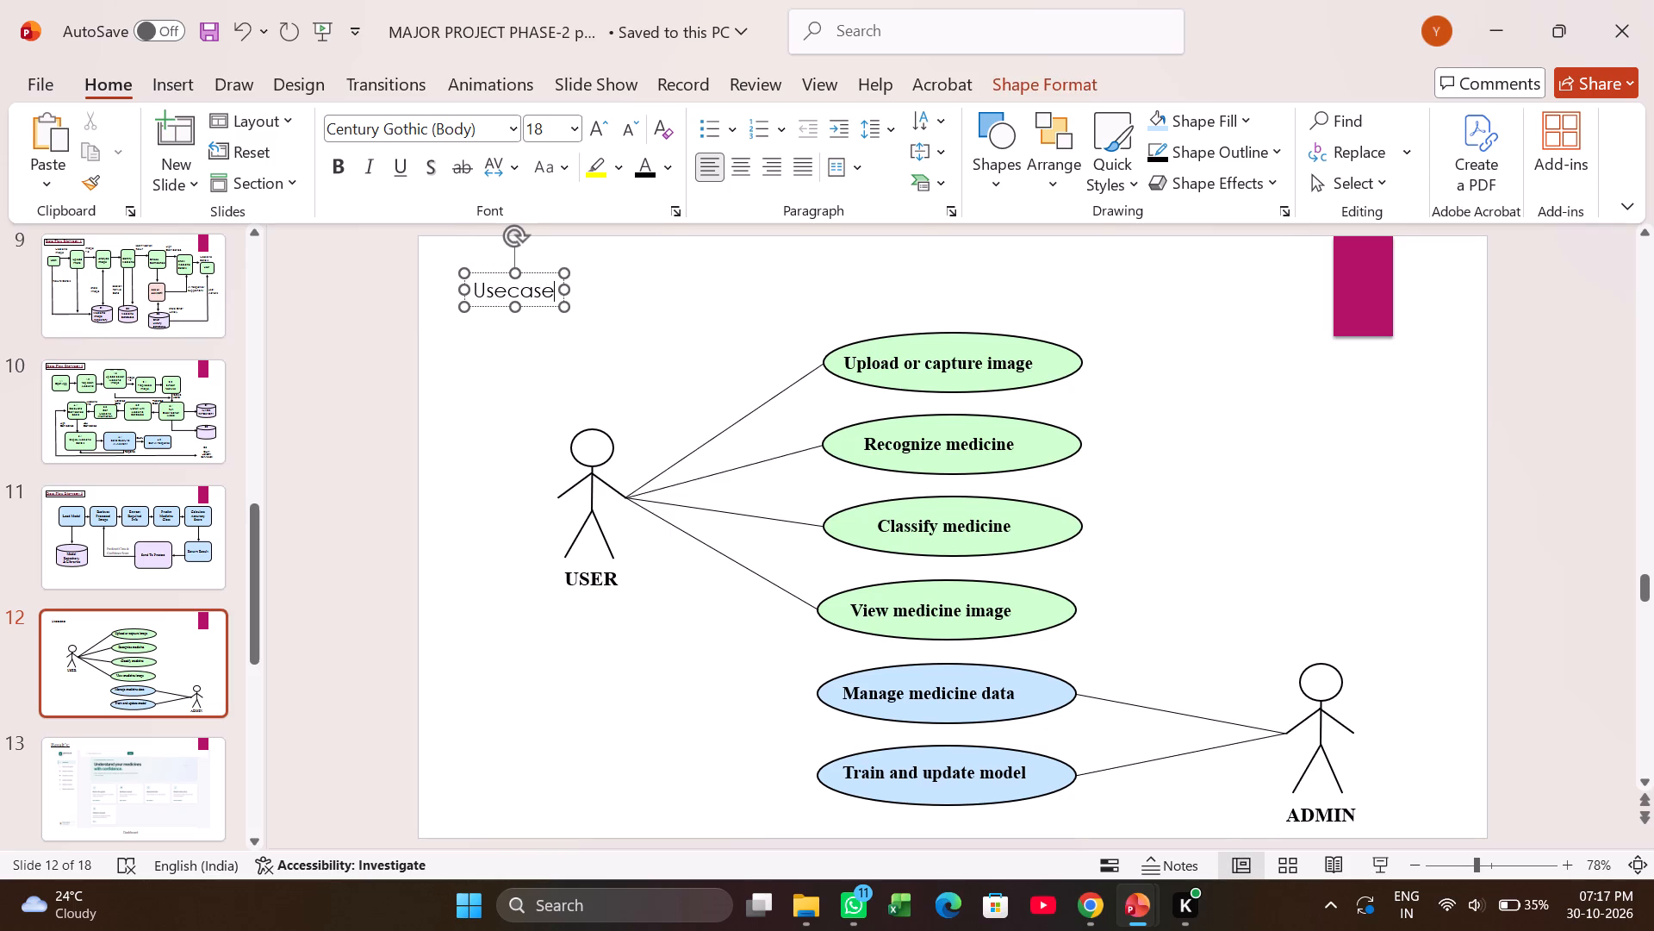
key("space")
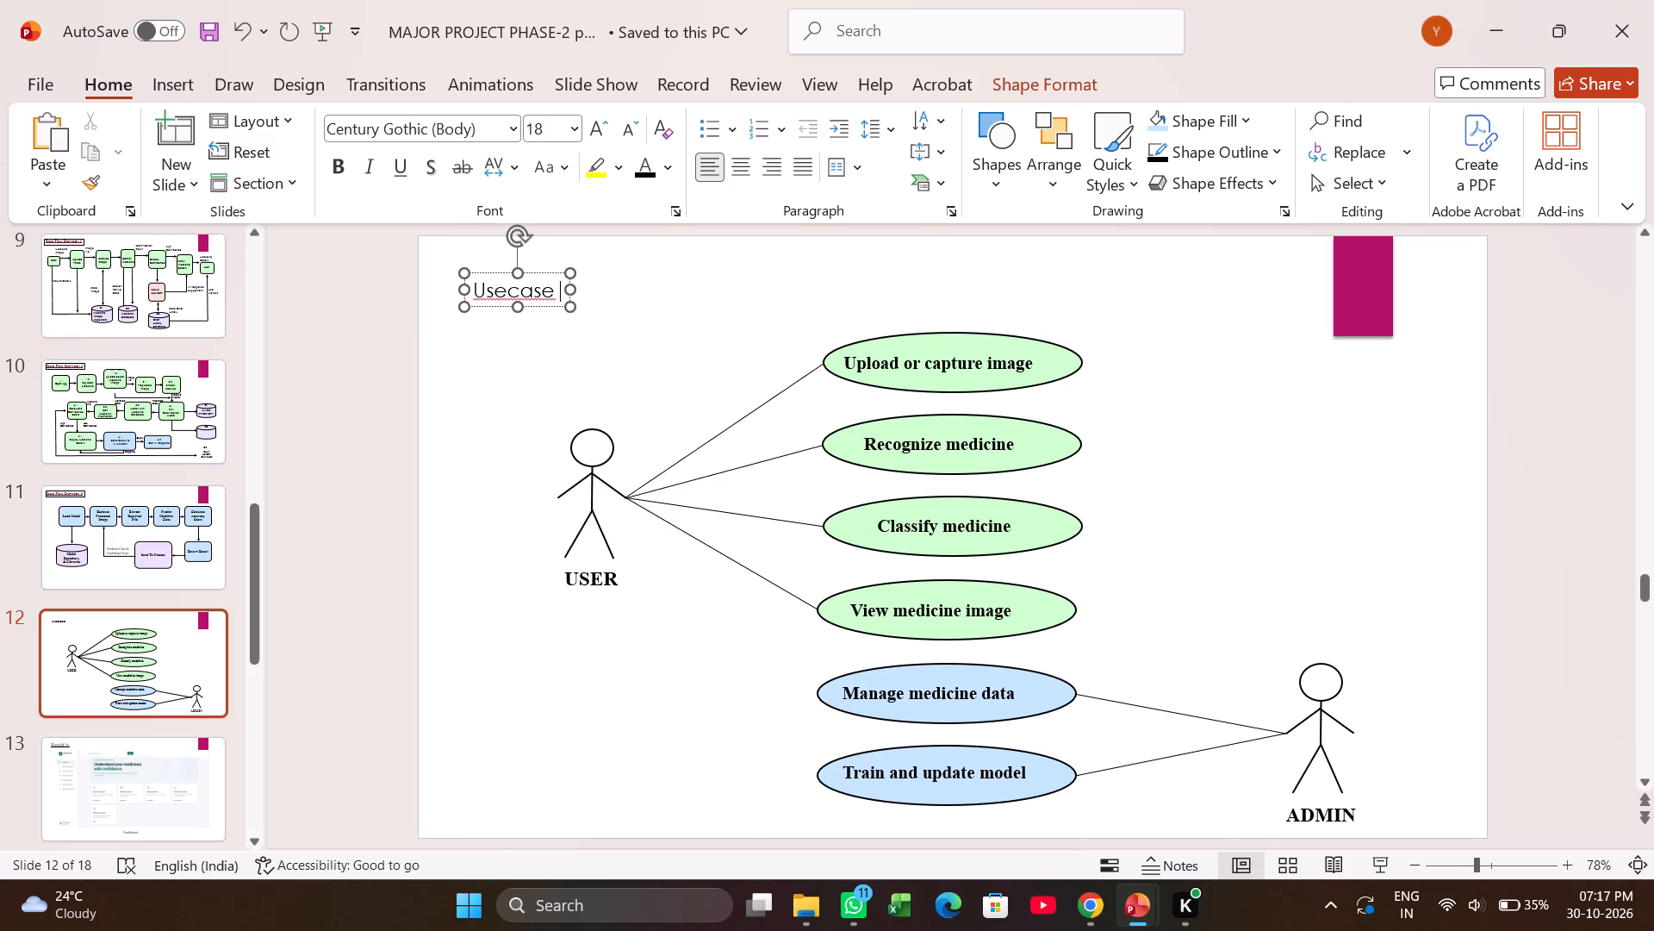
type("Di")
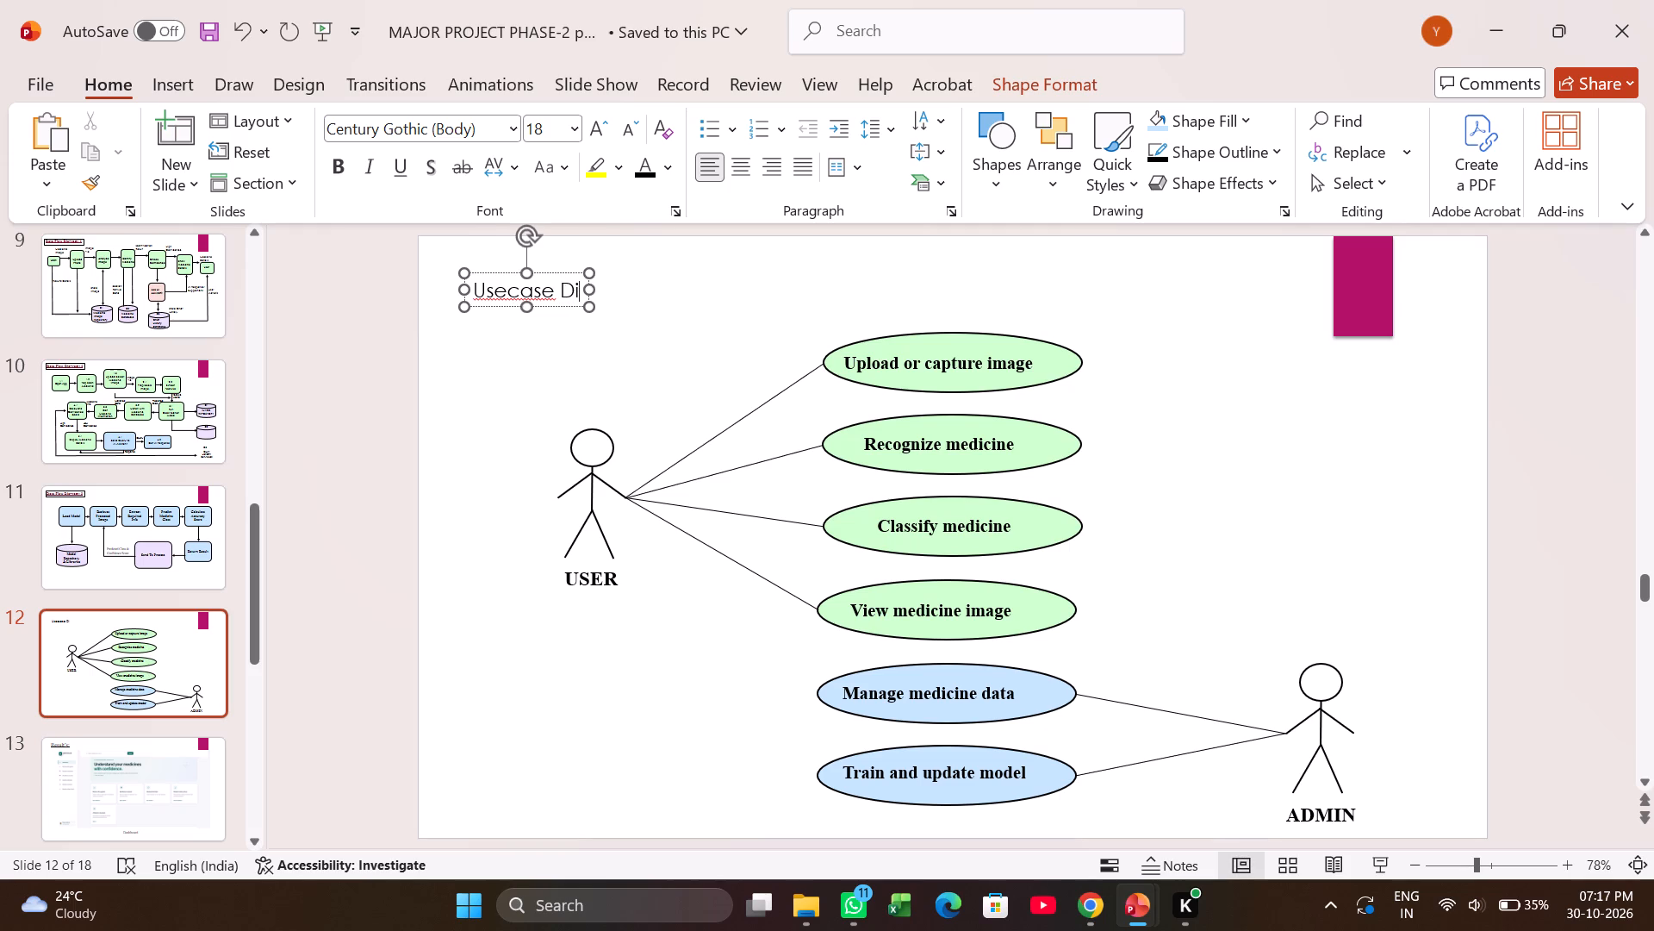
key("BackSpace")
key("BackSpace")
type("diagram")
key("shift+colon")
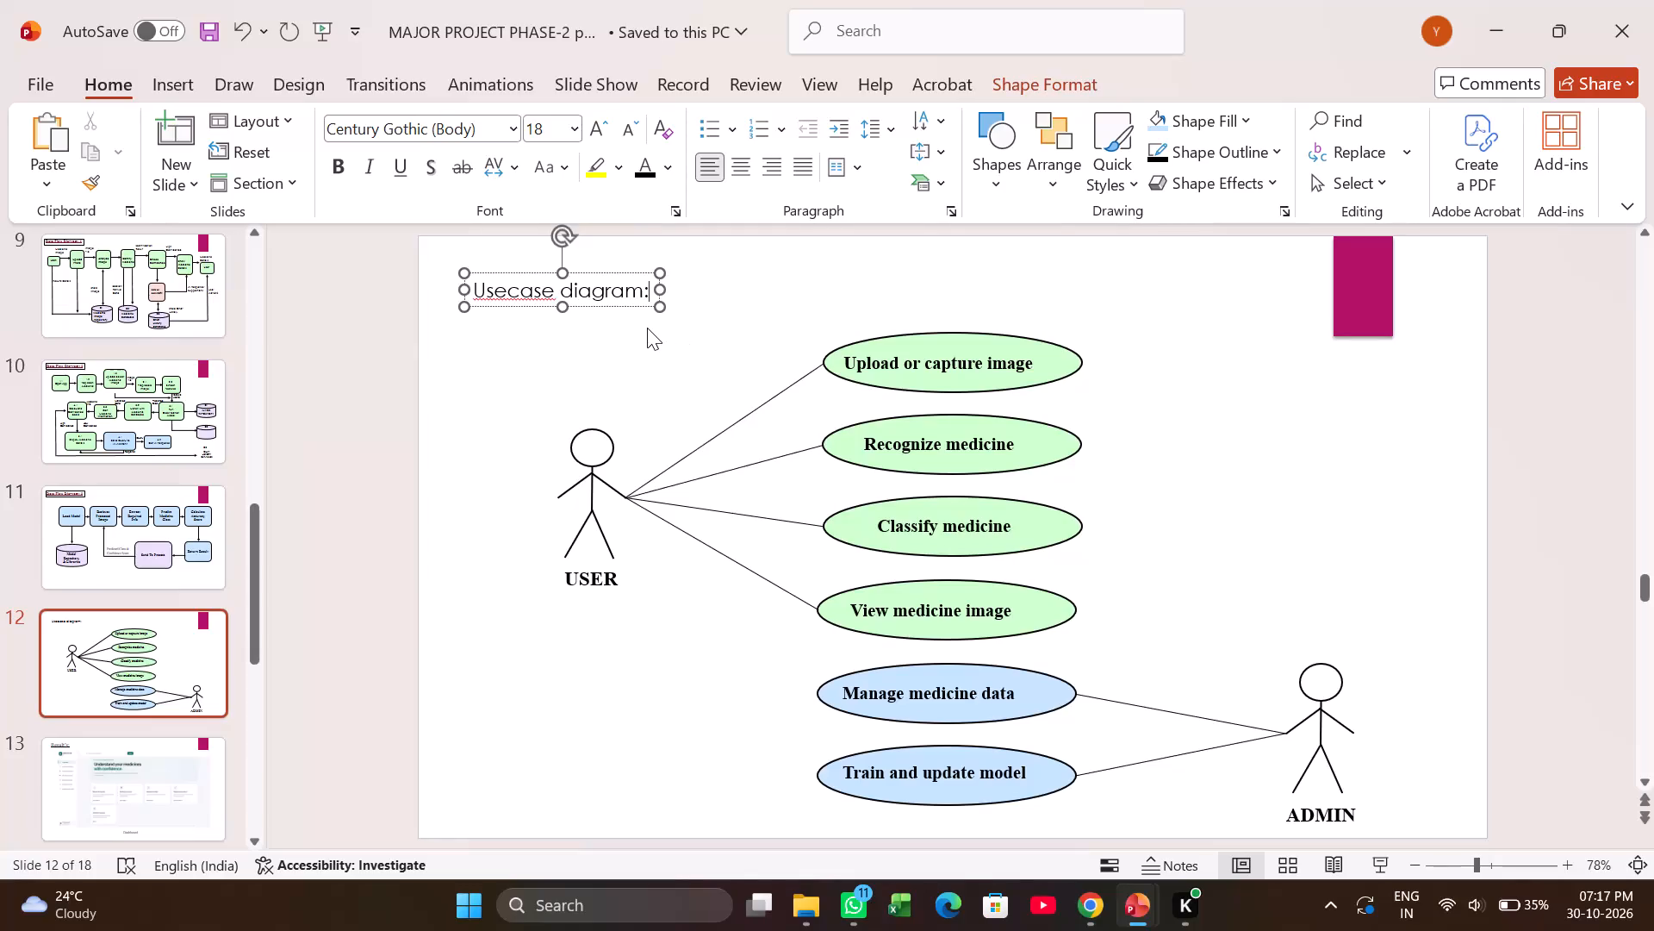
Make the "Usecase diagram:" heading bold and underlined.
key("ctrl+a")
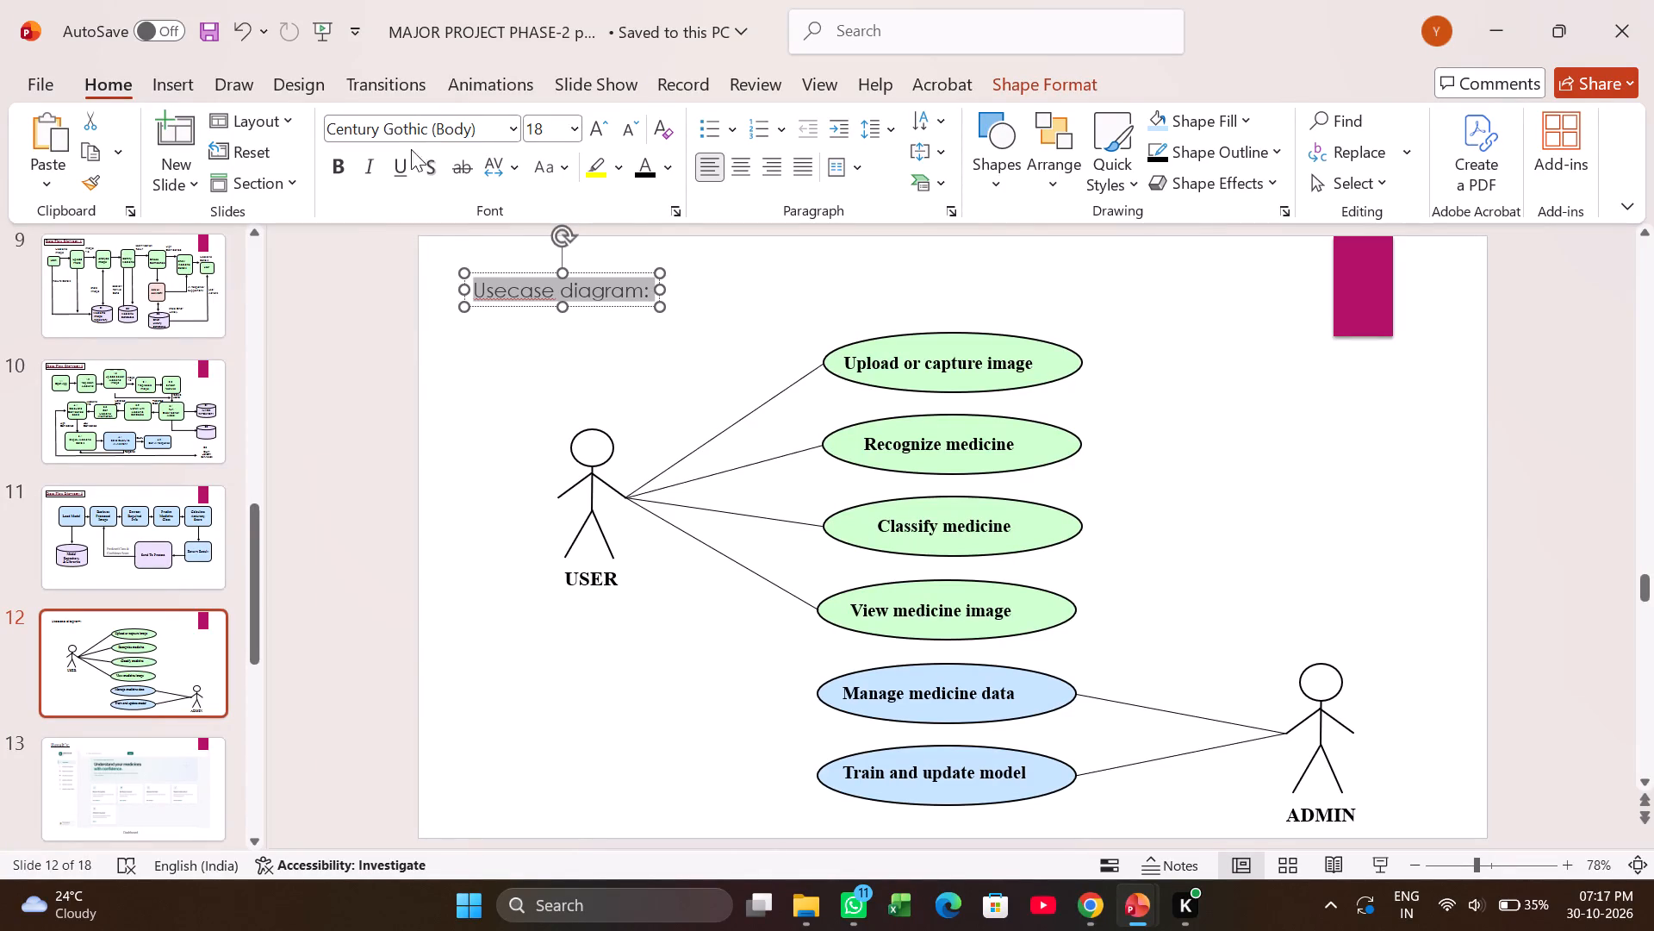
left_click(343, 172)
left_click(402, 163)
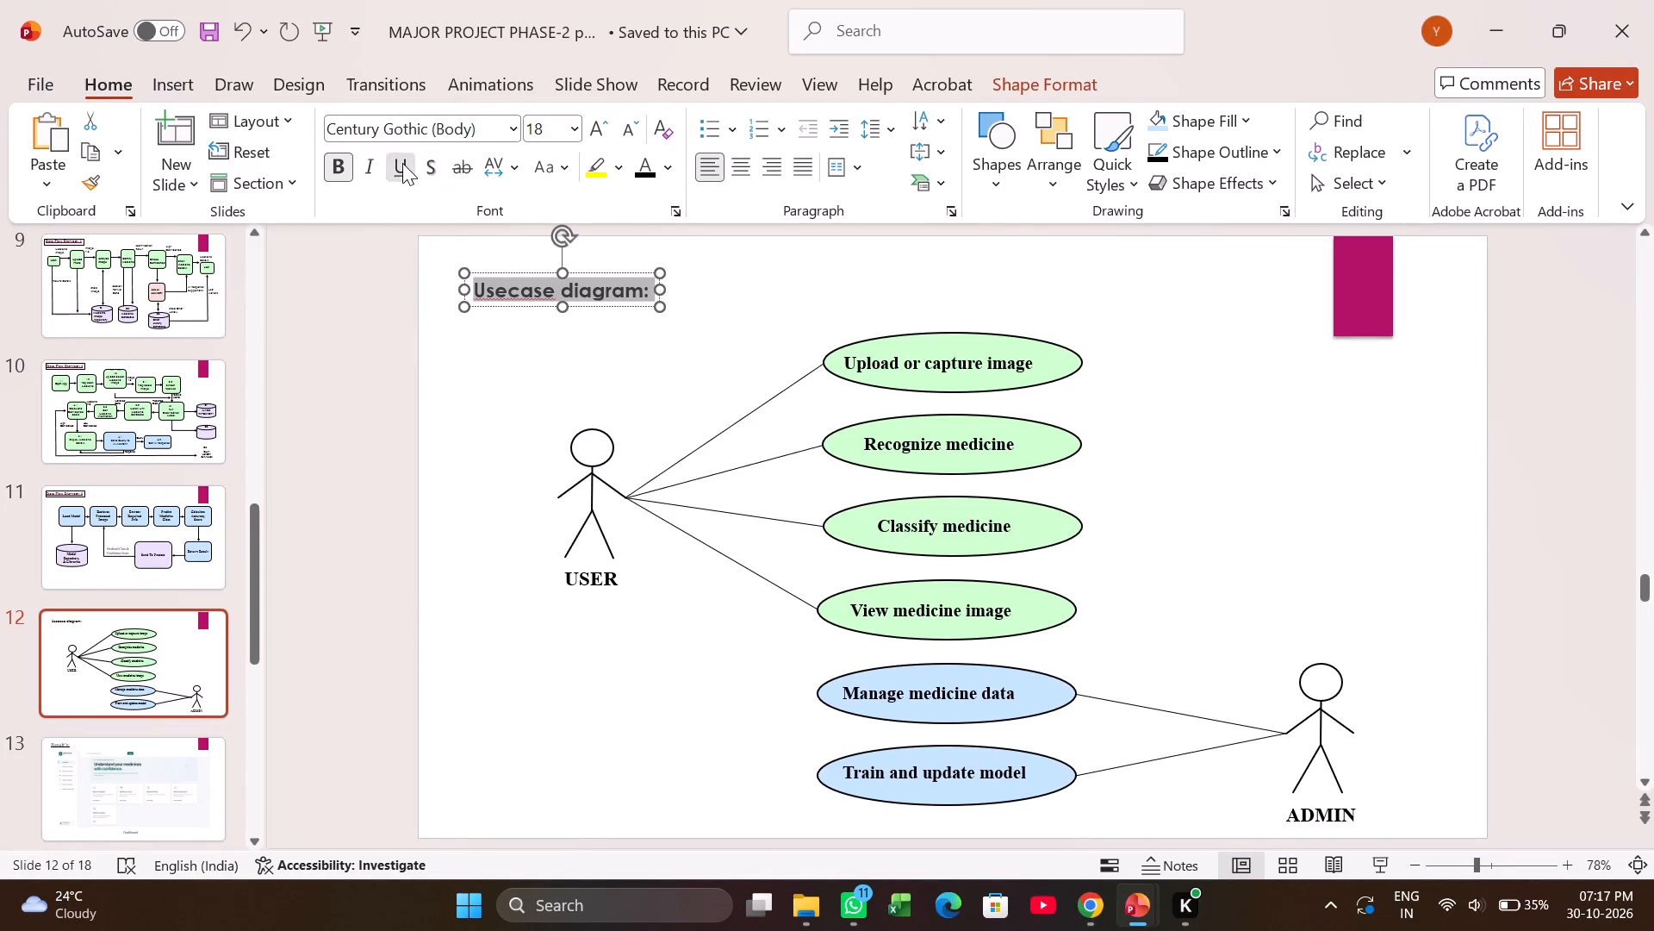
left_click(532, 368)
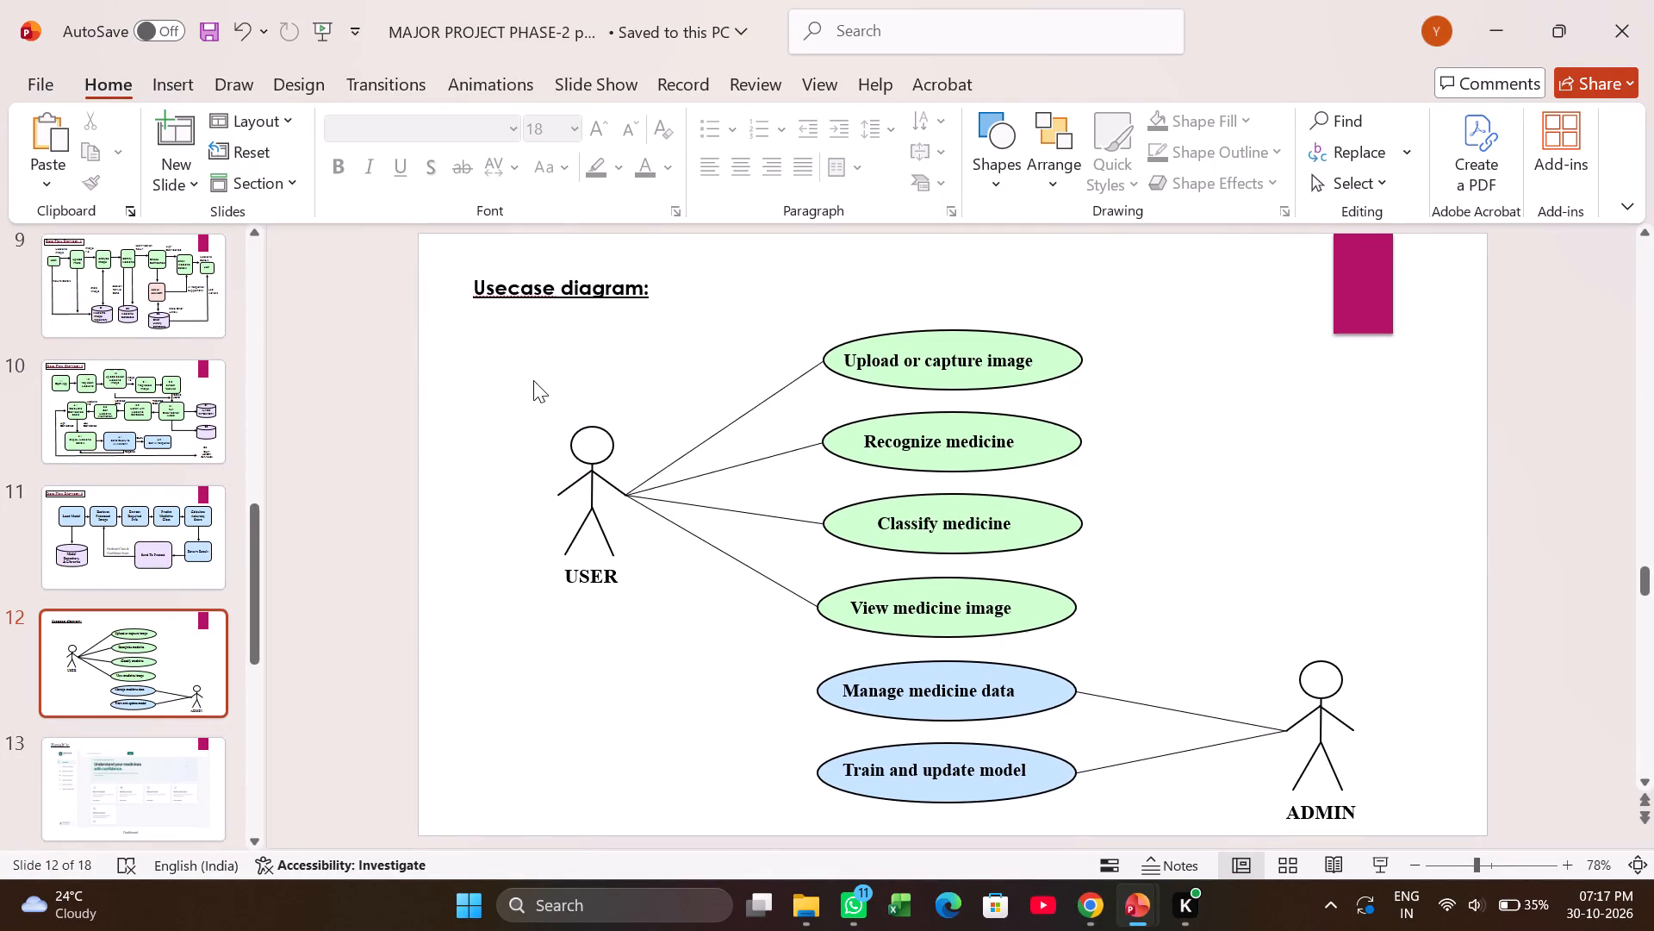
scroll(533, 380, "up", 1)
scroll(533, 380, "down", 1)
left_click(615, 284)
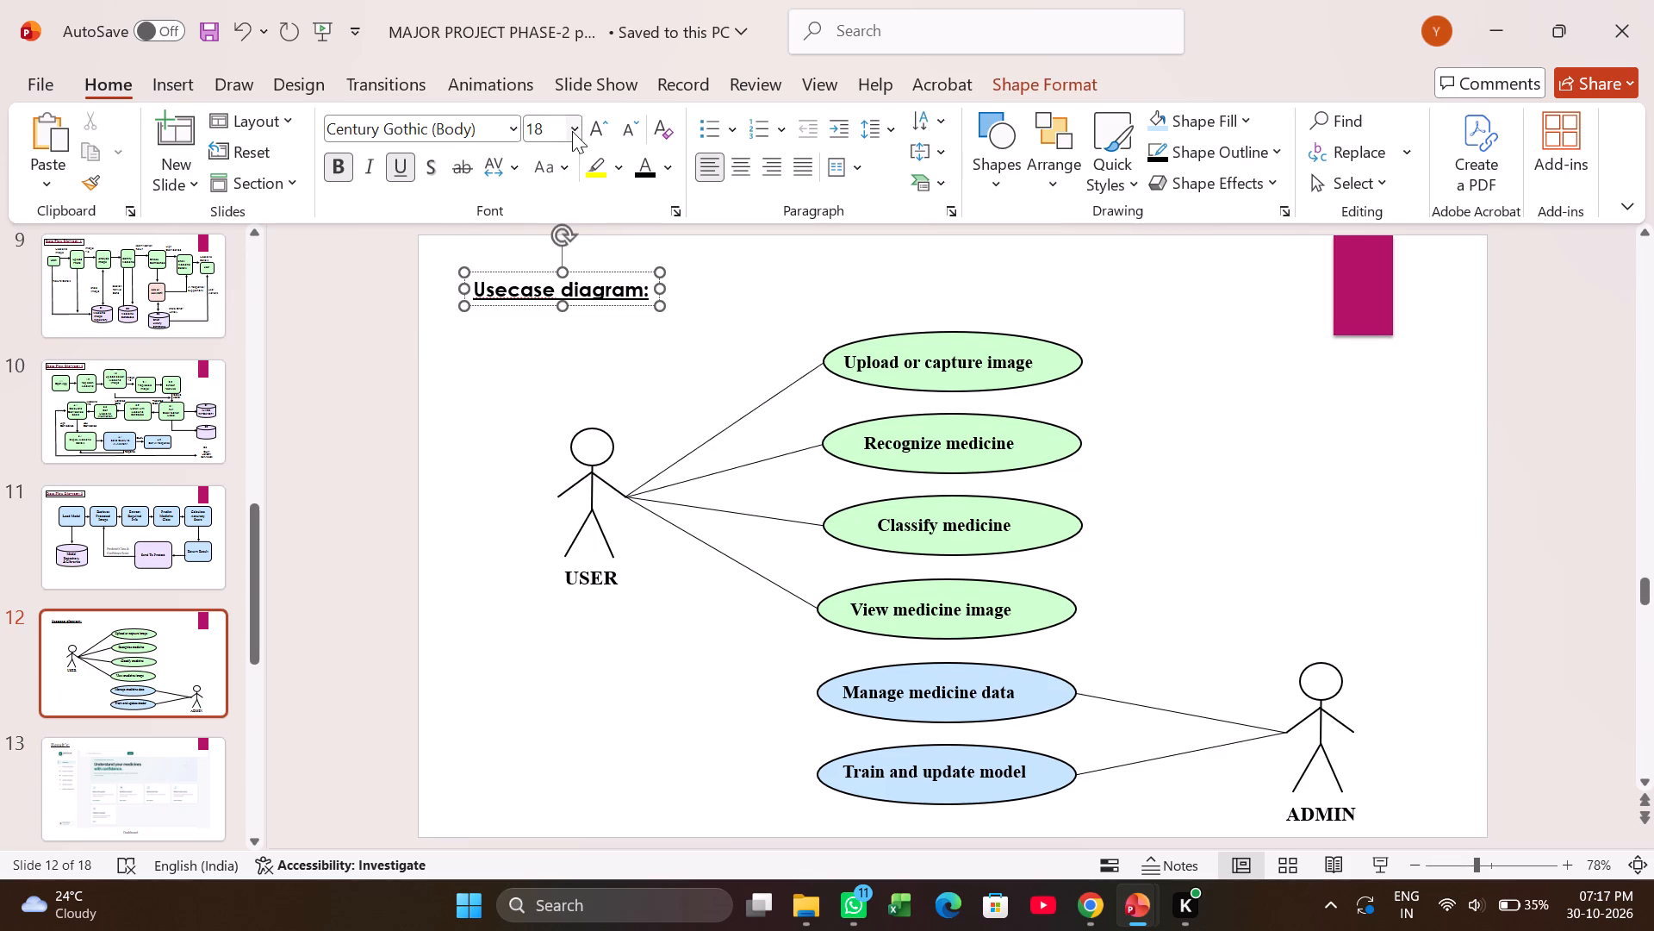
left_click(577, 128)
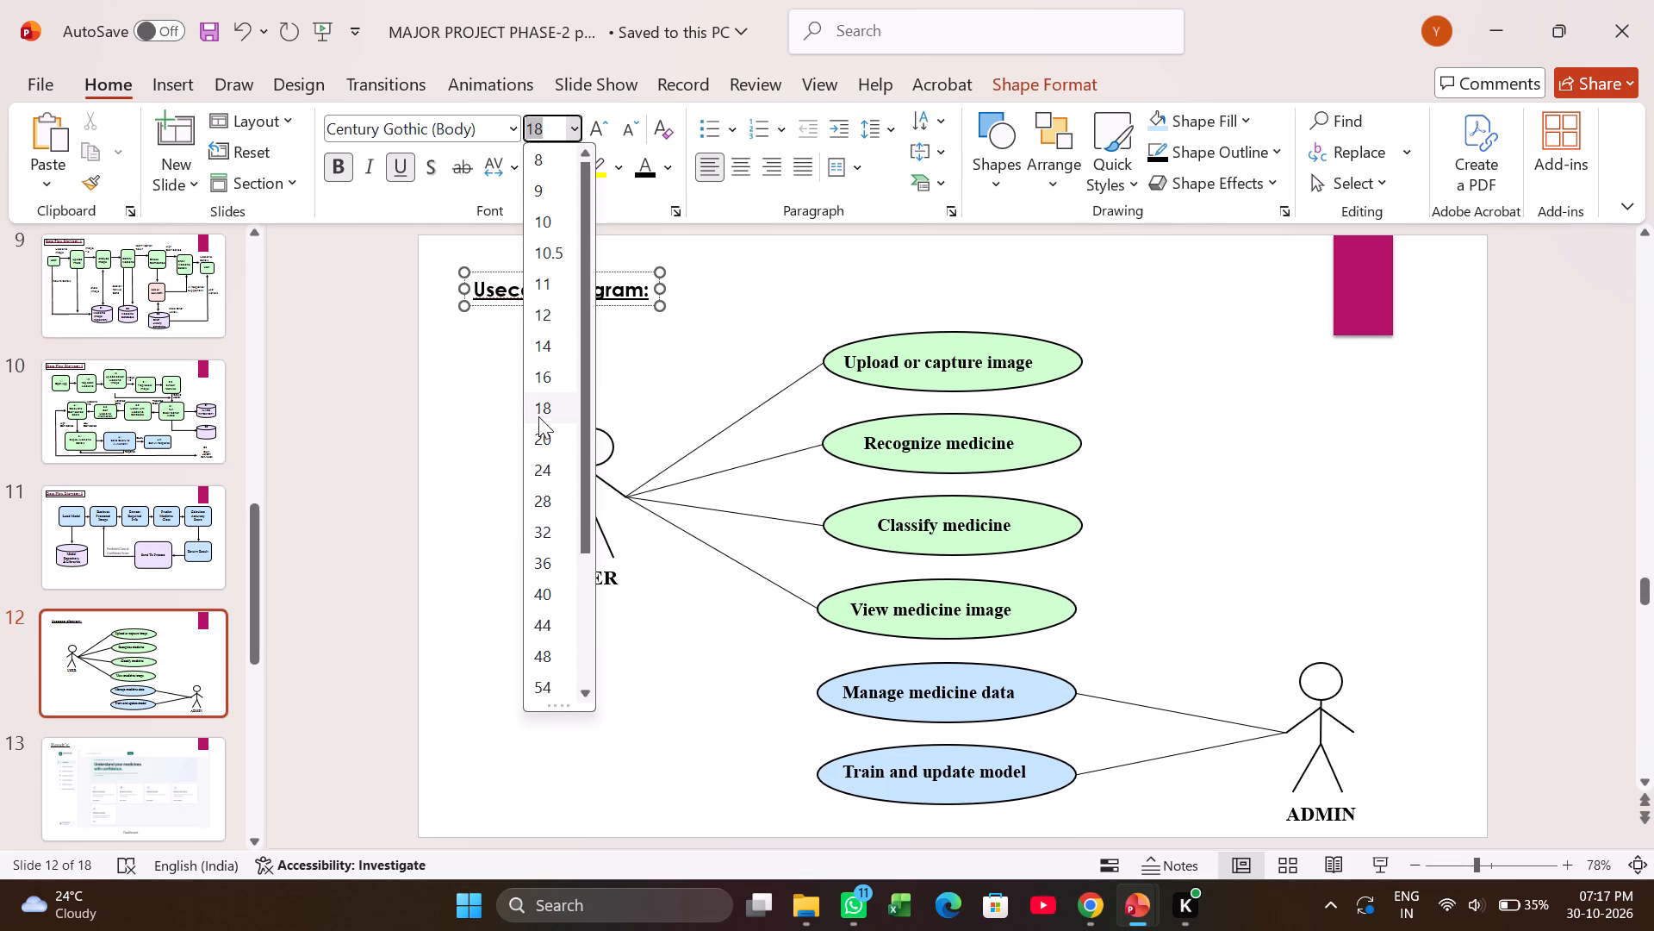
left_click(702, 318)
Examine the heading formatting on the Data Flow Diagram slides 9 to 11 as a reference for slide 12's heading.
scroll(623, 355, "up", 4)
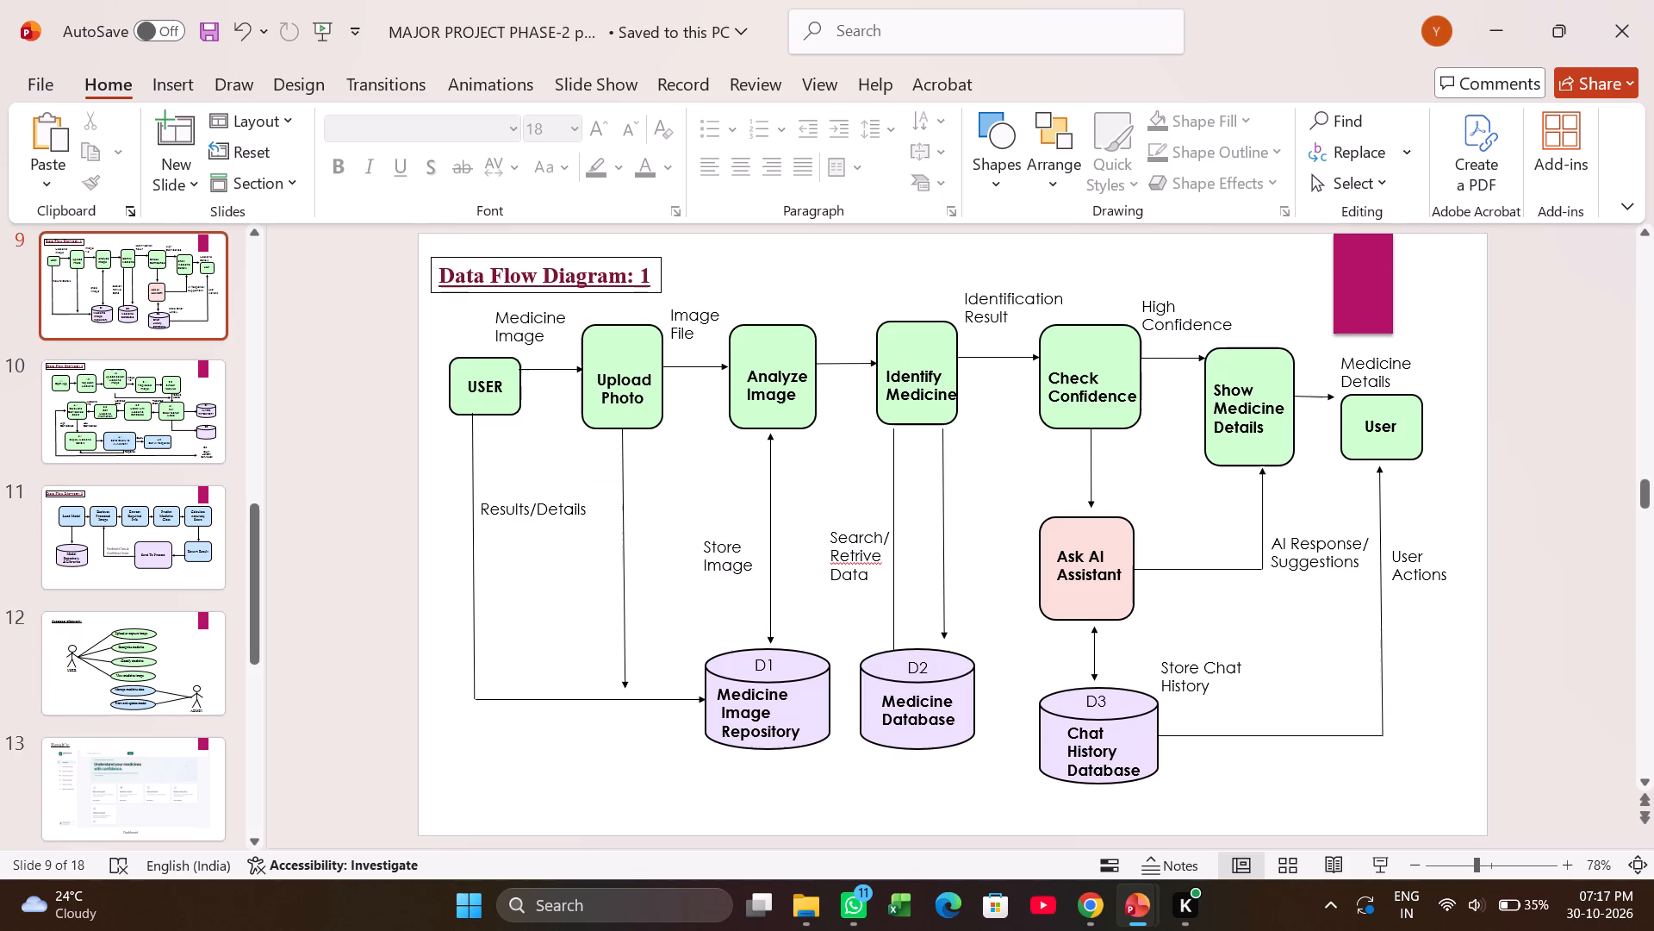
left_click(488, 275)
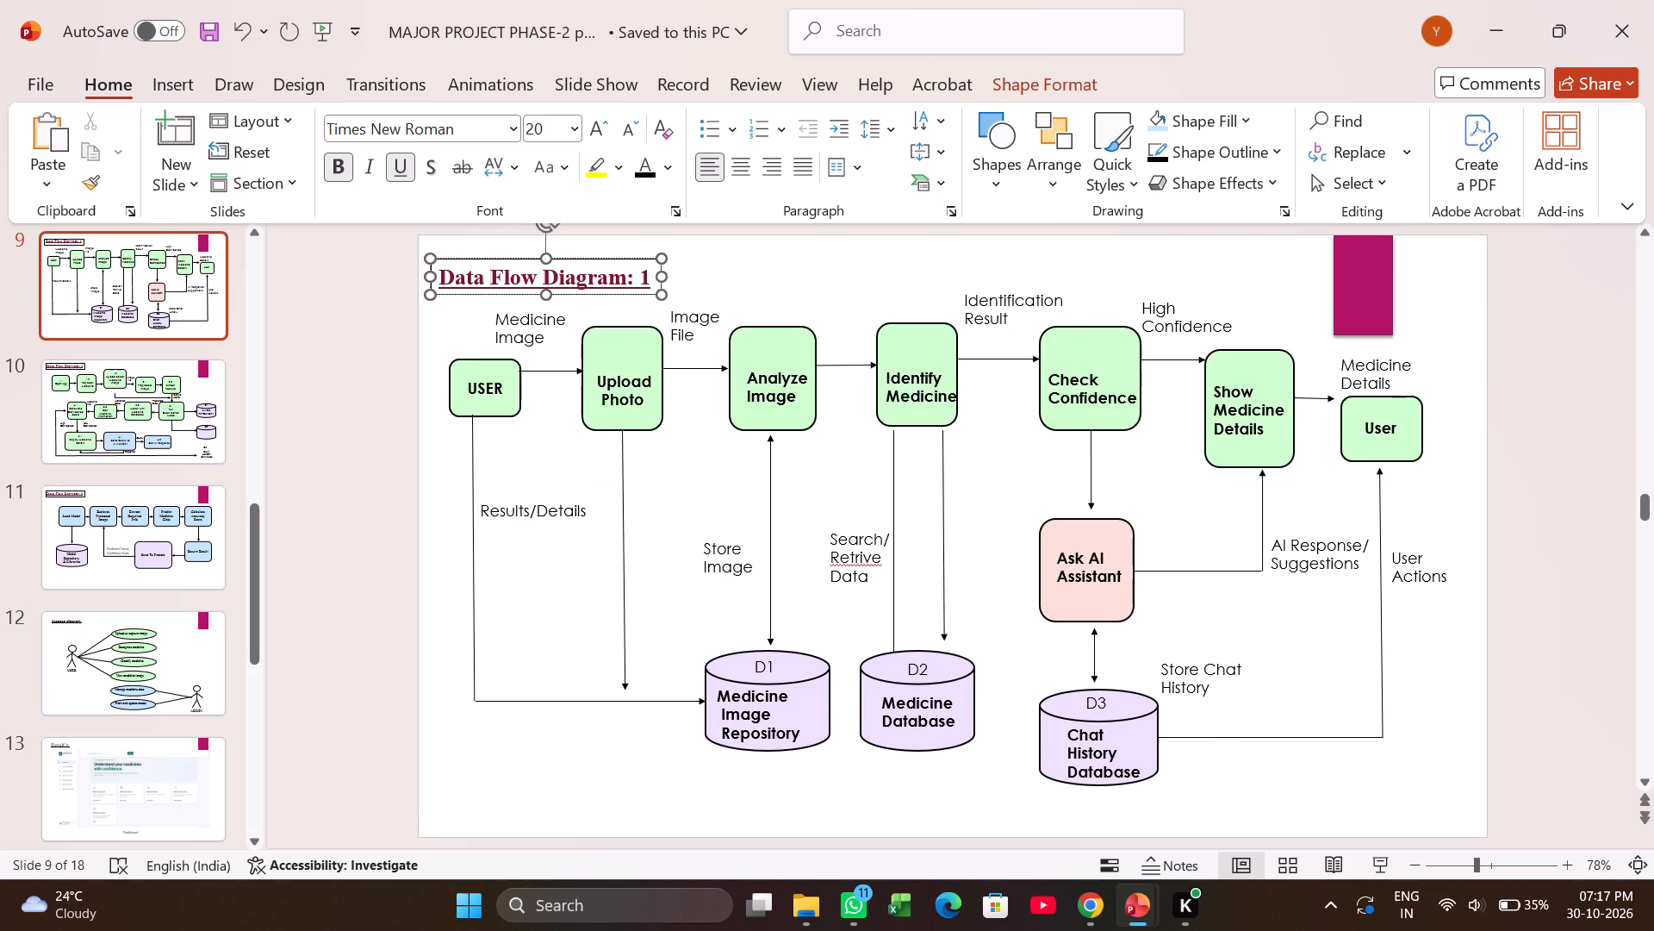
scroll(519, 324, "down", 2)
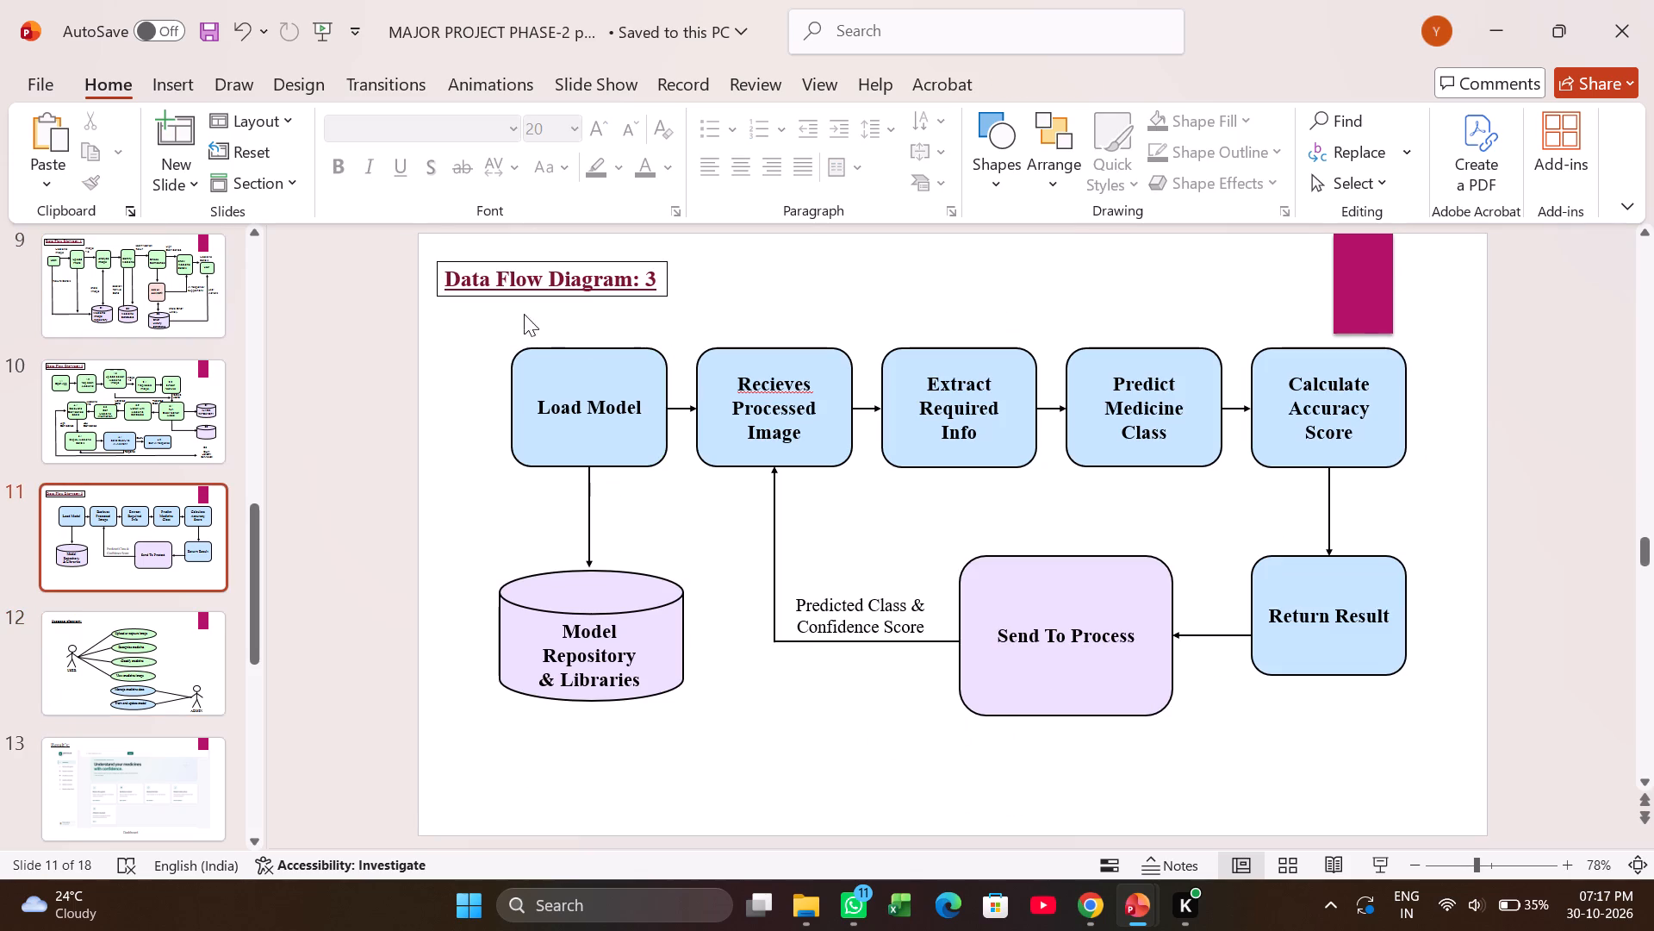
scroll(524, 314, "down", 2)
scroll(556, 347, "up", 1)
scroll(718, 400, "up", 1)
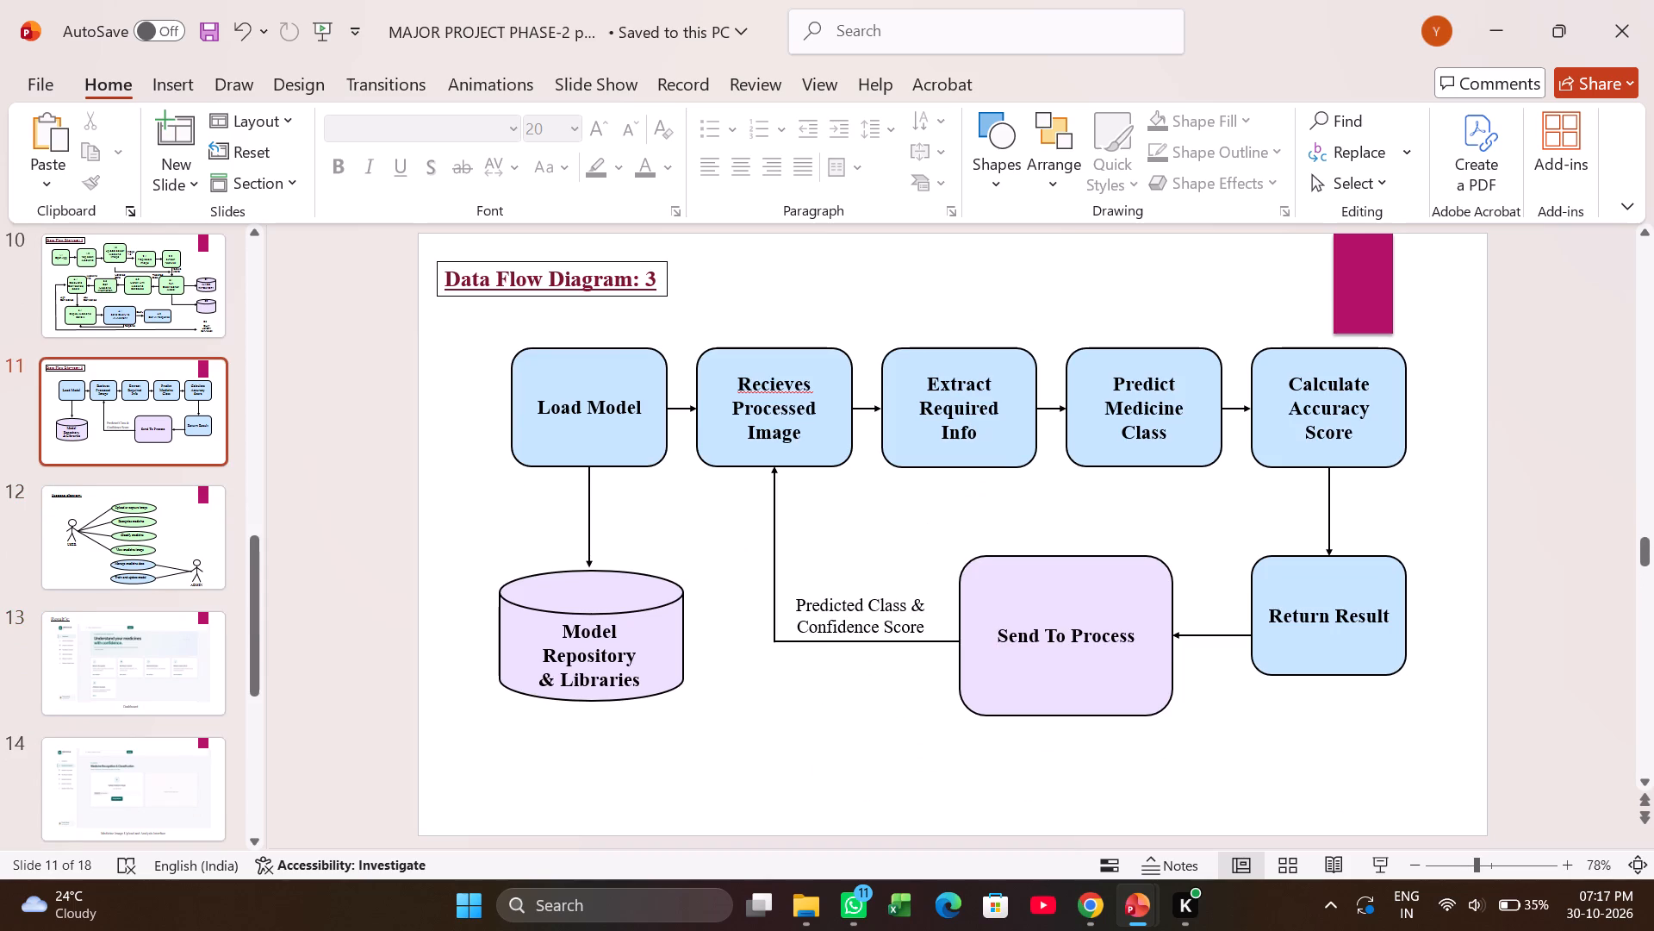
right_click(793, 399)
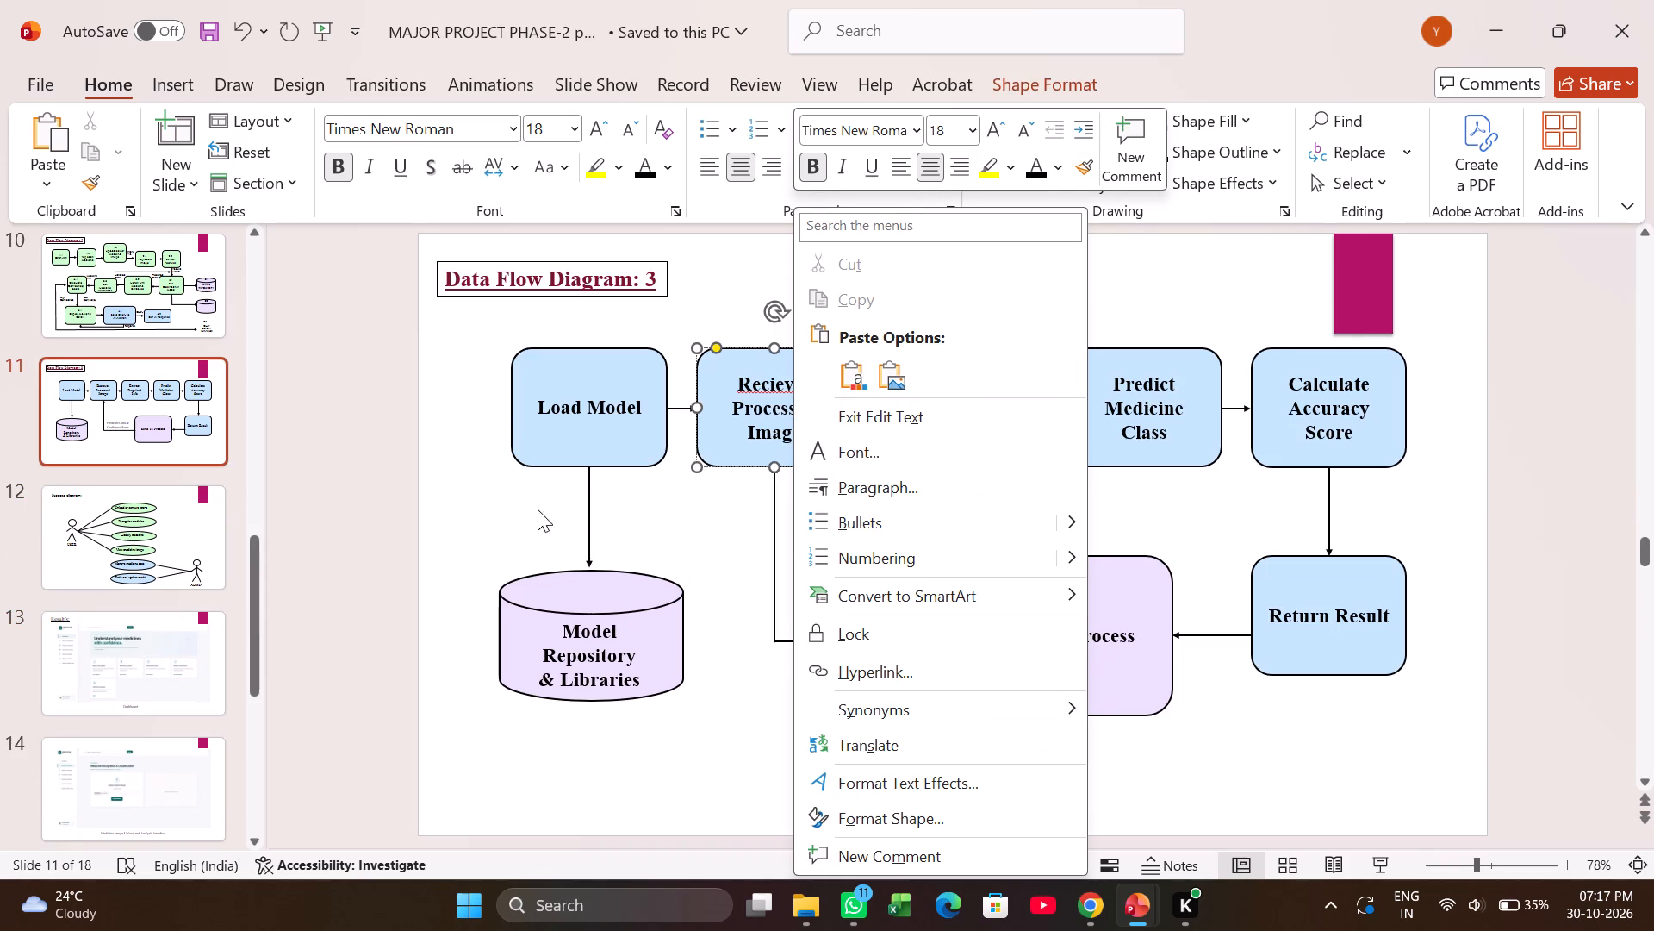
left_click(356, 496)
scroll(835, 608, "down", 1)
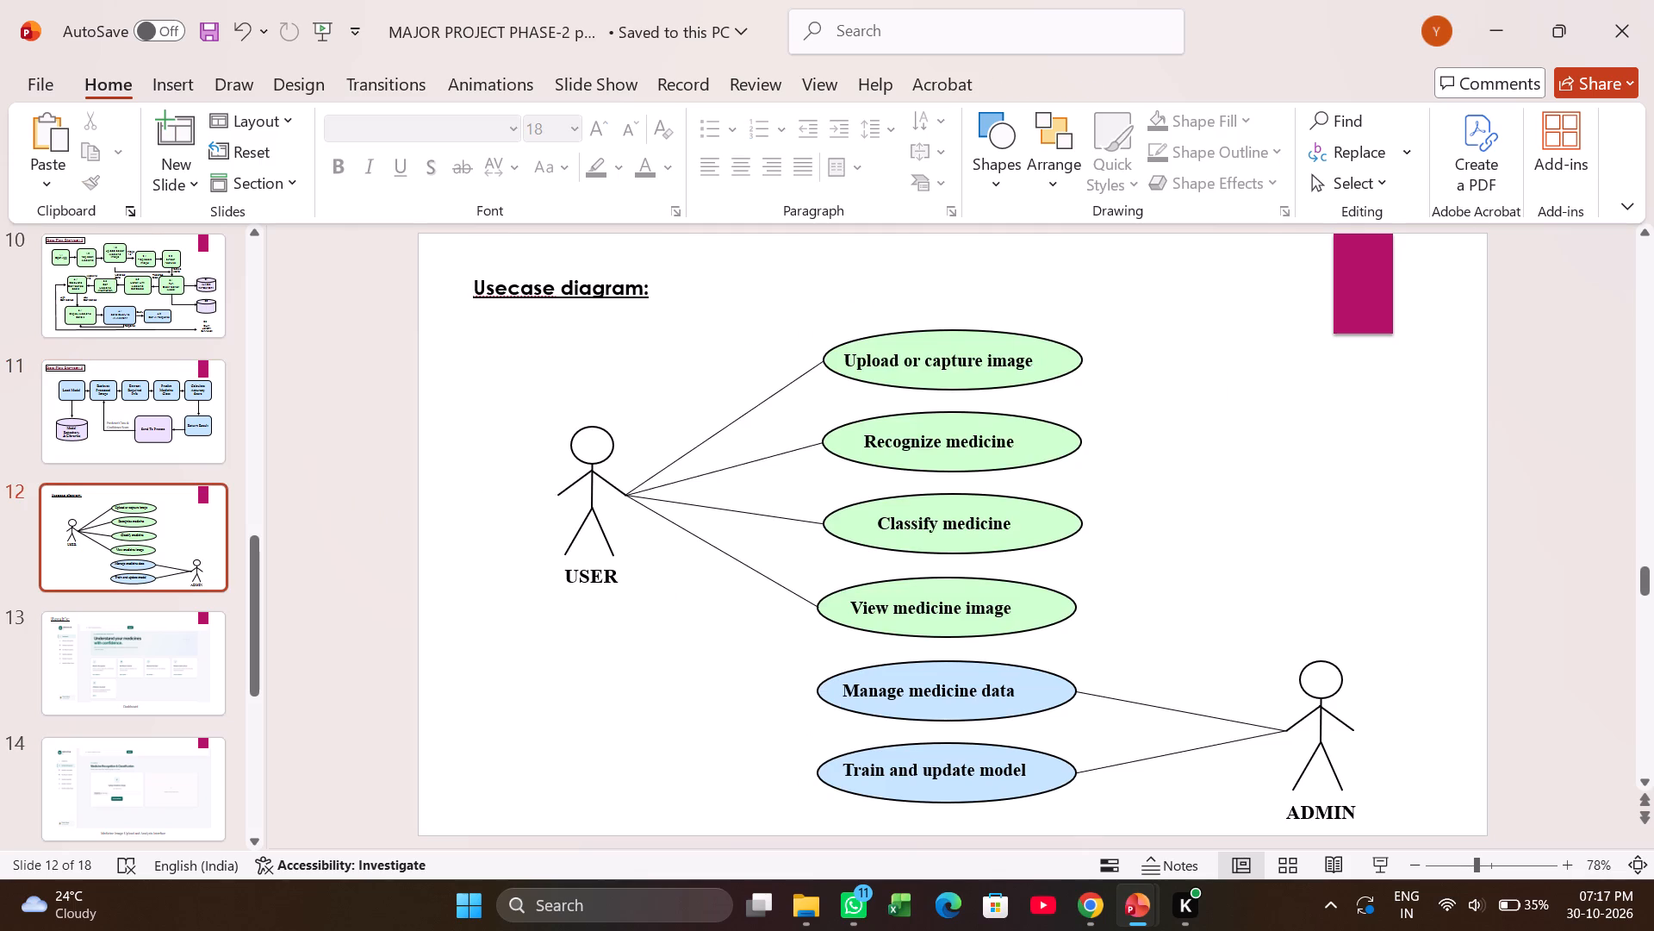
scroll(626, 346, "up", 2)
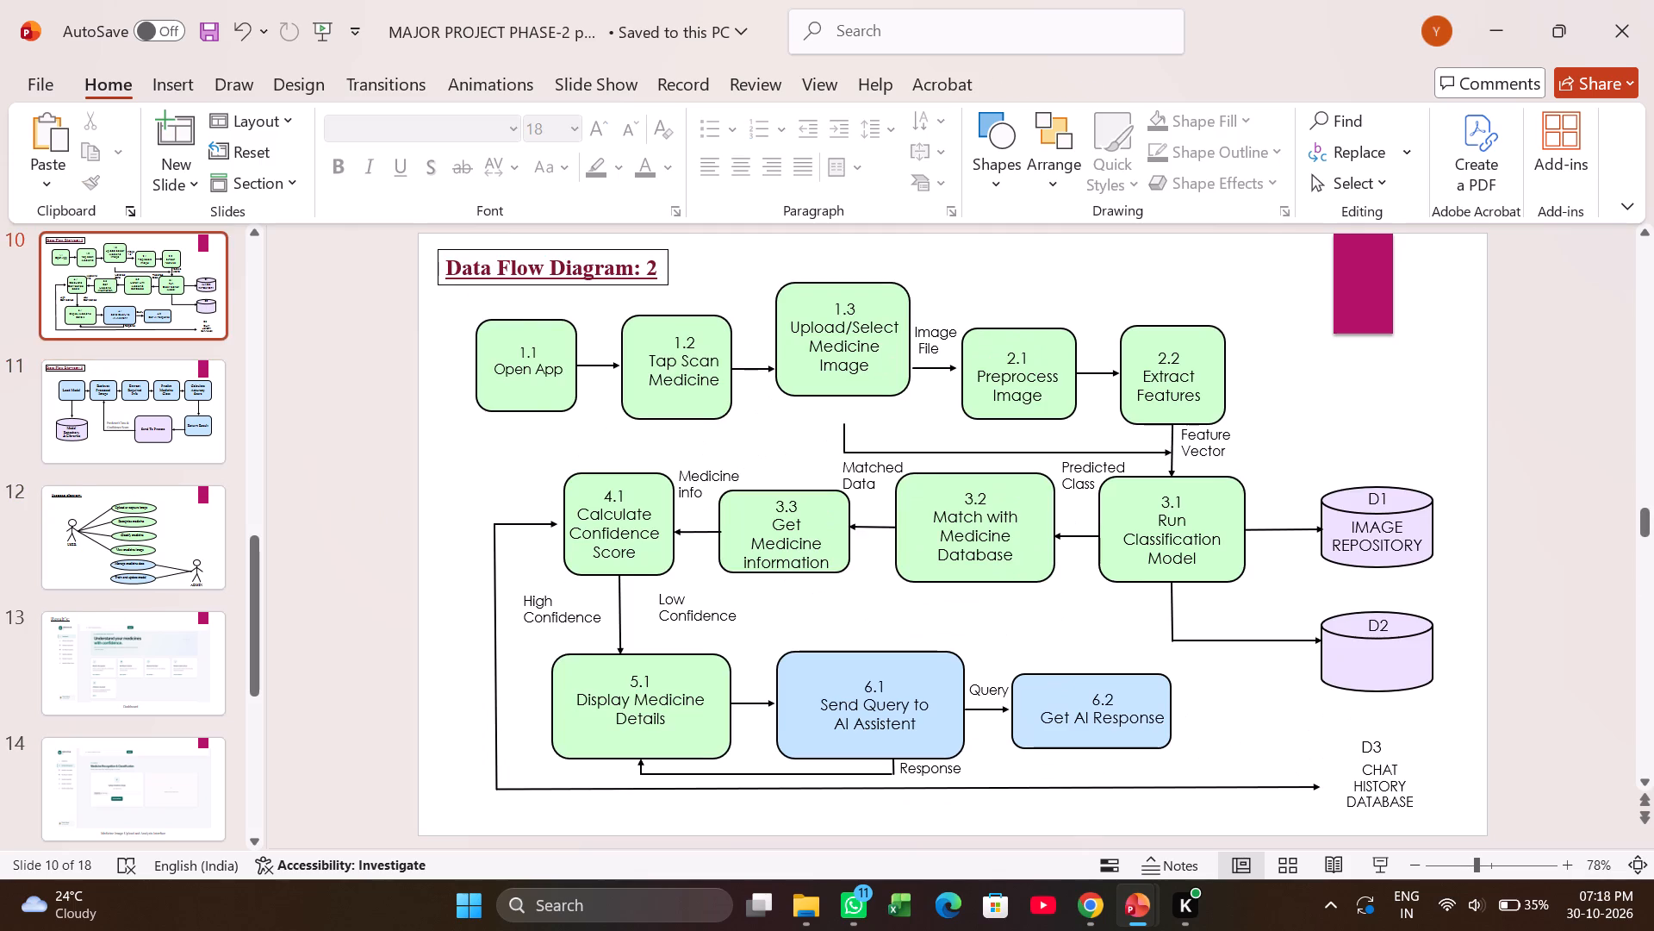
scroll(626, 347, "down", 2)
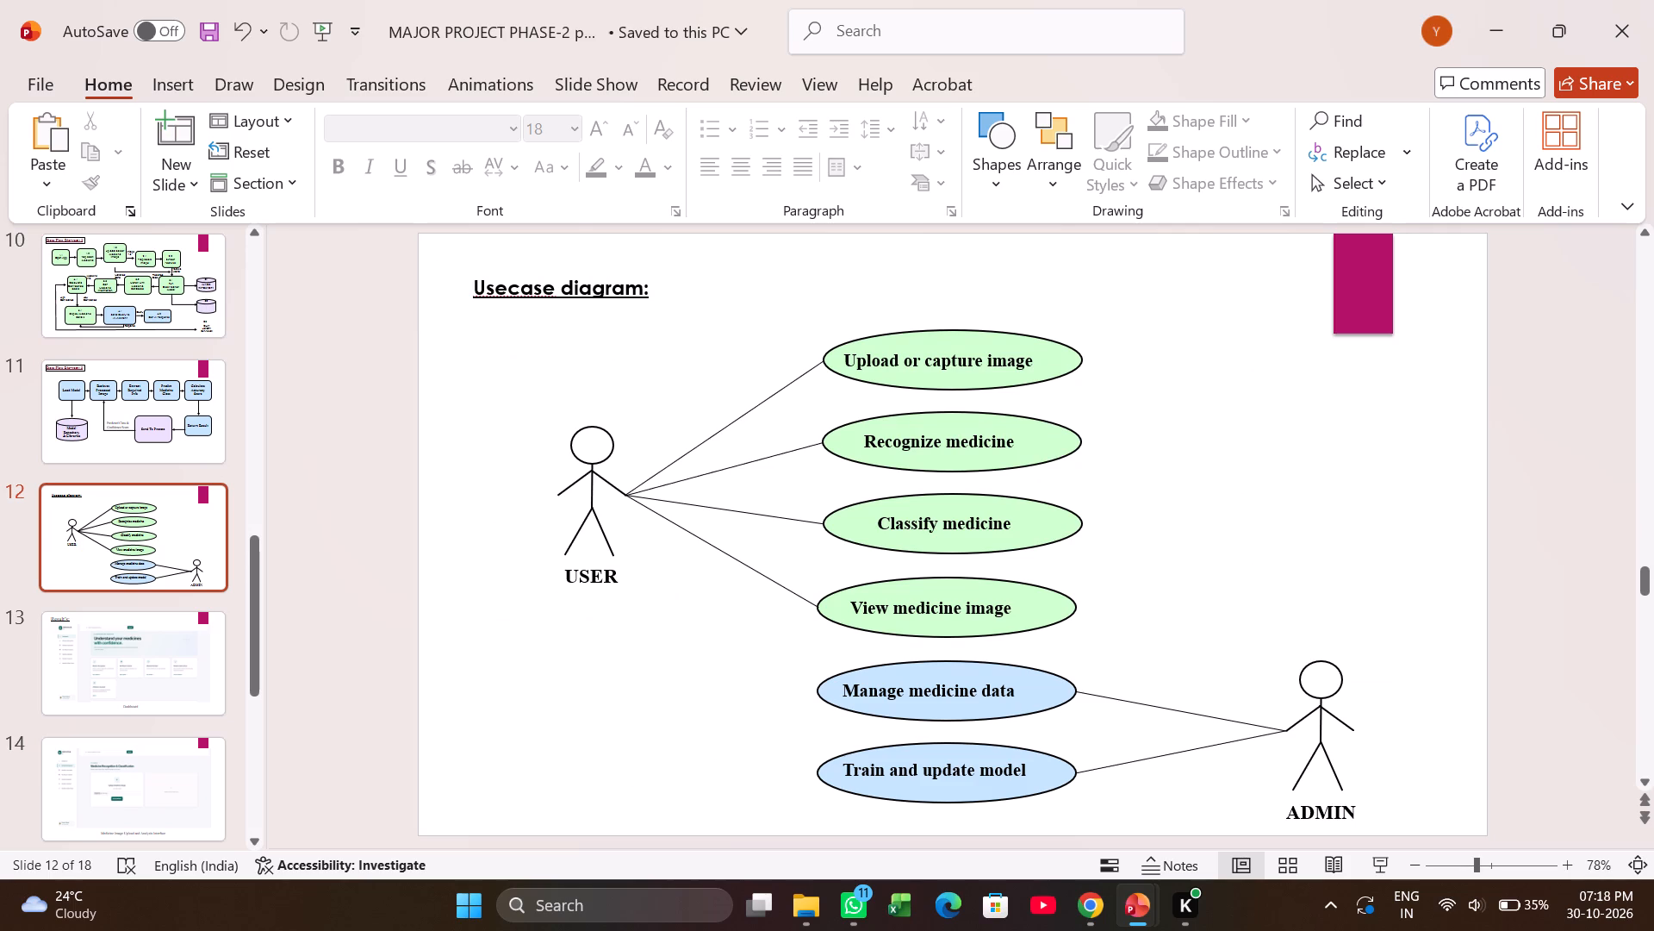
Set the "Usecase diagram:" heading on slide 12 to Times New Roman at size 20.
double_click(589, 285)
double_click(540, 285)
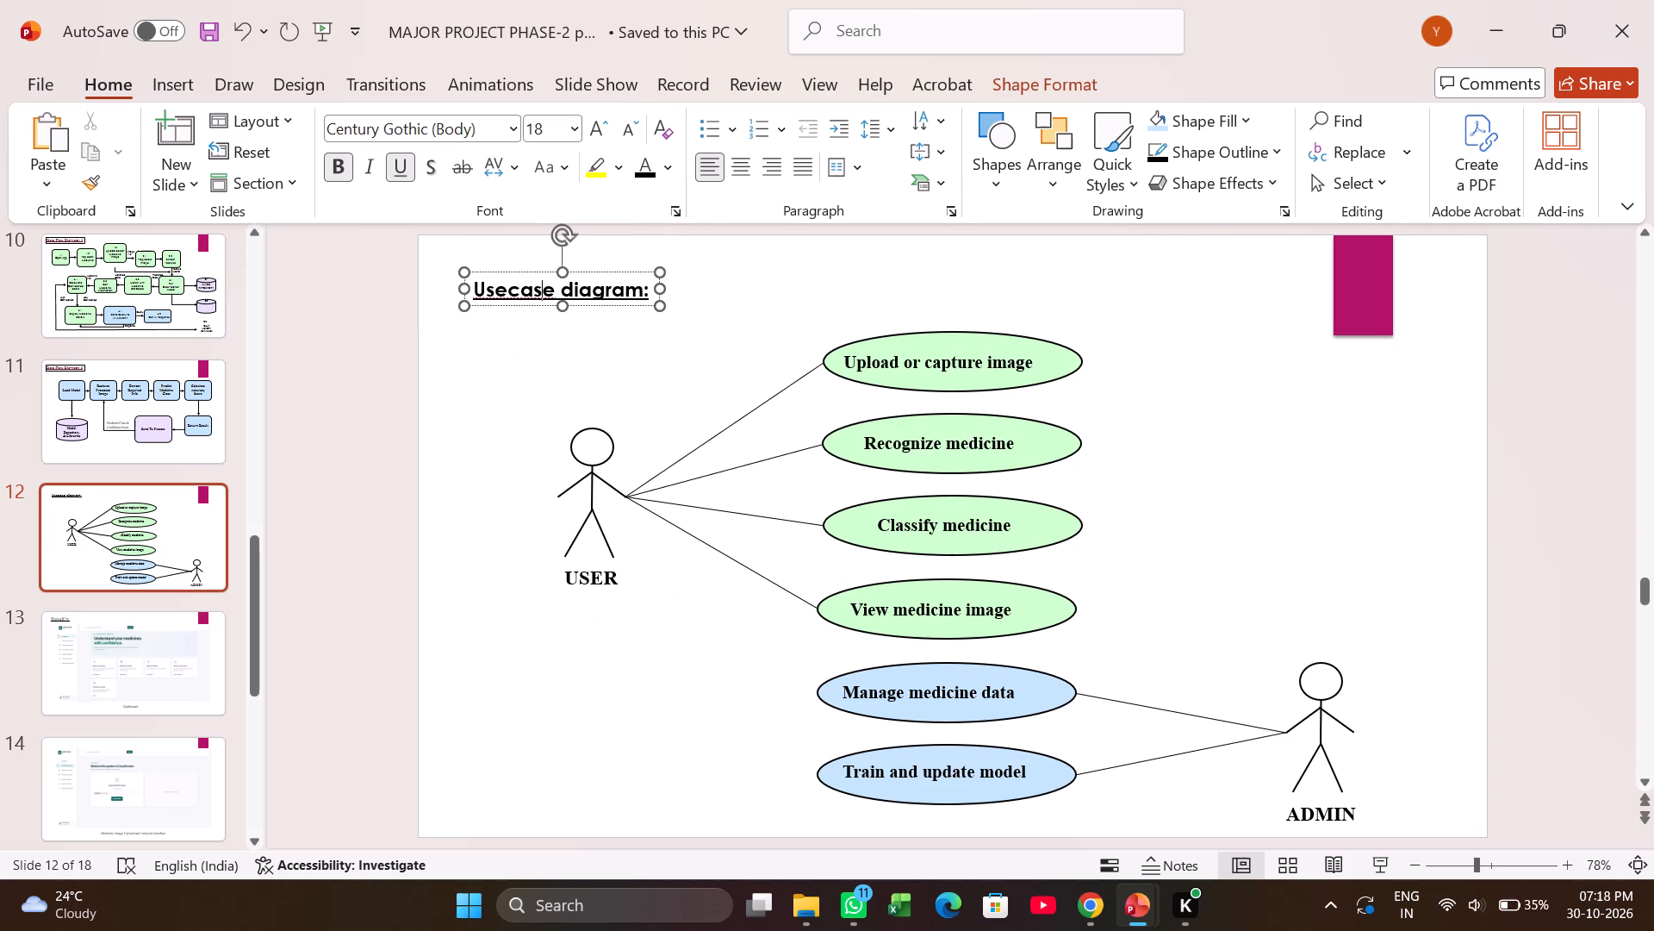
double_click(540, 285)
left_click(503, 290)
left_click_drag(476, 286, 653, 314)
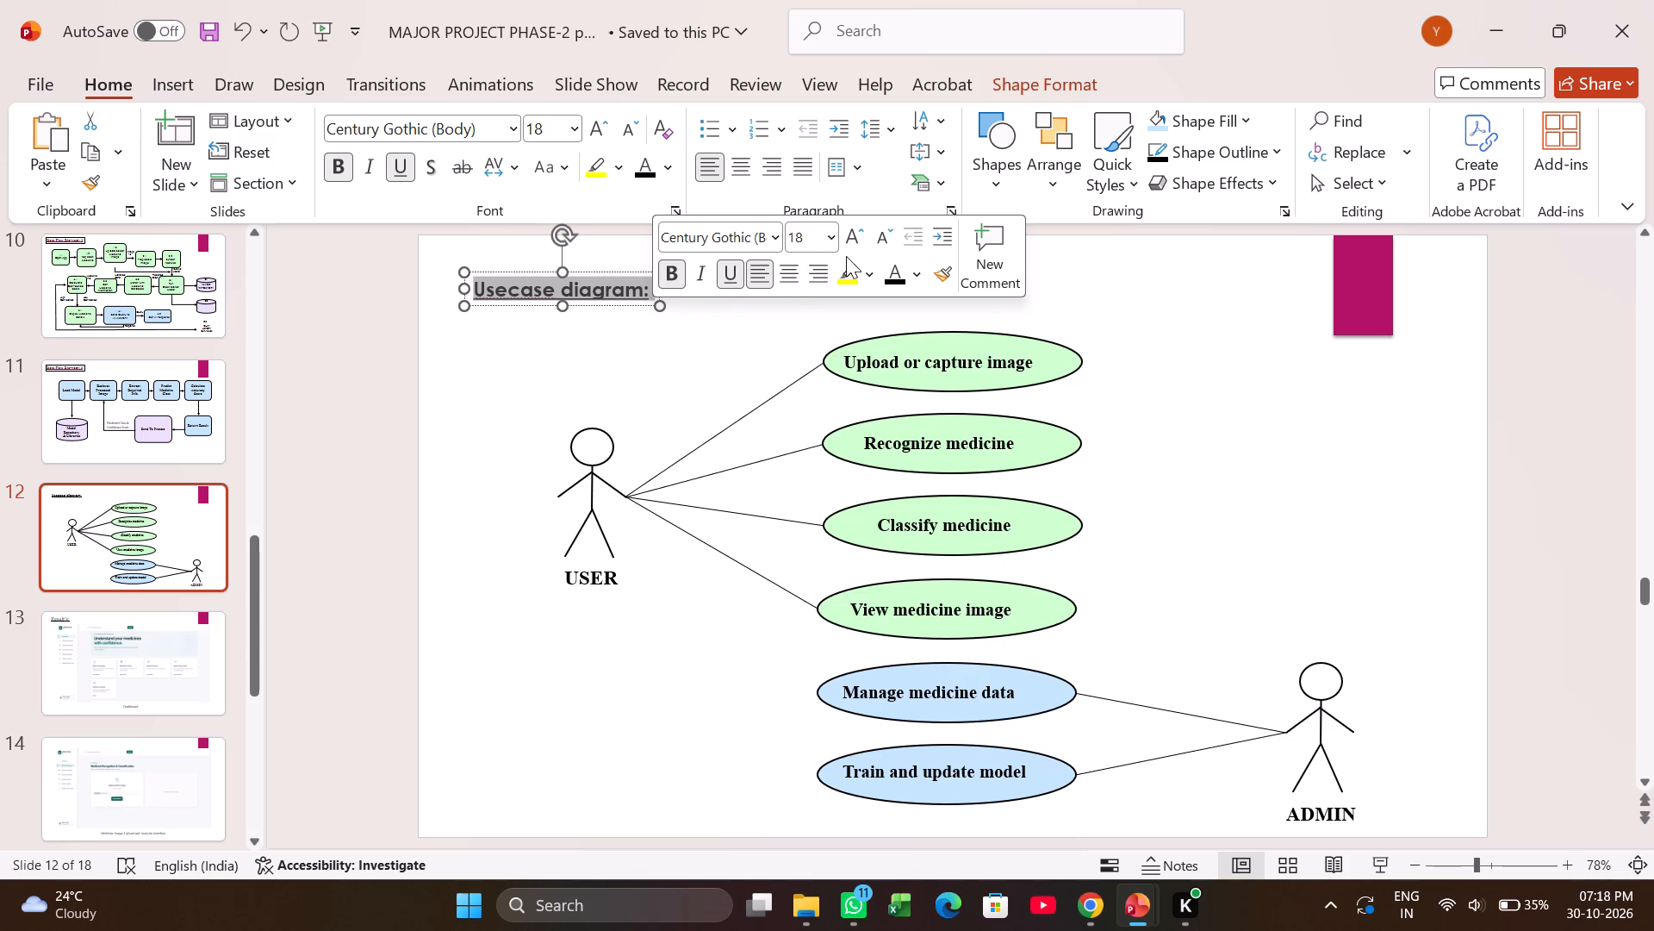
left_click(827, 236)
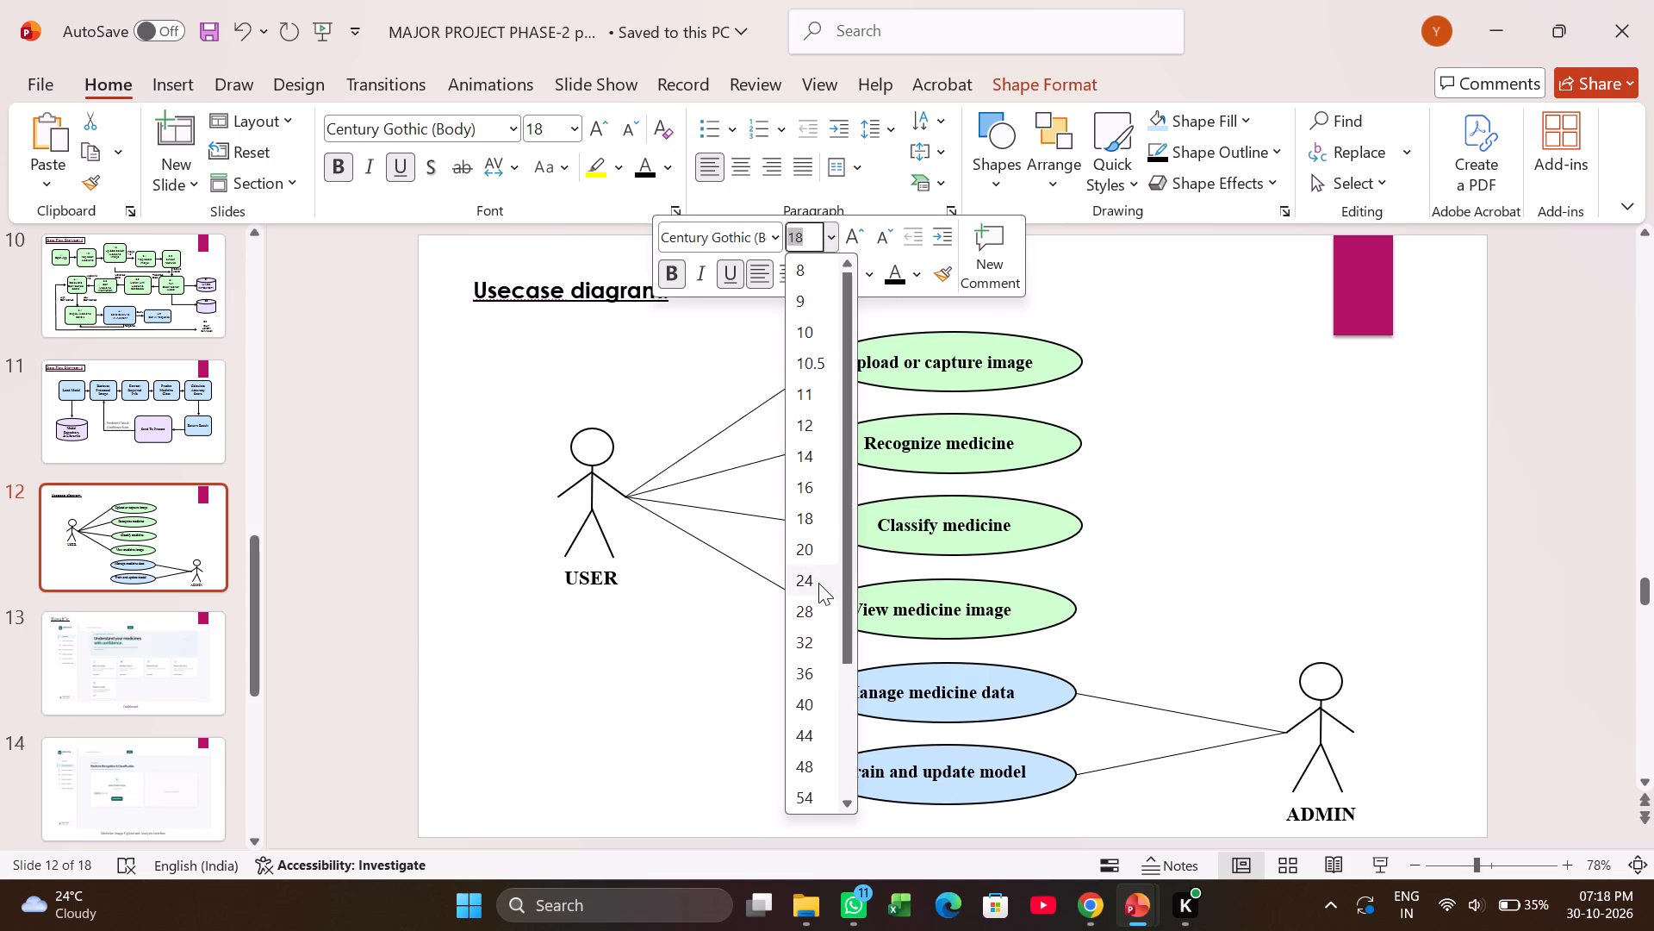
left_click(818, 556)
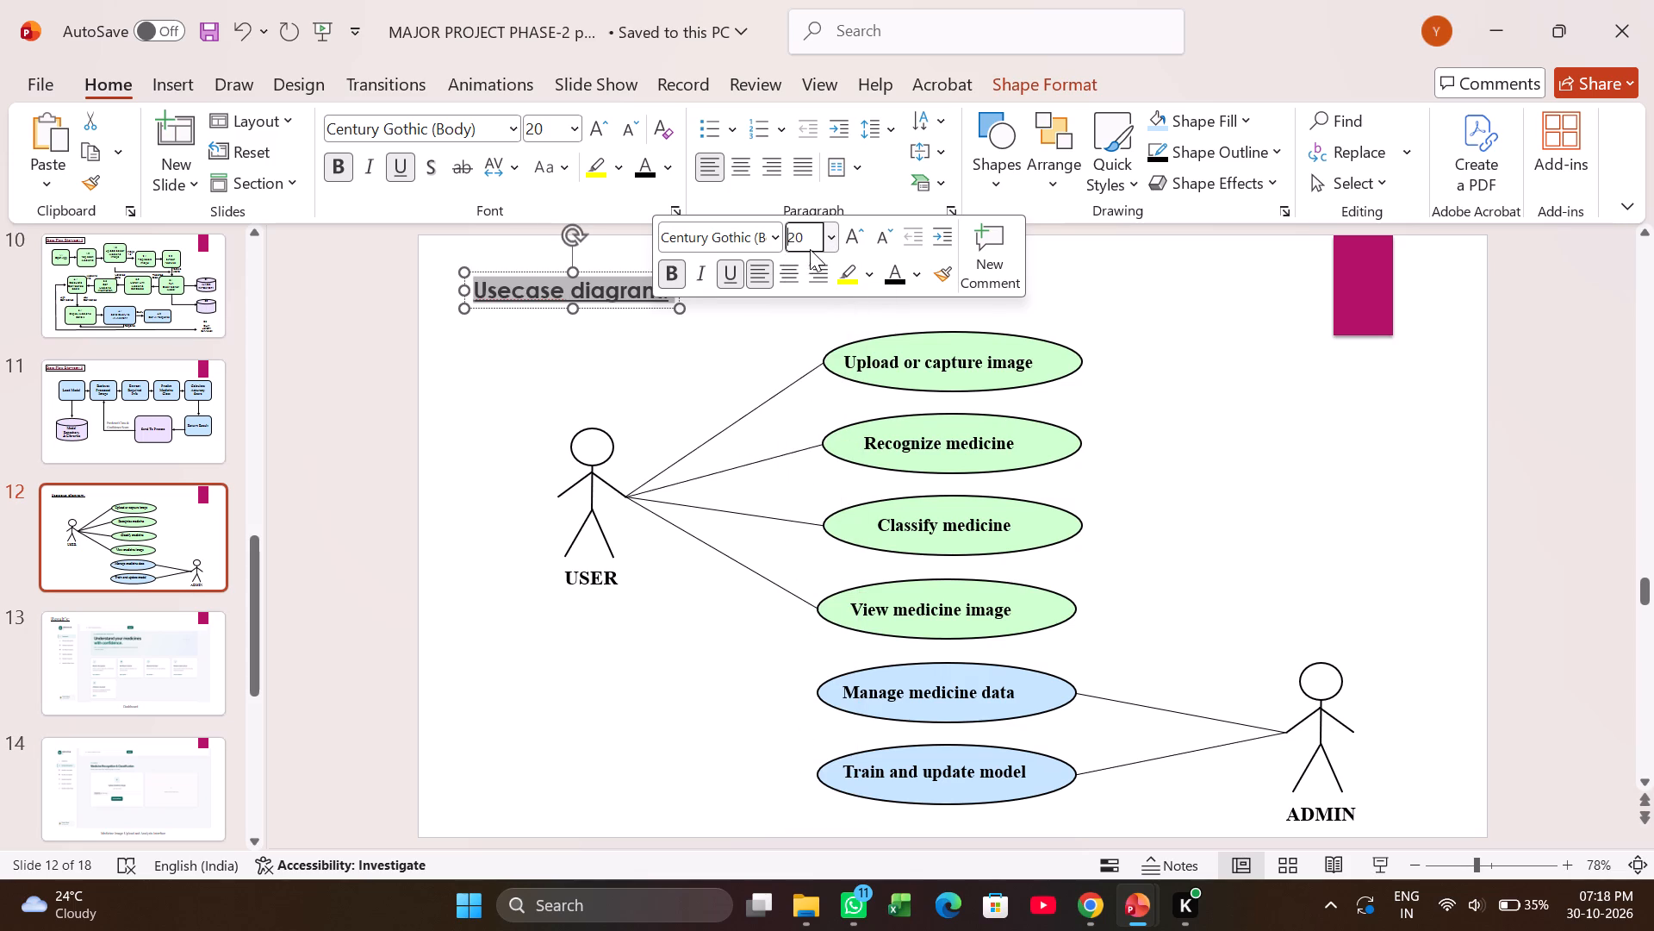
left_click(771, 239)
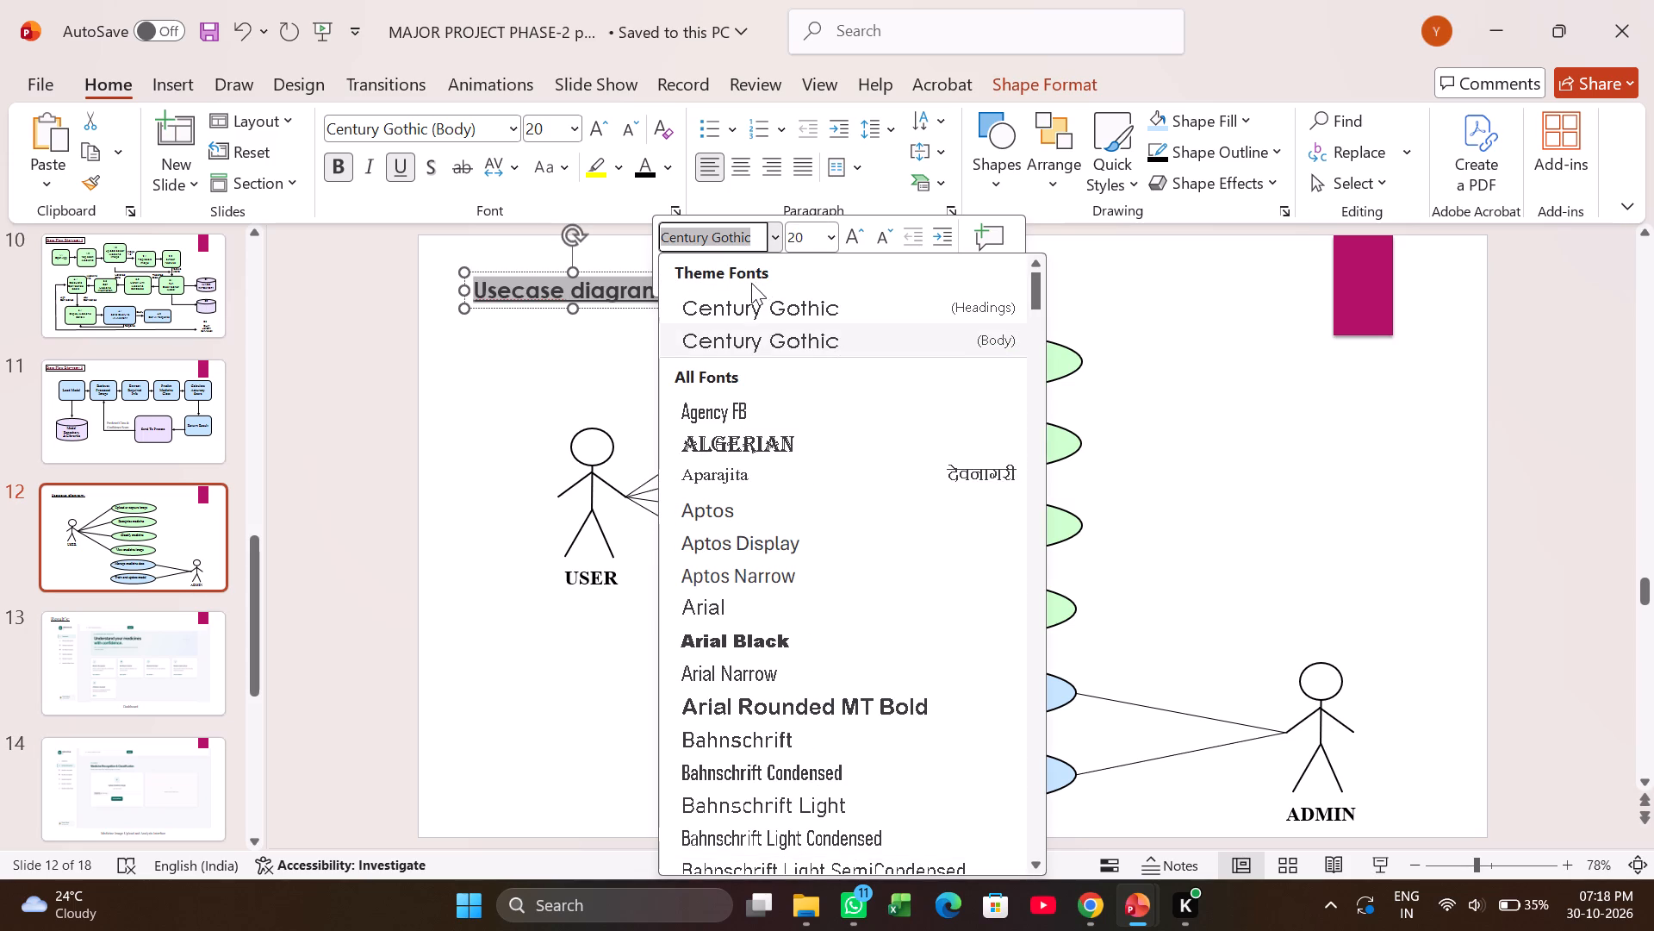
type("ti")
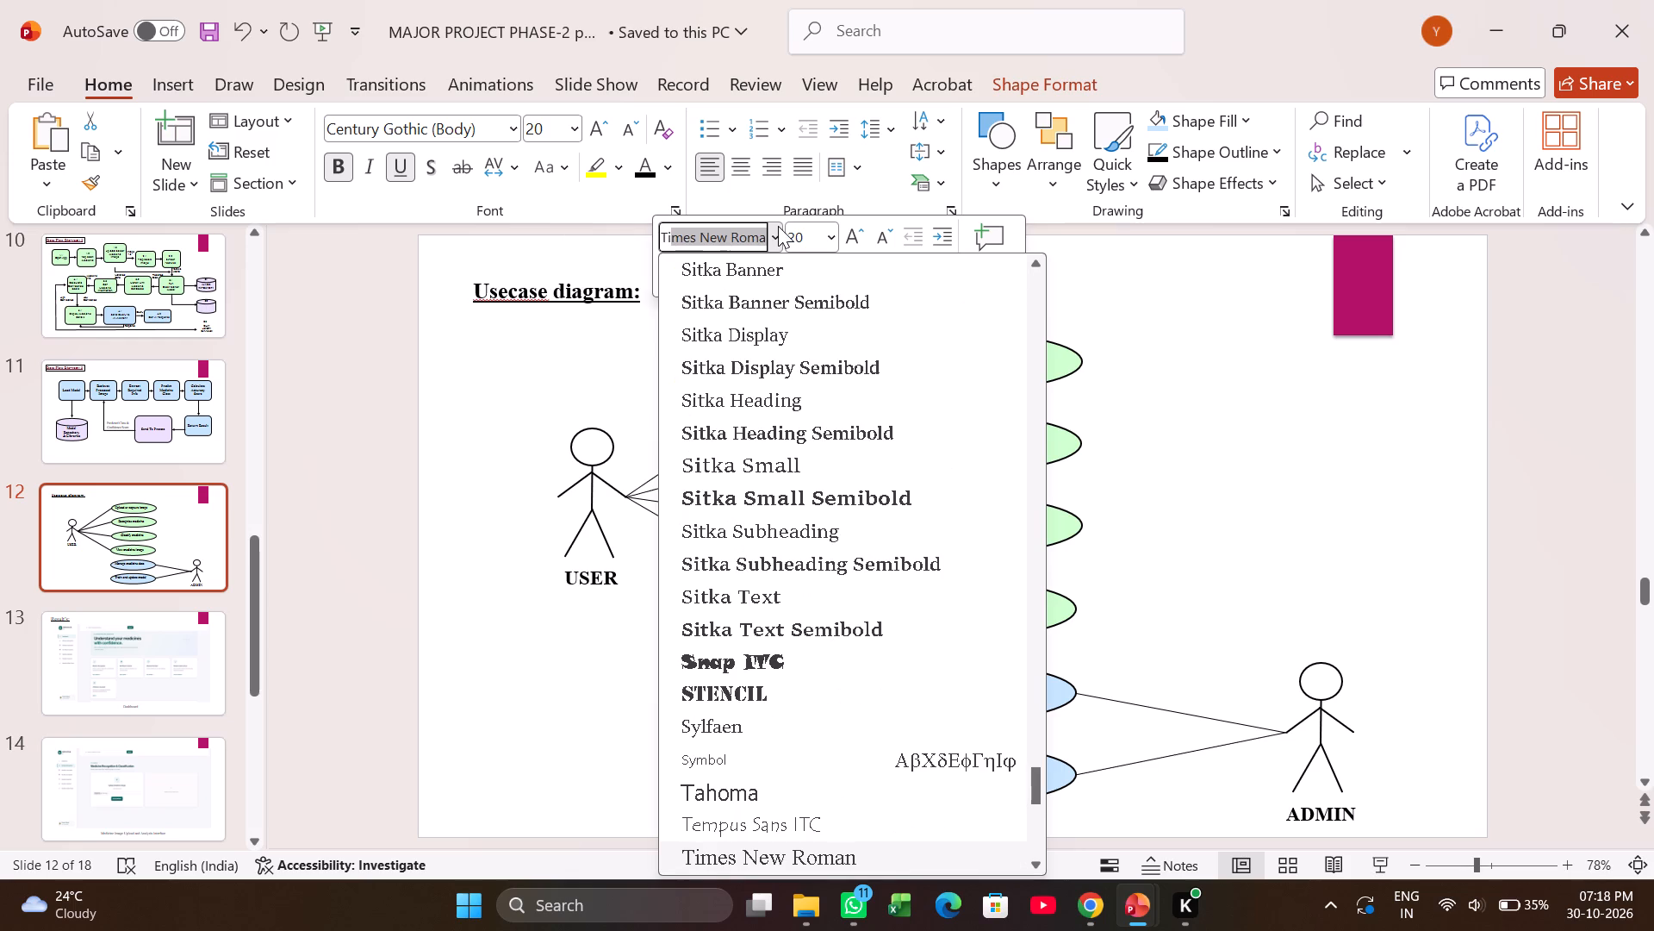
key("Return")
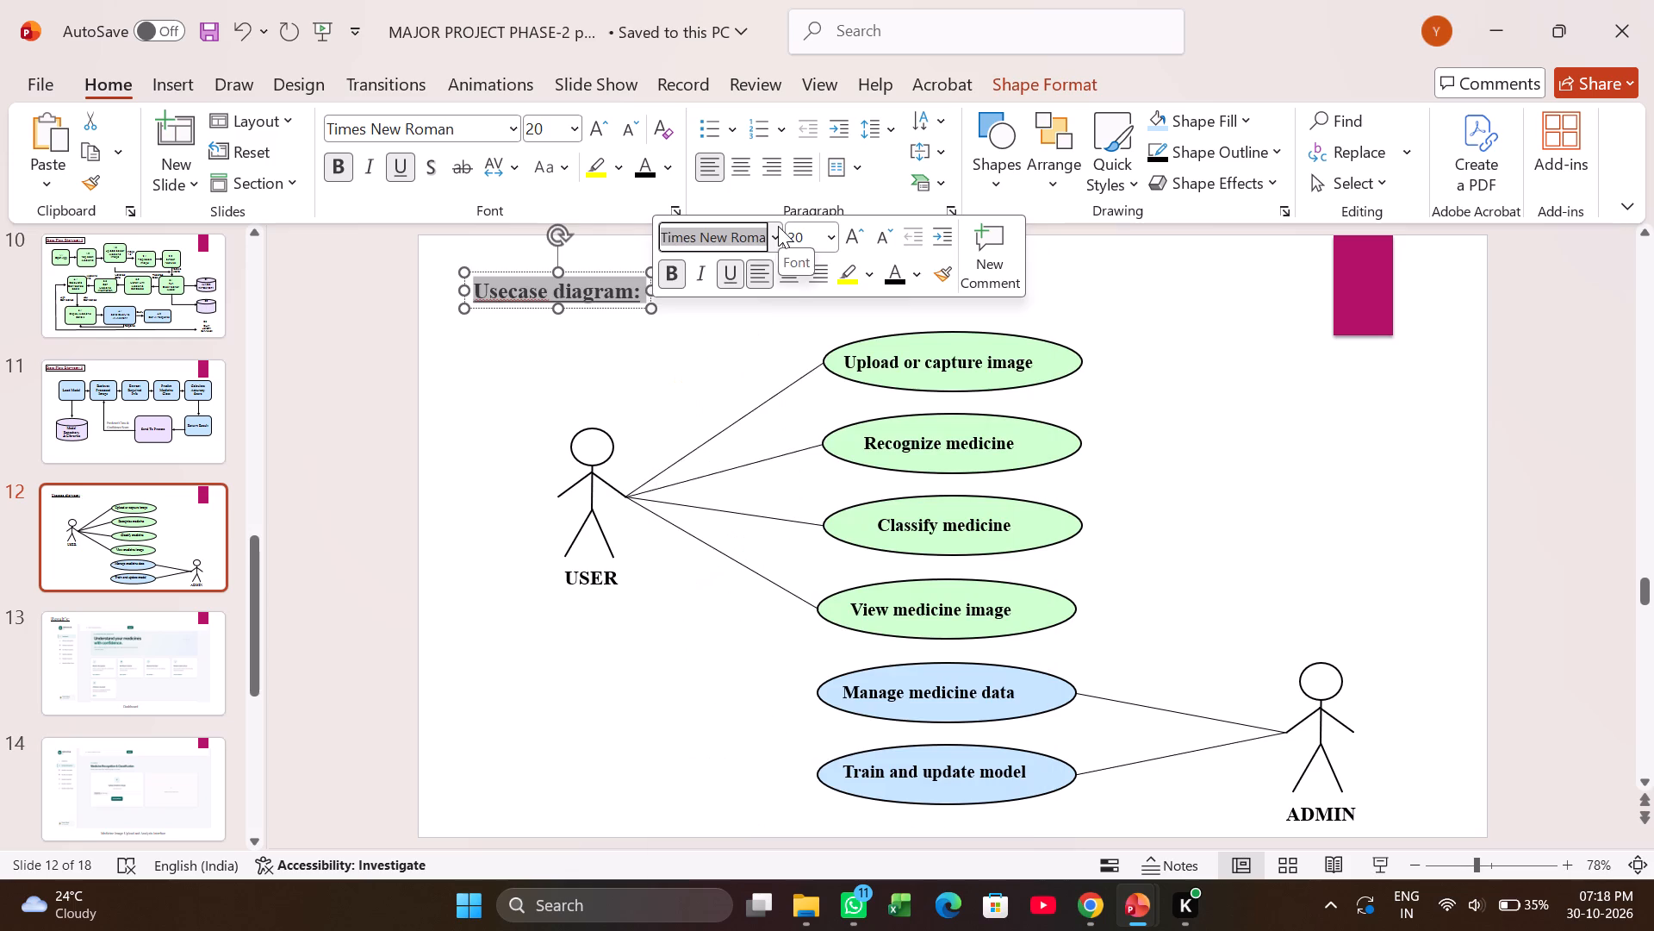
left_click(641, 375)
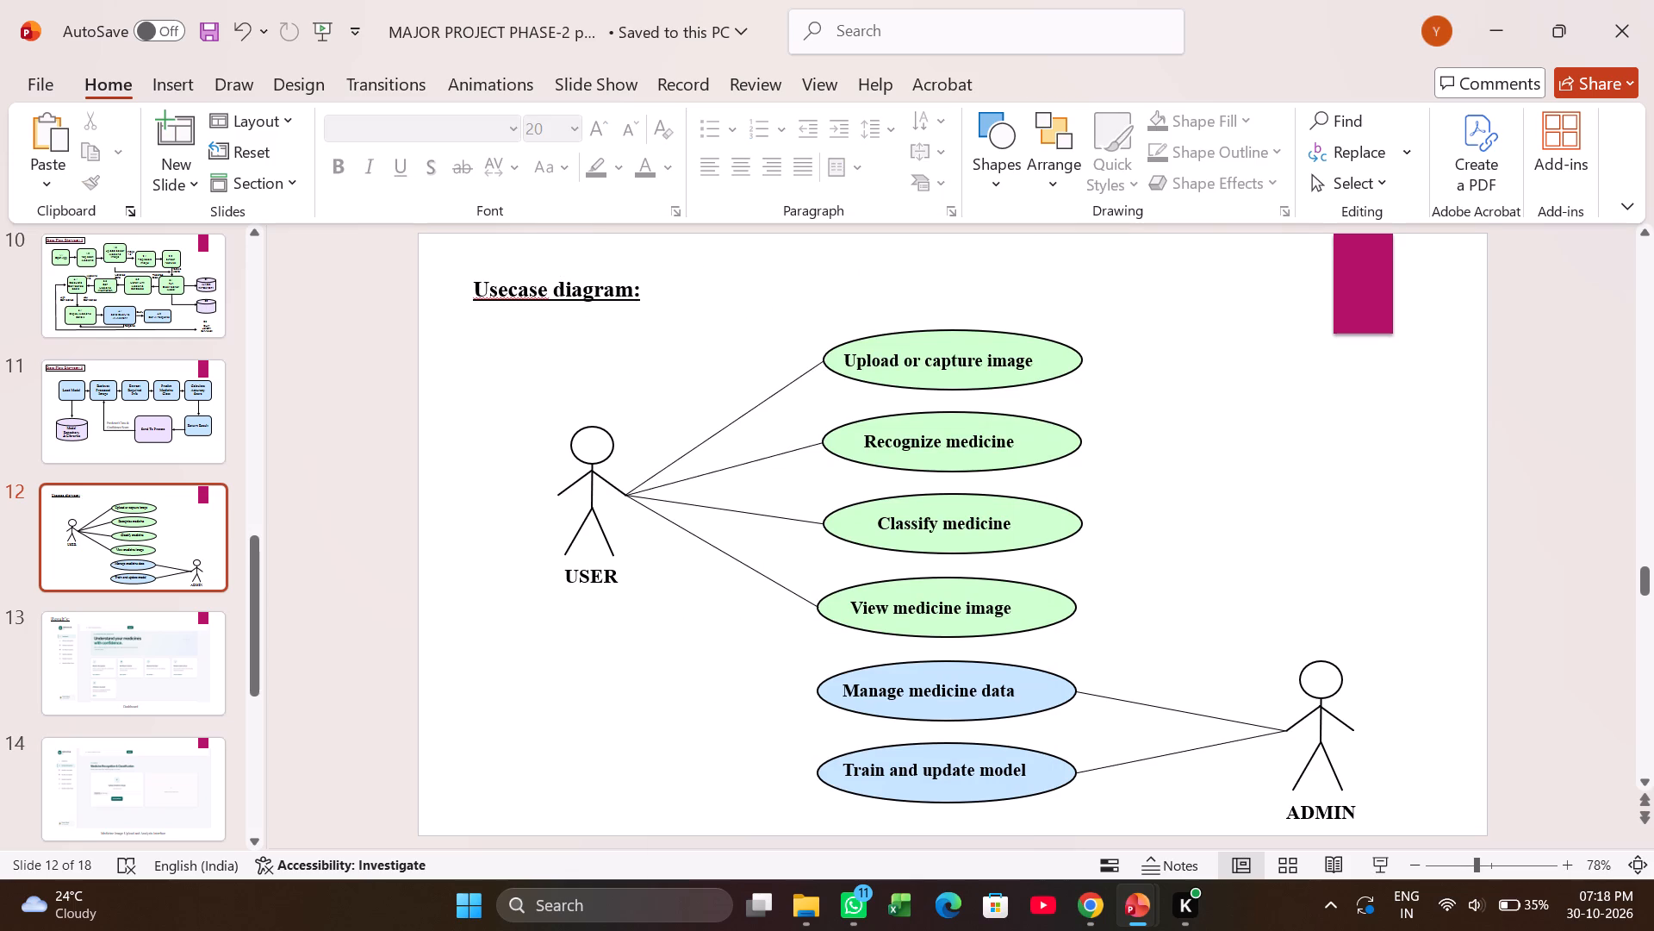
Ignore all spelling flags for the word "Usecase" in slide 12's heading.
right_click(511, 291)
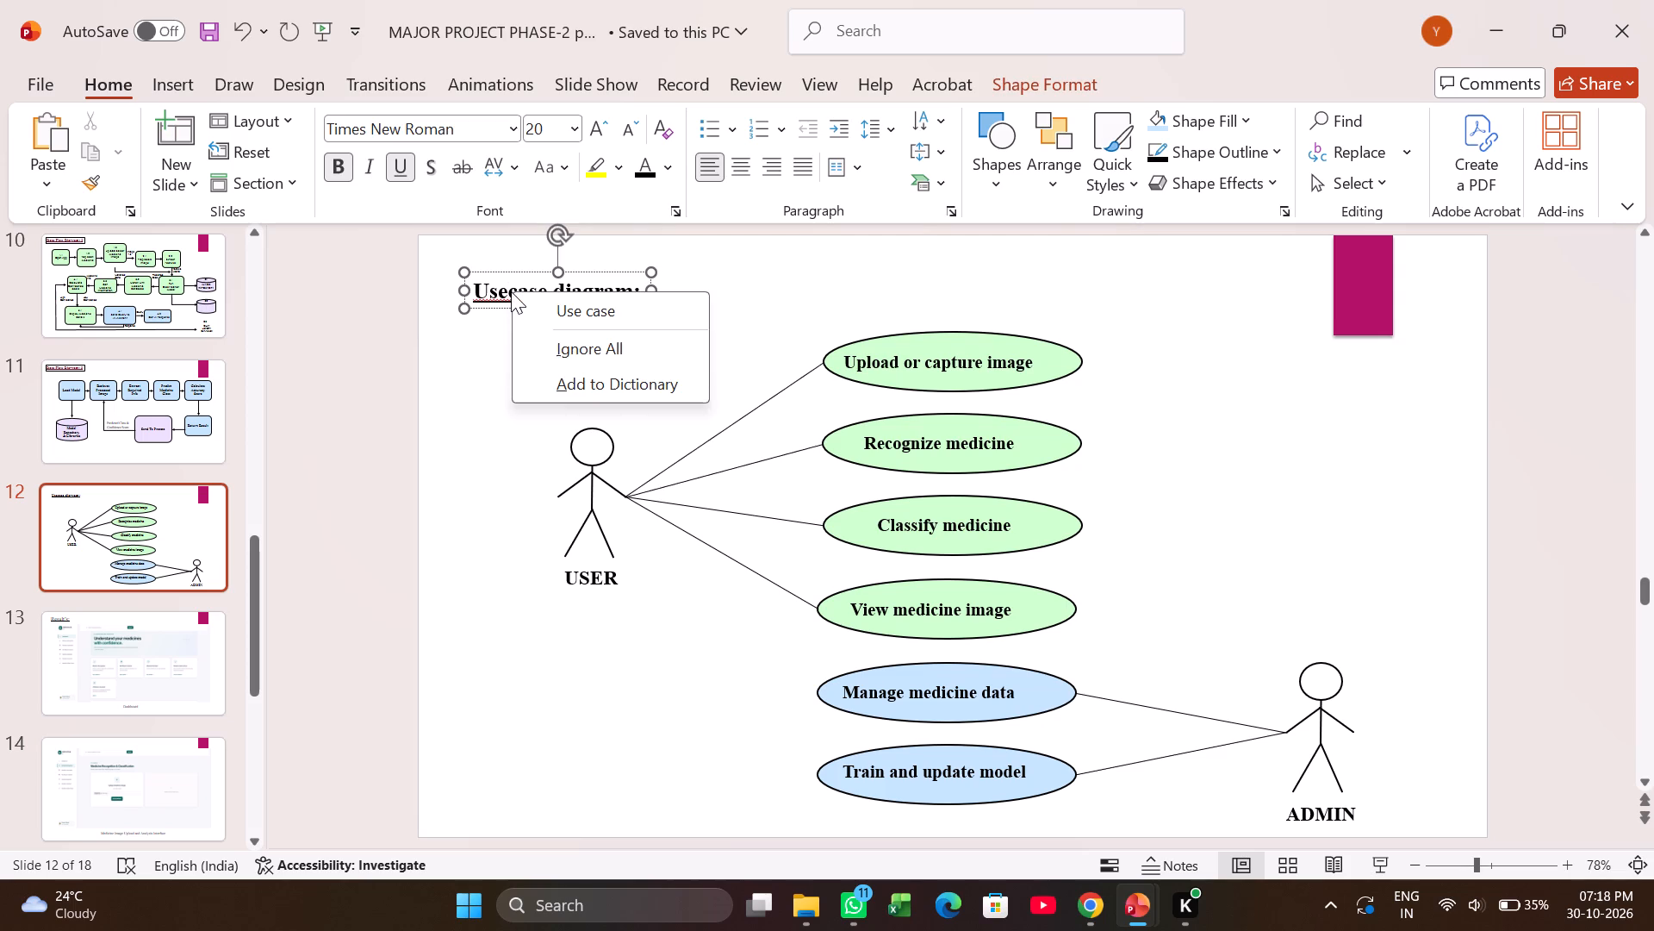
left_click(577, 357)
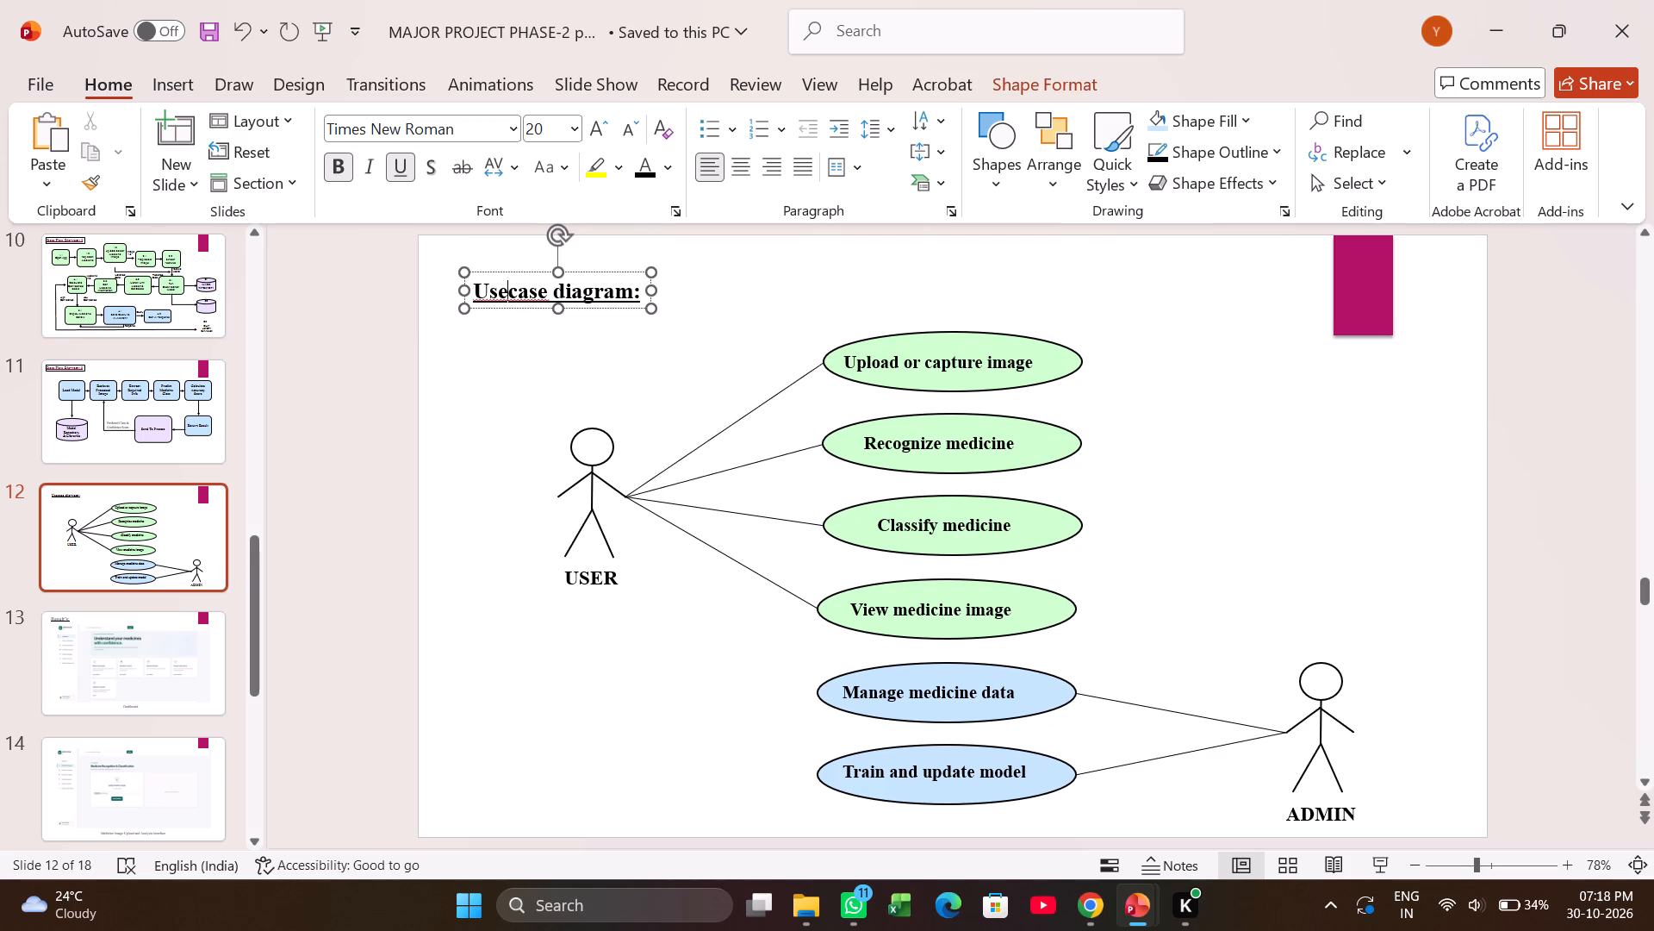
right_click(520, 299)
left_click(494, 350)
Delete the "Usecase diagram:" heading text from slide 12.
left_click(544, 296)
double_click(544, 296)
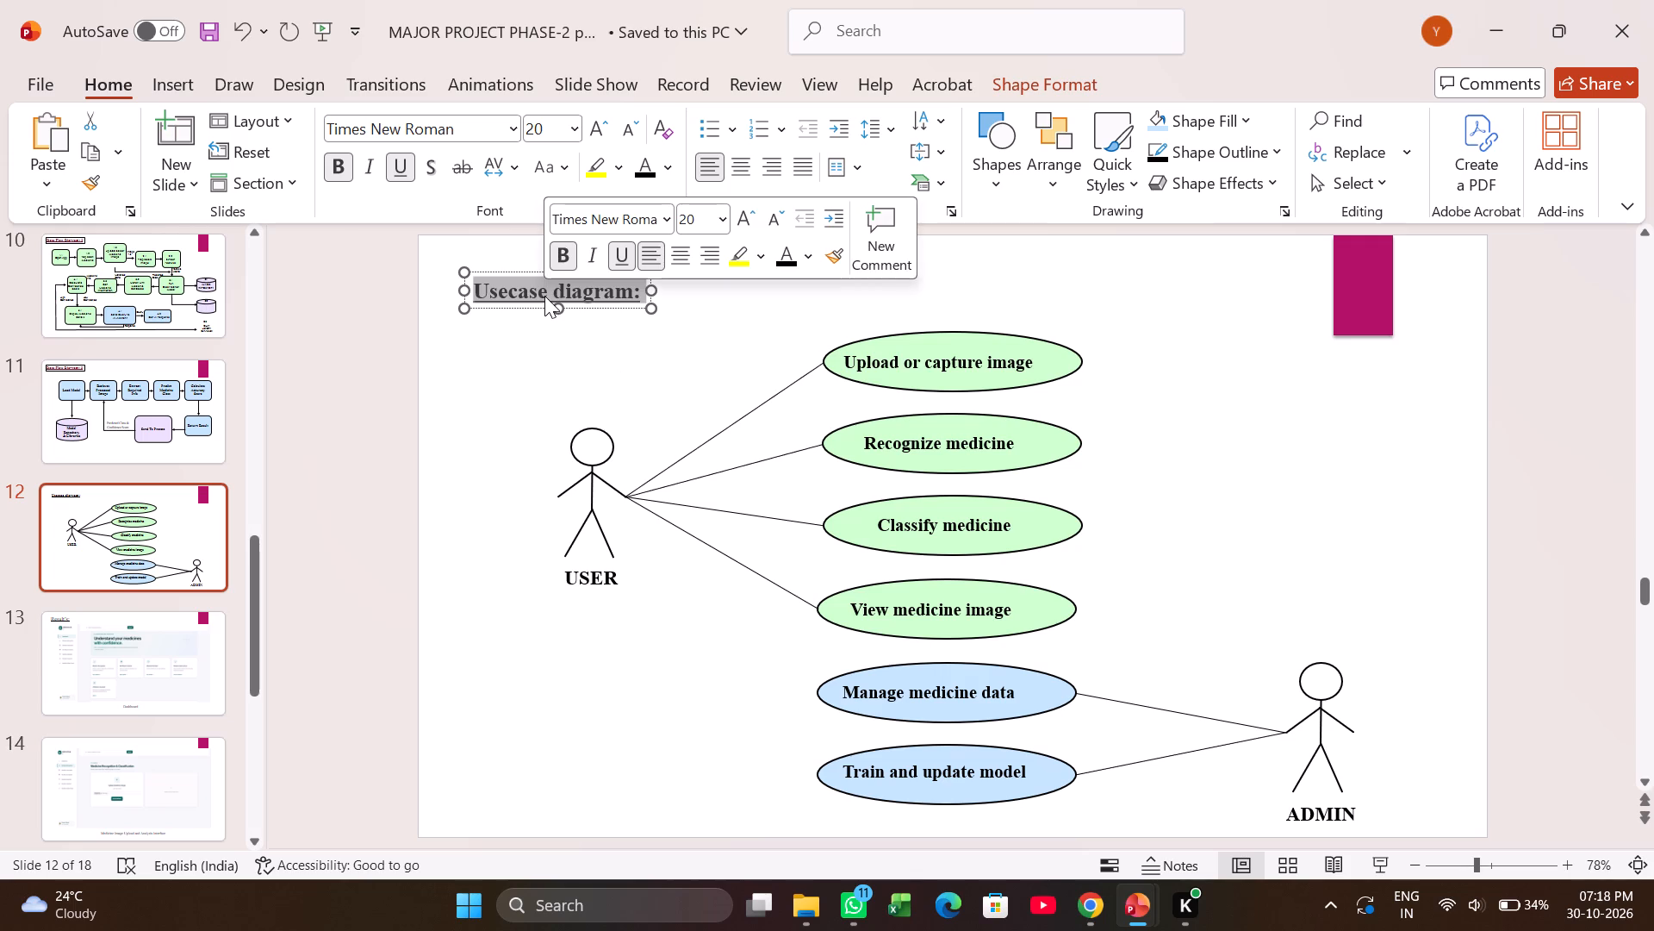
left_click(665, 174)
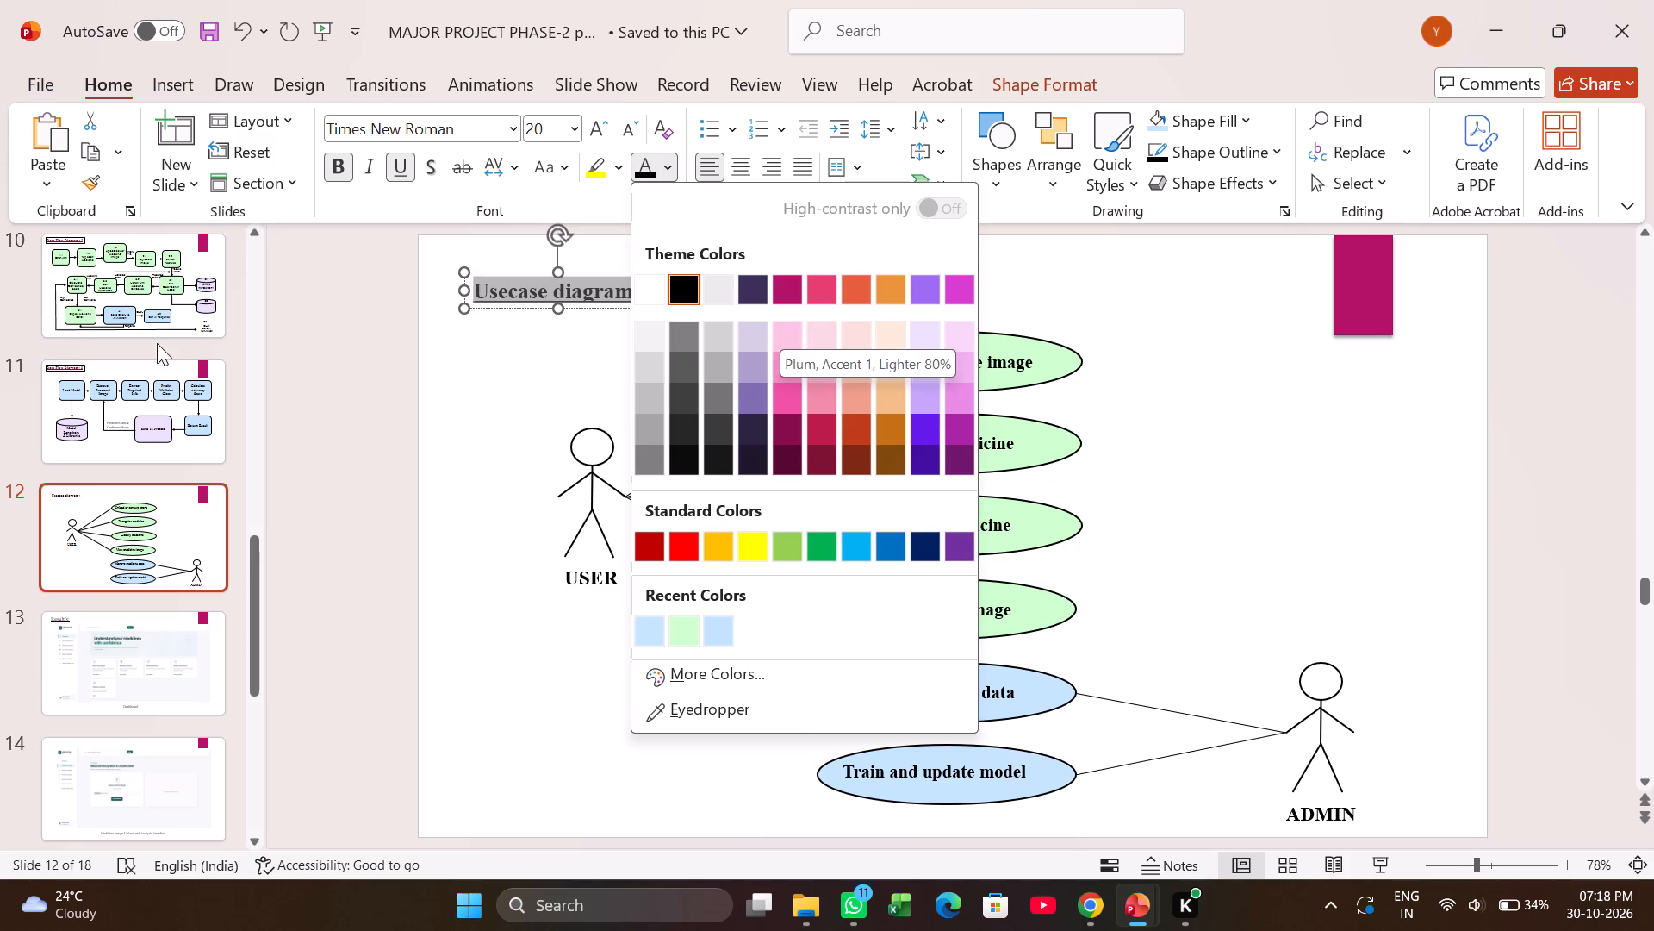
left_click(592, 347)
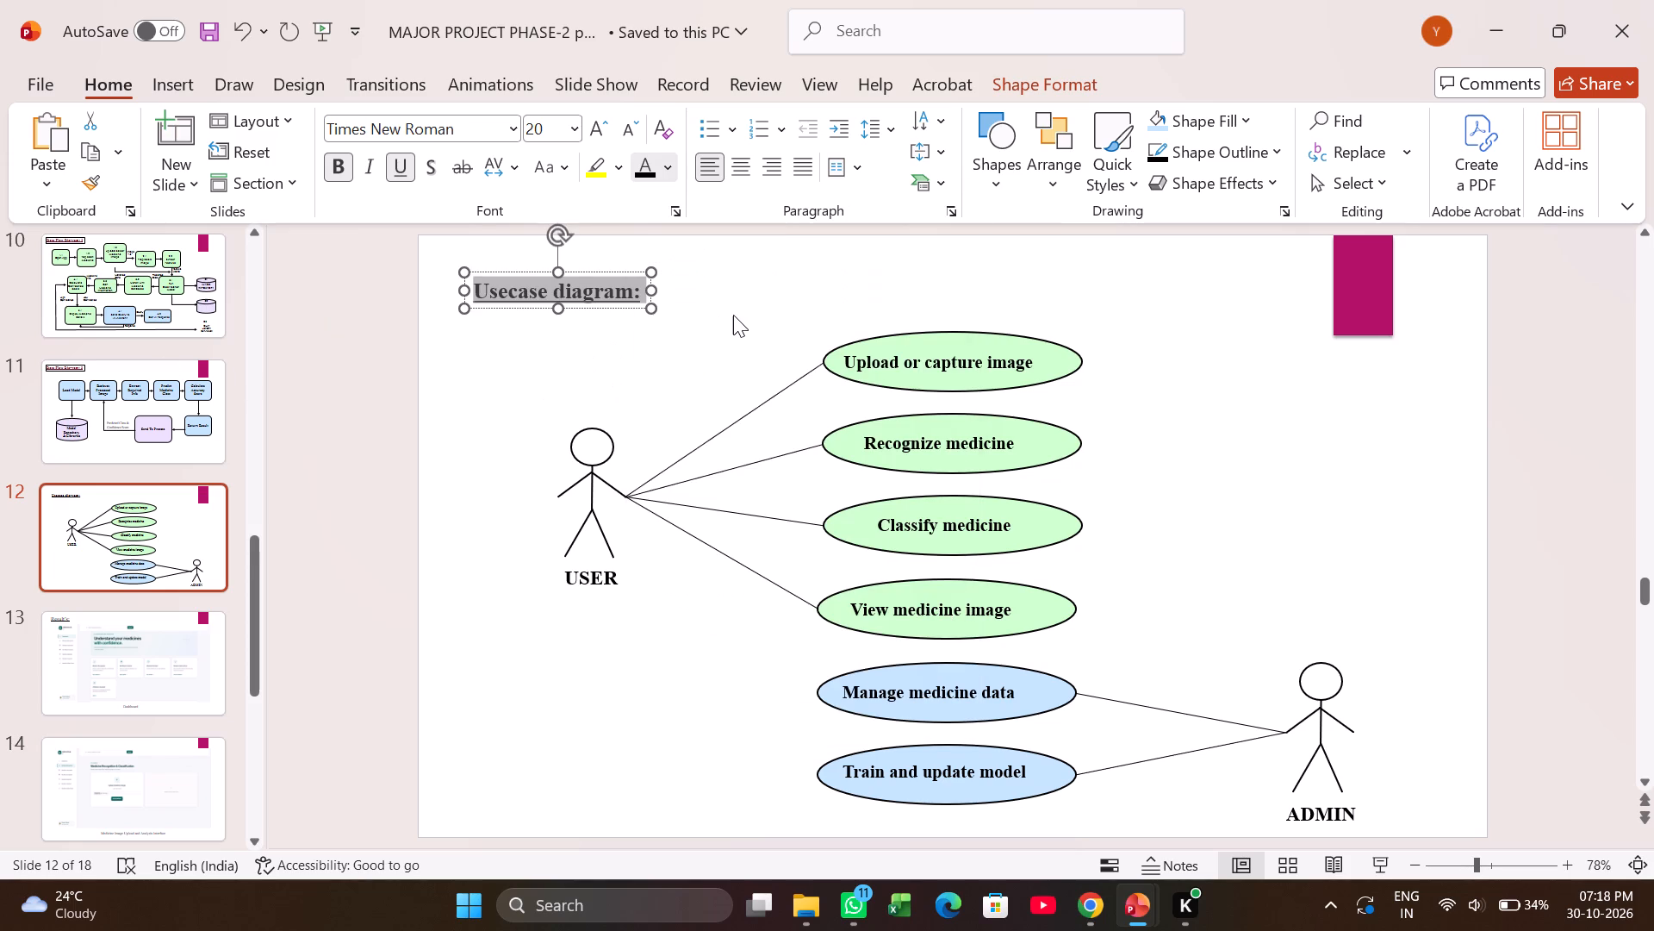
key("BackSpace")
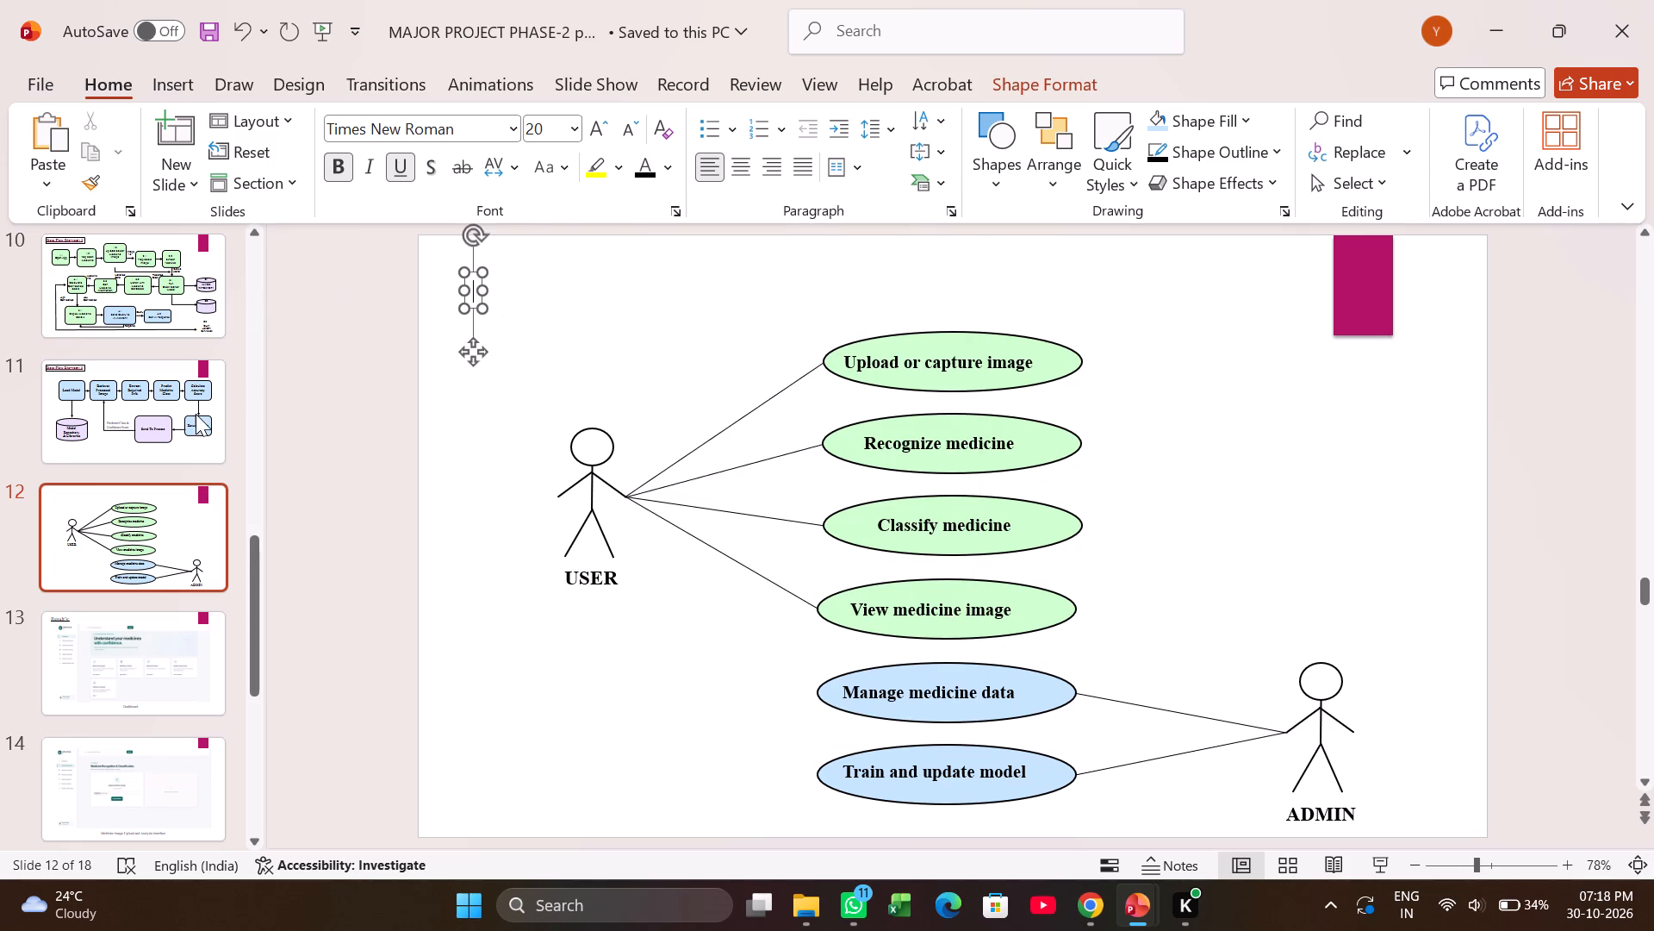
Copy the "Data Flow Diagram: 3" heading box from slide 11 and paste it onto slide 12.
left_click(194, 416)
left_click(474, 272)
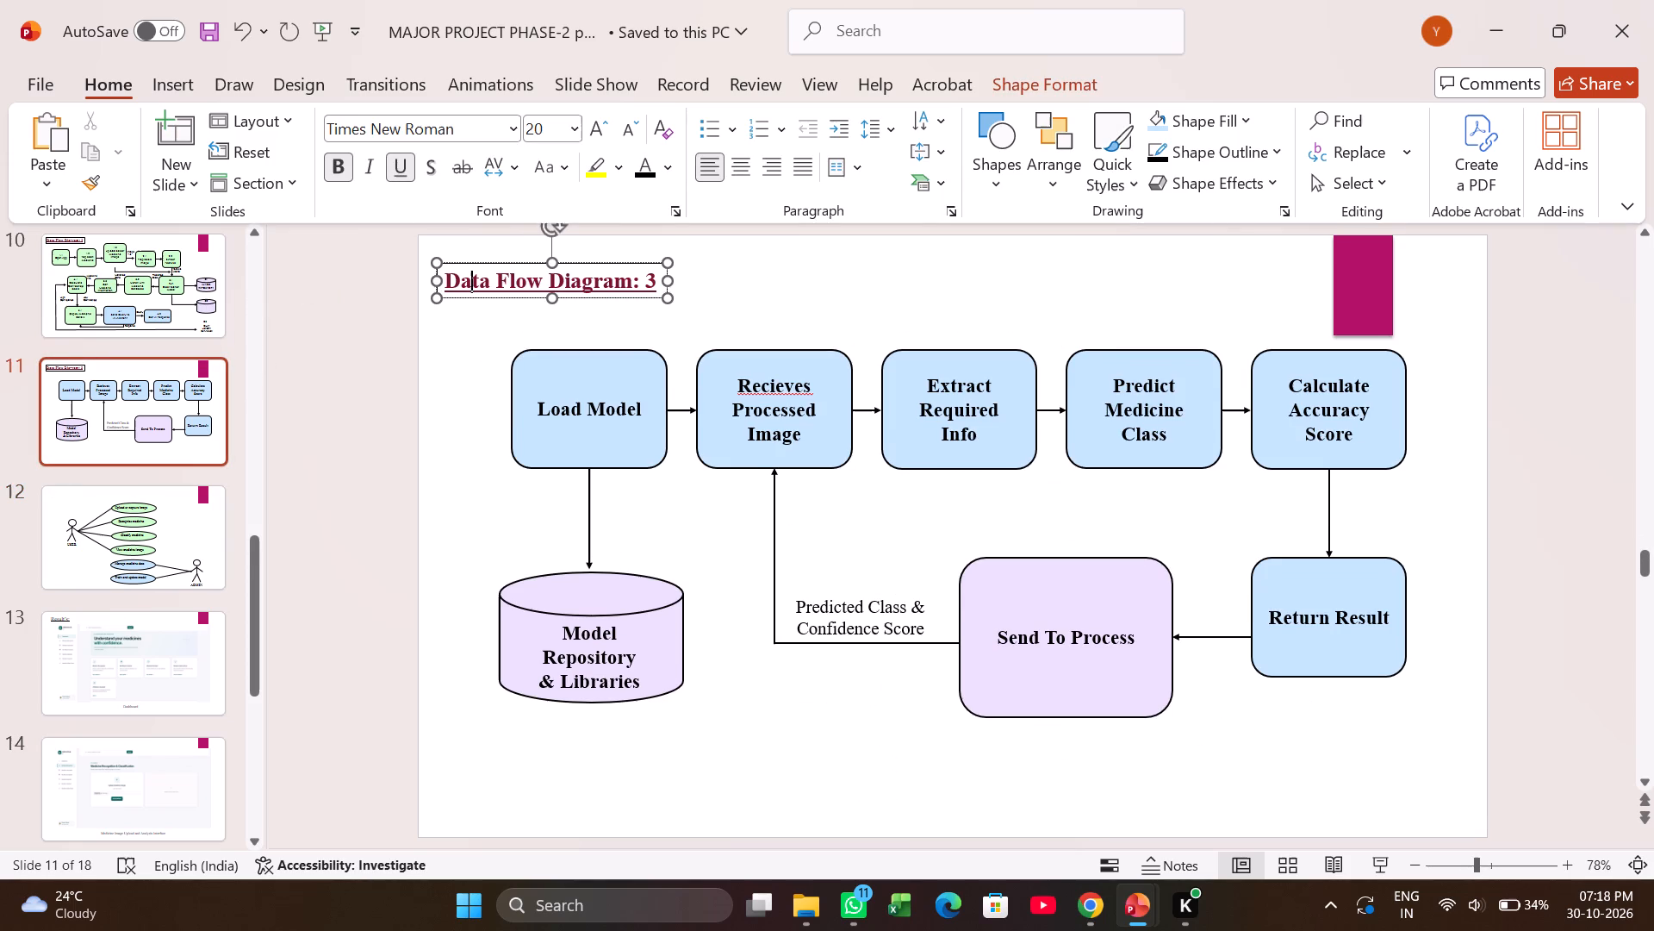
left_click_drag(426, 247, 438, 250)
left_click_drag(470, 266, 594, 295)
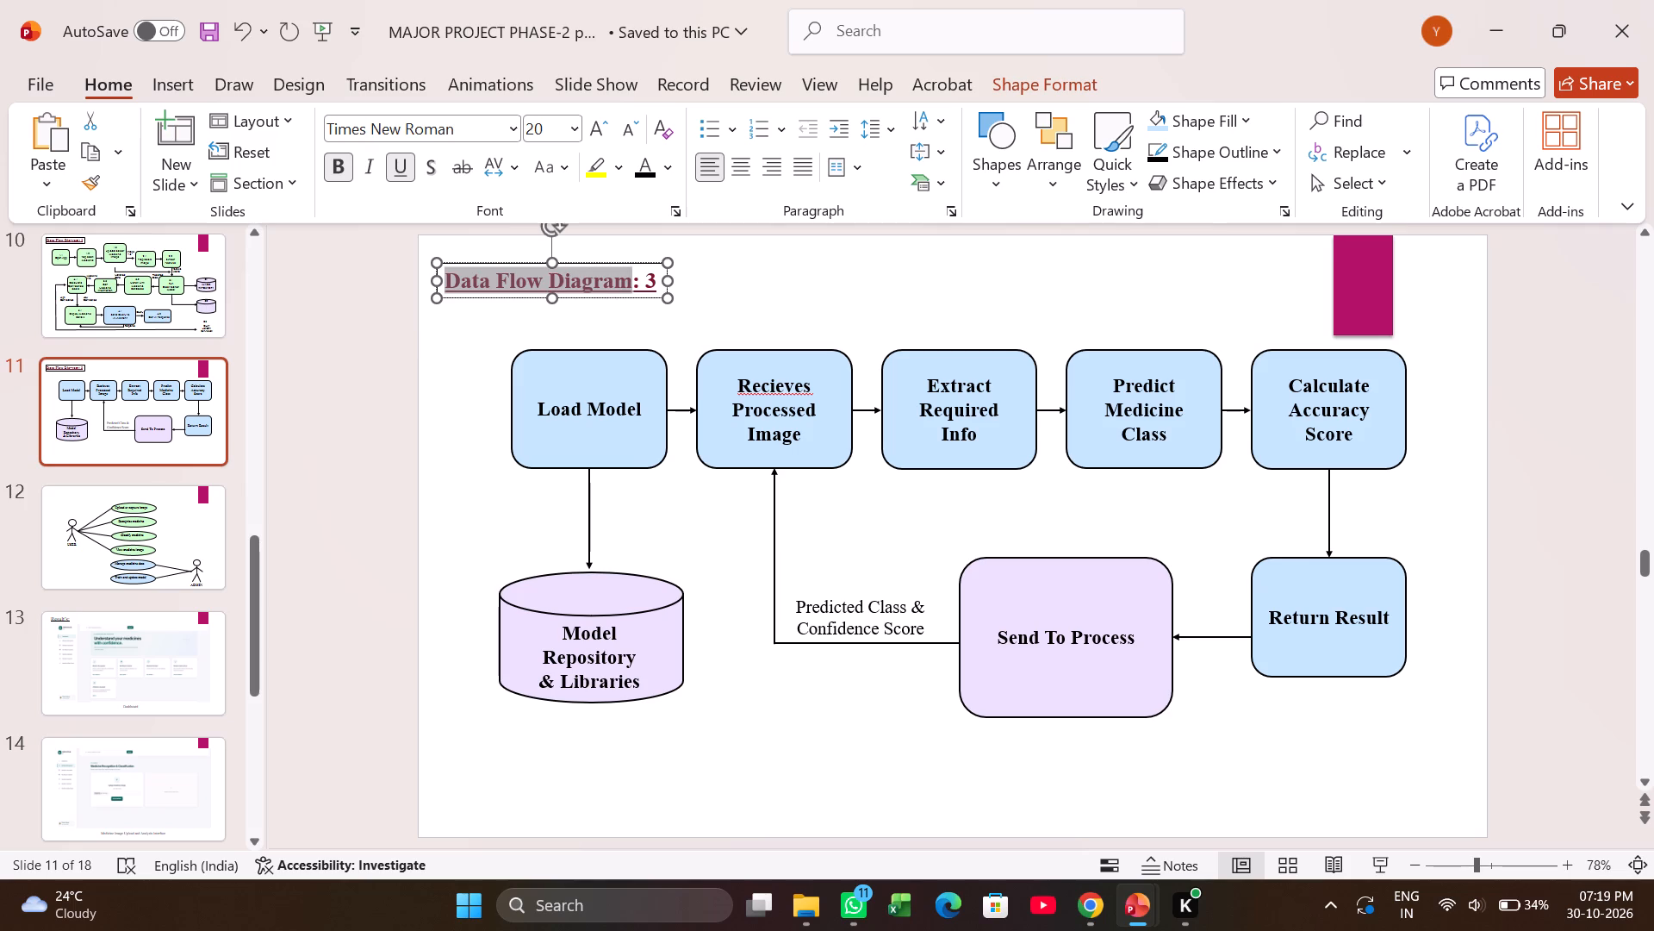
left_click_drag(594, 295, 629, 295)
left_click(710, 298)
left_click_drag(694, 309, 485, 257)
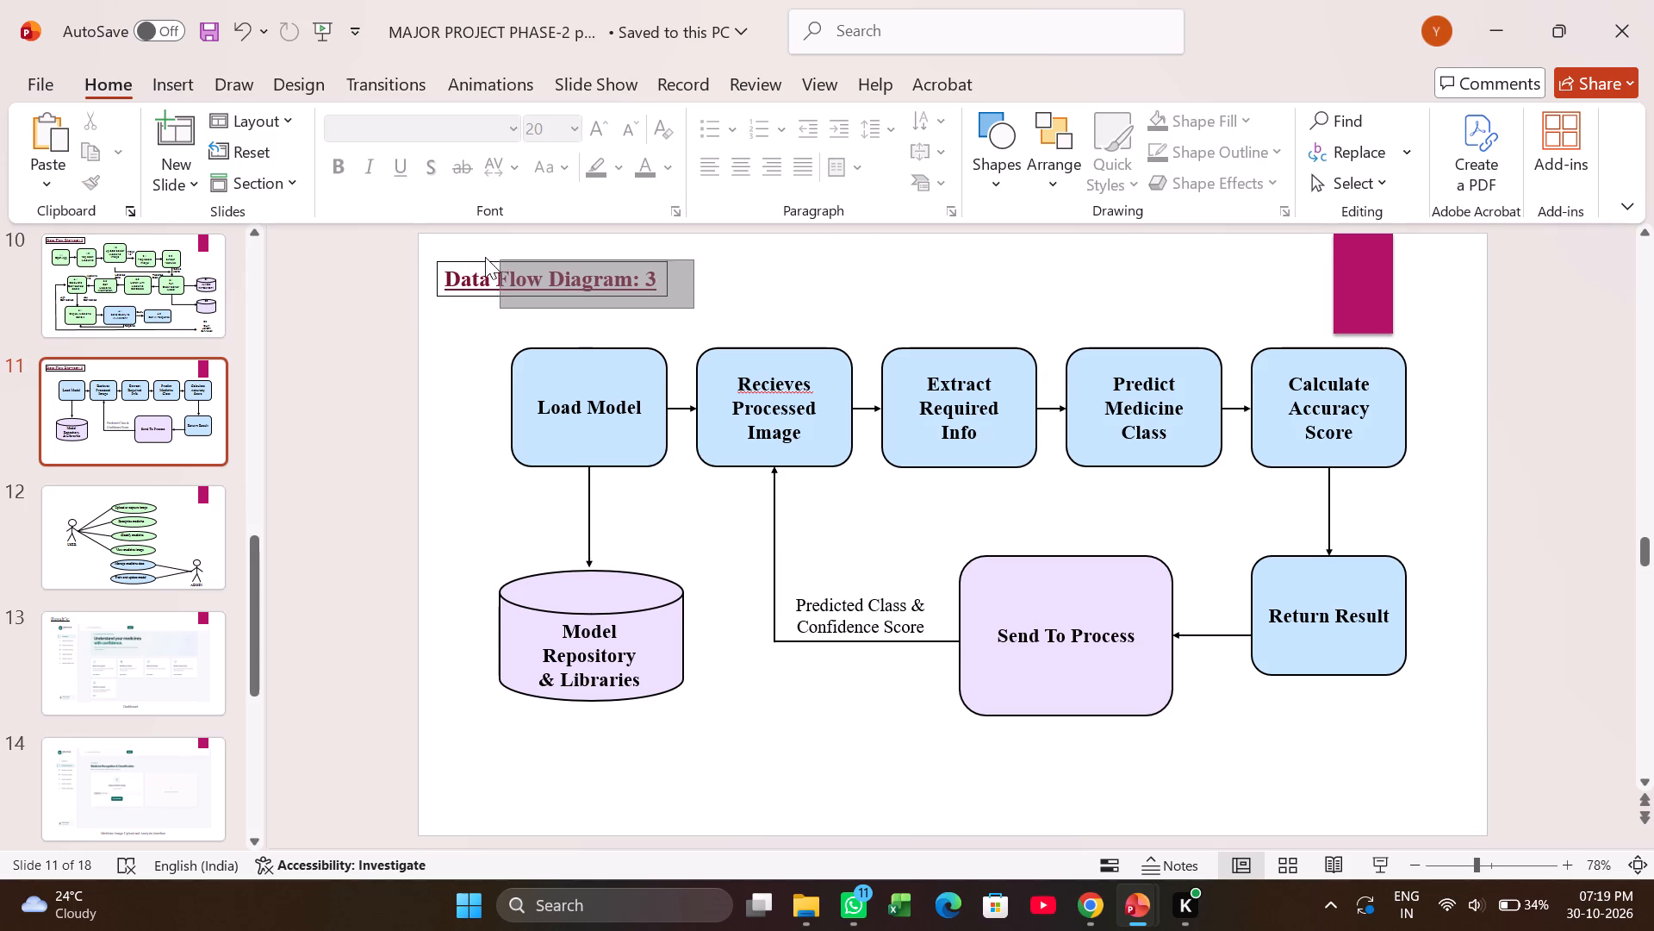
left_click_drag(485, 257, 419, 252)
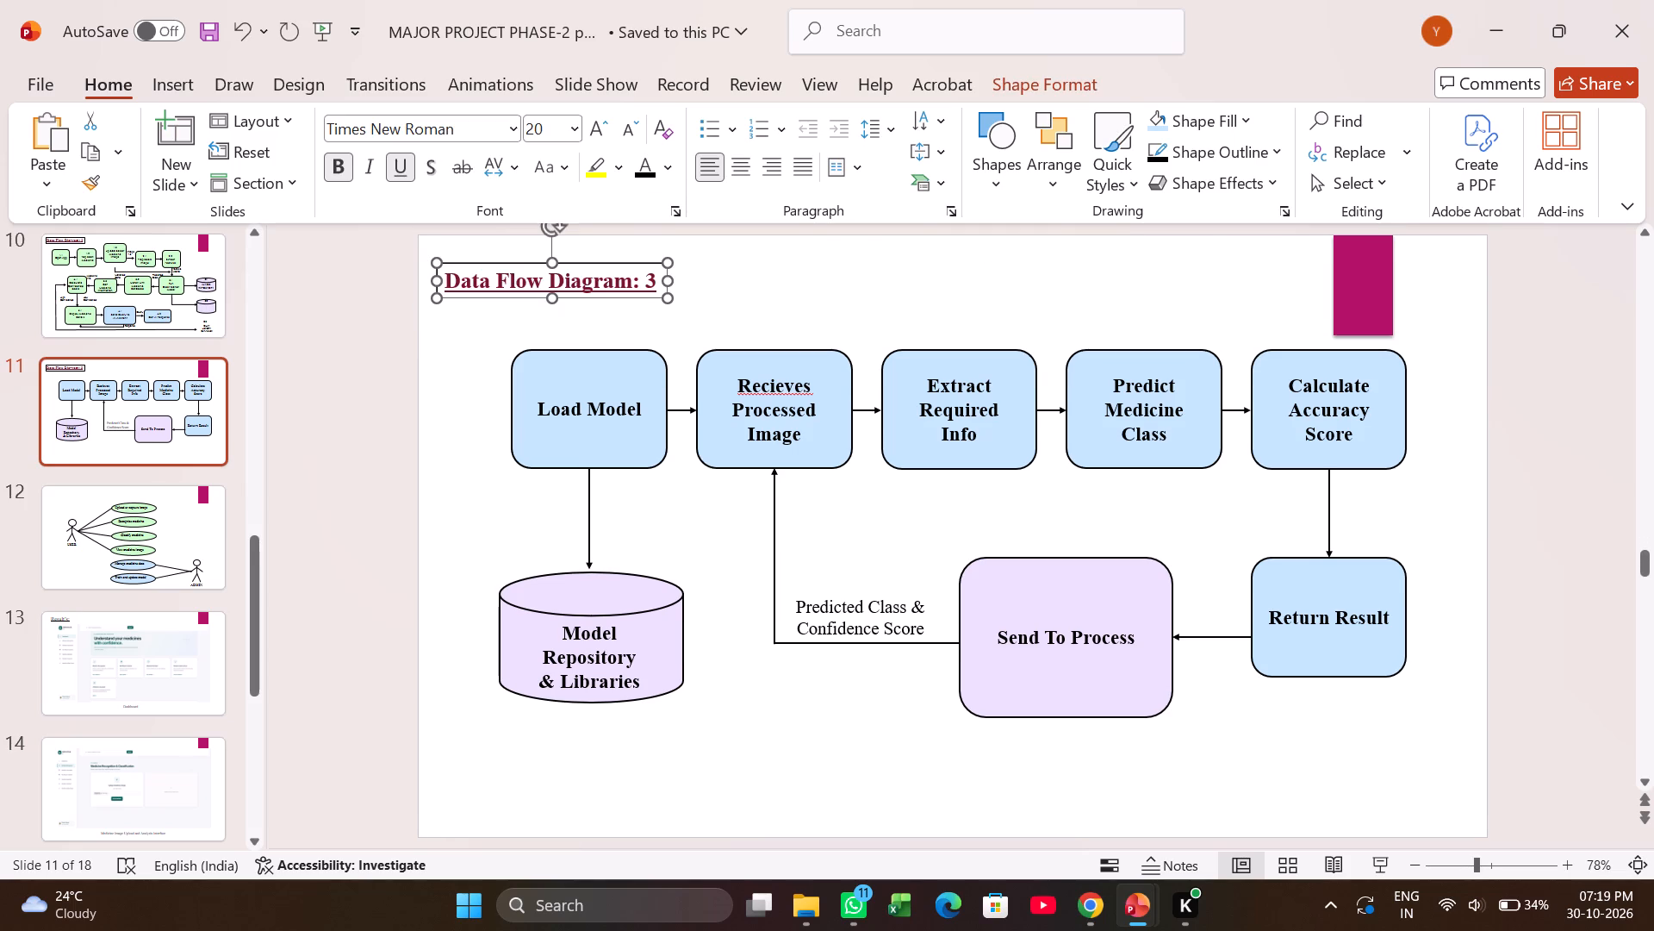
key("ctrl+c")
scroll(554, 378, "down", 2)
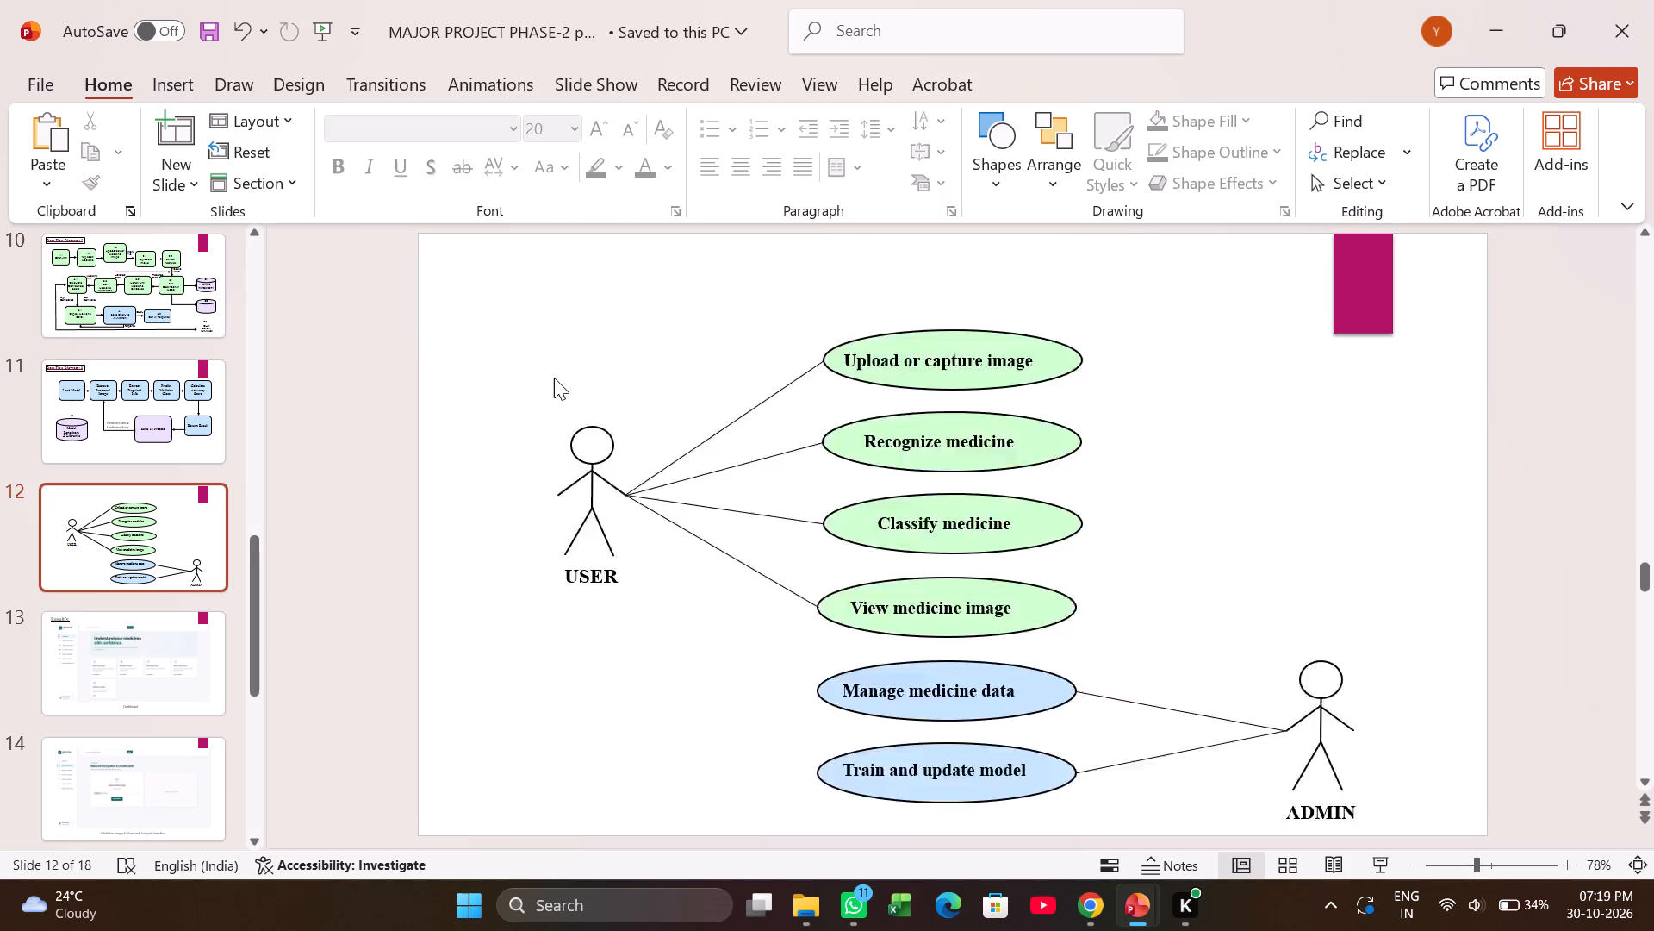
scroll(554, 378, "up", 1)
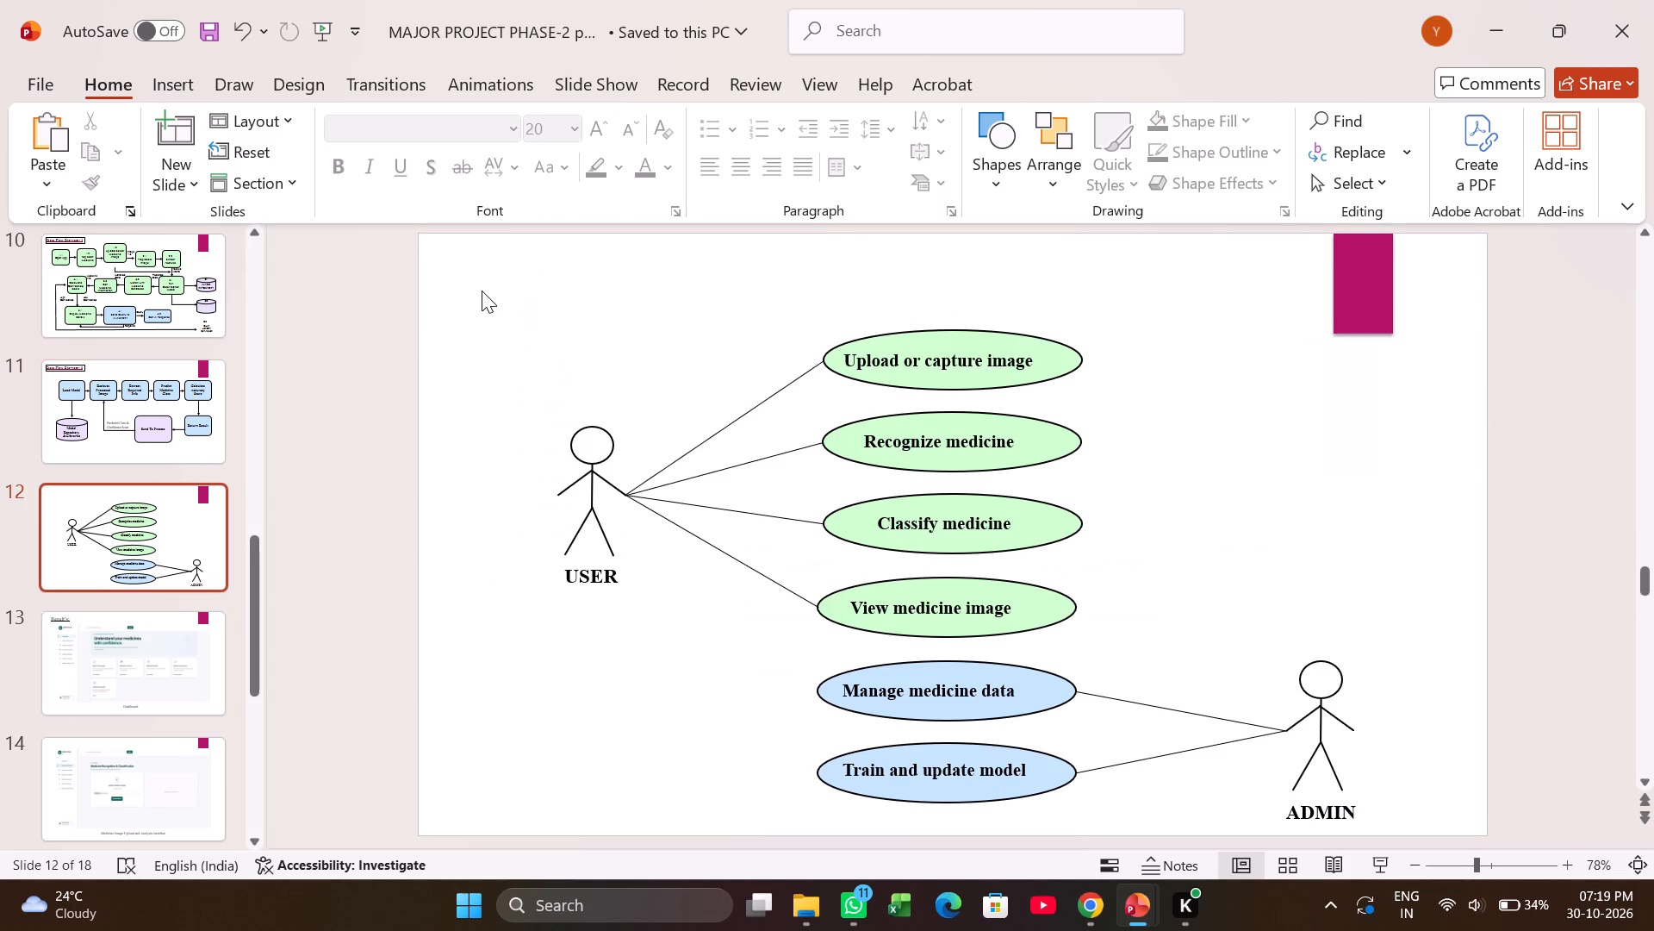
right_click(482, 291)
left_click(536, 391)
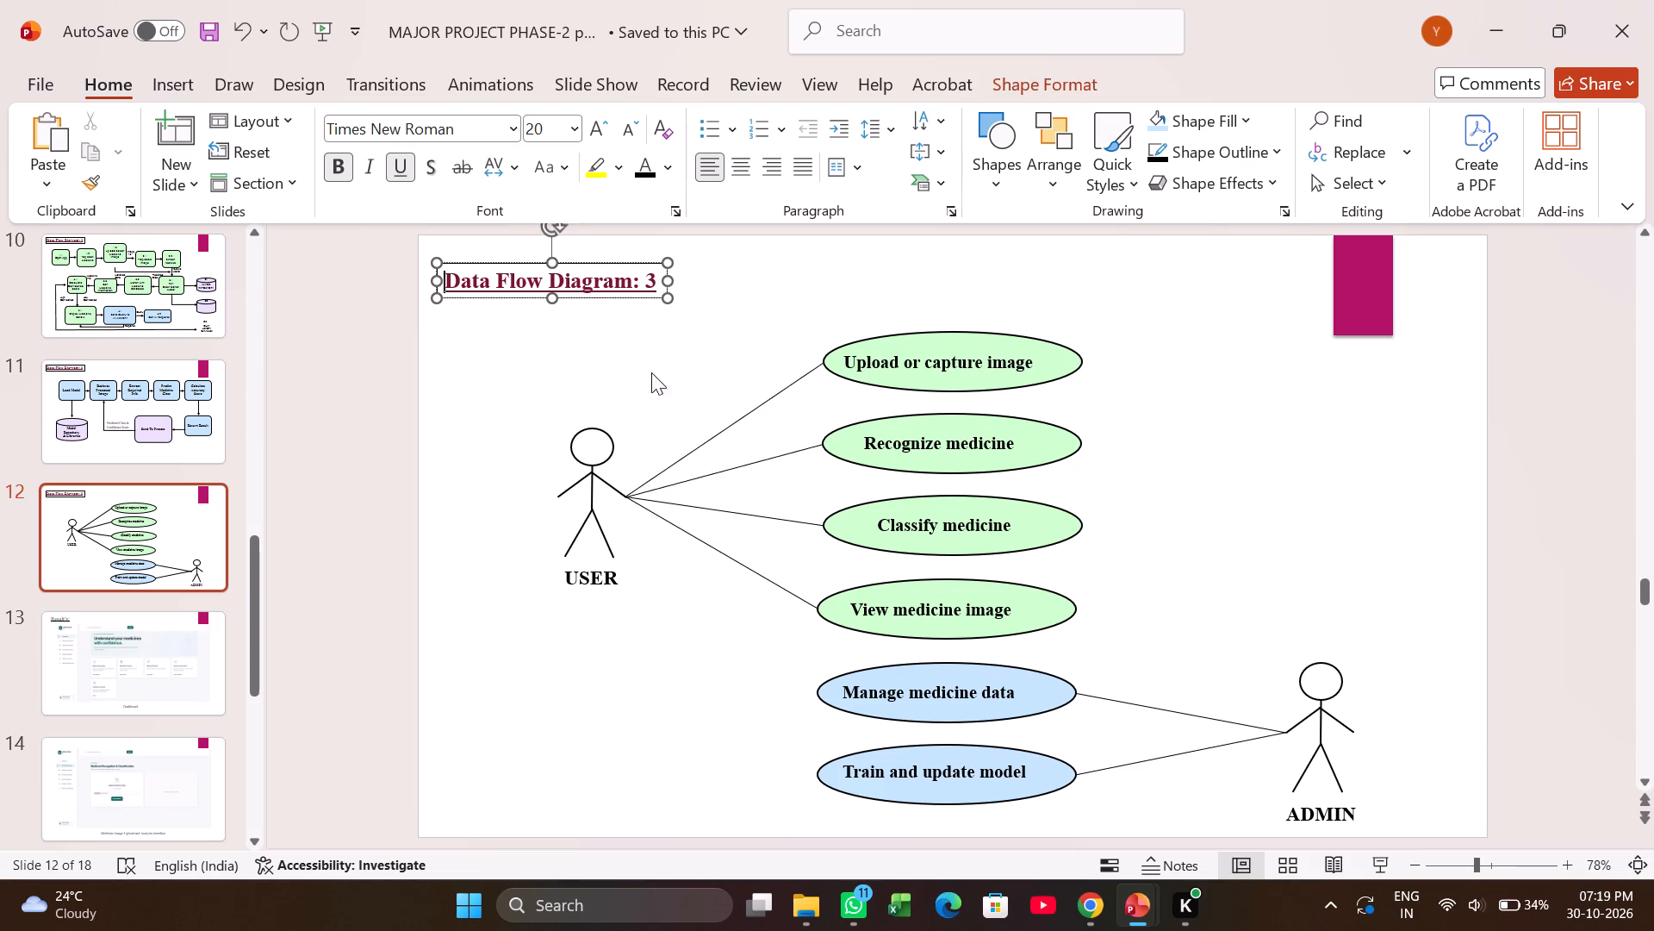
Replace the pasted heading's text on slide 12 with "Usecase diagram:".
left_click(651, 281)
key("BackSpace")
key("BackSpace")
key("BackSpace")
key("BackSpace")
key("BackSpace")
key("BackSpace")
key("BackSpace")
key("BackSpace")
key("BackSpace")
key("BackSpace")
key("BackSpace")
key("BackSpace")
key("BackSpace")
key("BackSpace")
key("BackSpace")
key("BackSpace")
key("BackSpace")
key("BackSpace")
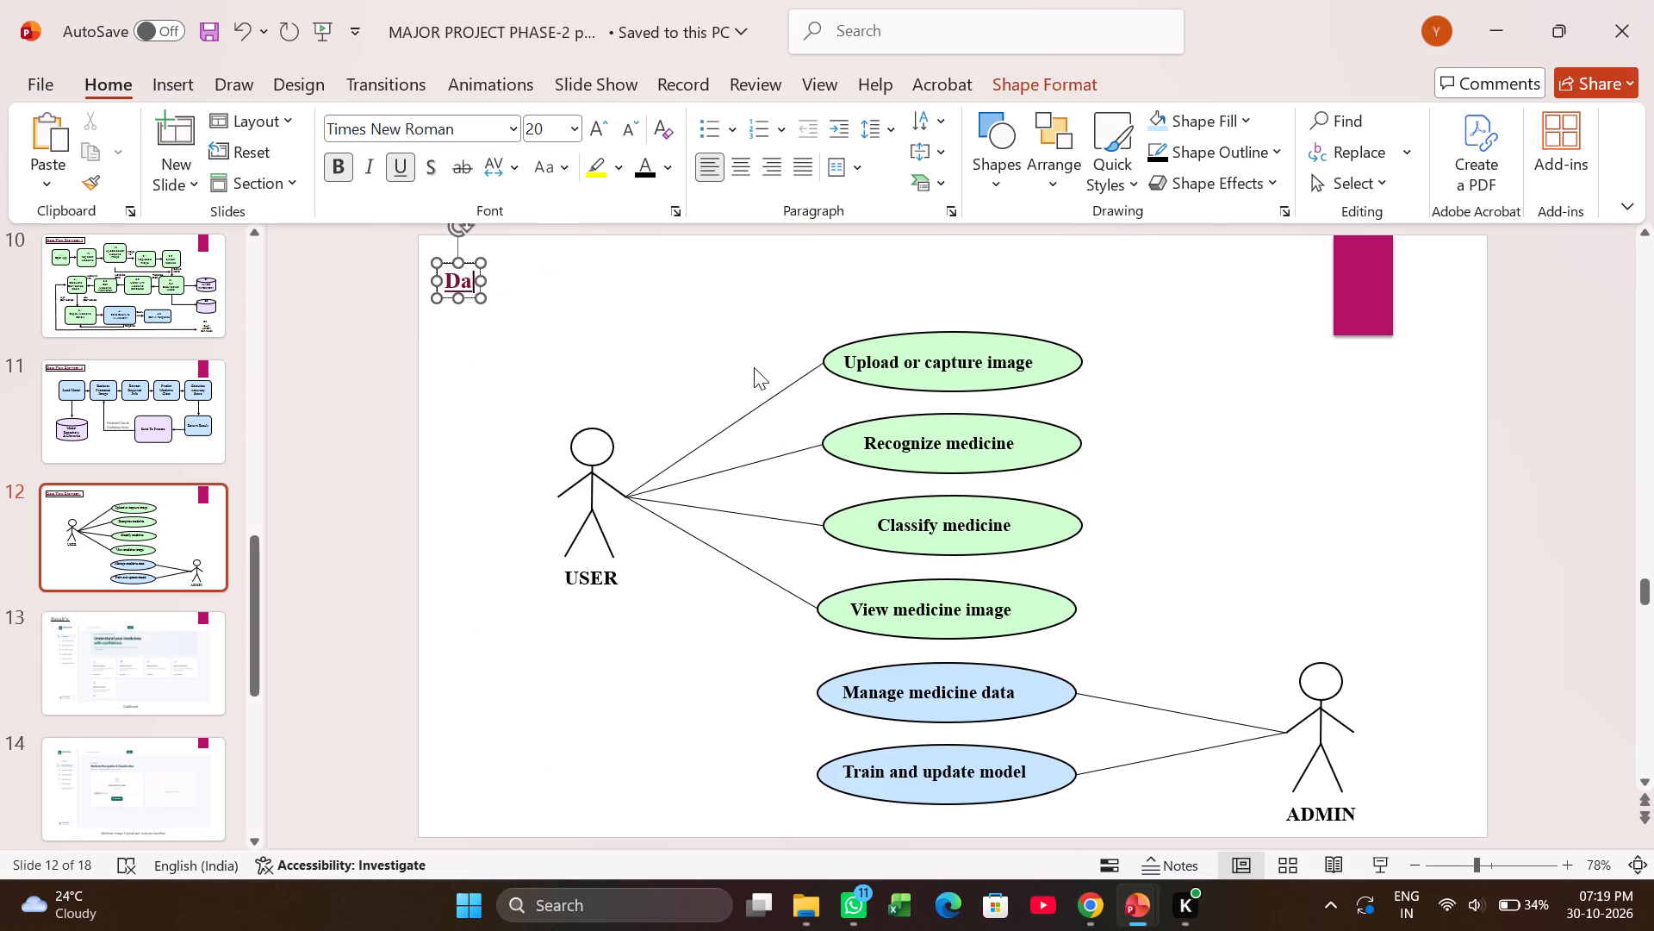
key("BackSpace")
key("BackSpace")
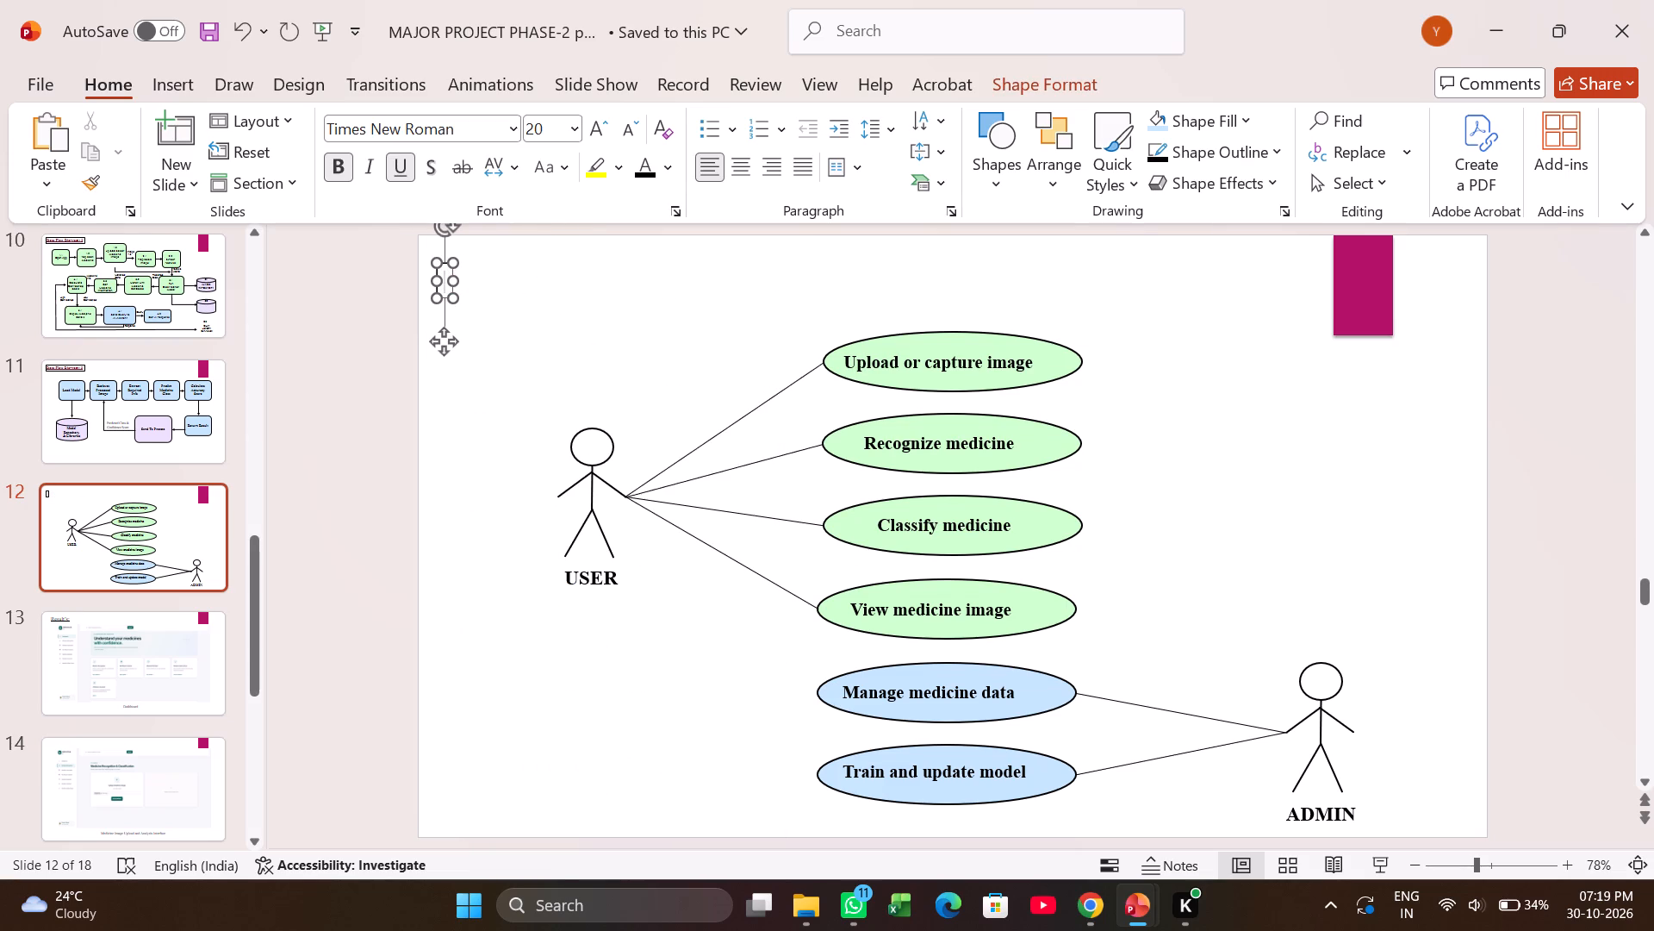
type("Ud")
key("BackSpace")
type("se")
type("case diagram")
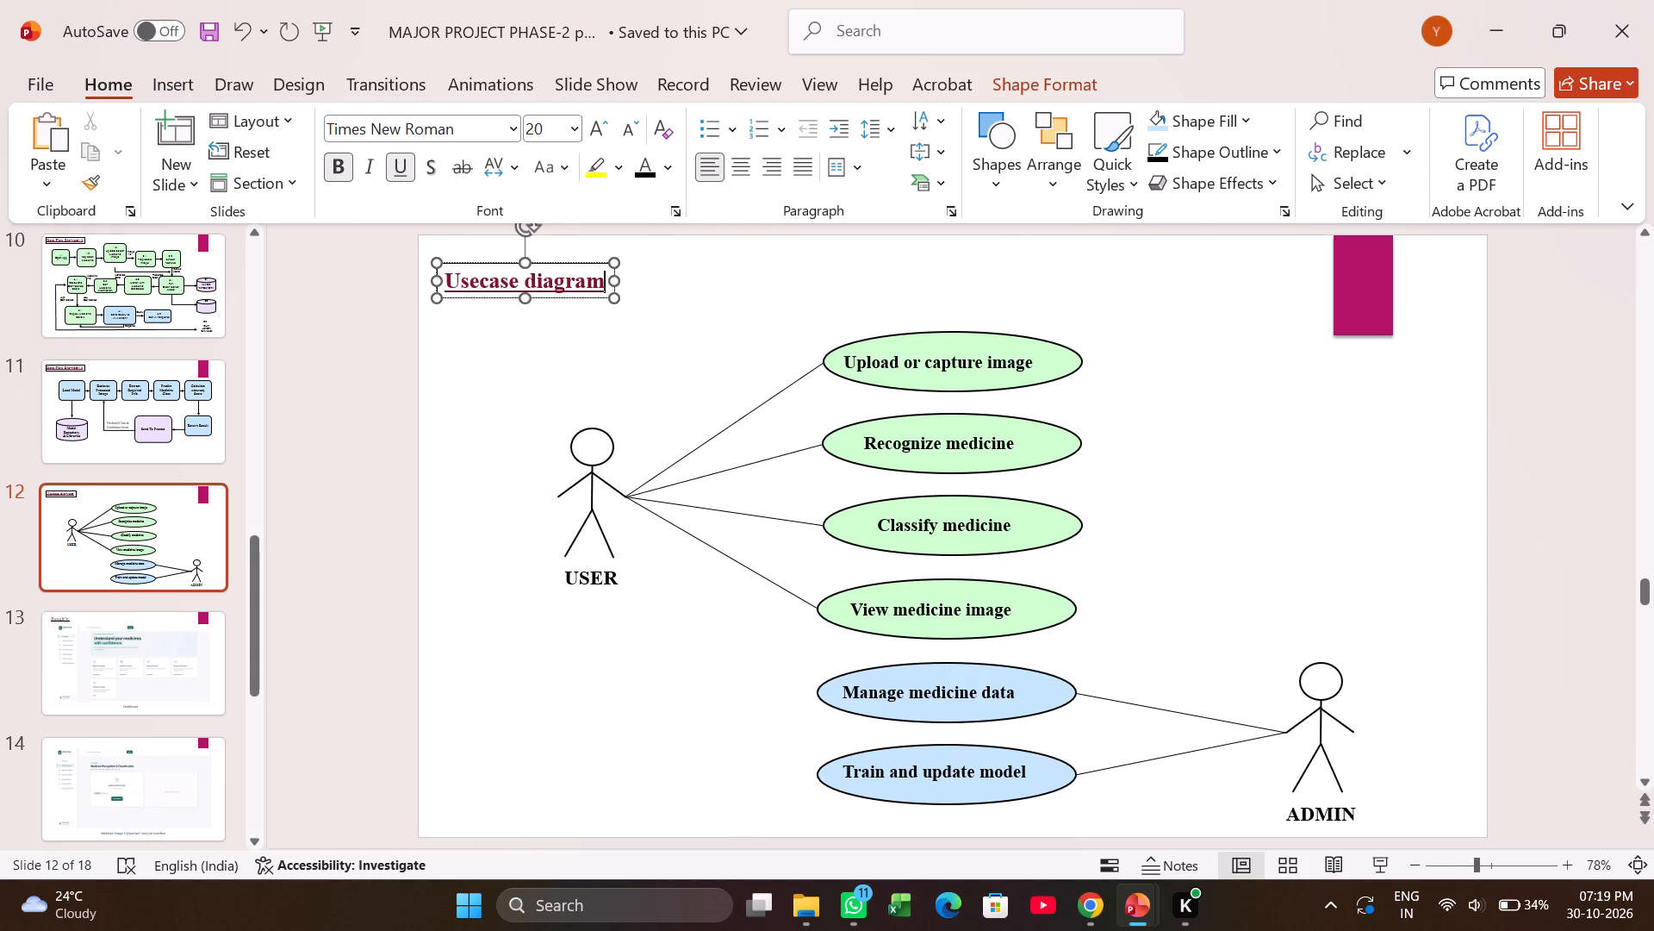
key("shift+colon")
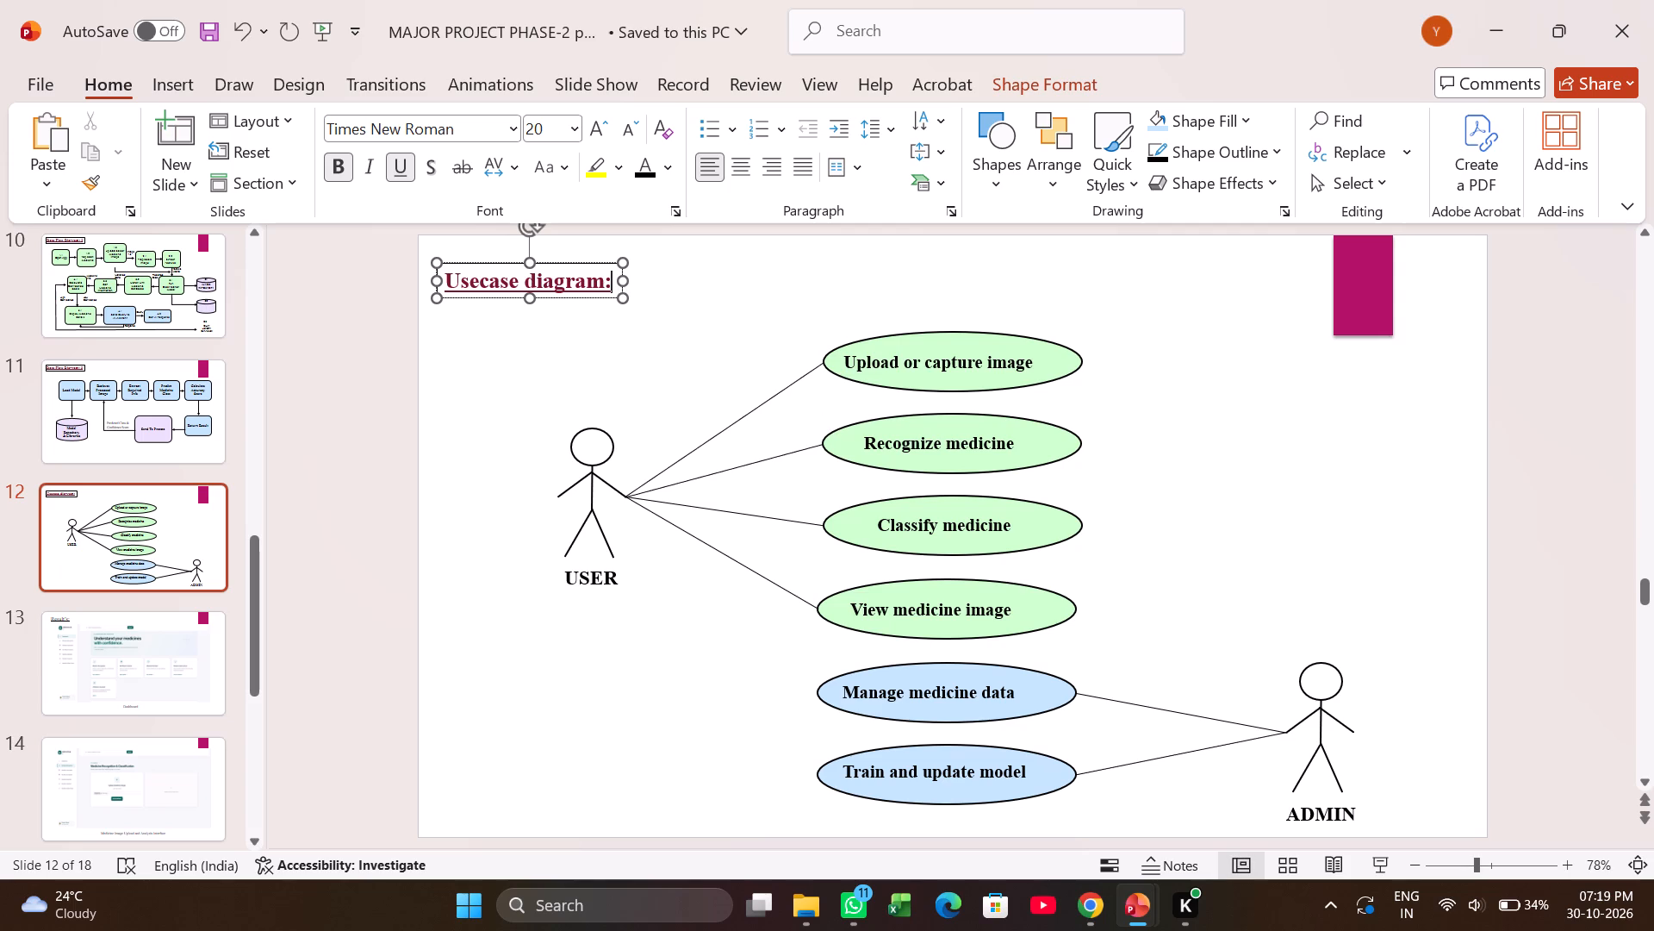
Move the "Usecase diagram:" heading box slightly inward from the slide's corner, keeping it above the USER figure.
left_click_drag(586, 300, 609, 300)
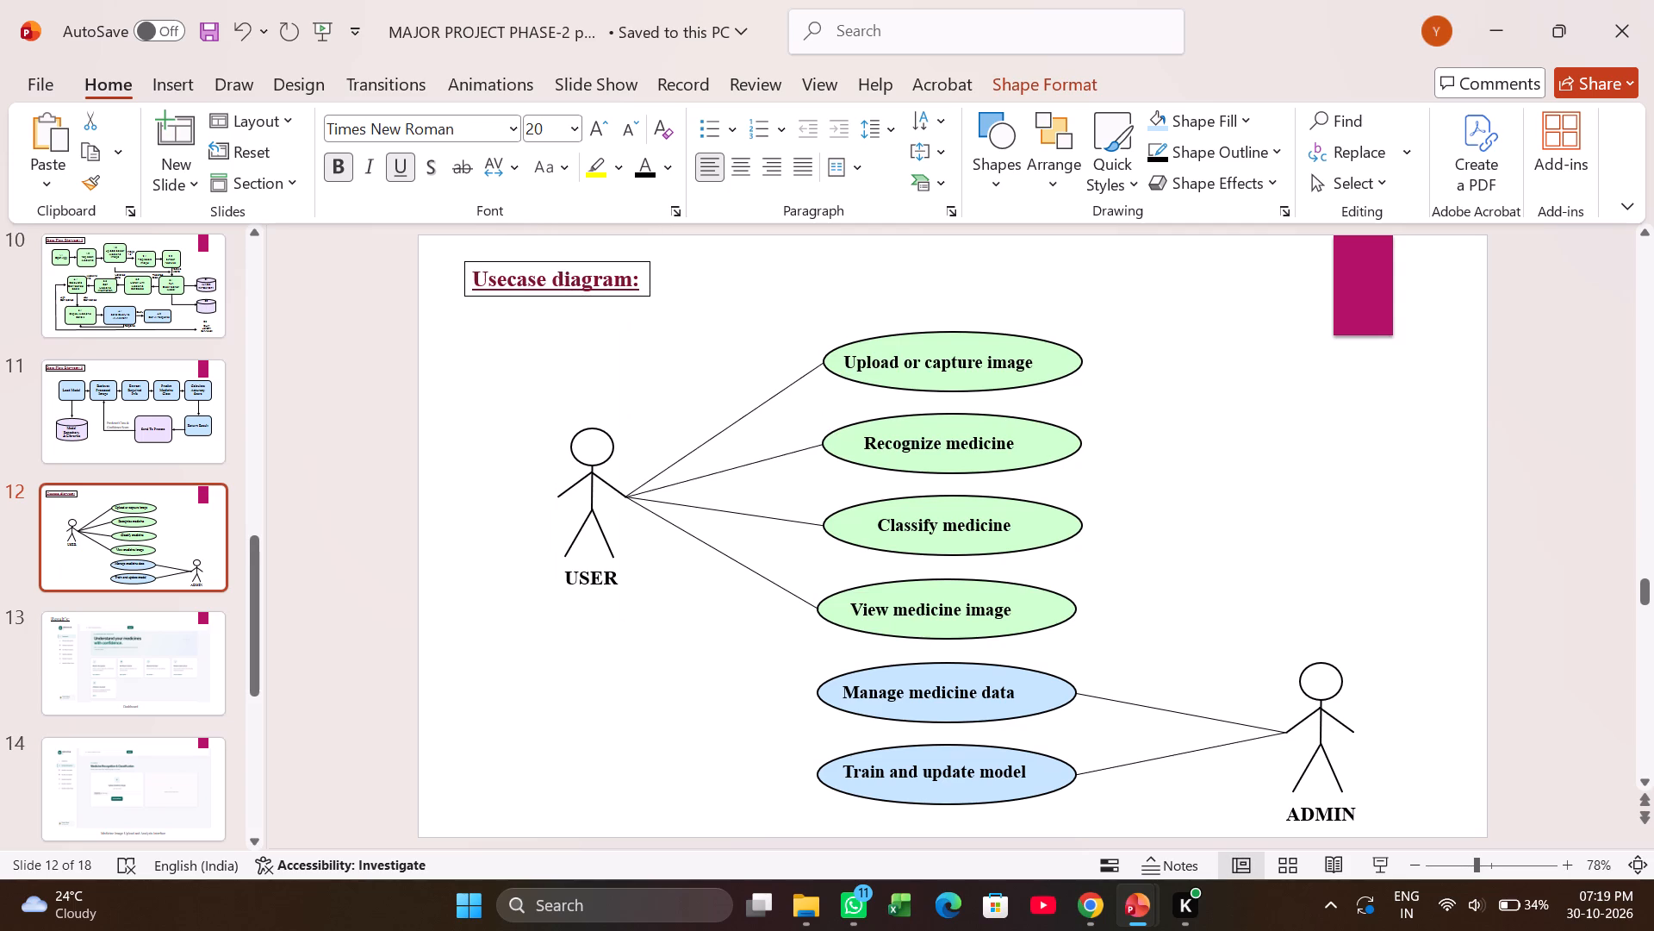
left_click_drag(609, 300, 604, 303)
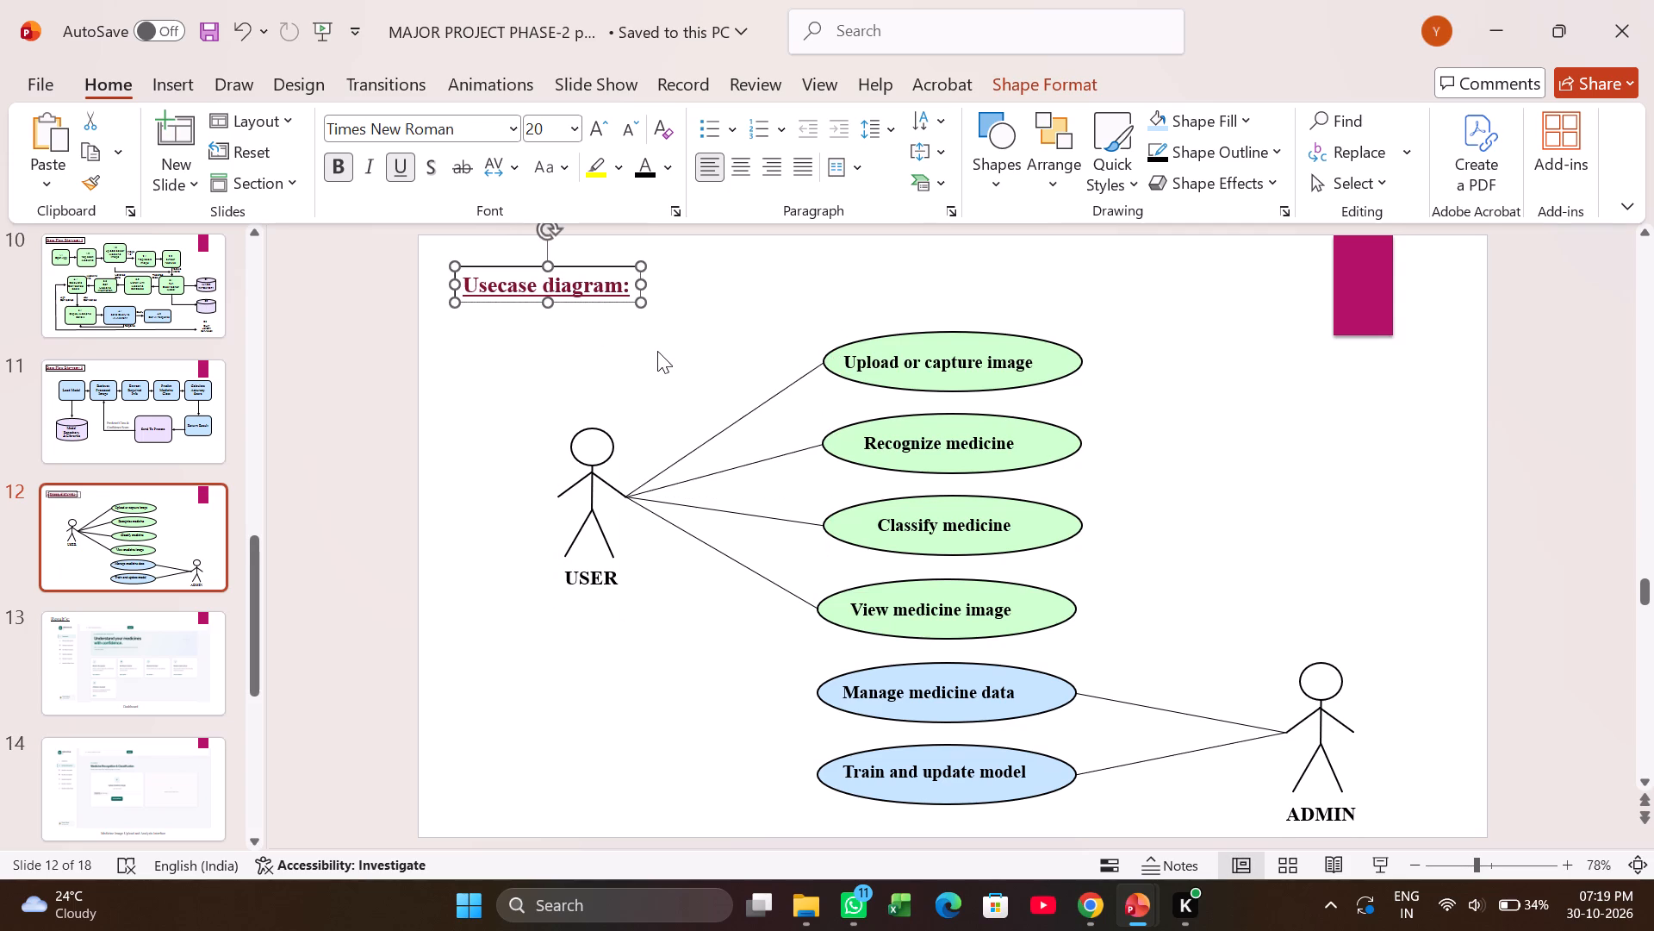
left_click(657, 351)
scroll(668, 386, "down", 1)
scroll(668, 386, "up", 1)
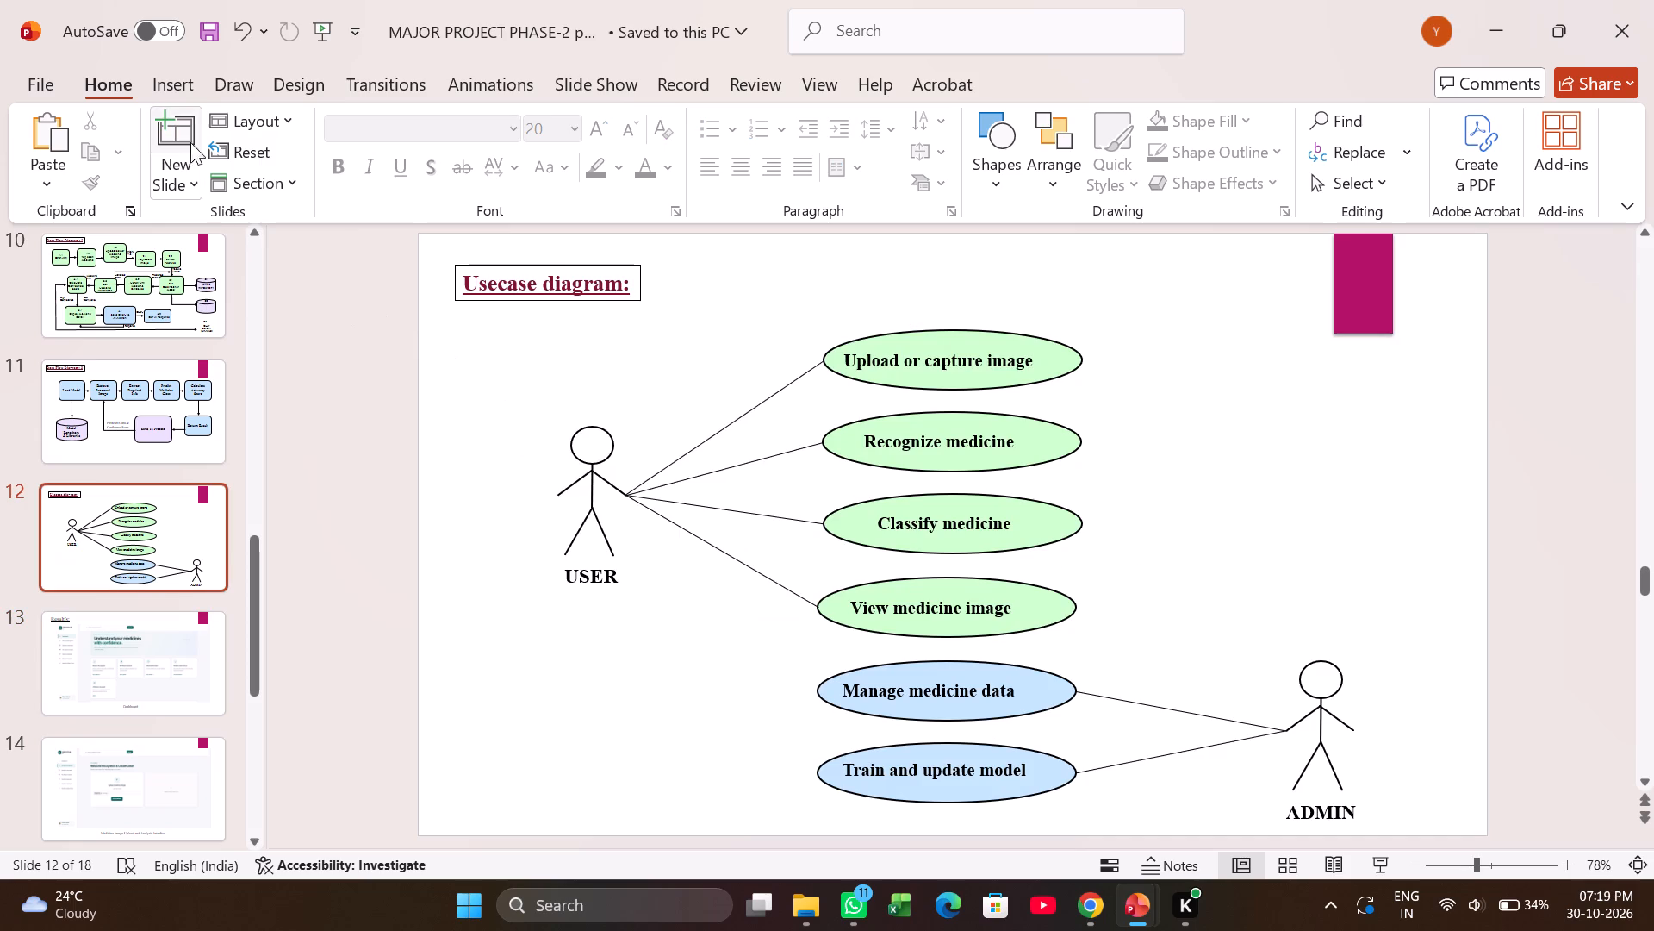
Insert a new blank slide after slide 12.
left_click(175, 130)
Delete the "Result's:" heading from the Dashboard screenshot slide, slide 14.
scroll(513, 341, "up", 2)
scroll(516, 343, "down", 3)
left_click(532, 276)
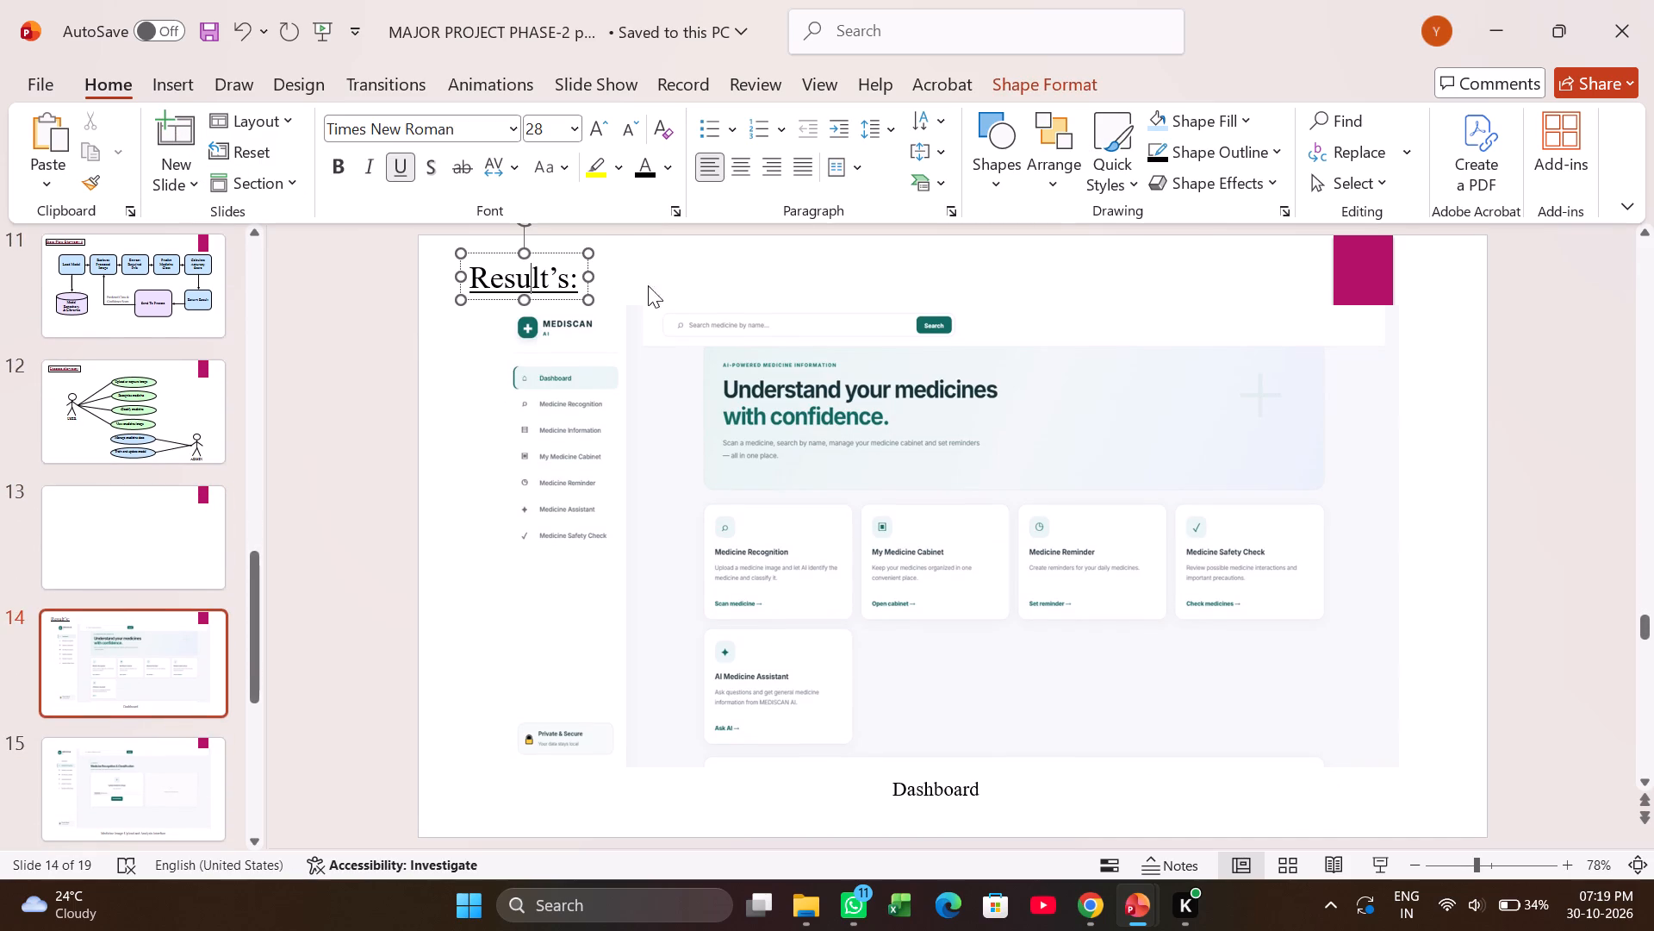
key("BackSpace")
left_click(600, 272)
left_click_drag(577, 271, 557, 272)
left_click(557, 272)
key("BackSpace")
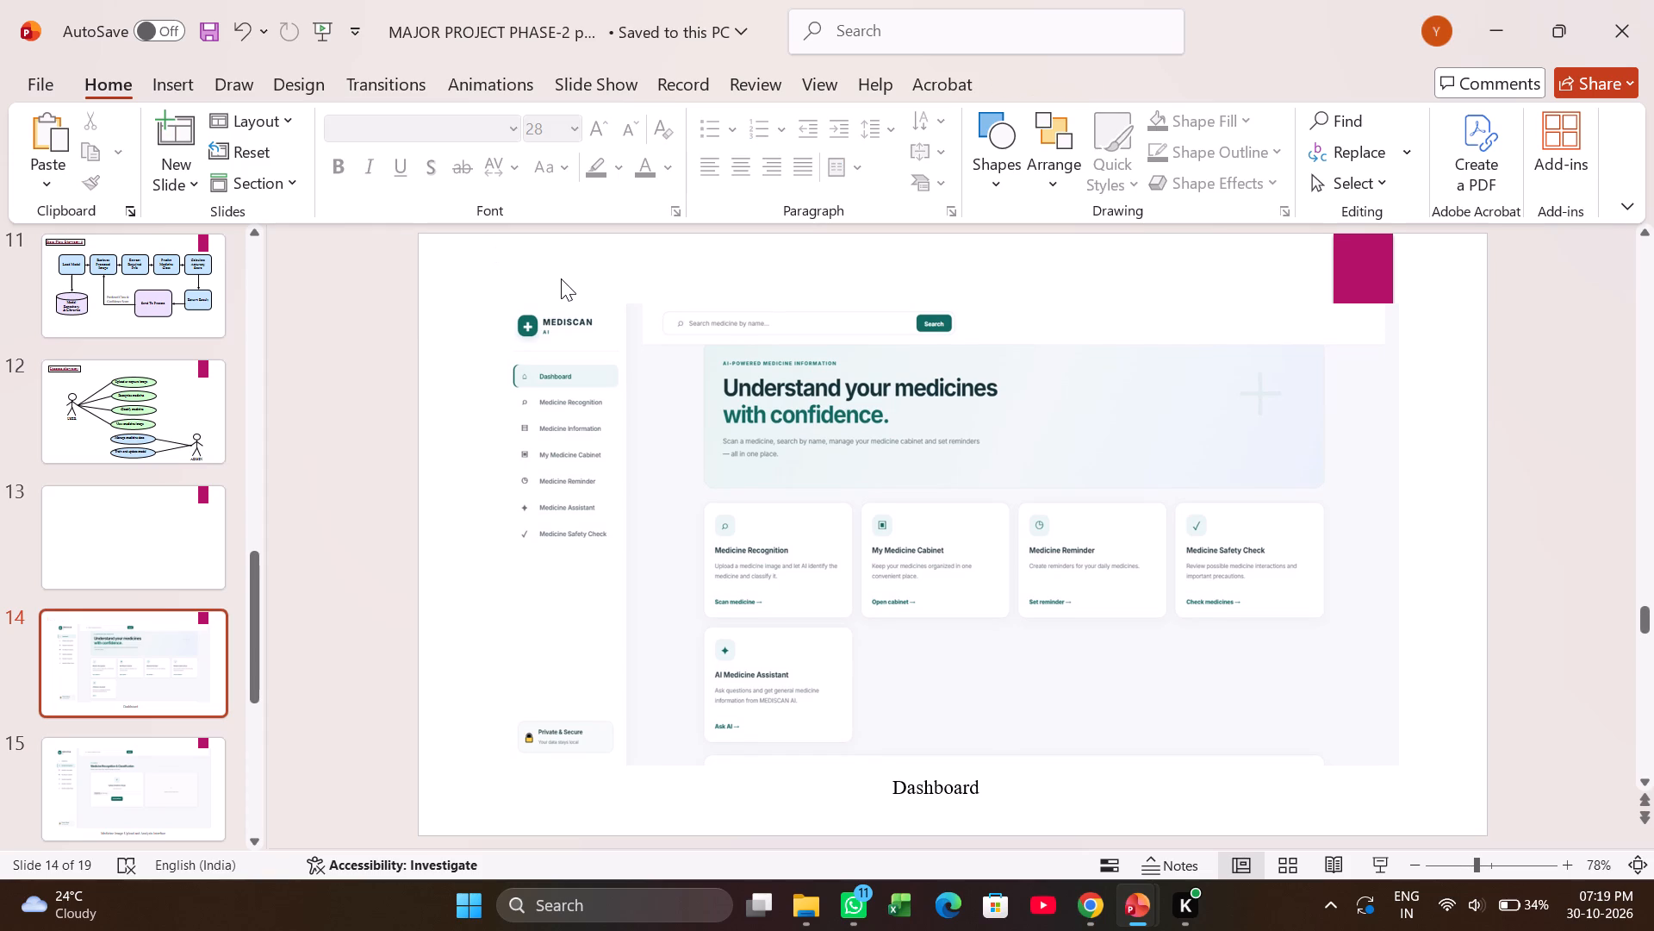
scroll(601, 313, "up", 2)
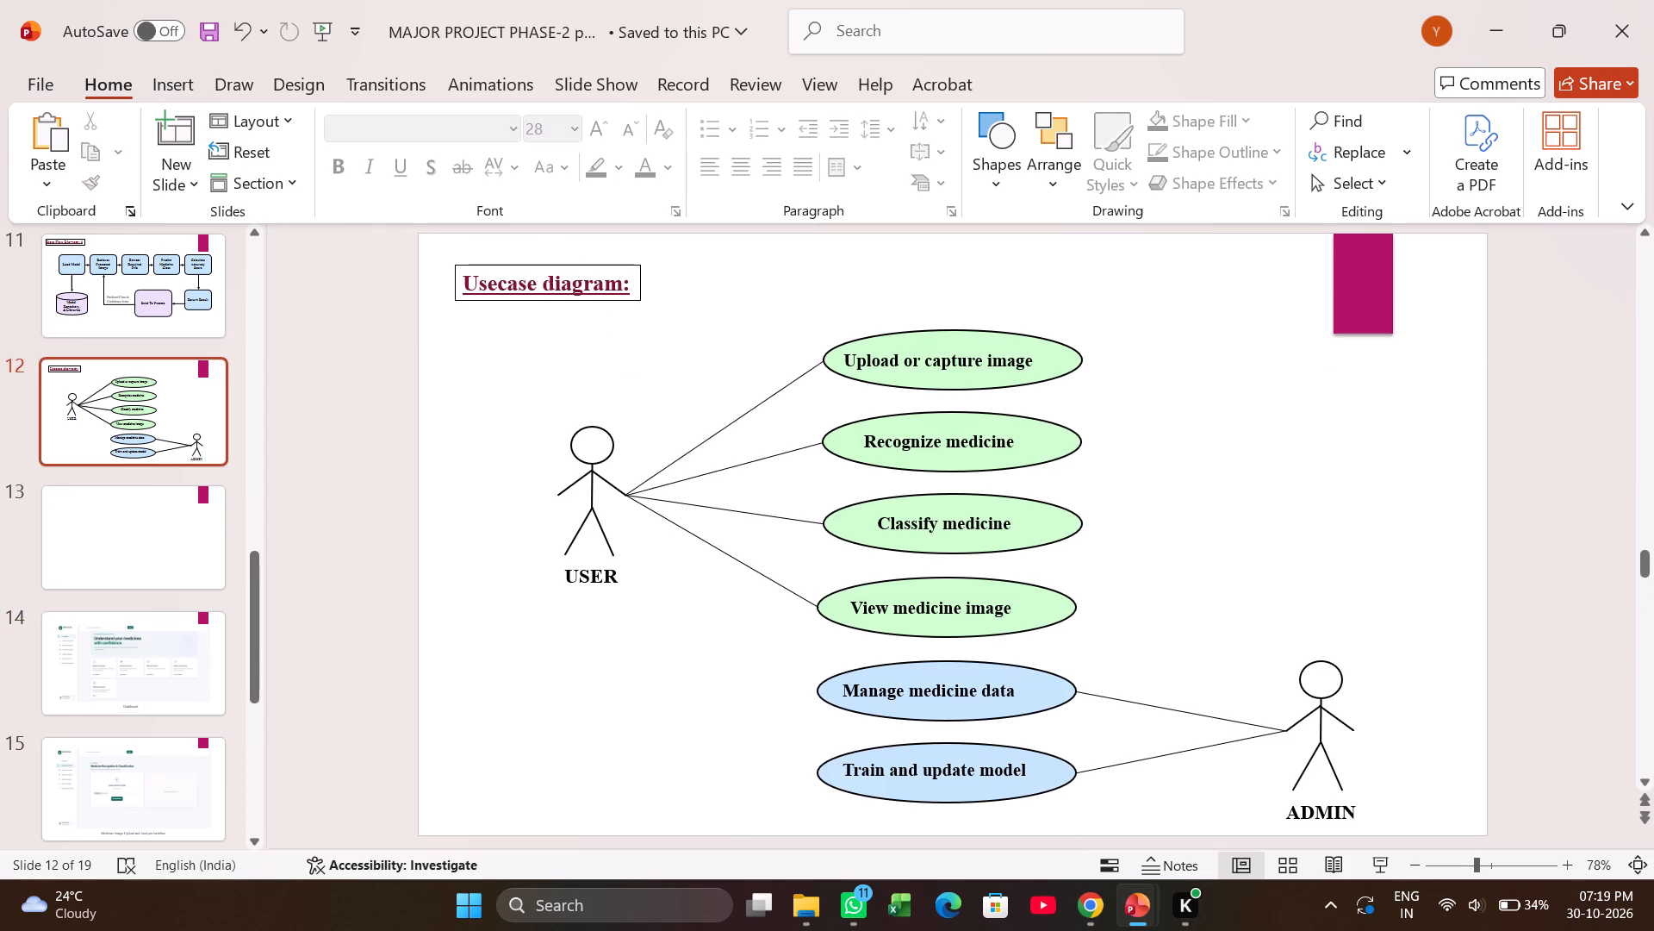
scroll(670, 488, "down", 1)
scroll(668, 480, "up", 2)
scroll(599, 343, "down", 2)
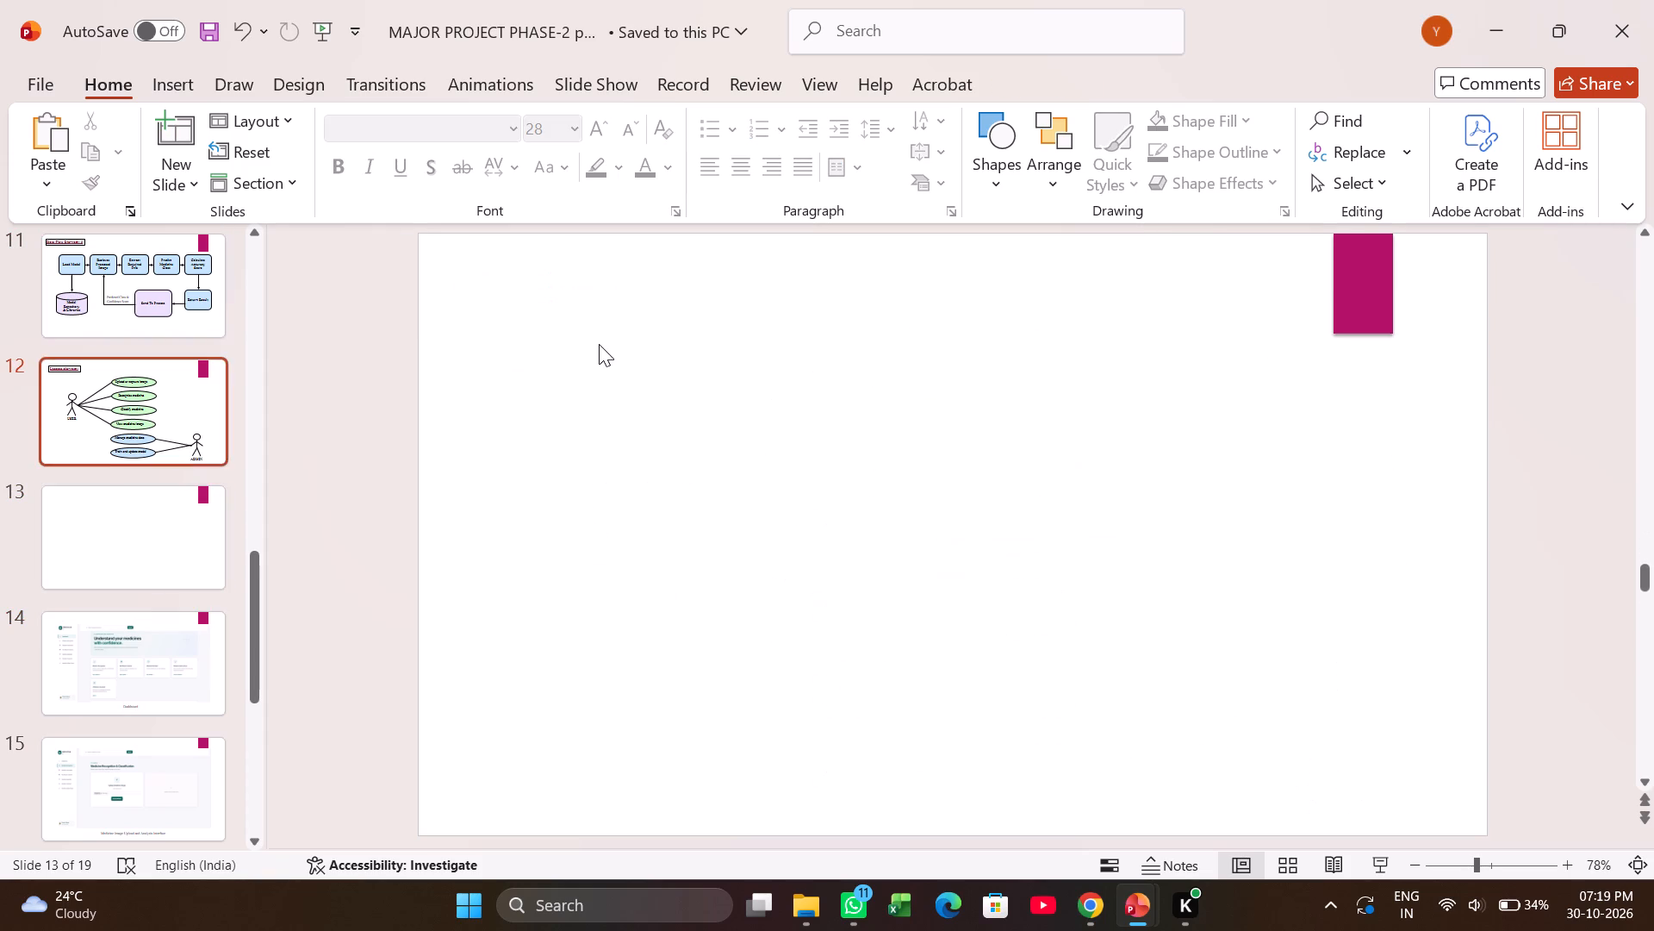
Paste the copied "Data Flow Diagram: 3" heading box onto the Dashboard screenshot slide, slide 14.
scroll(599, 344, "down", 1)
right_click(533, 256)
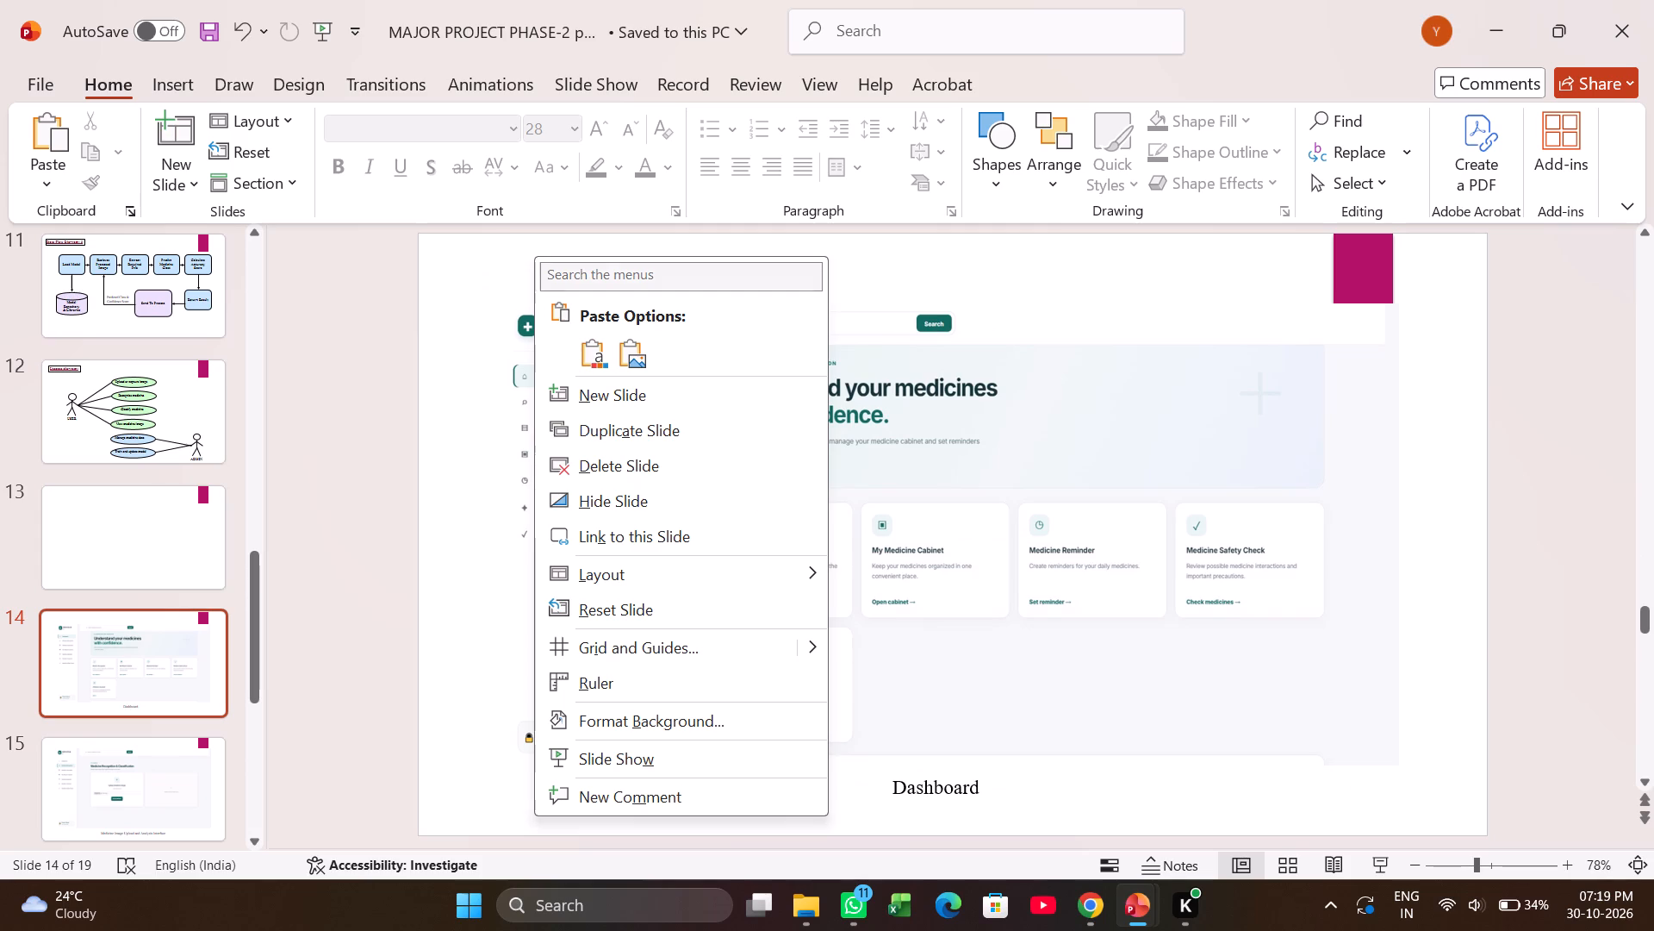
left_click(587, 353)
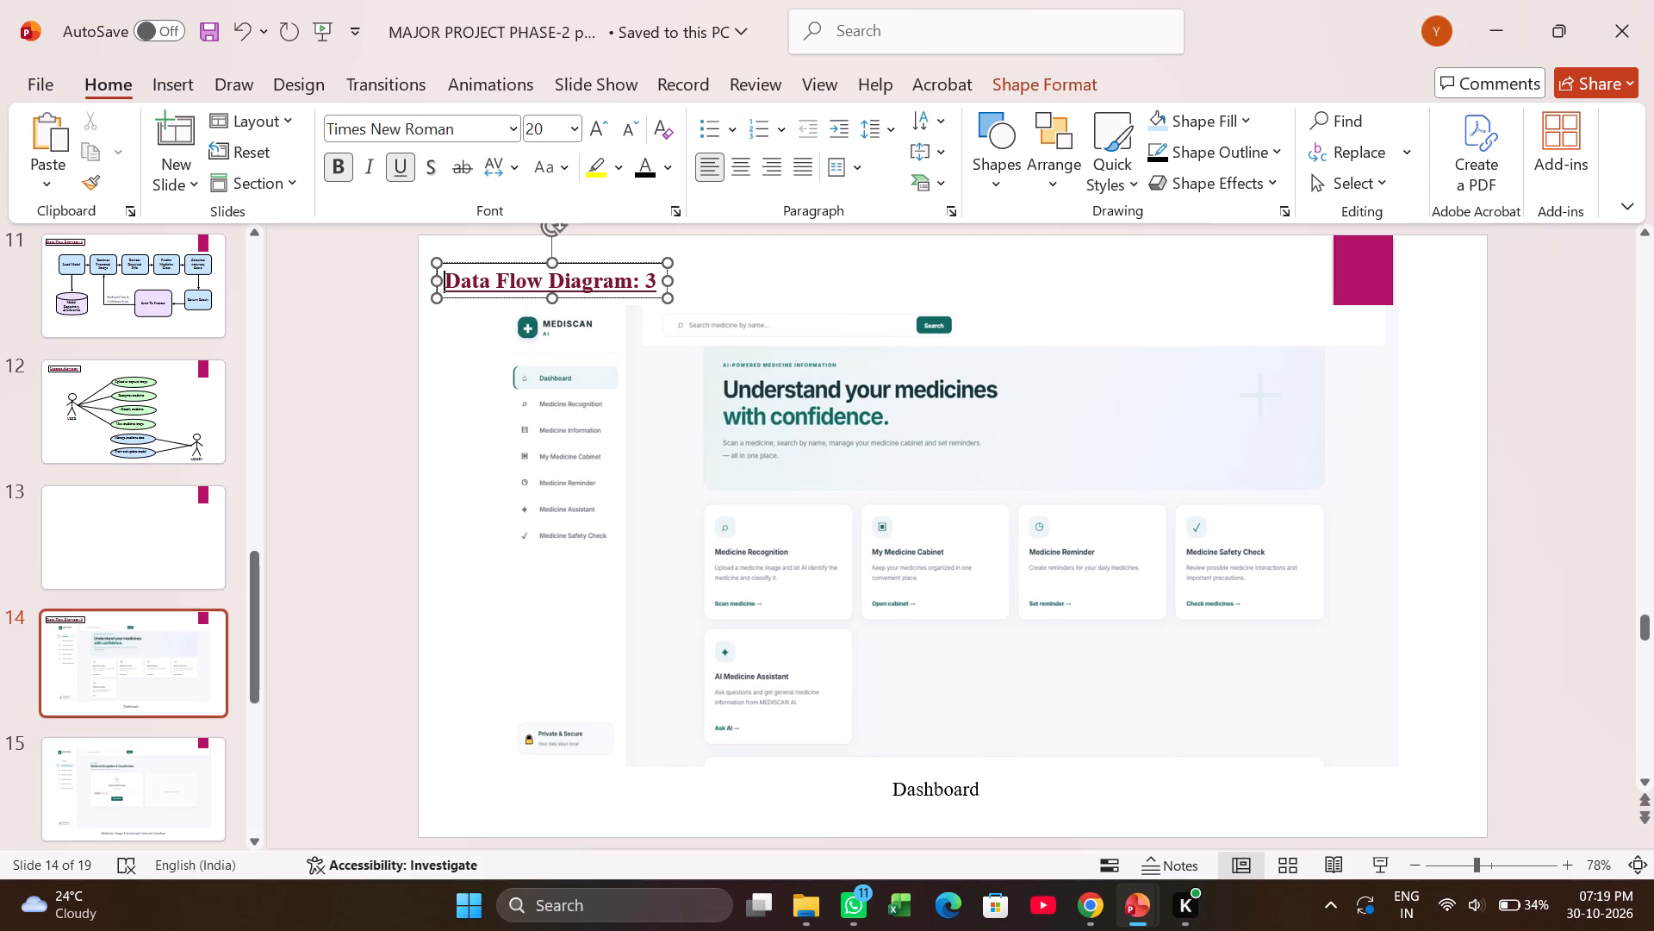
Replace the pasted heading's text on slide 14 with "Result's:".
left_click(650, 286)
left_click(656, 286)
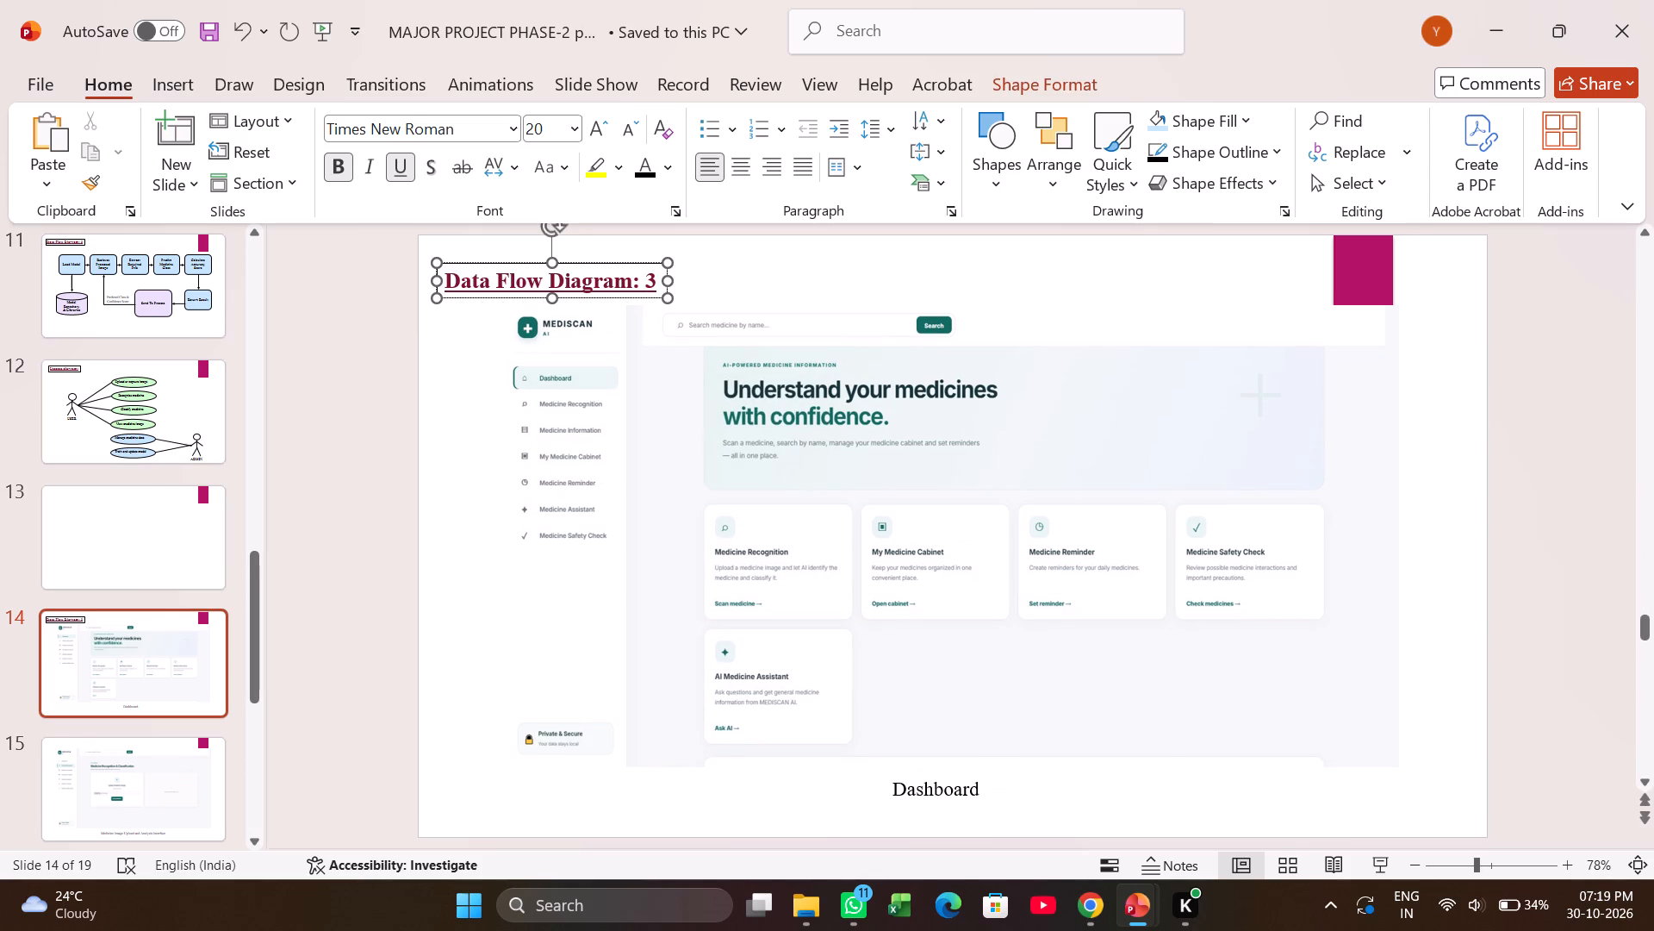
left_click(650, 275)
key("Right")
key("BackSpace")
key("BackSpace")
key("BackSpace")
key("BackSpace")
key("BackSpace")
key("BackSpace")
key("BackSpace")
key("BackSpace")
key("BackSpace")
key("BackSpace")
key("BackSpace")
key("BackSpace")
key("BackSpace")
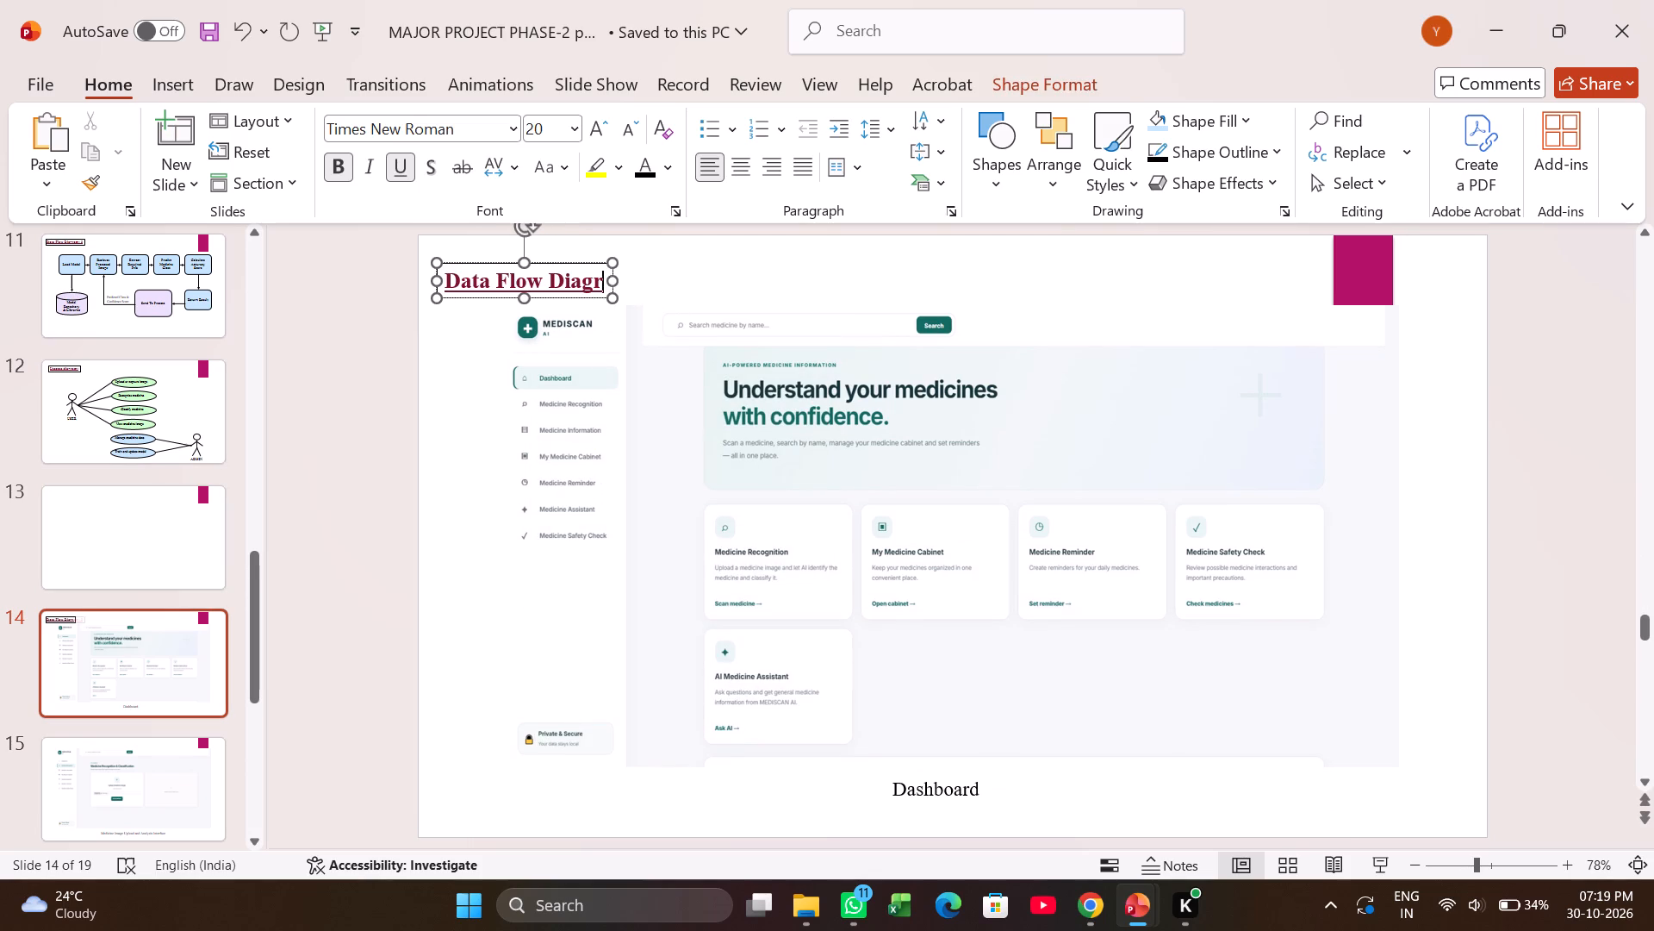
key("BackSpace")
key("BackSpace")
key("BackSpace")
key("BackSpace")
key("BackSpace")
key("BackSpace")
key("BackSpace")
key("BackSpace")
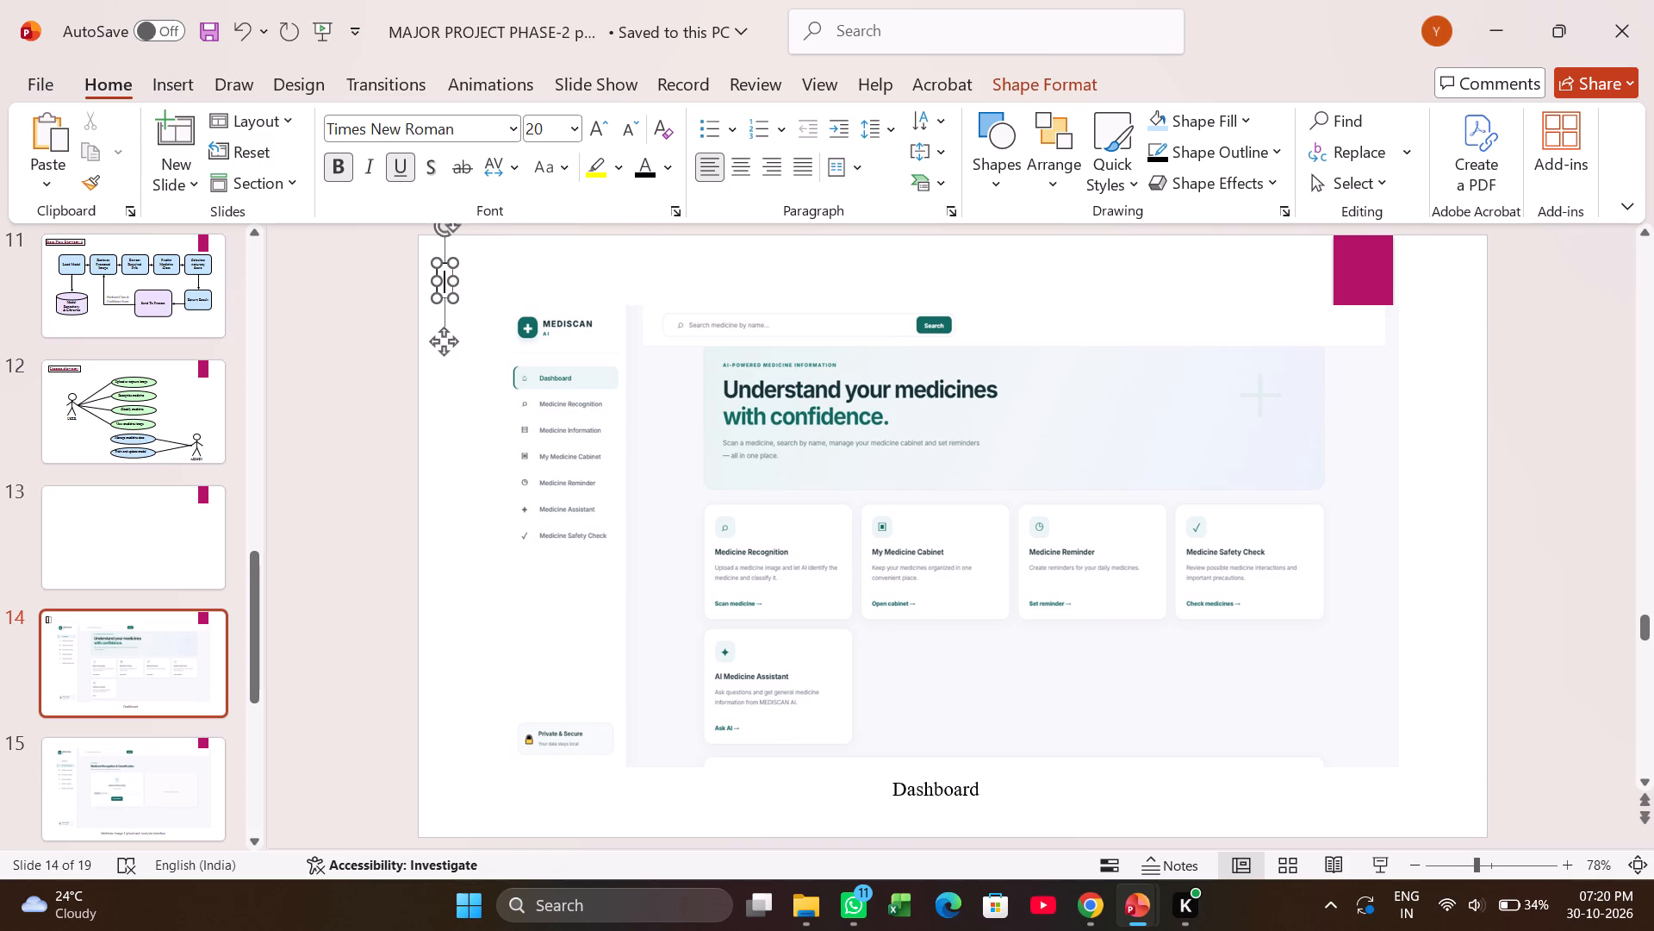
type("Re")
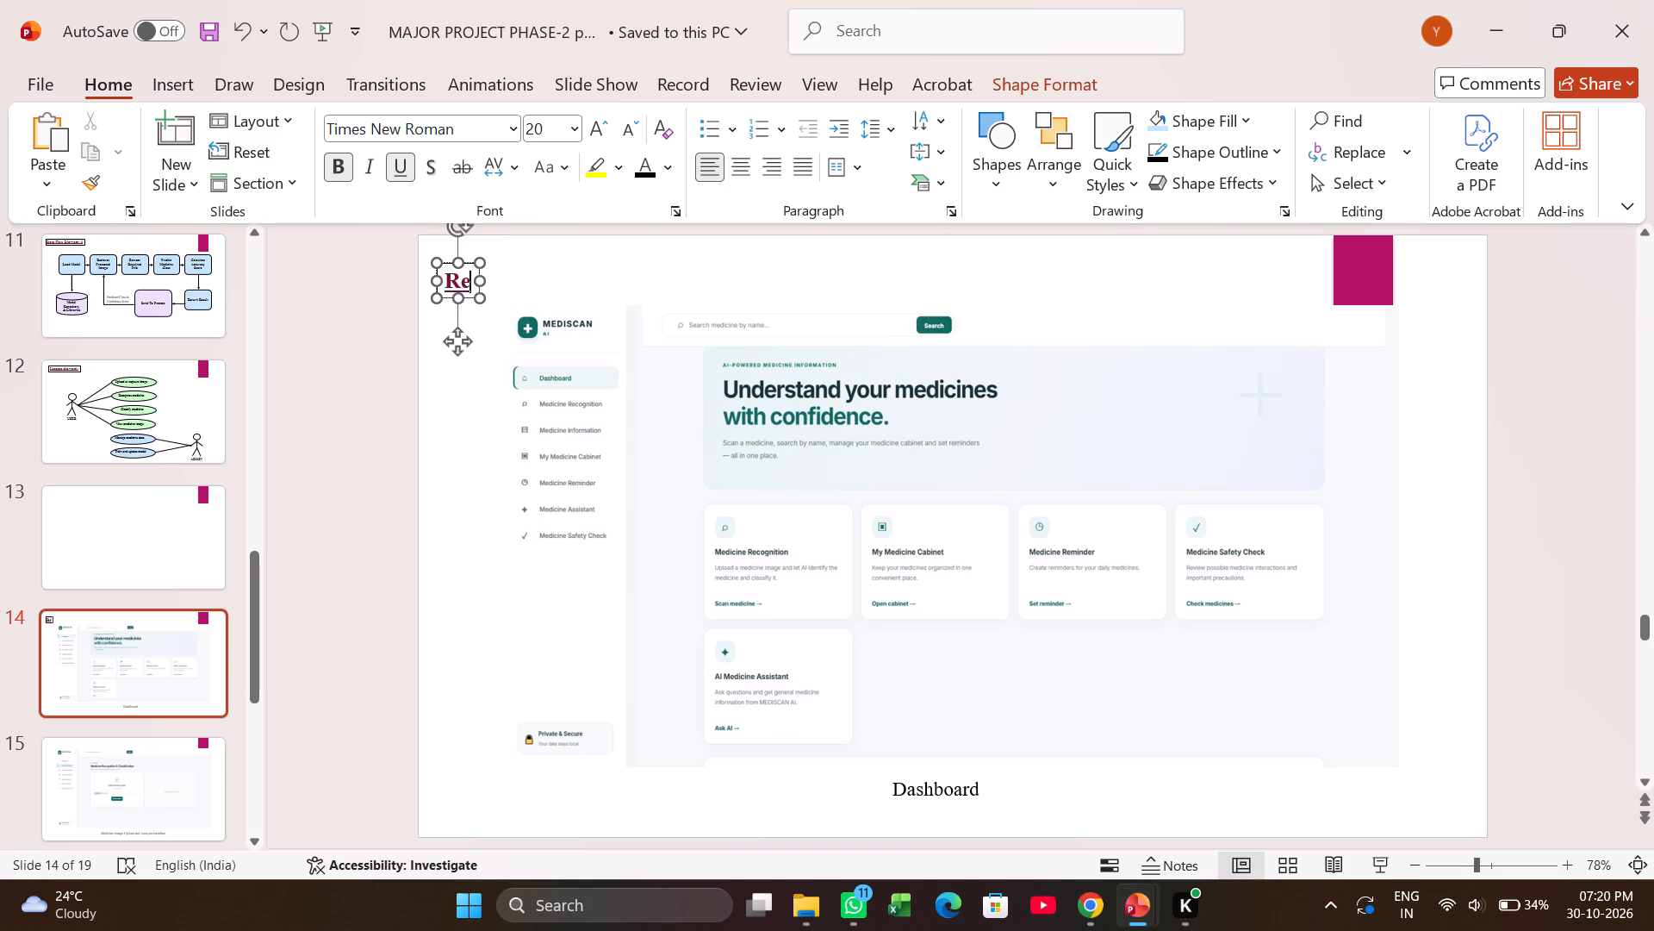
type("sul")
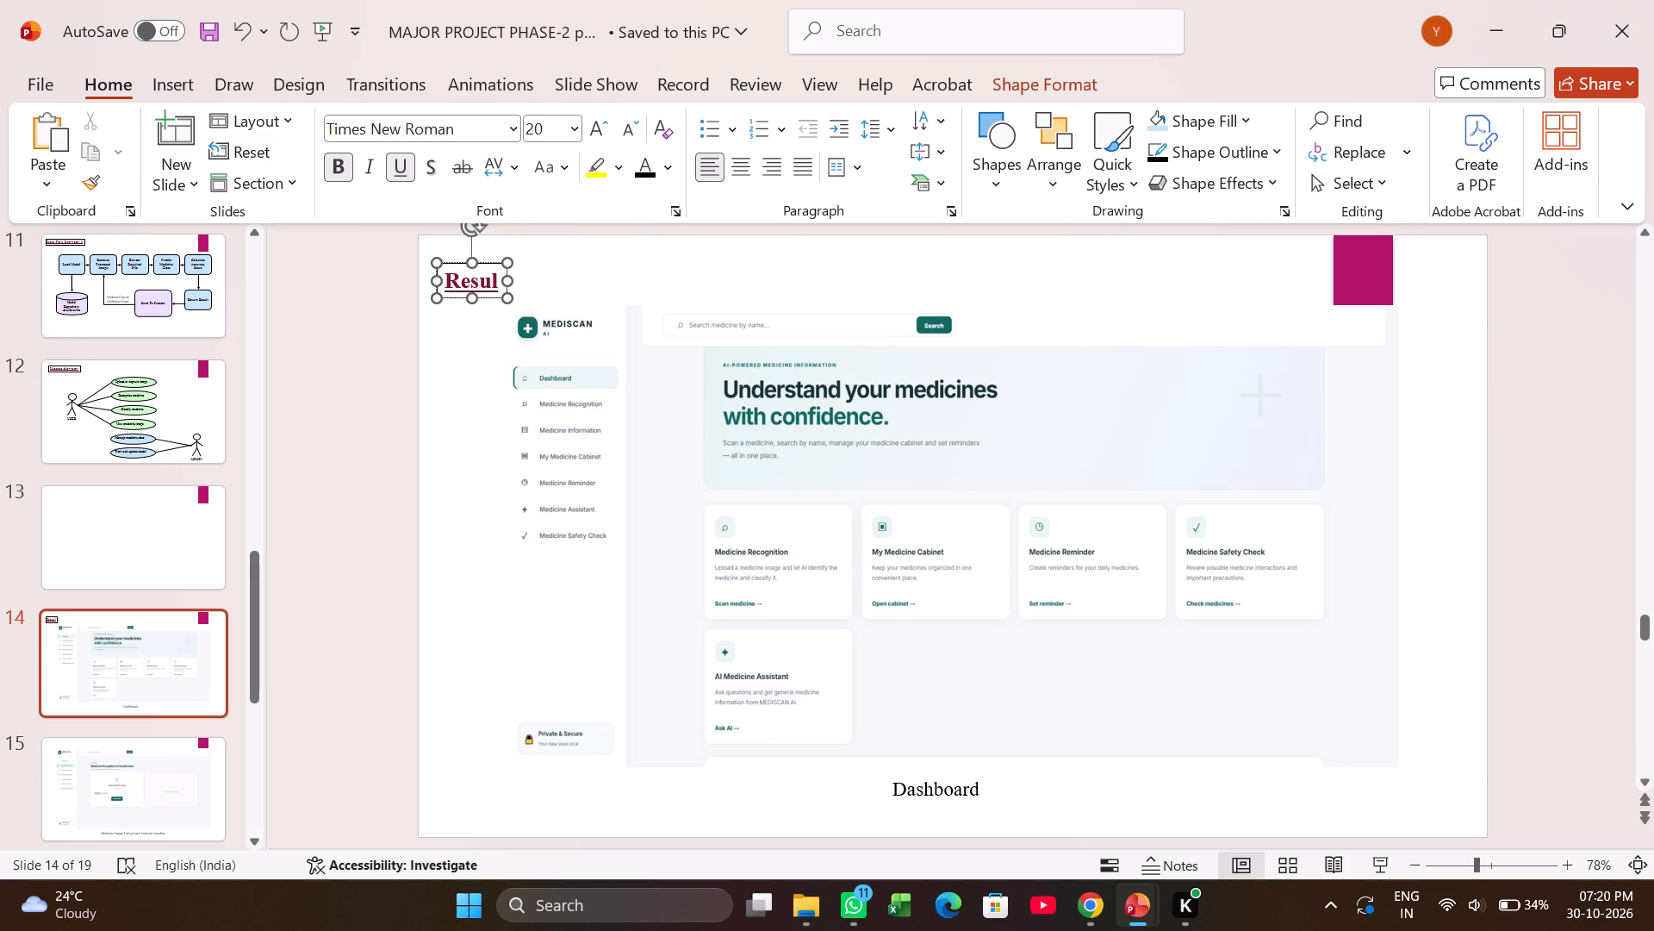
type("ts")
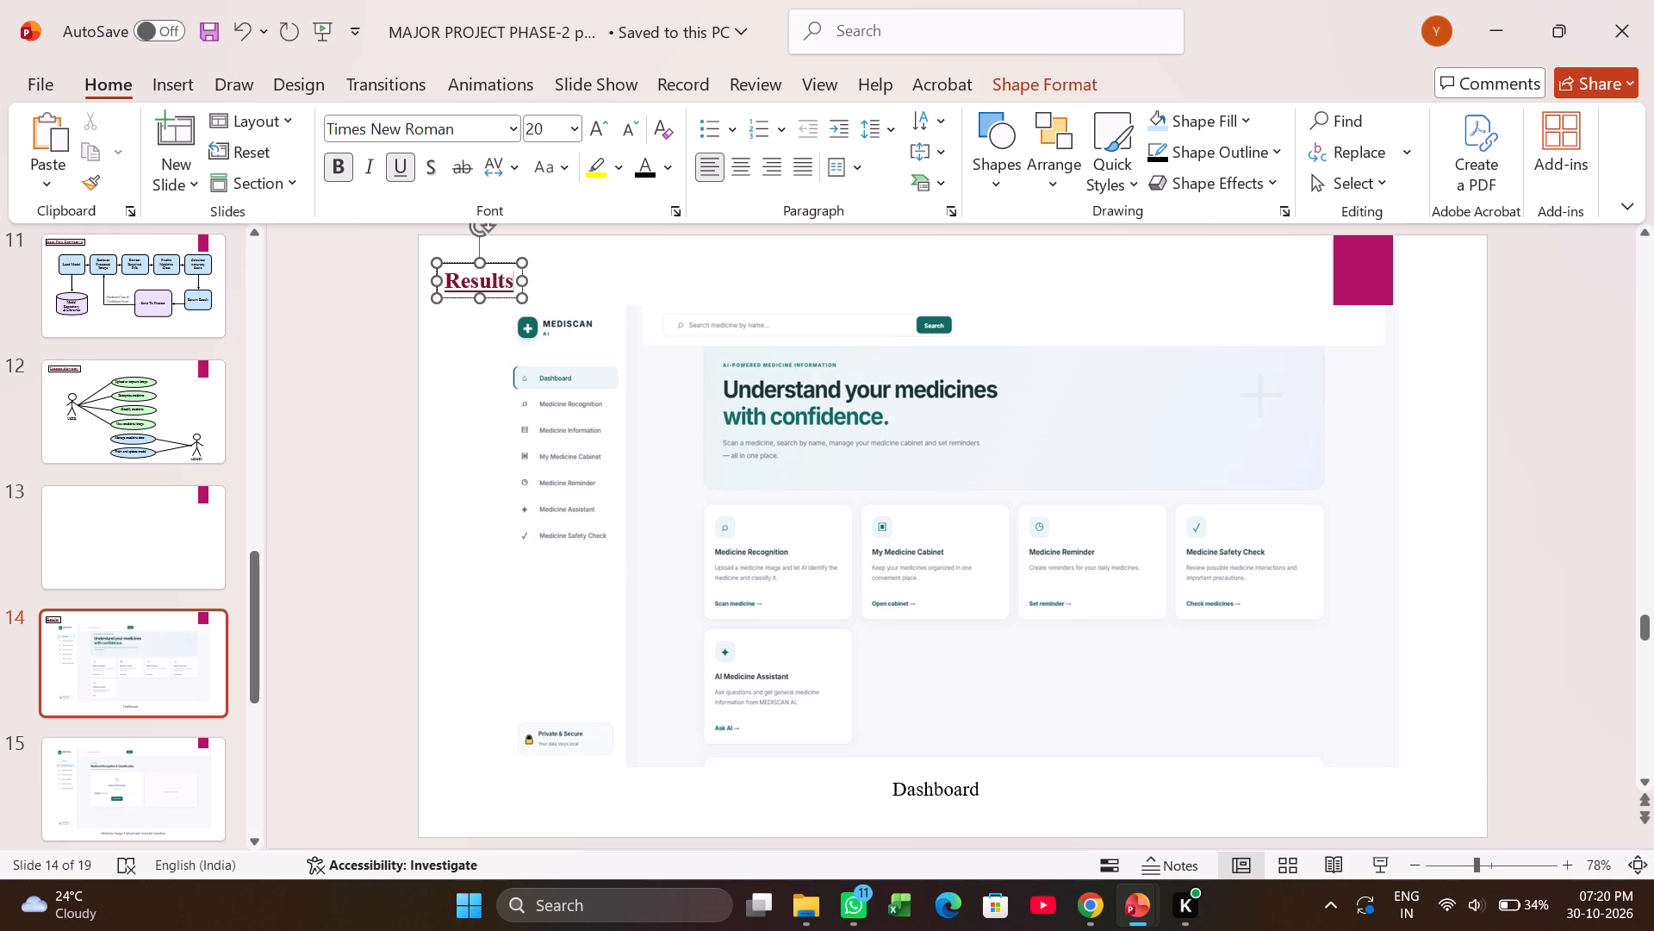
key("Left")
key("apostrophe")
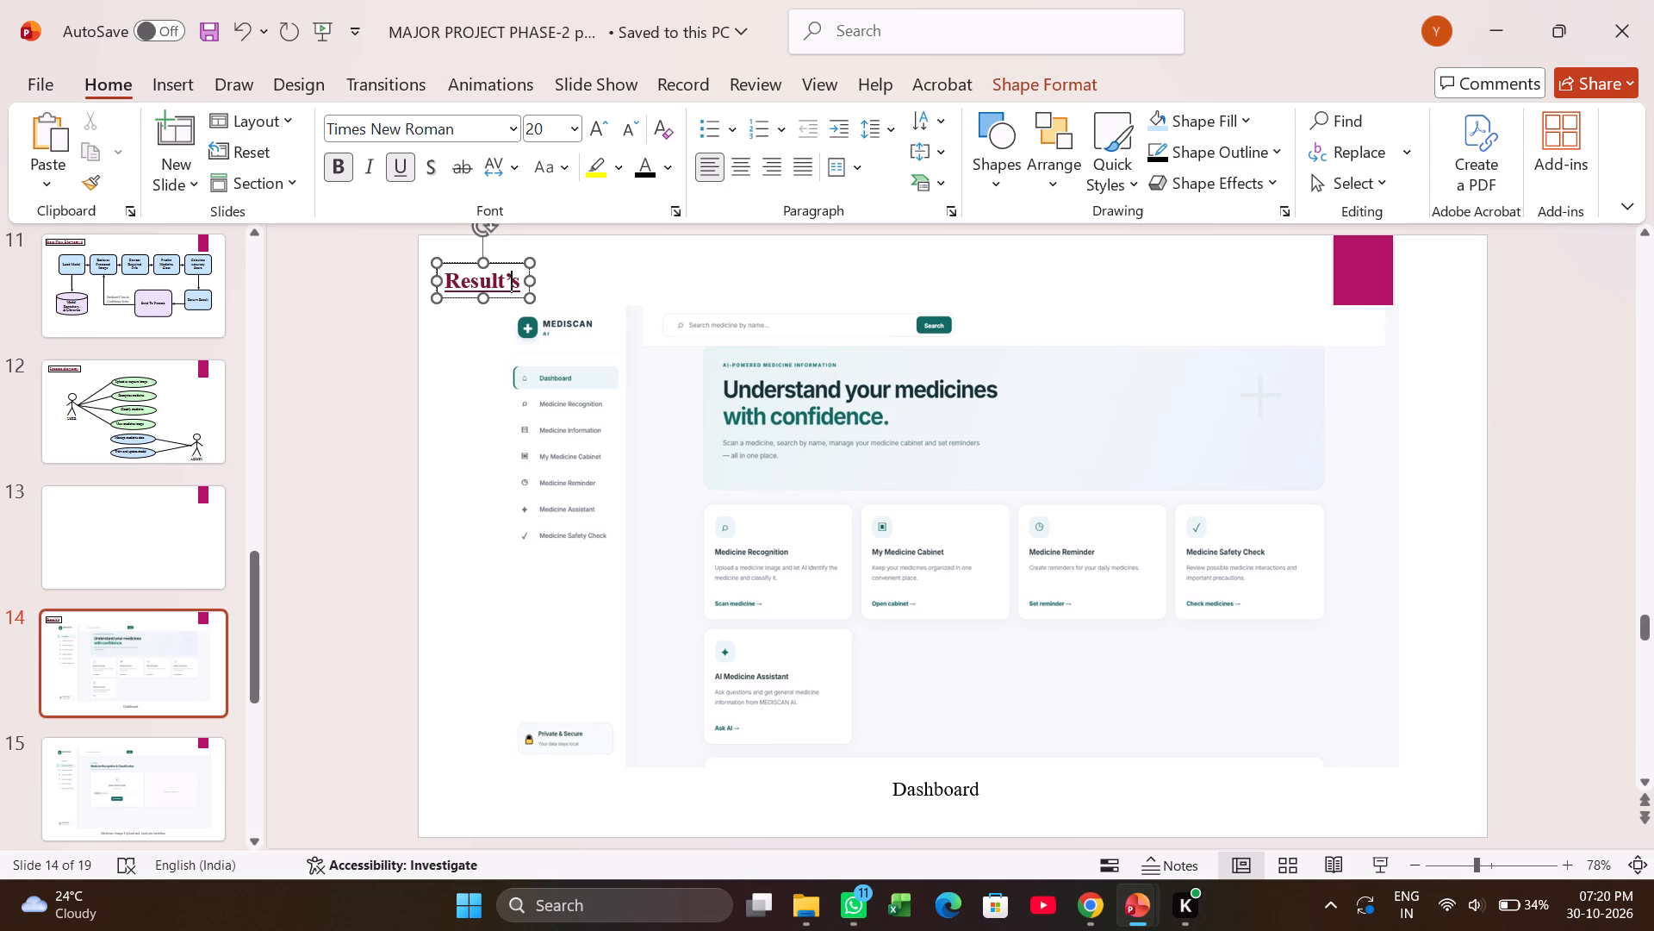
key("Right")
key("shift+colon")
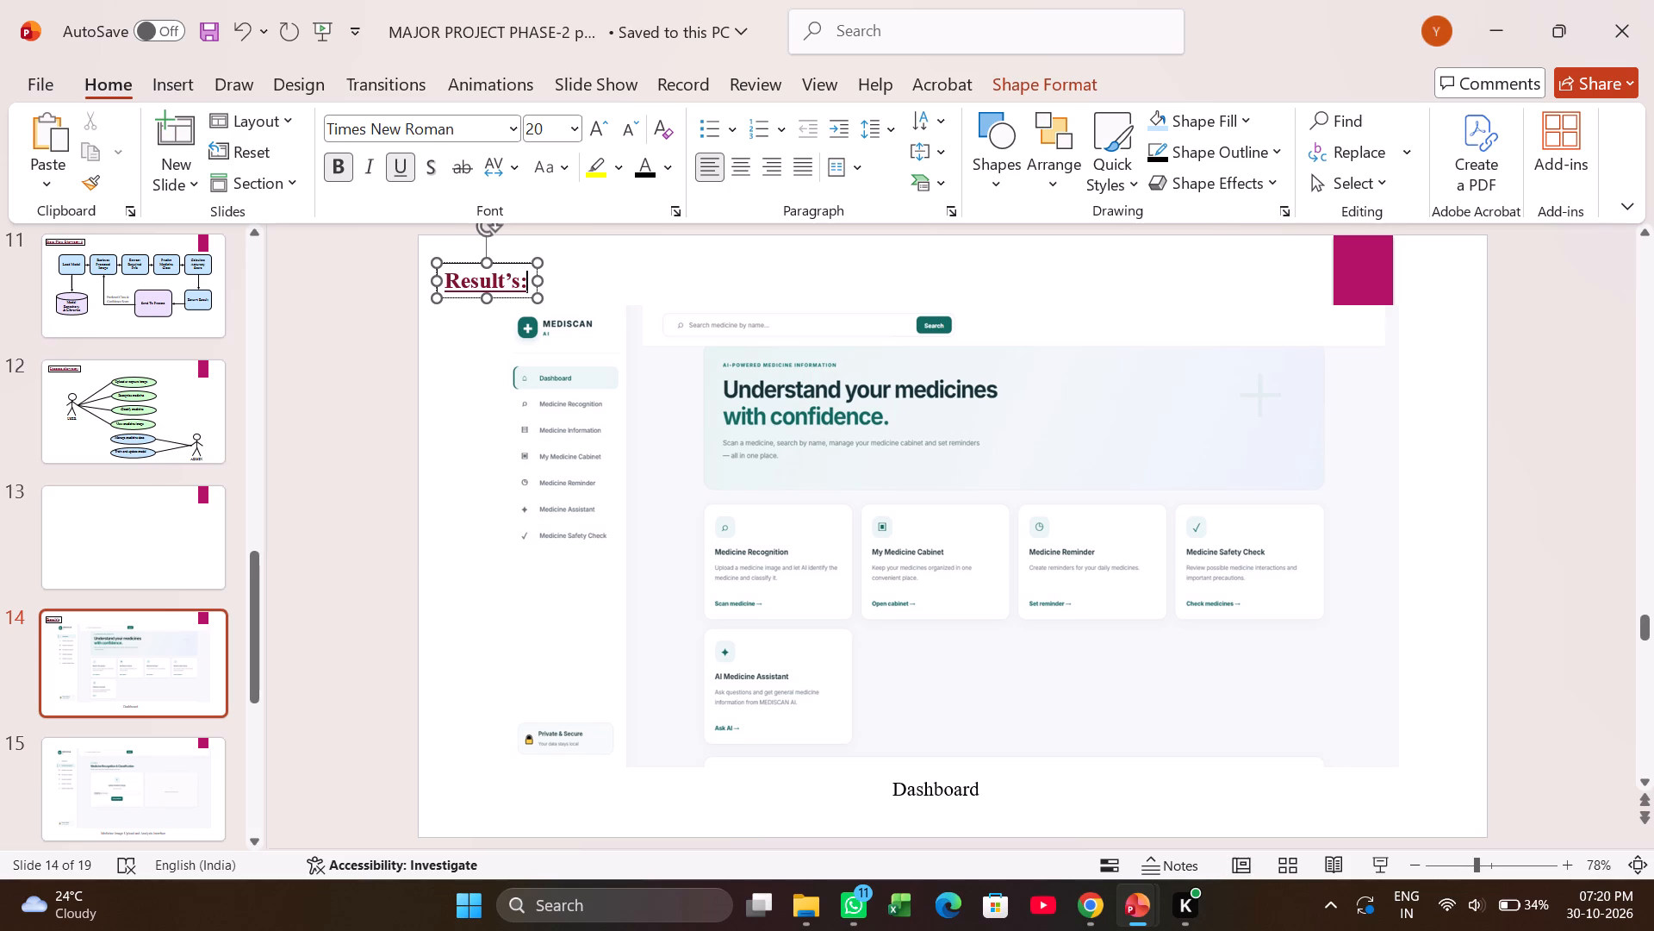
left_click(660, 299)
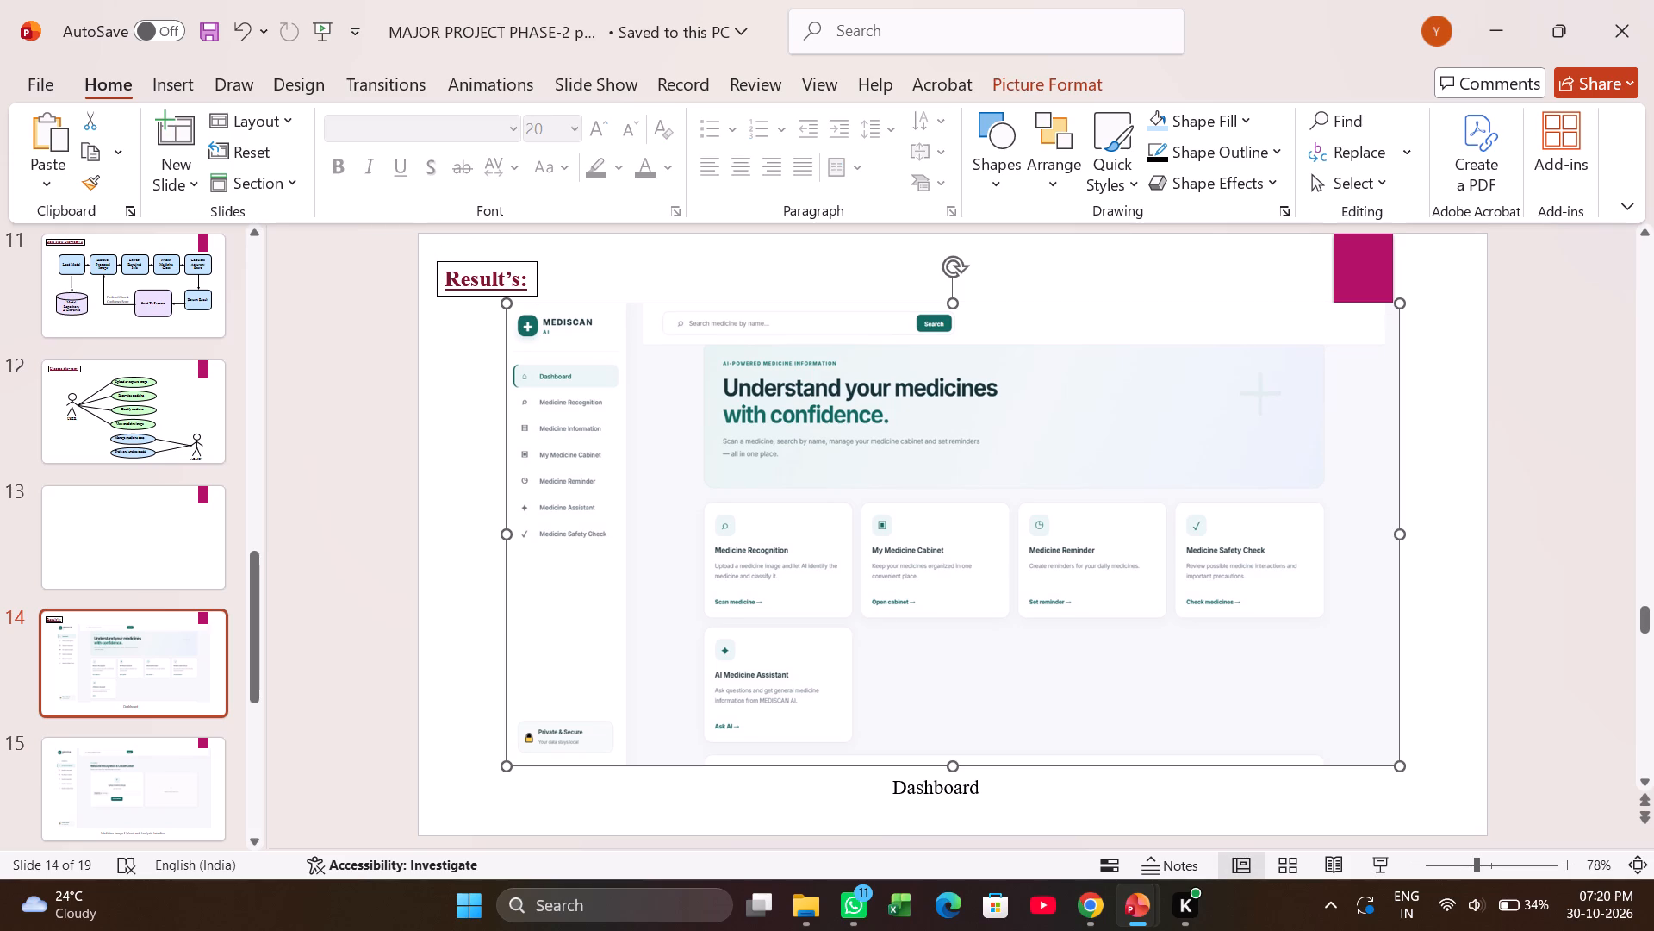
Set the font size of the "Result's:" heading on slide 14 to 24.
left_click(509, 274)
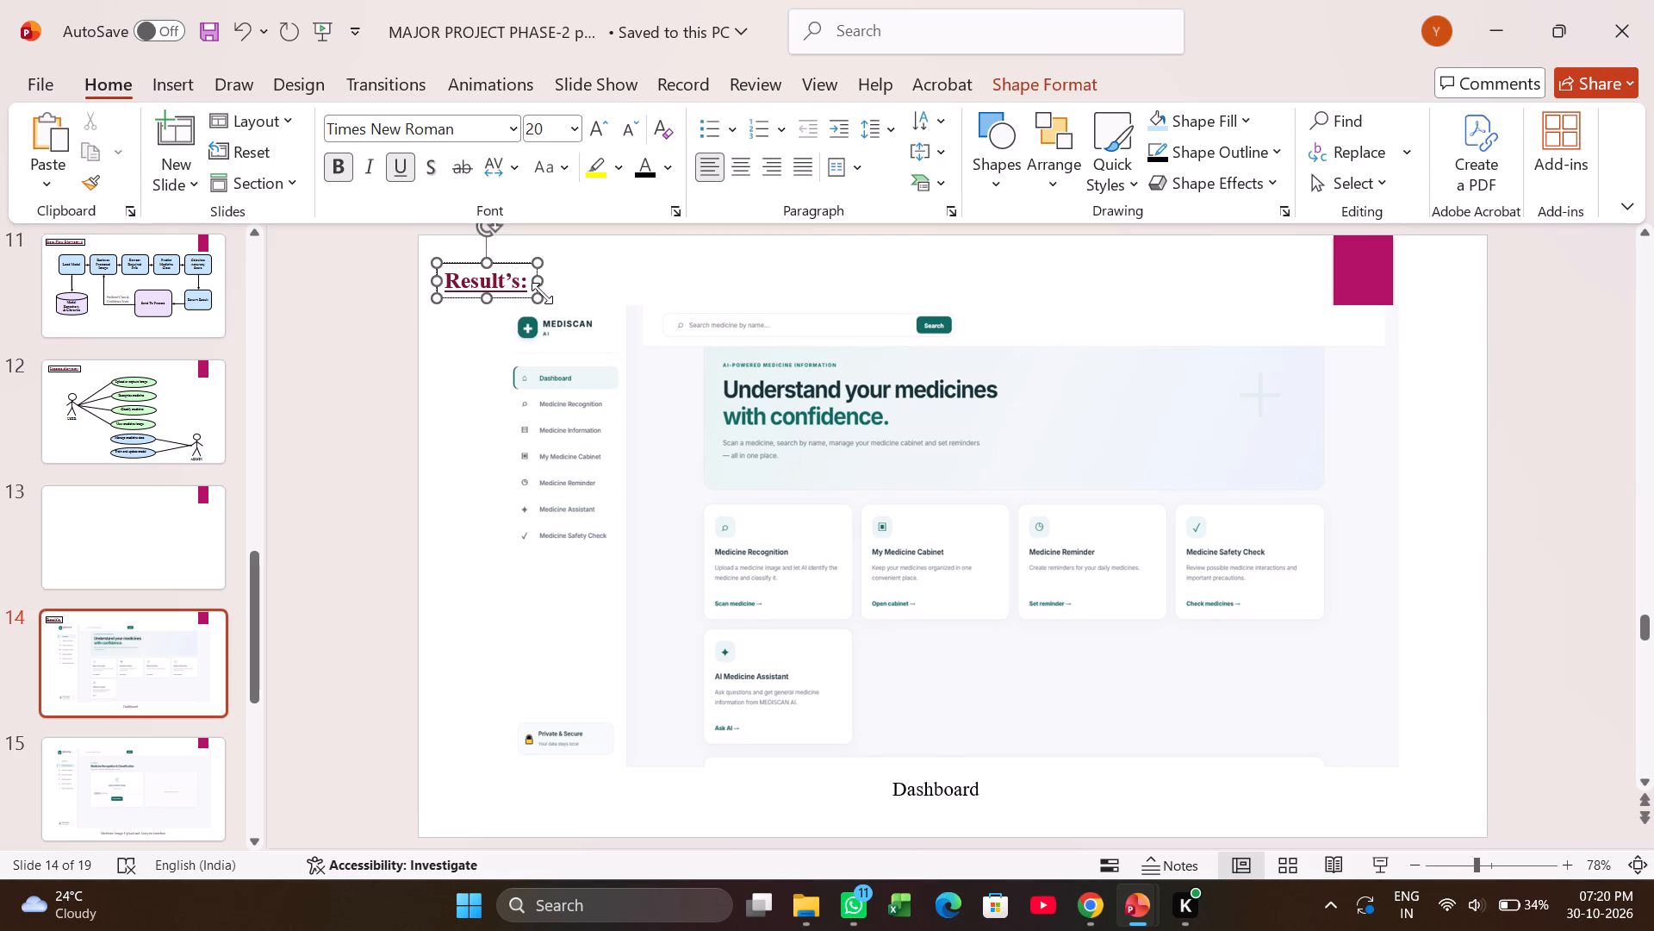
key("ctrl+a")
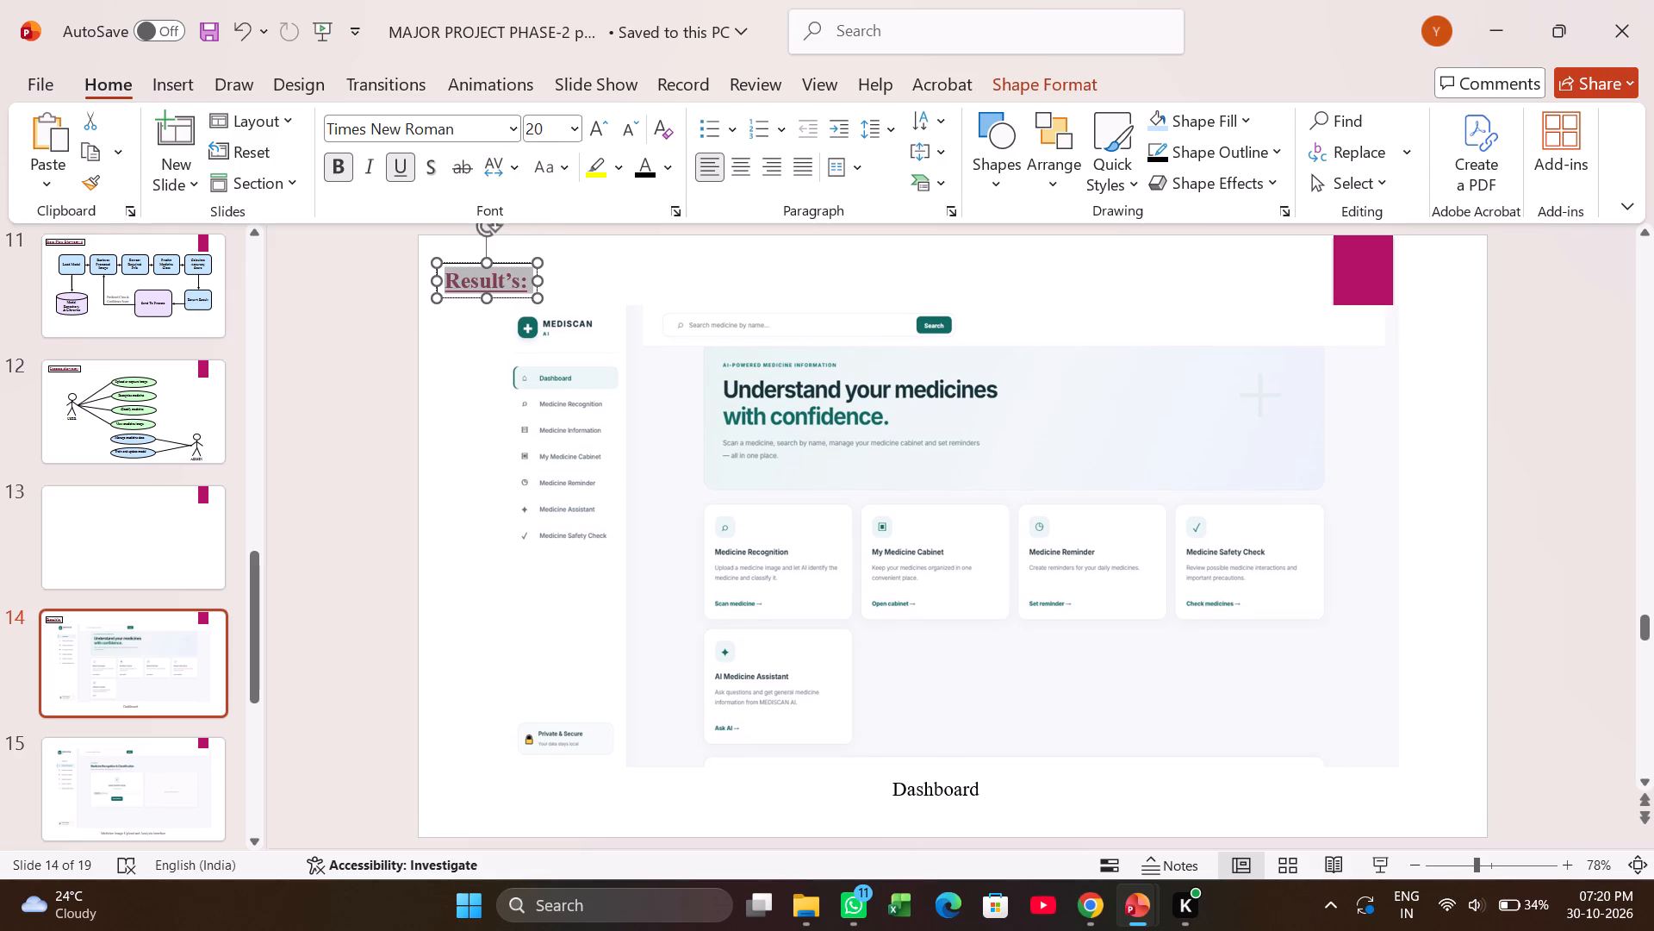
left_click(571, 124)
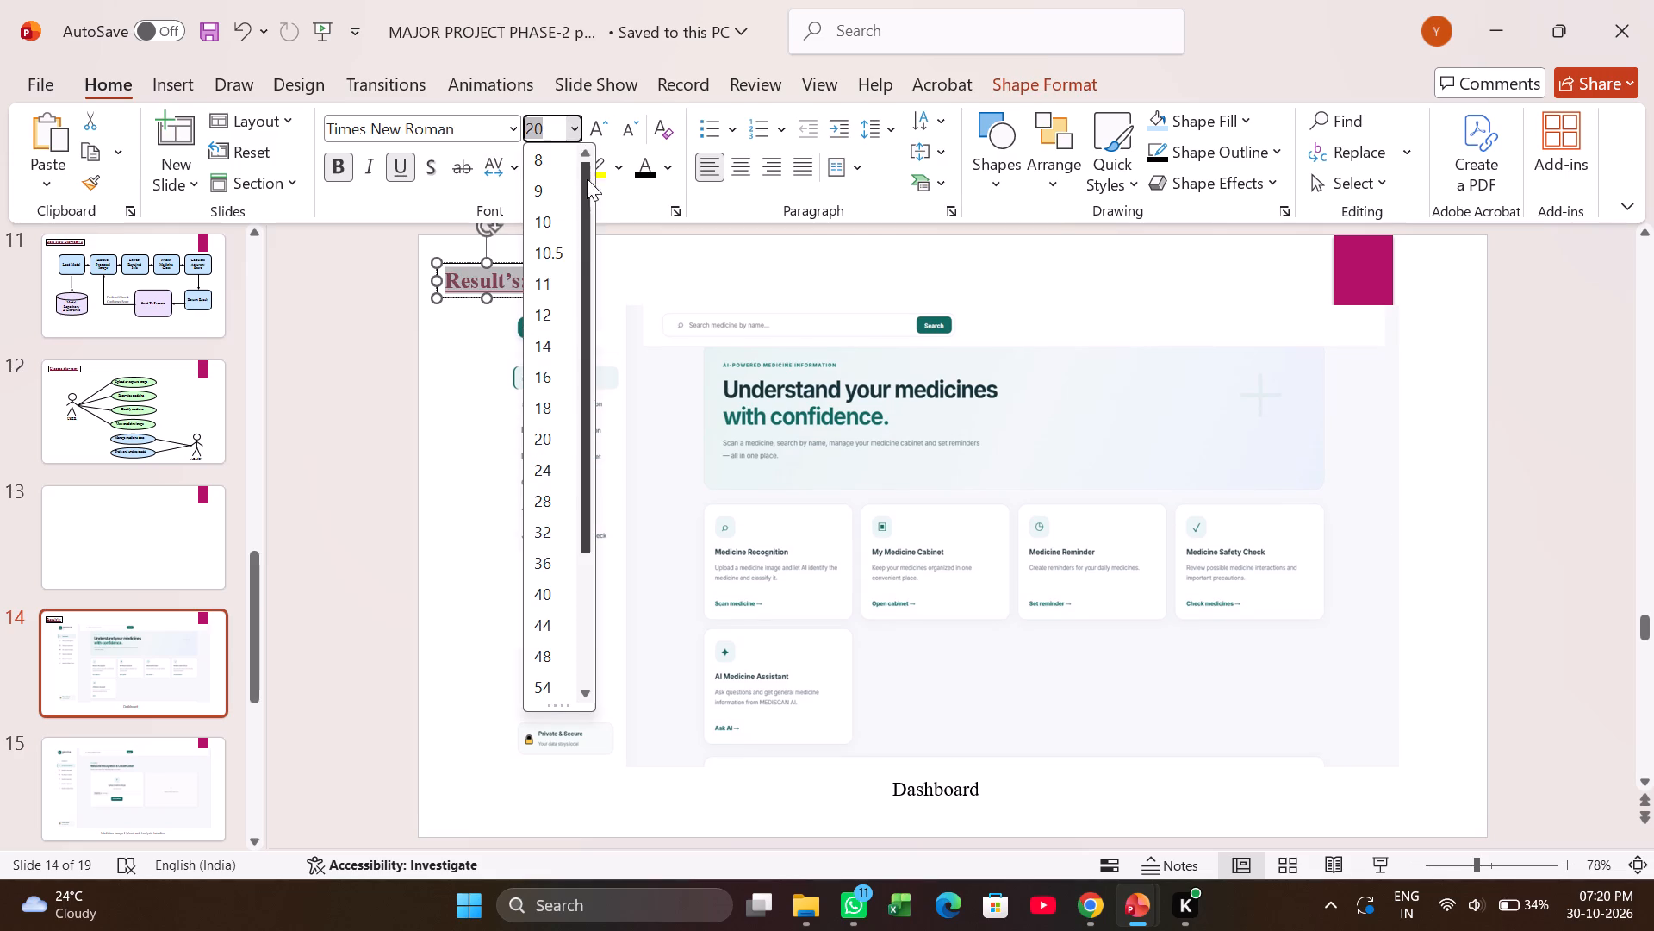
left_click(551, 461)
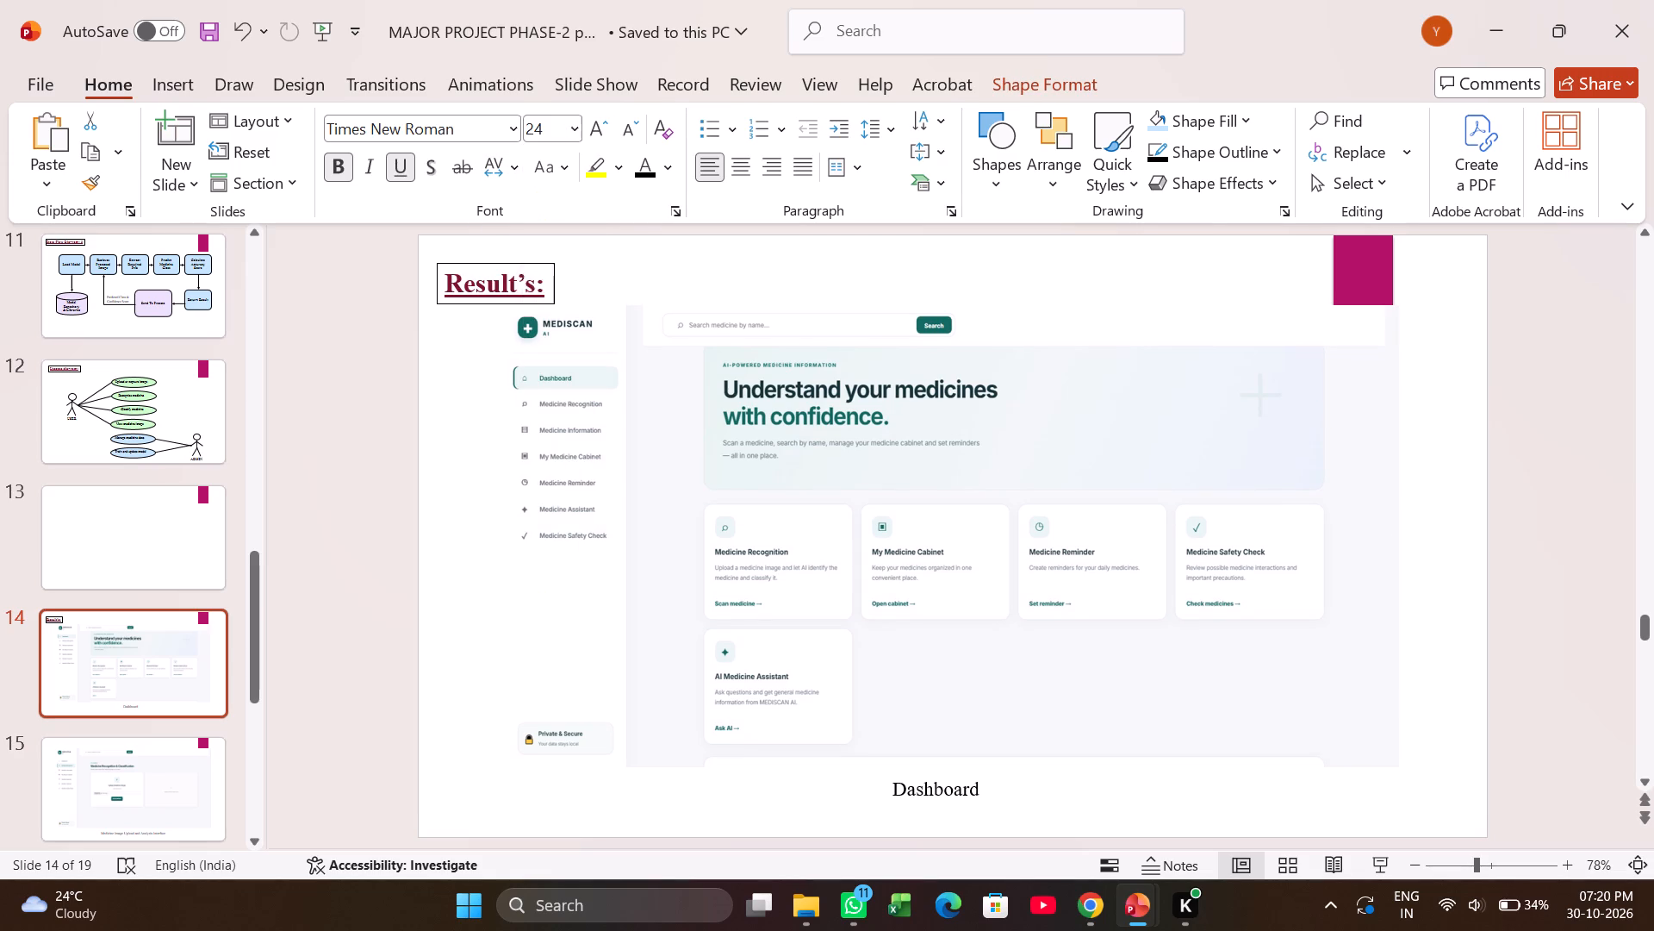
Nudge the "Result's:" heading box slightly up and inward so it sits clear above the Dashboard screenshot.
left_click(518, 296)
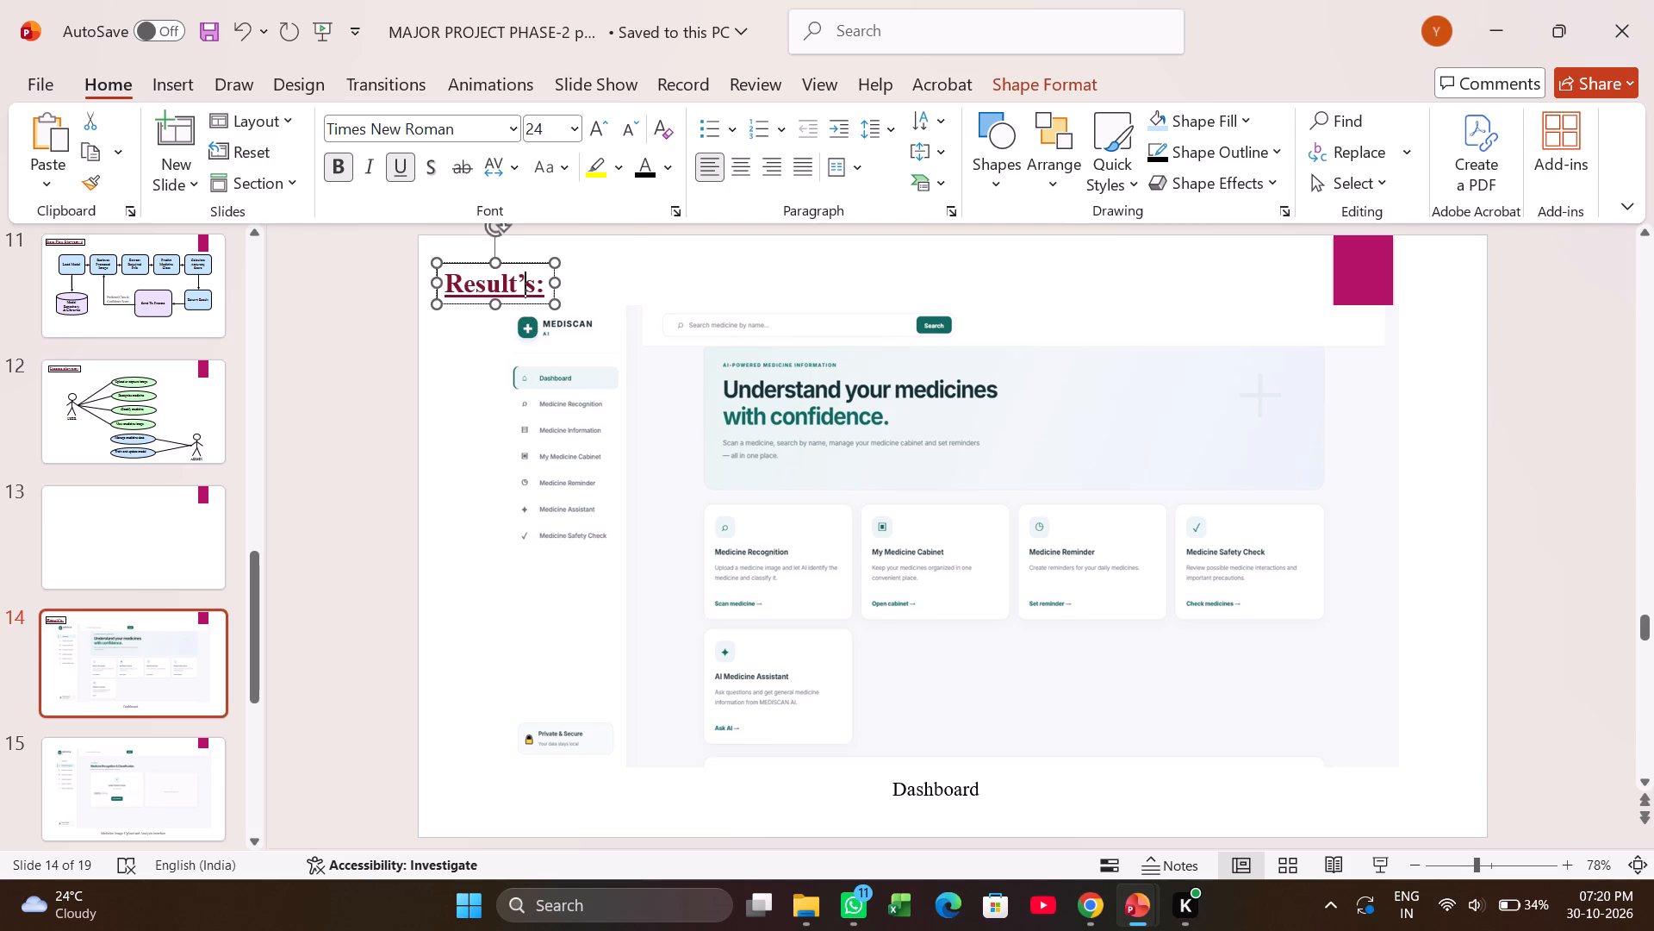
left_click_drag(510, 300, 519, 290)
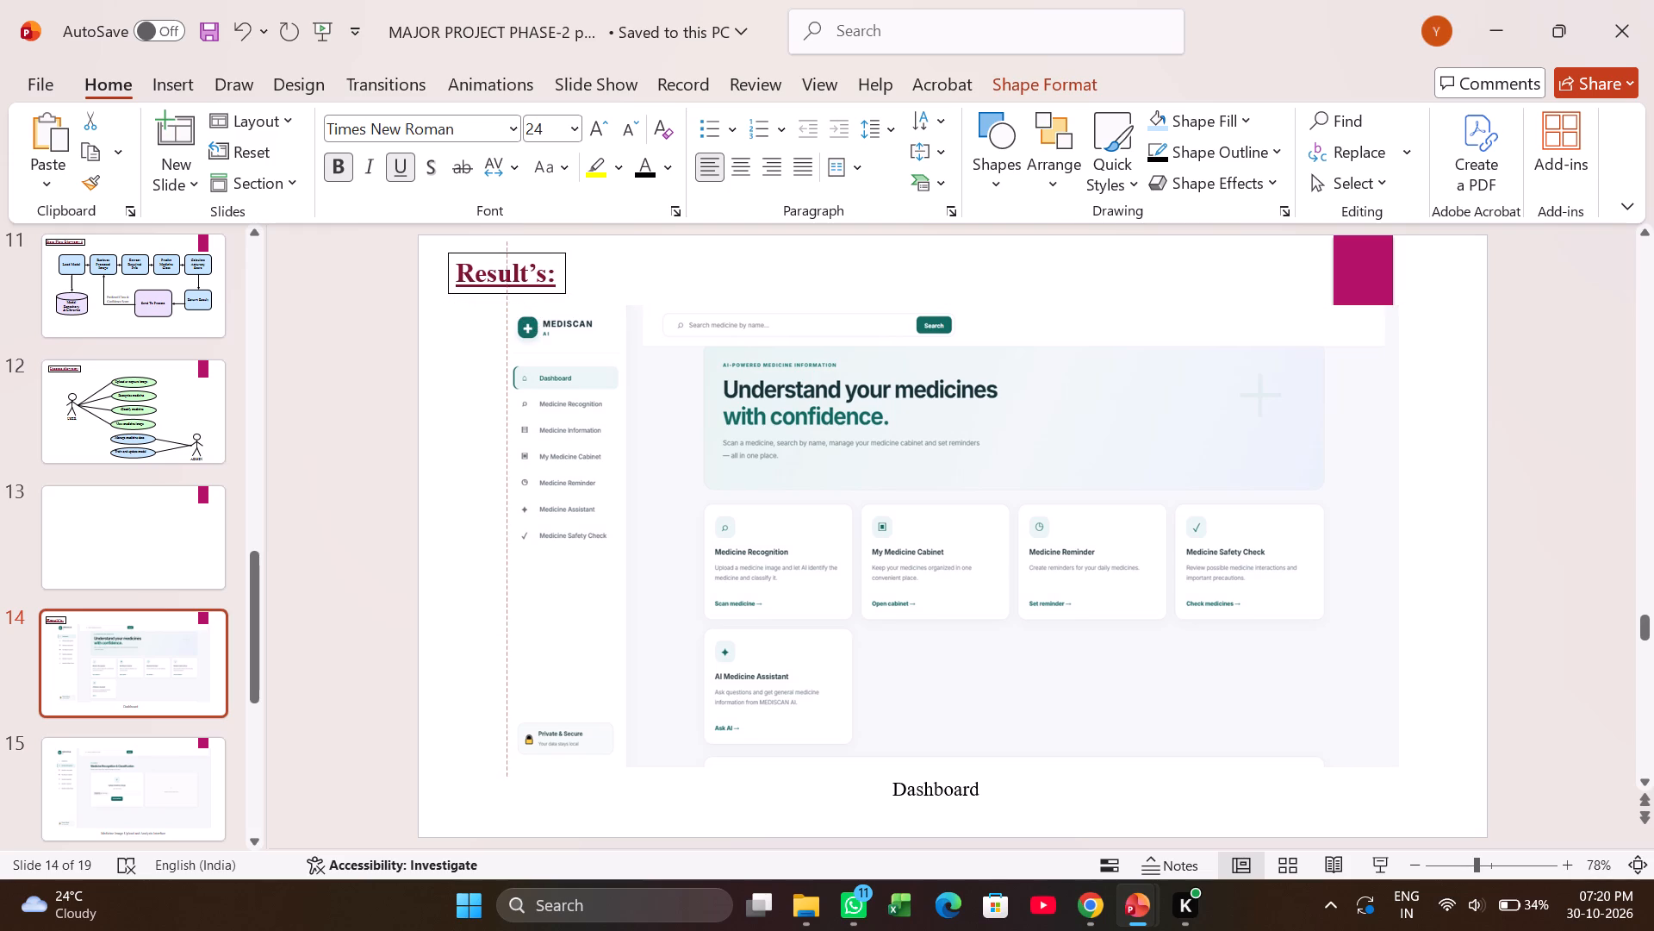
left_click_drag(519, 290, 513, 290)
left_click(478, 361)
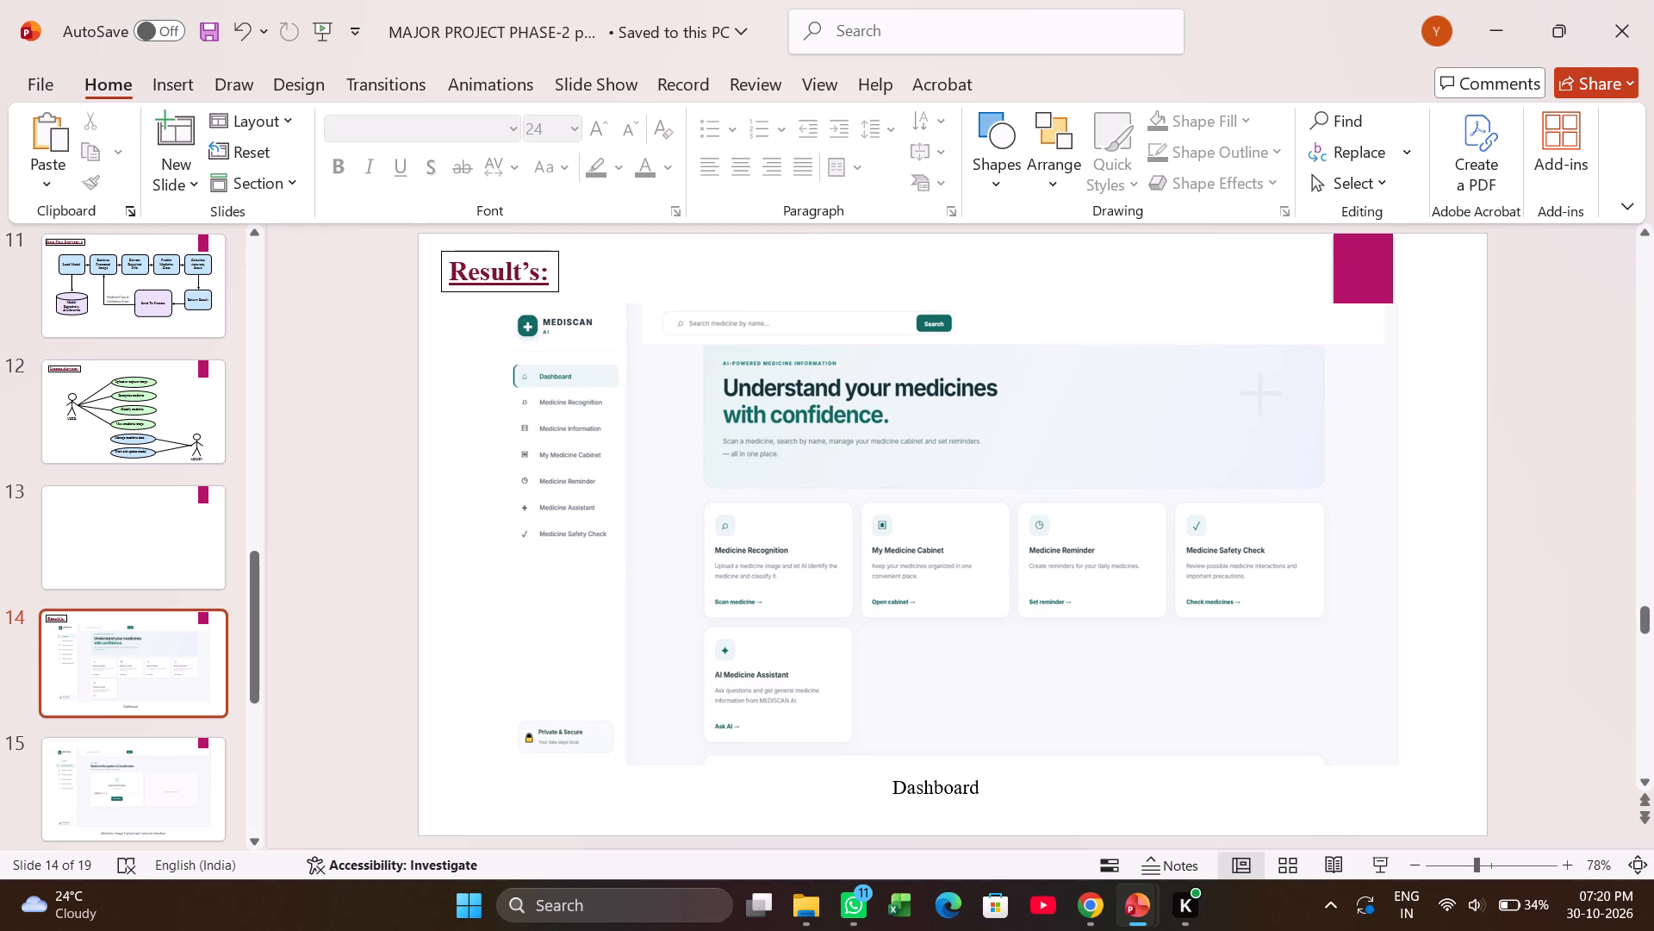
Move the Usecase diagram slide from position 12 to directly after the block diagram on slide 7, making it slide 8.
scroll(475, 352, "up", 4)
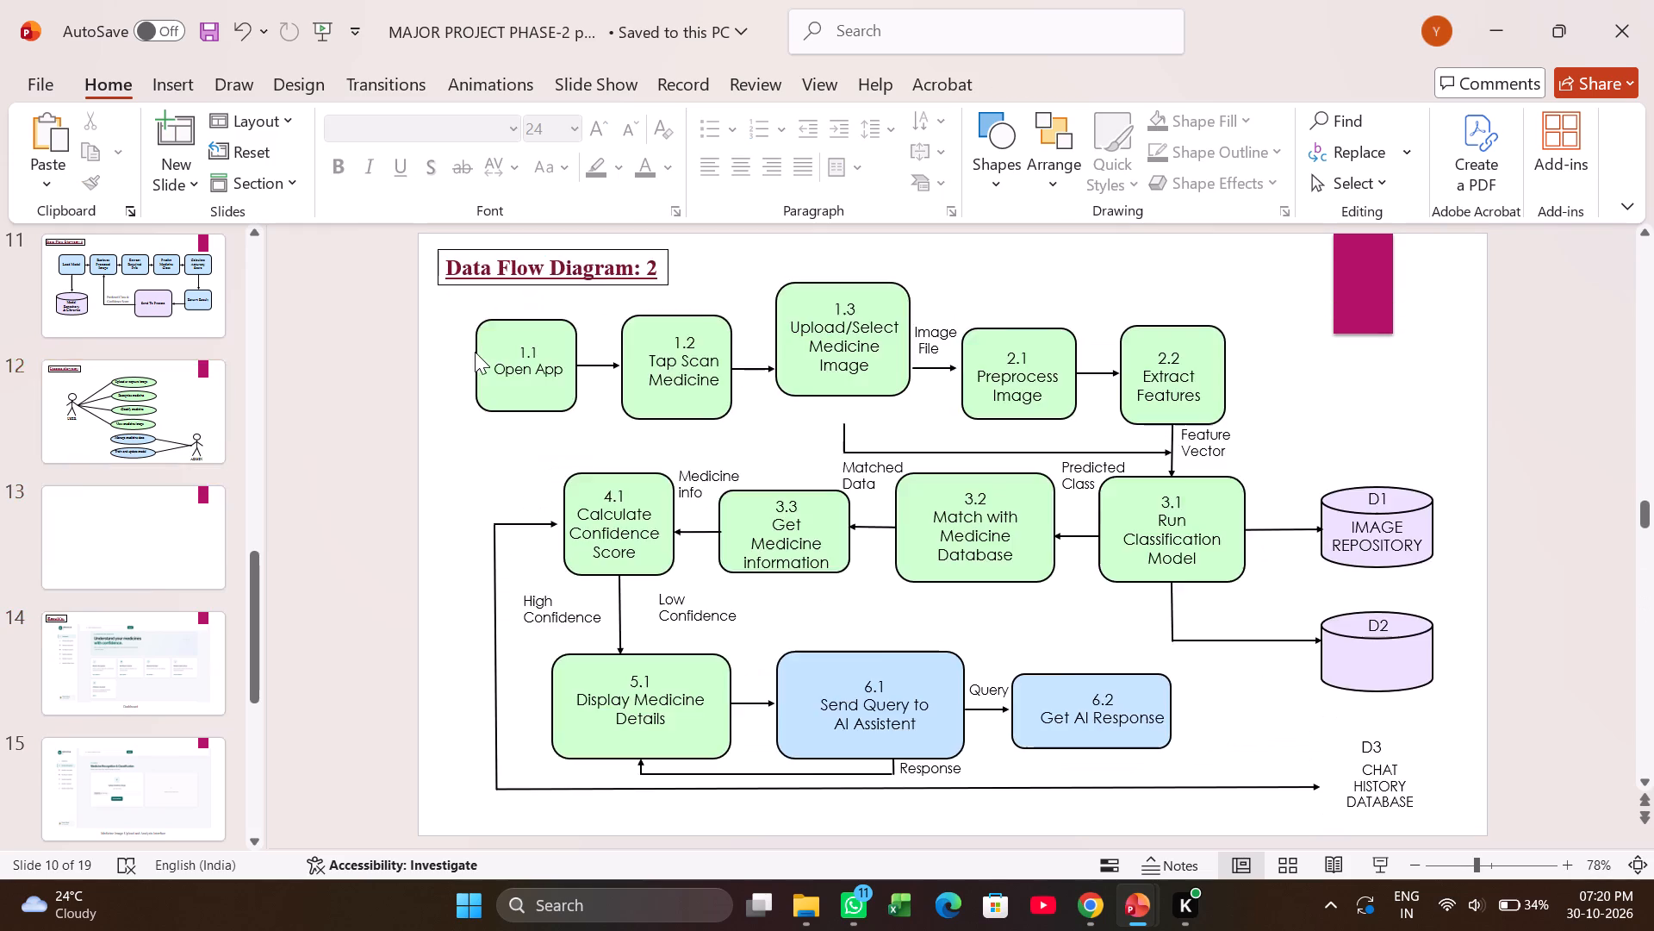
scroll(475, 352, "up", 1)
scroll(505, 348, "down", 5)
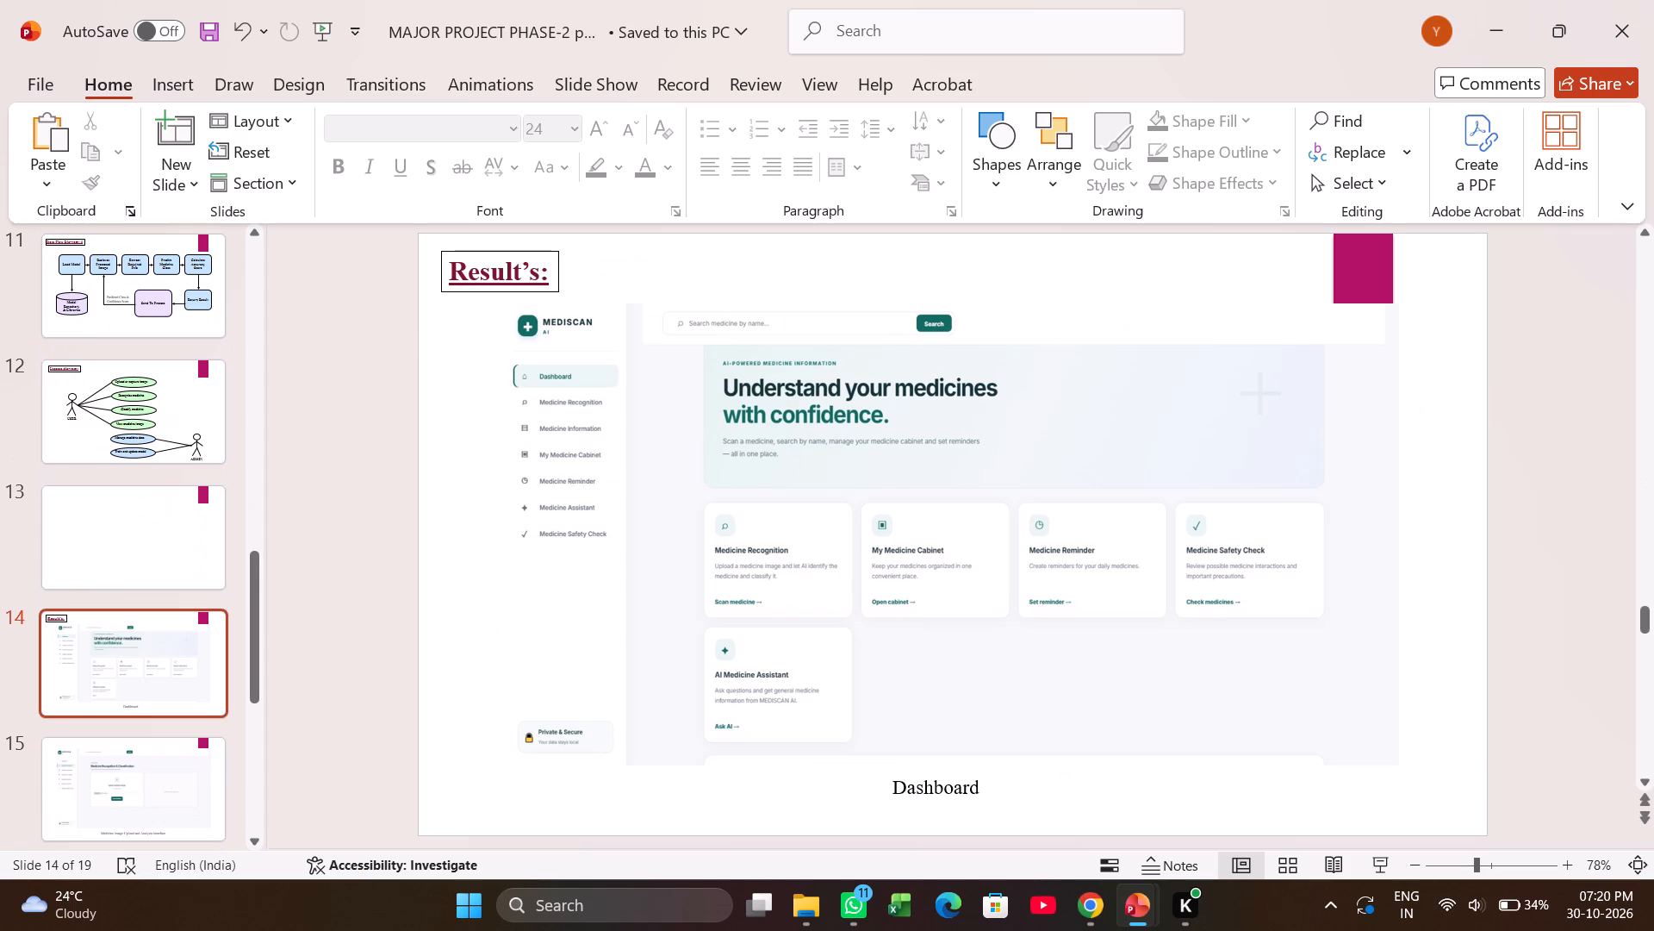
scroll(601, 425, "down", 1)
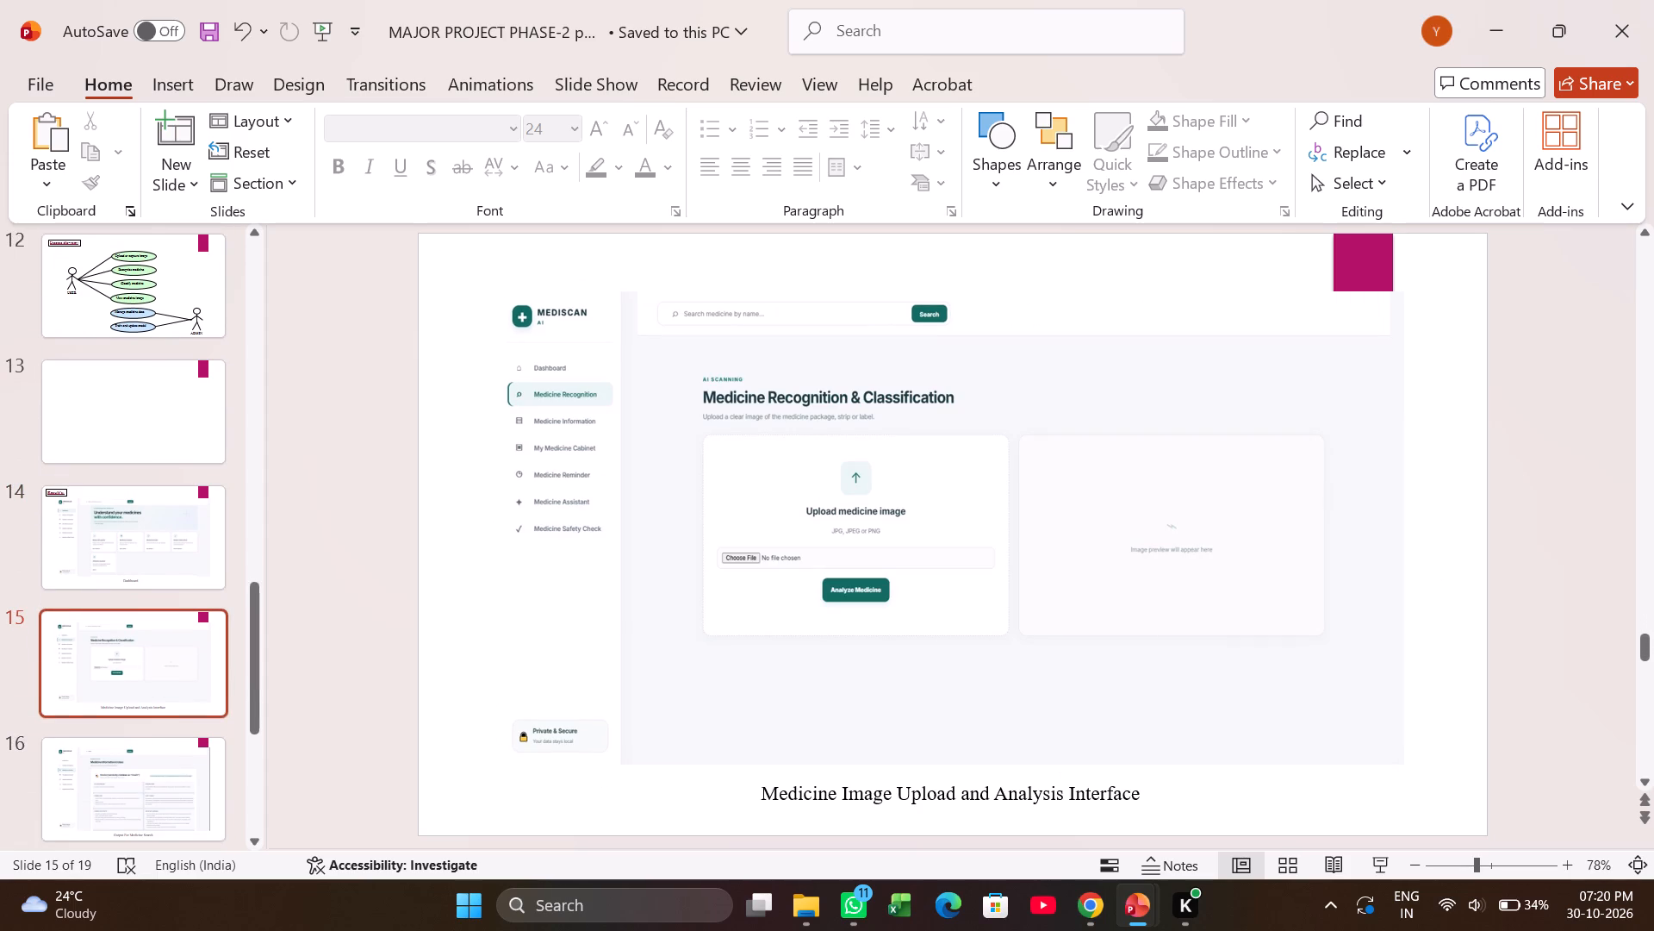
scroll(468, 531, "up", 2)
scroll(176, 509, "up", 1)
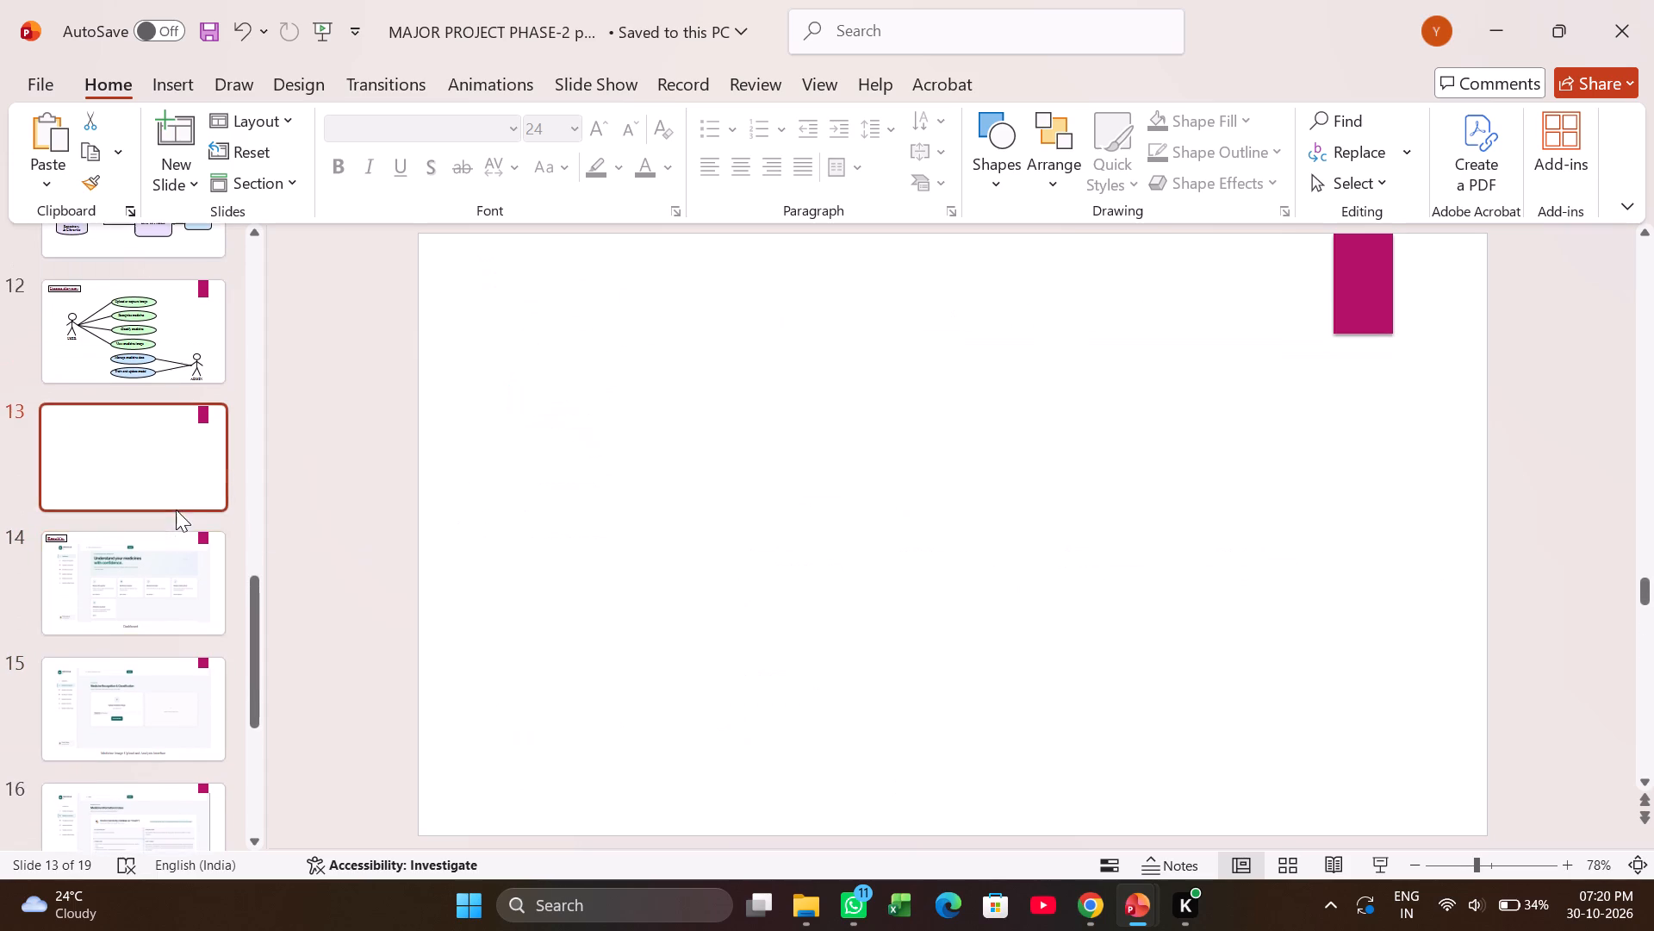
scroll(176, 509, "up", 2)
left_click_drag(142, 467, 163, 399)
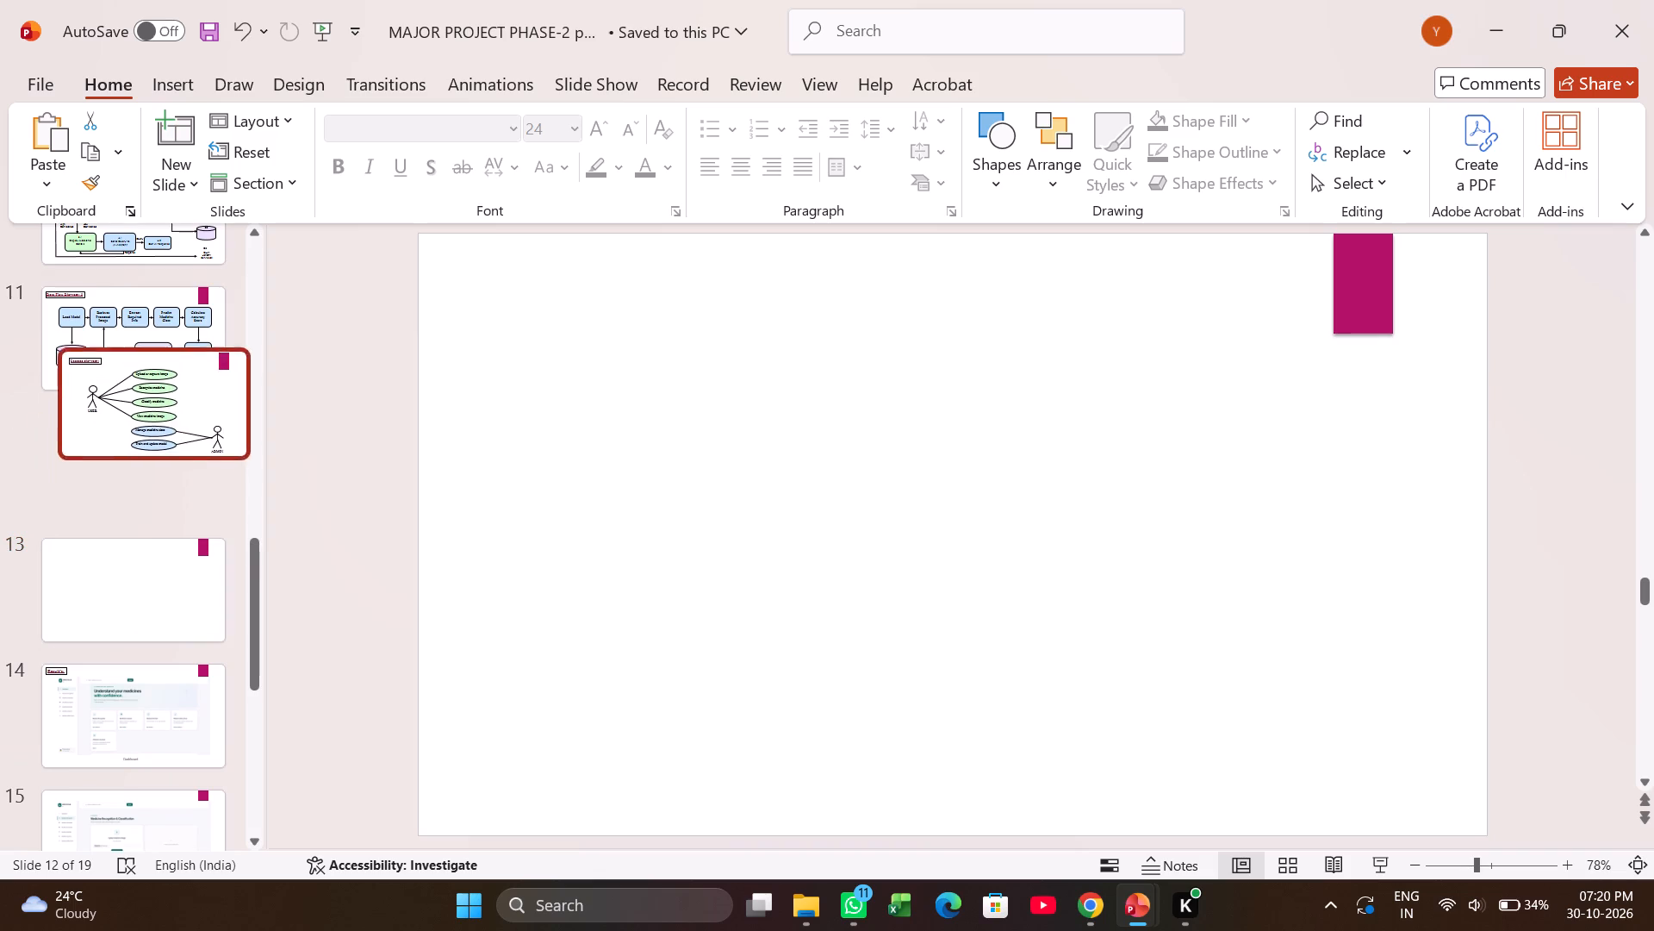
left_click_drag(163, 399, 113, 440)
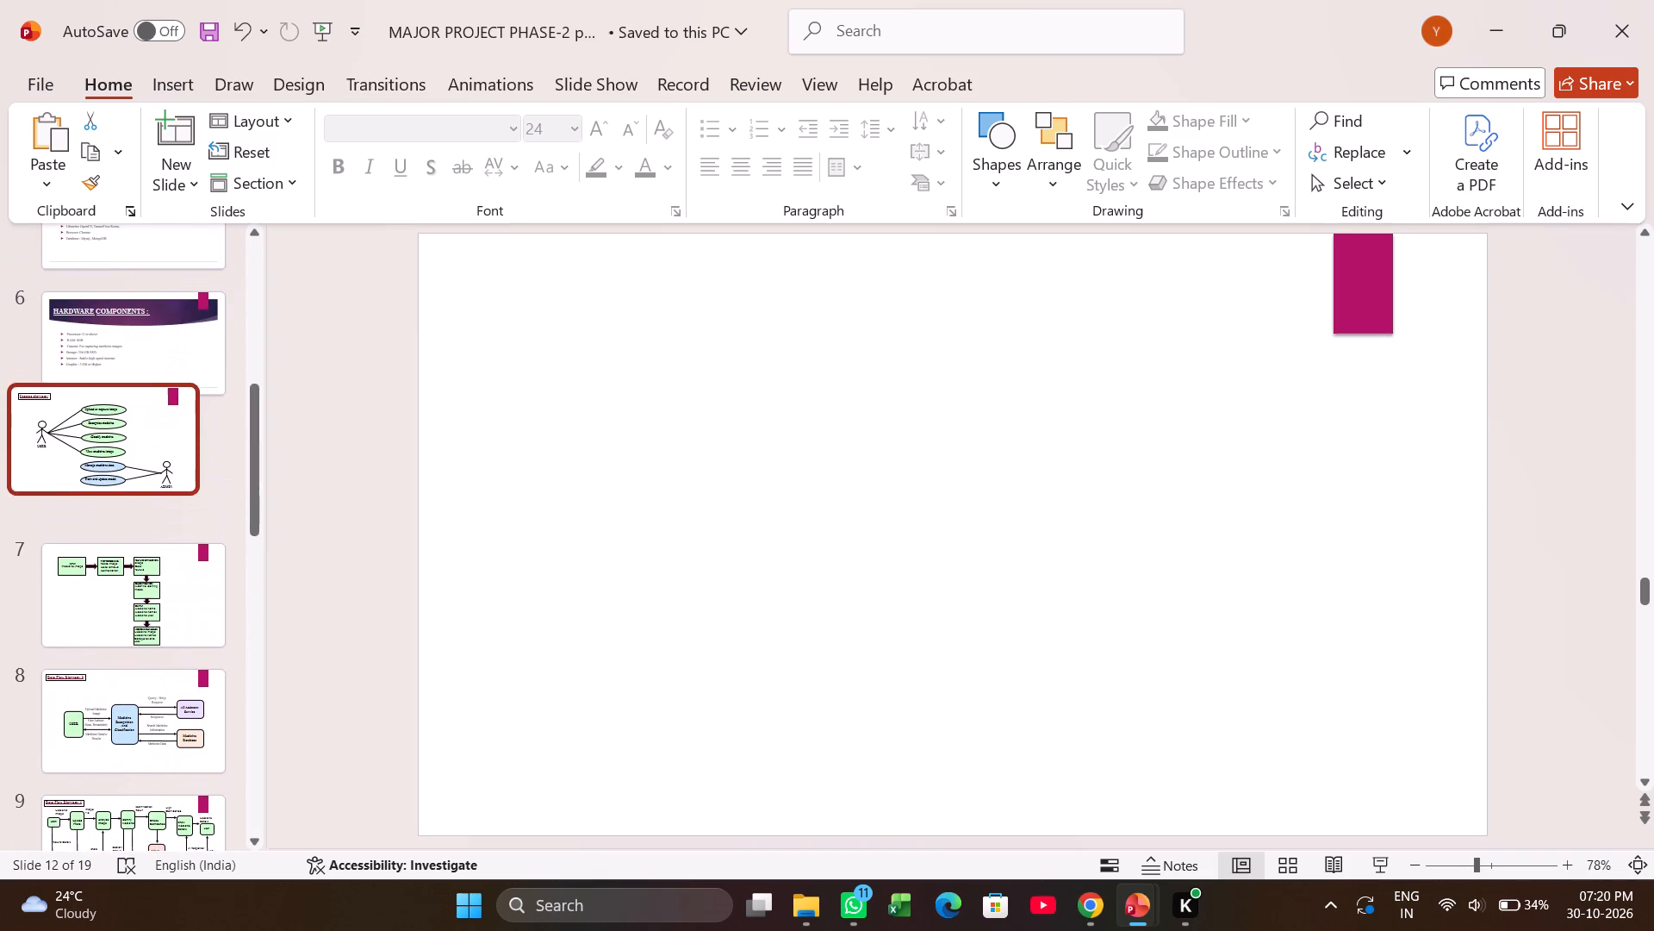
left_click_drag(113, 440, 131, 646)
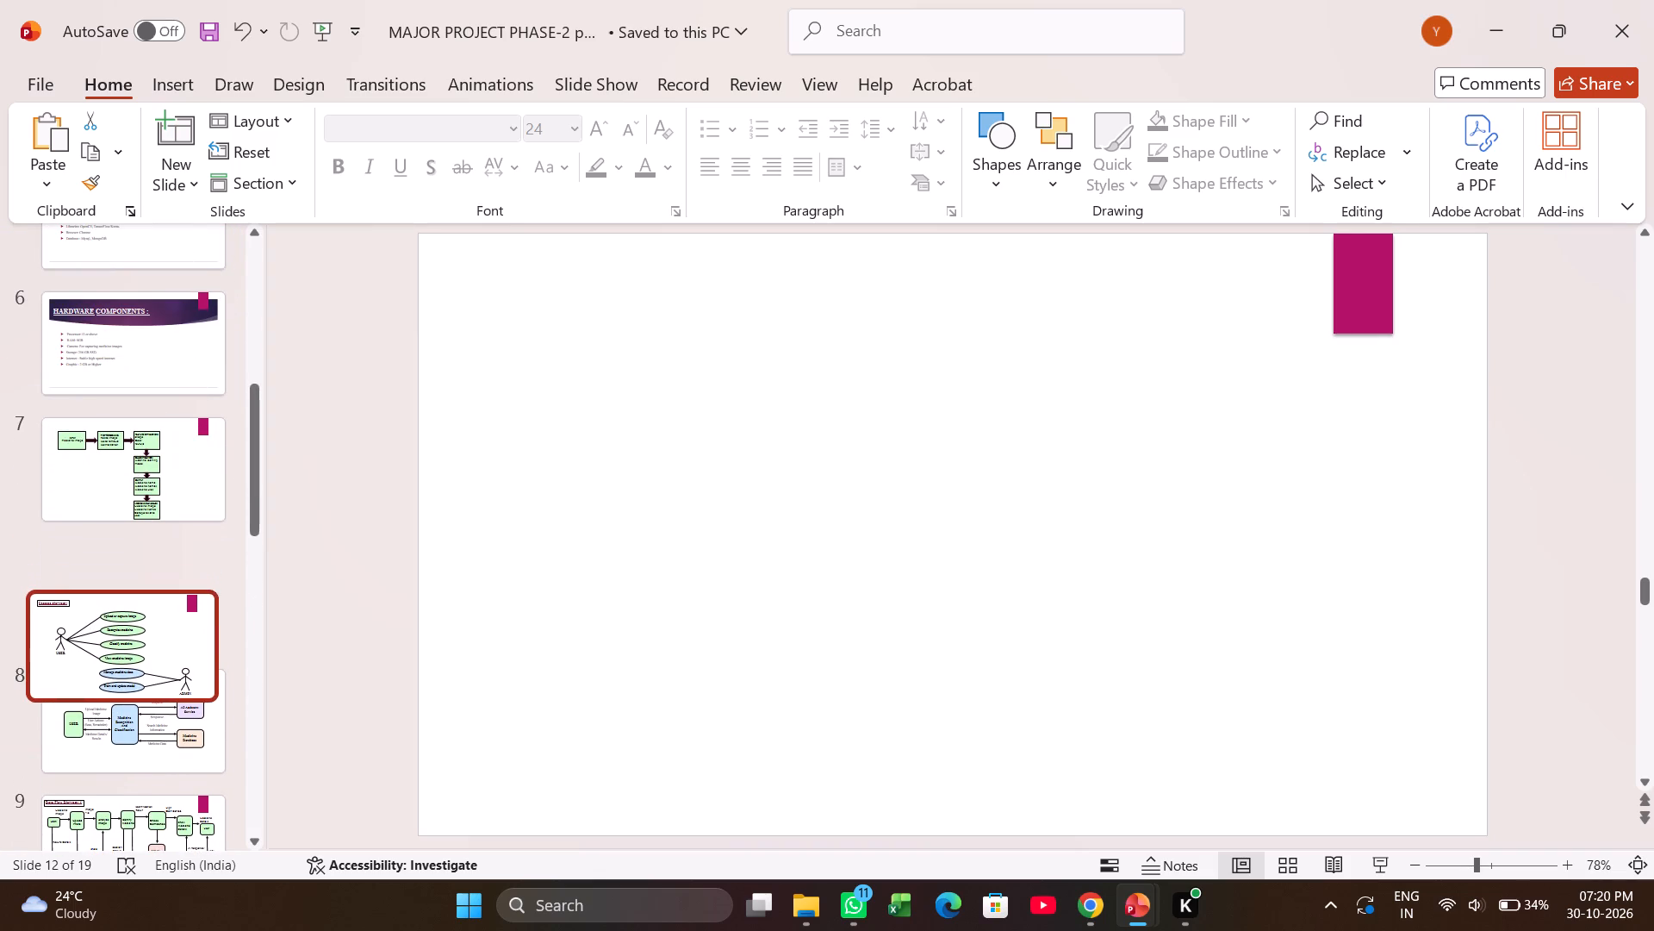
left_click_drag(131, 646, 143, 591)
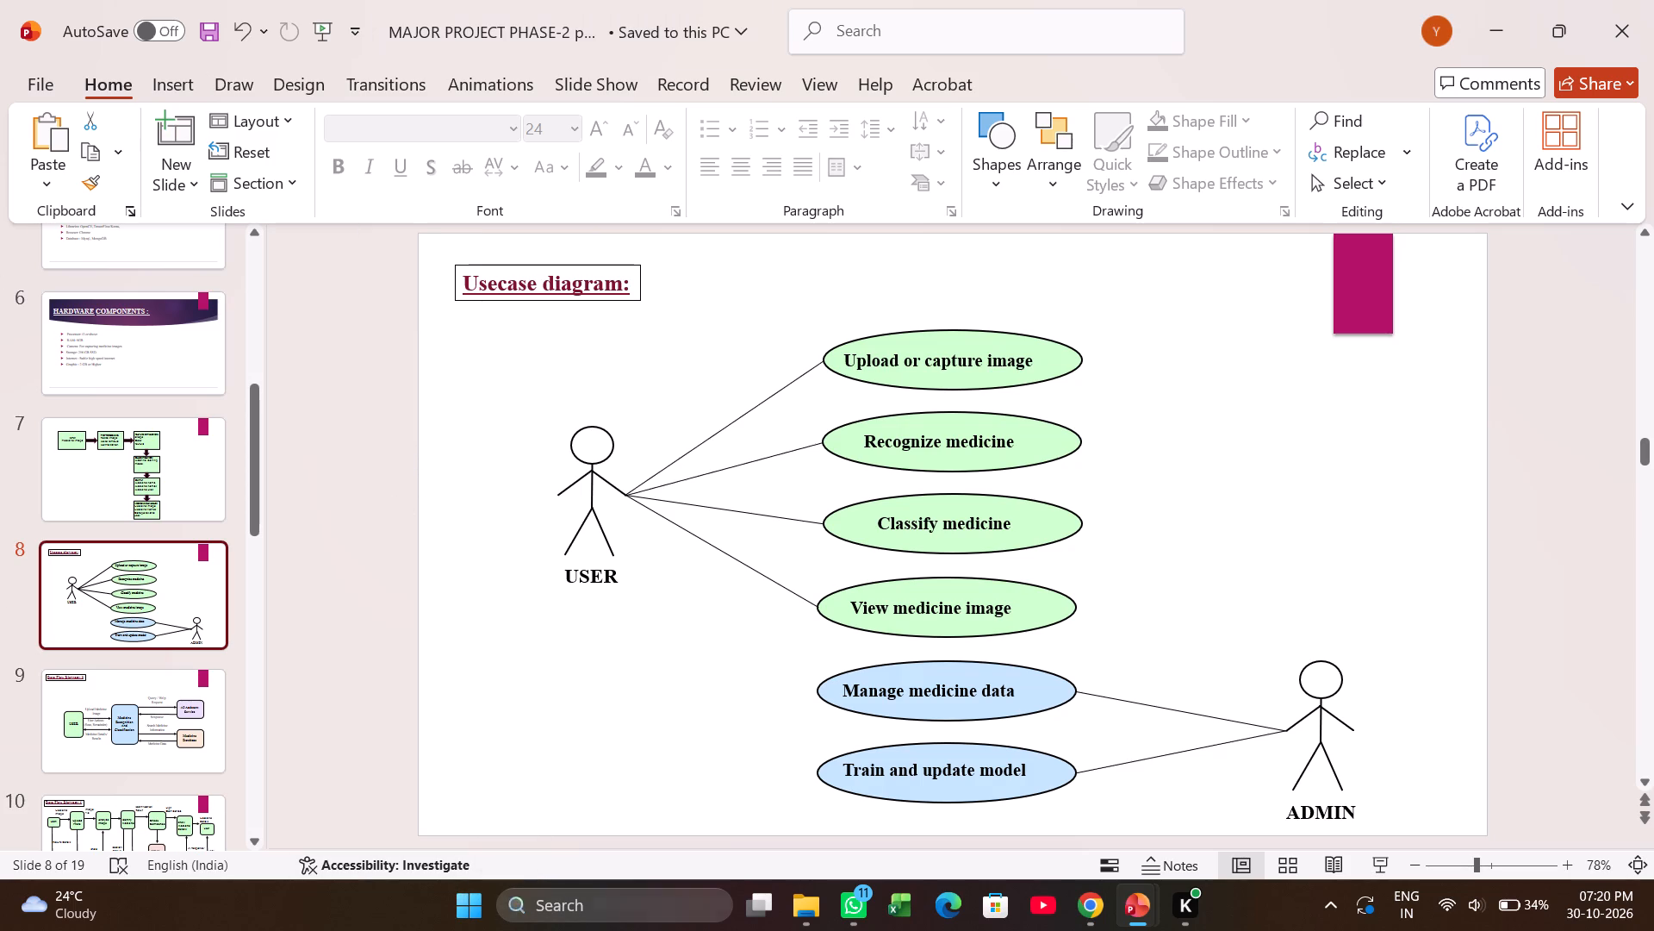
Check Data Flow Diagram: 1 on slide 10 and the order of the slides across the presentation.
scroll(164, 778, "down", 2)
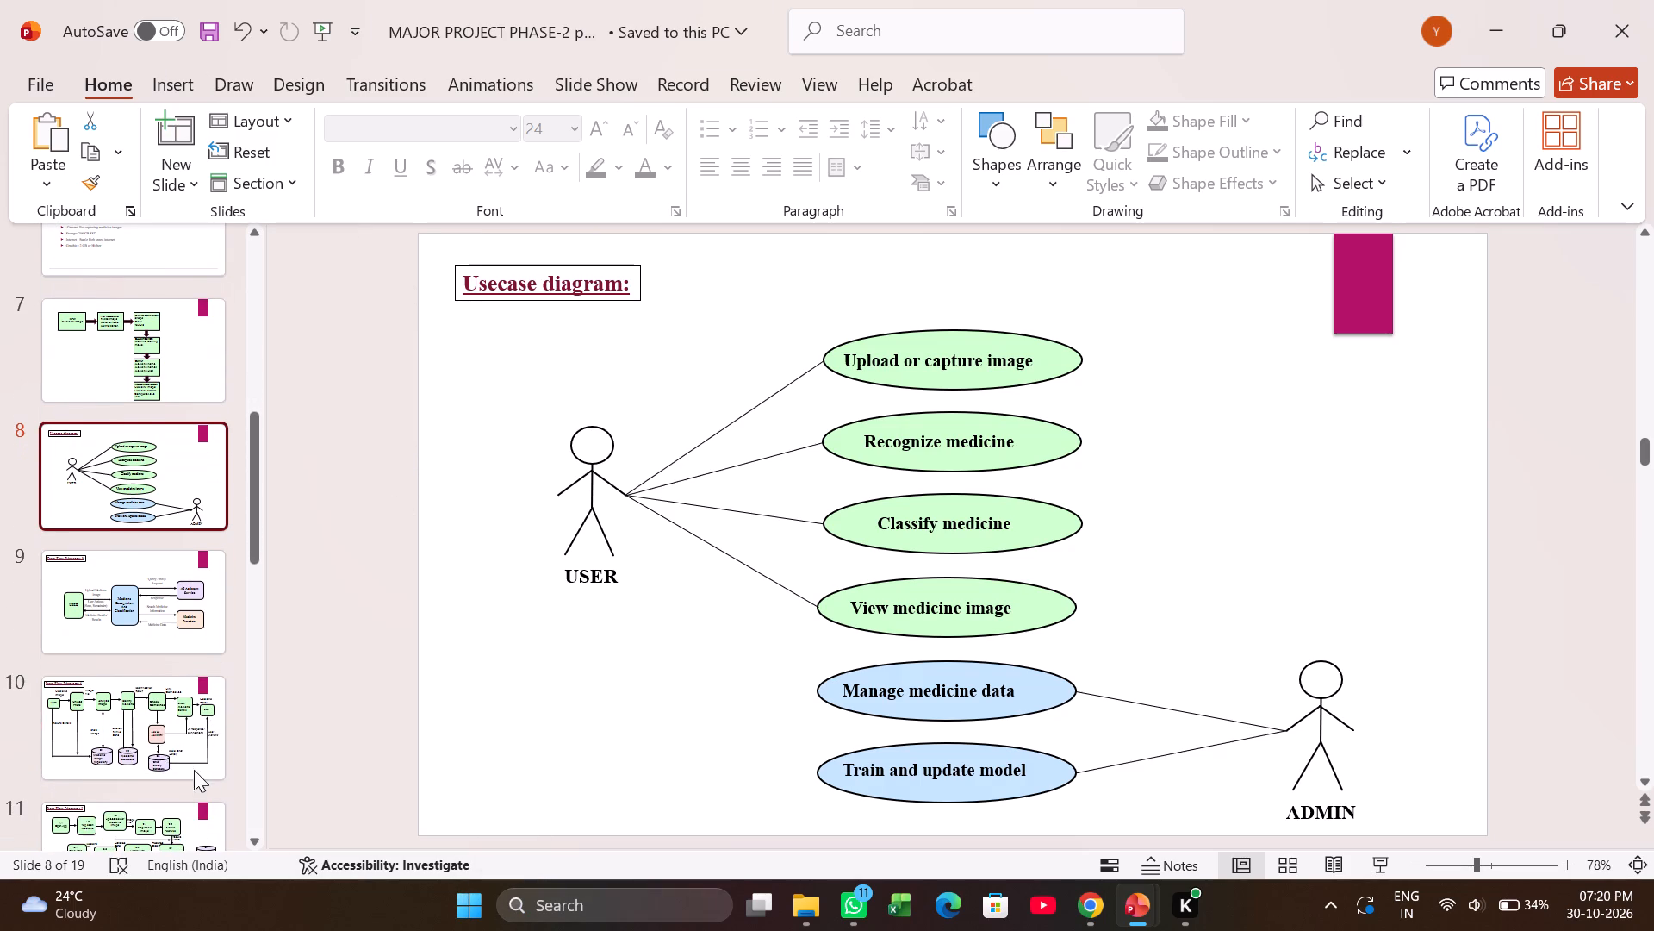
left_click(160, 738)
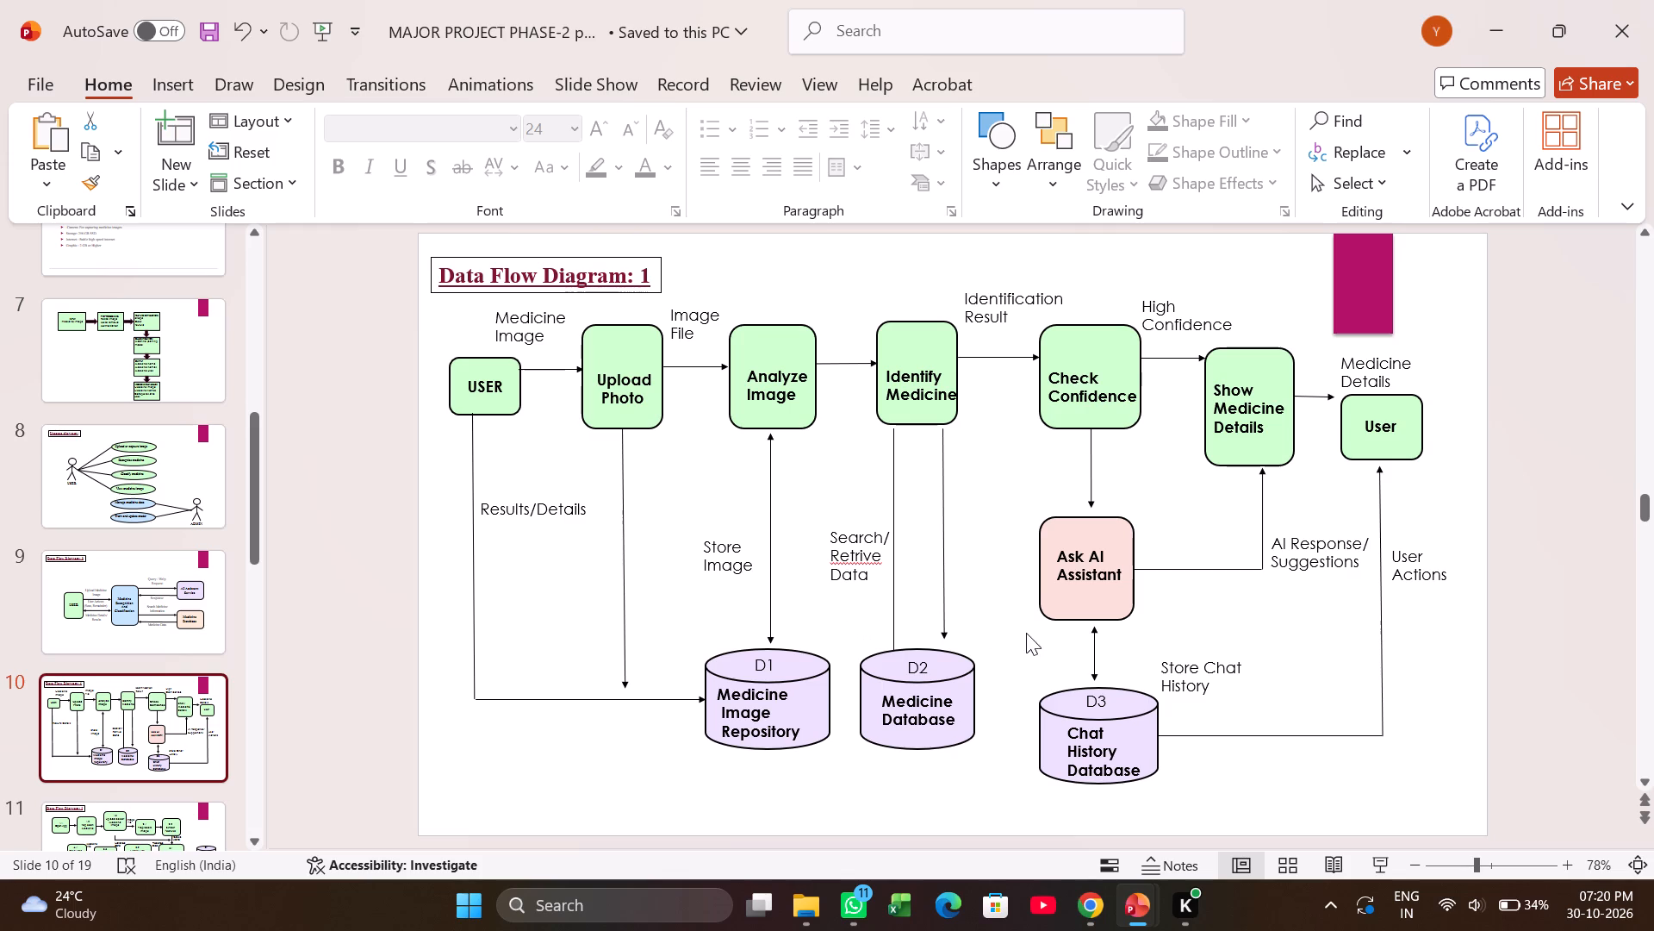
scroll(190, 633, "down", 12)
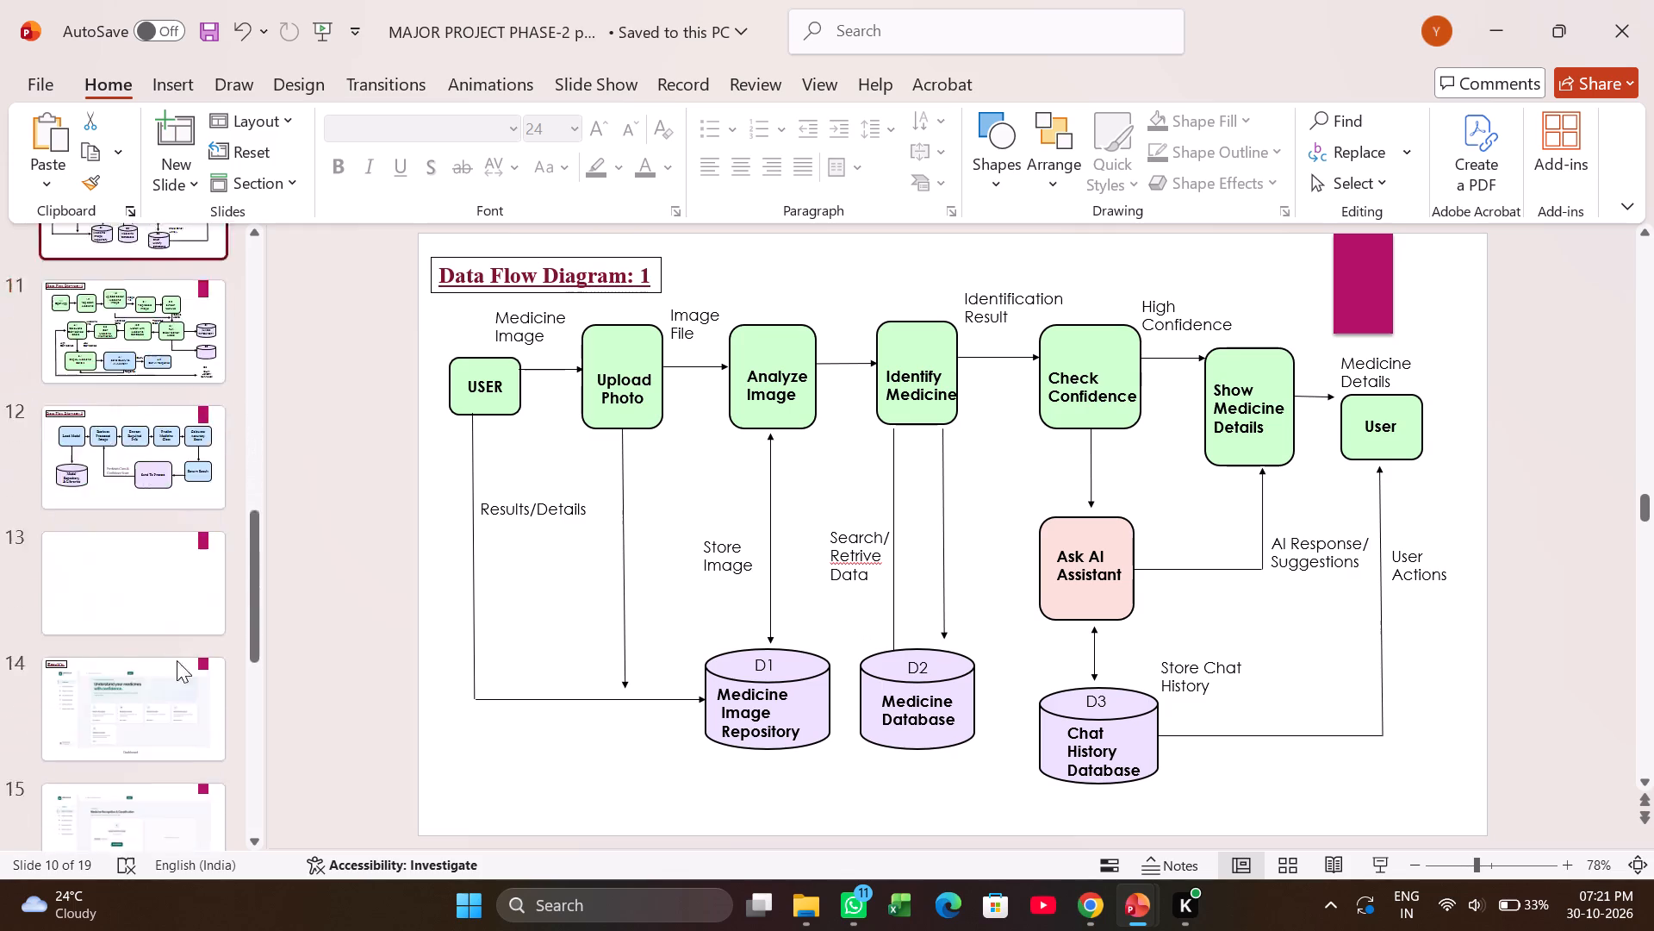
scroll(177, 660, "down", 7)
scroll(84, 607, "up", 20)
scroll(84, 607, "up", 7)
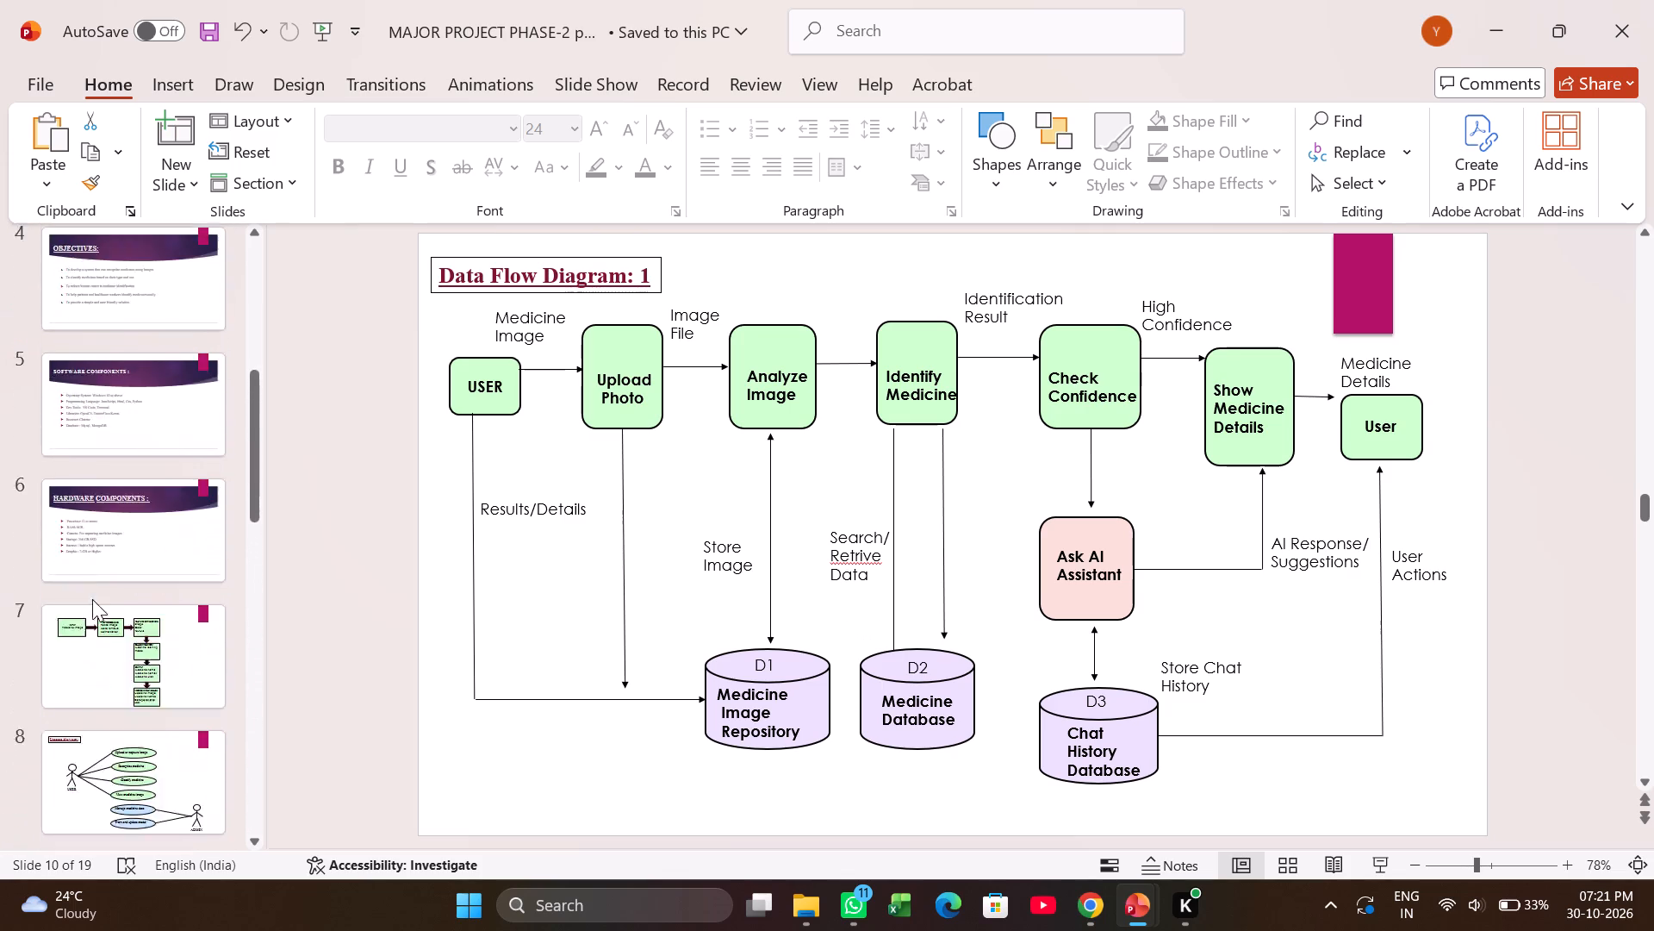
scroll(92, 599, "up", 7)
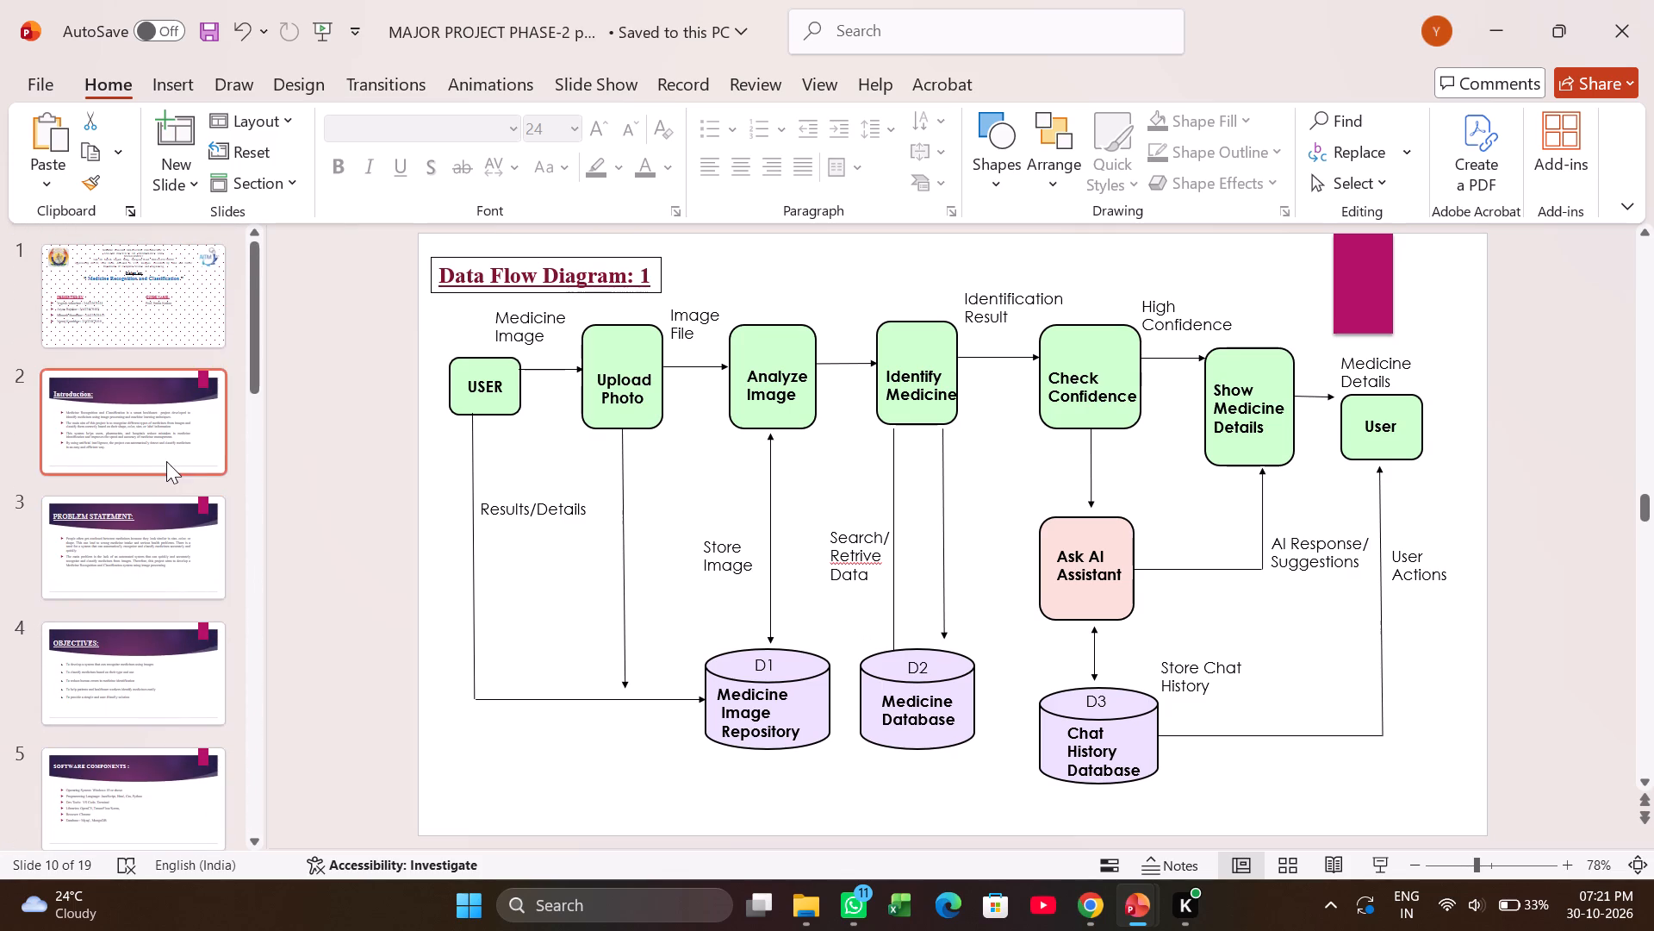
Review the slides from the Introduction on slide 2 to the block diagram on slide 7.
left_click(166, 461)
left_click(171, 543)
left_click(159, 696)
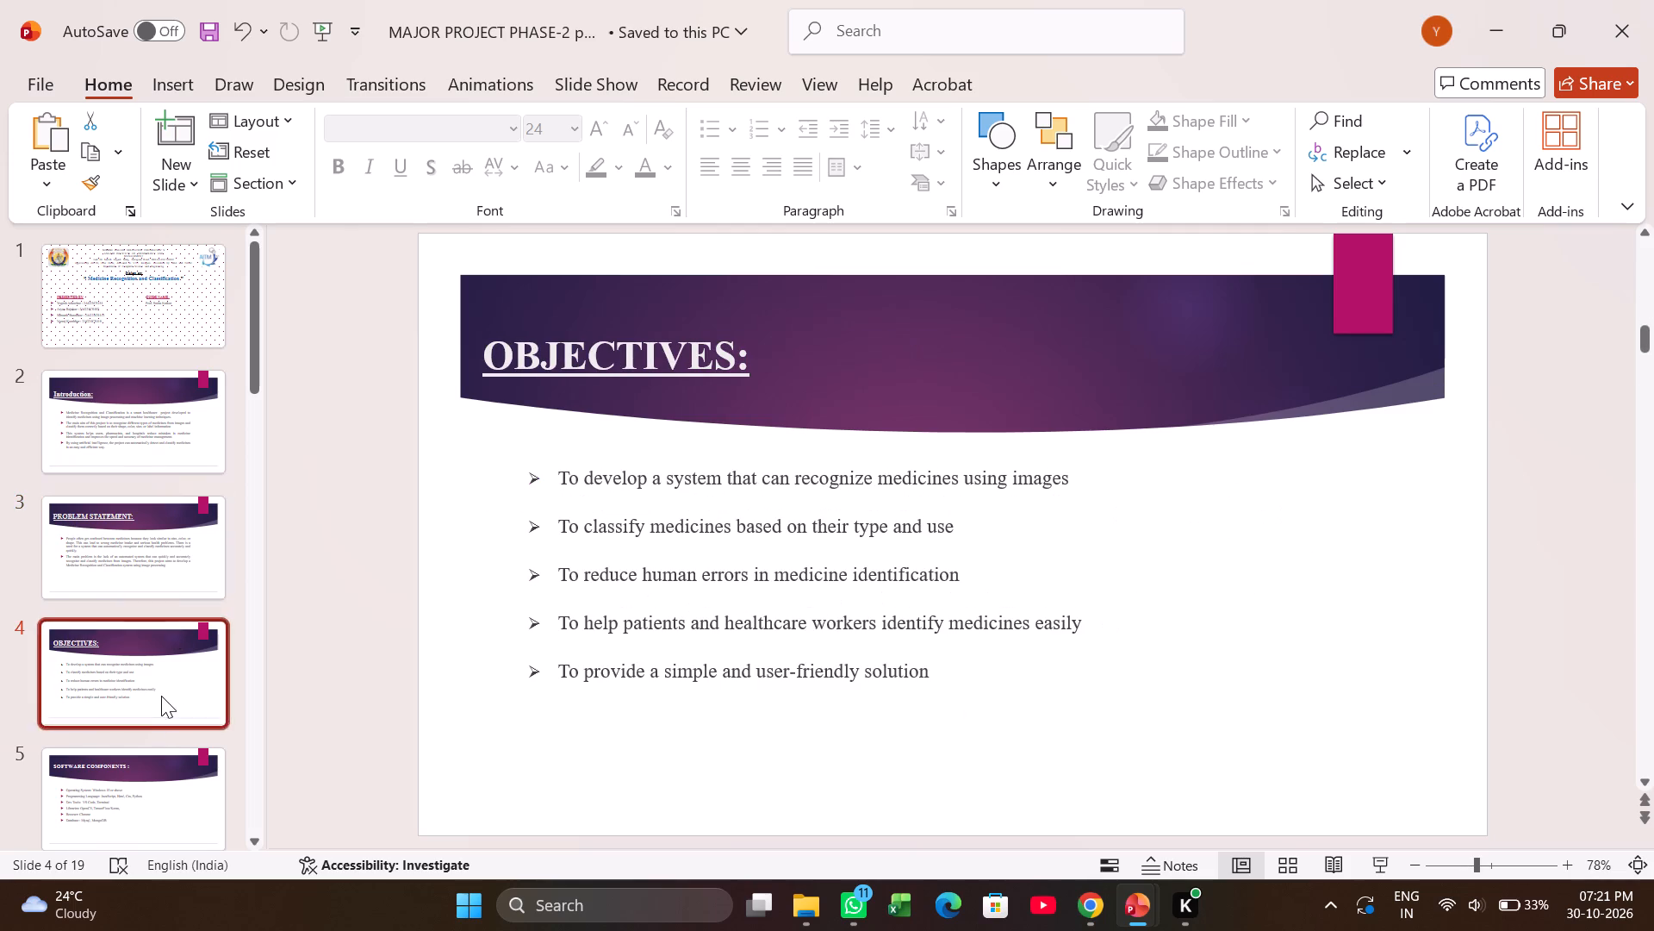
scroll(170, 699, "down", 4)
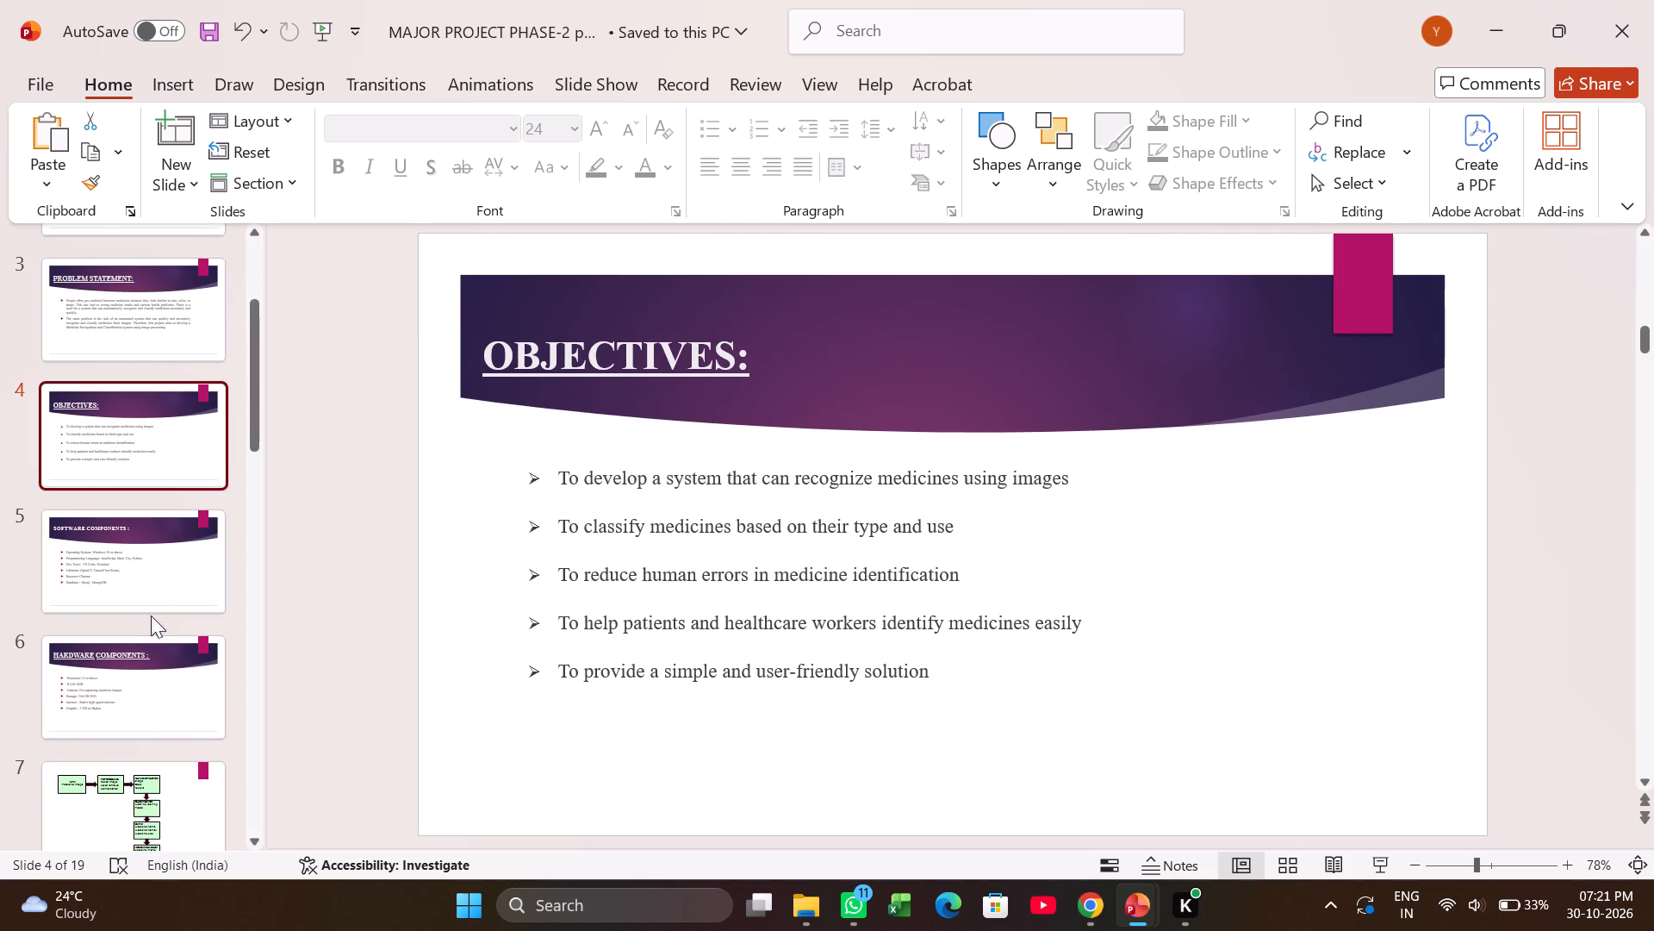
scroll(121, 578, "up", 2)
scroll(117, 556, "down", 3)
left_click(122, 534)
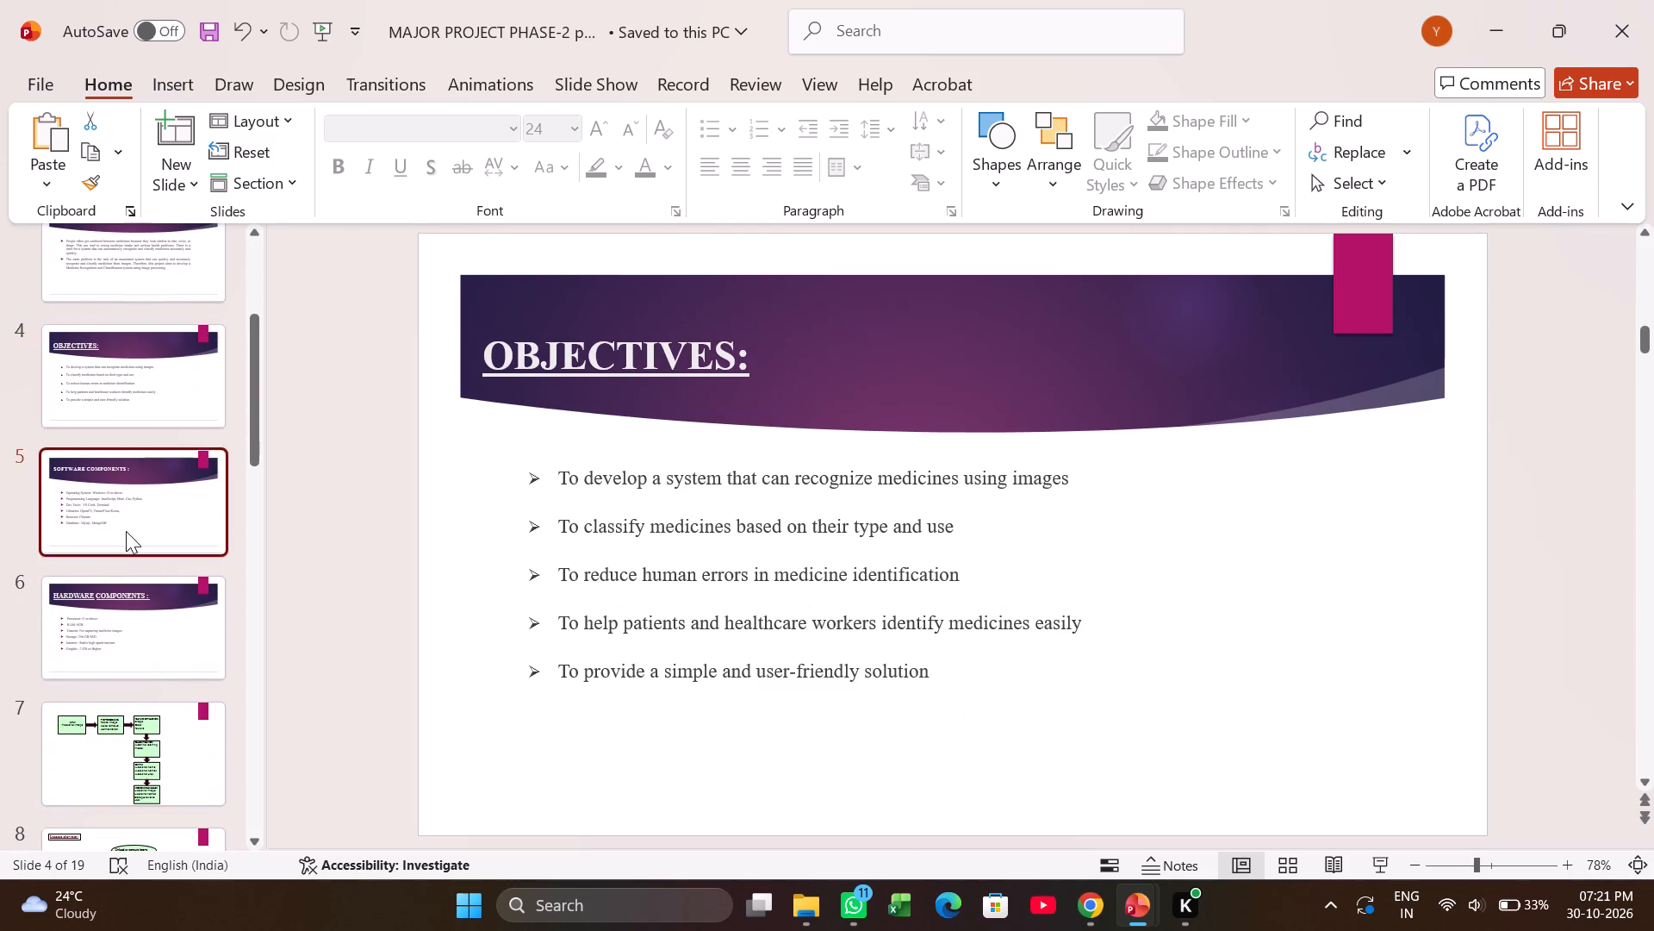
left_click(151, 629)
scroll(181, 644, "down", 2)
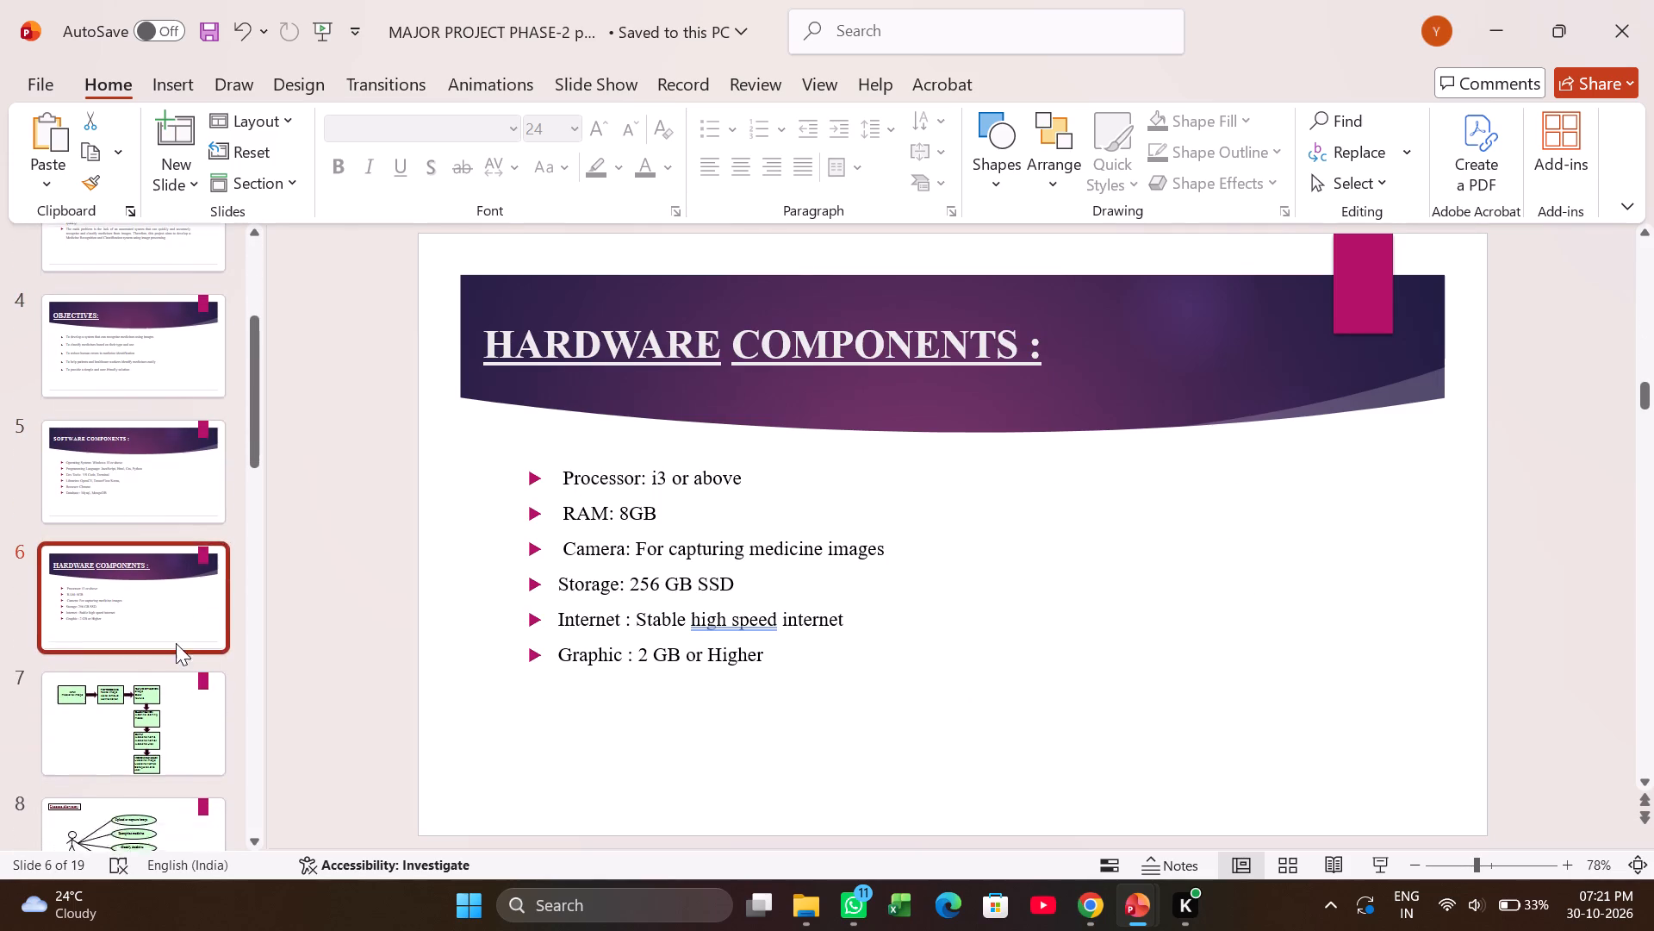
scroll(176, 643, "down", 1)
left_click(169, 578)
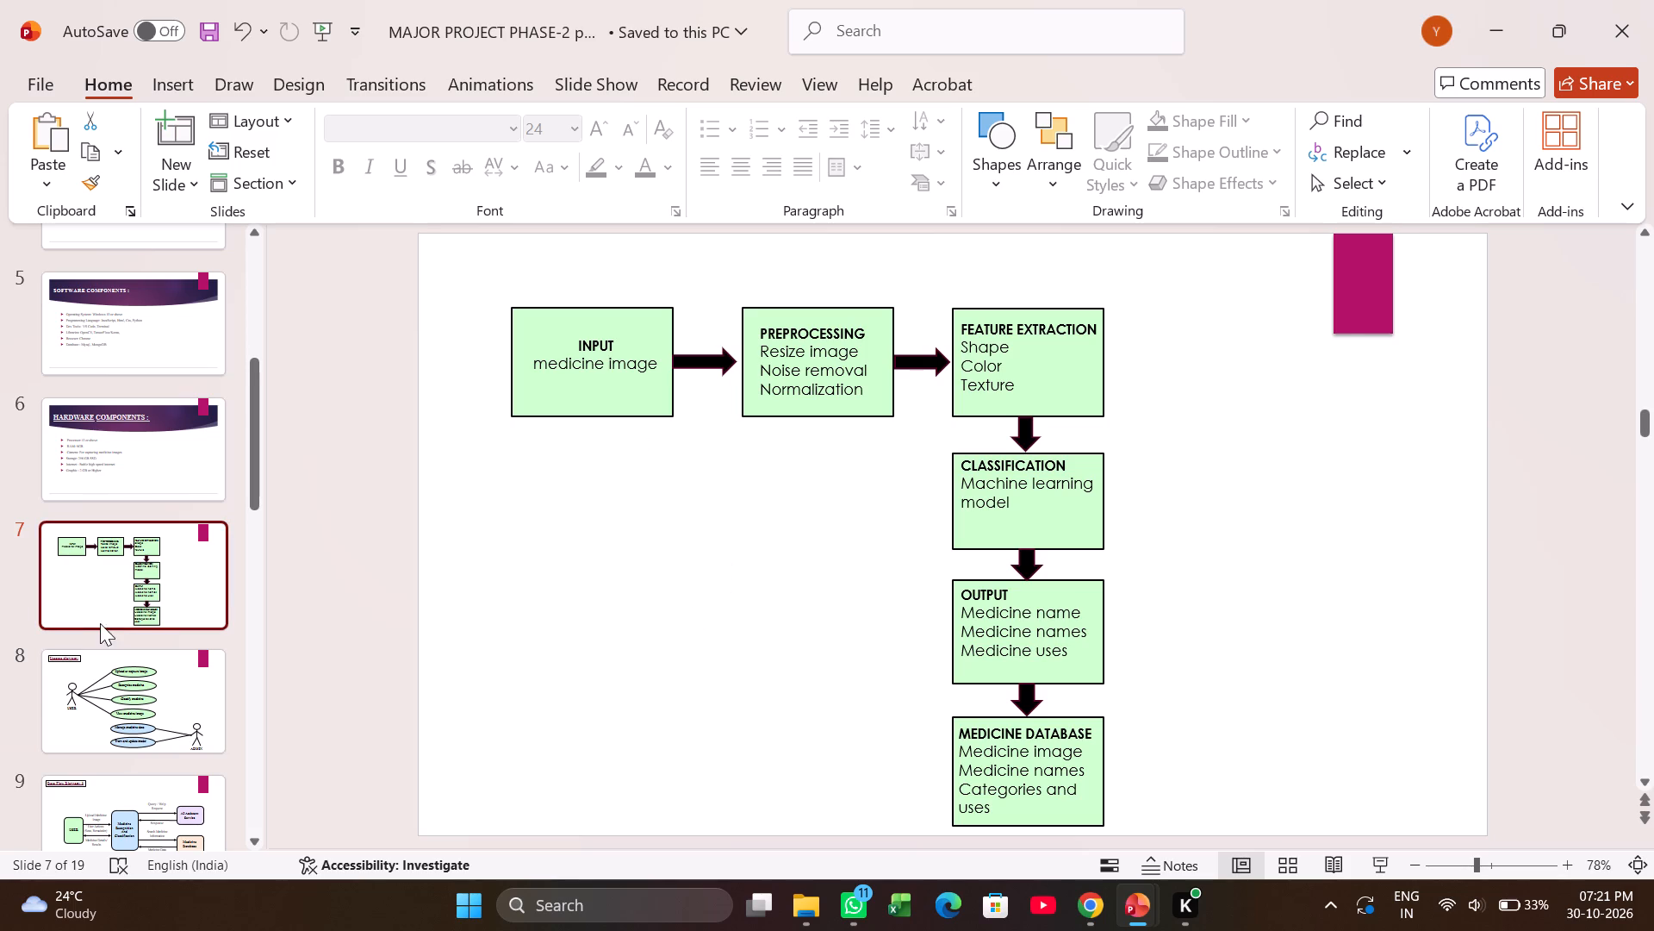
Review the diagram slides from the Usecase diagram on slide 8 to the data flow diagram on slide 12.
scroll(96, 623, "down", 4)
left_click(149, 470)
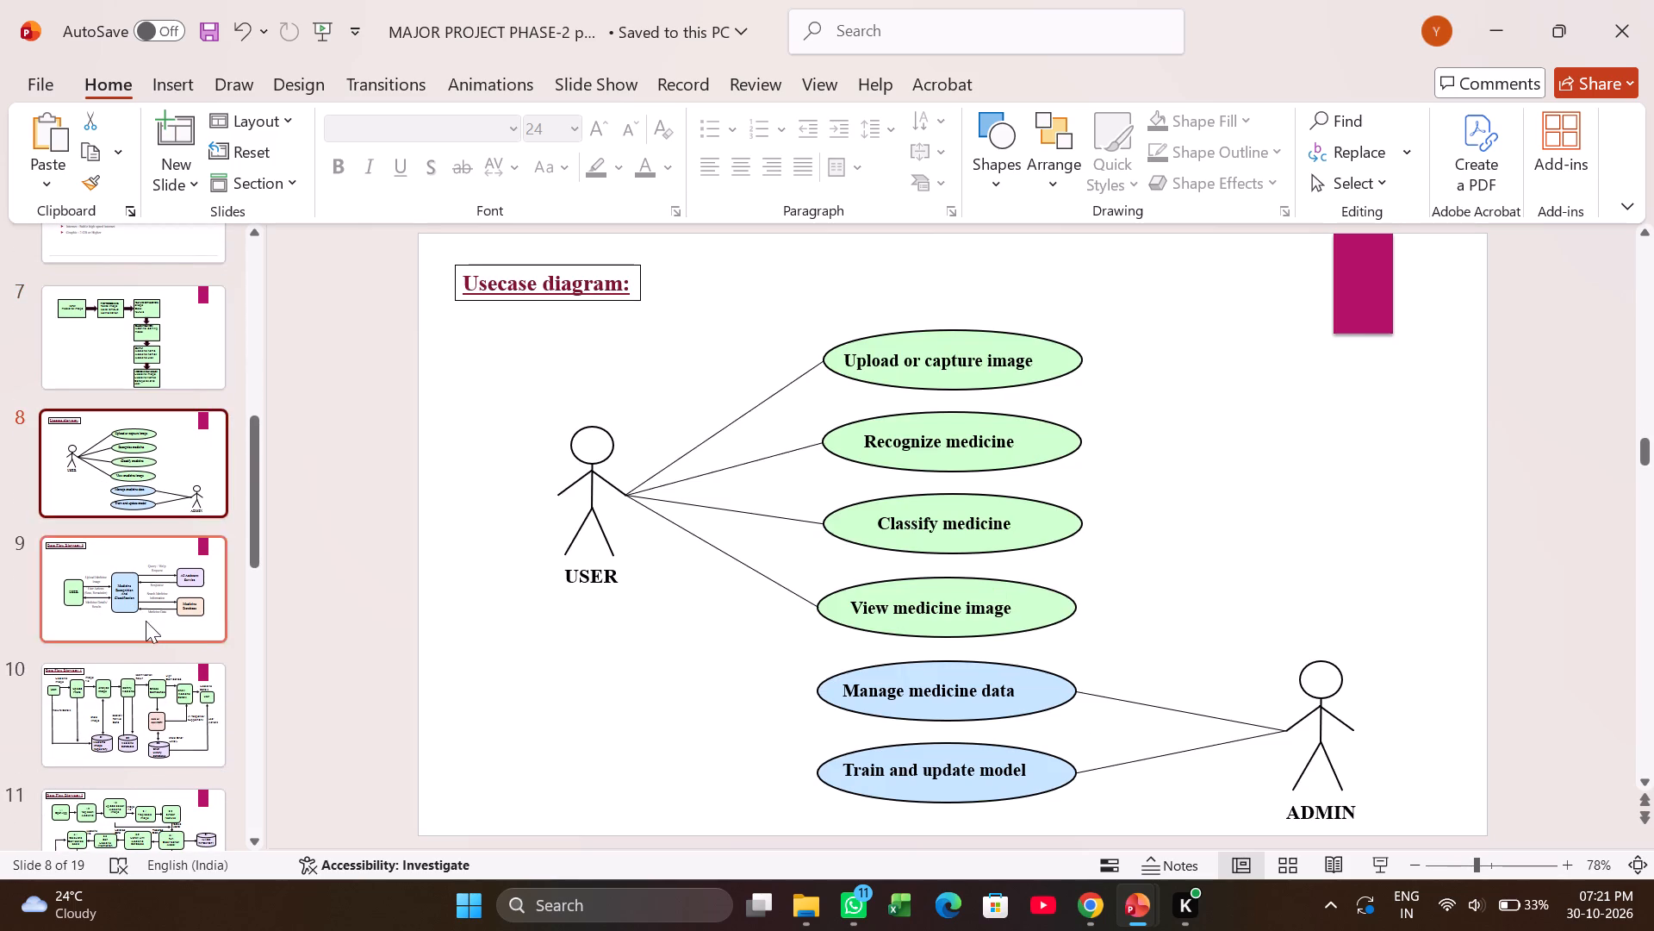
left_click(145, 620)
scroll(145, 627, "down", 4)
left_click(165, 519)
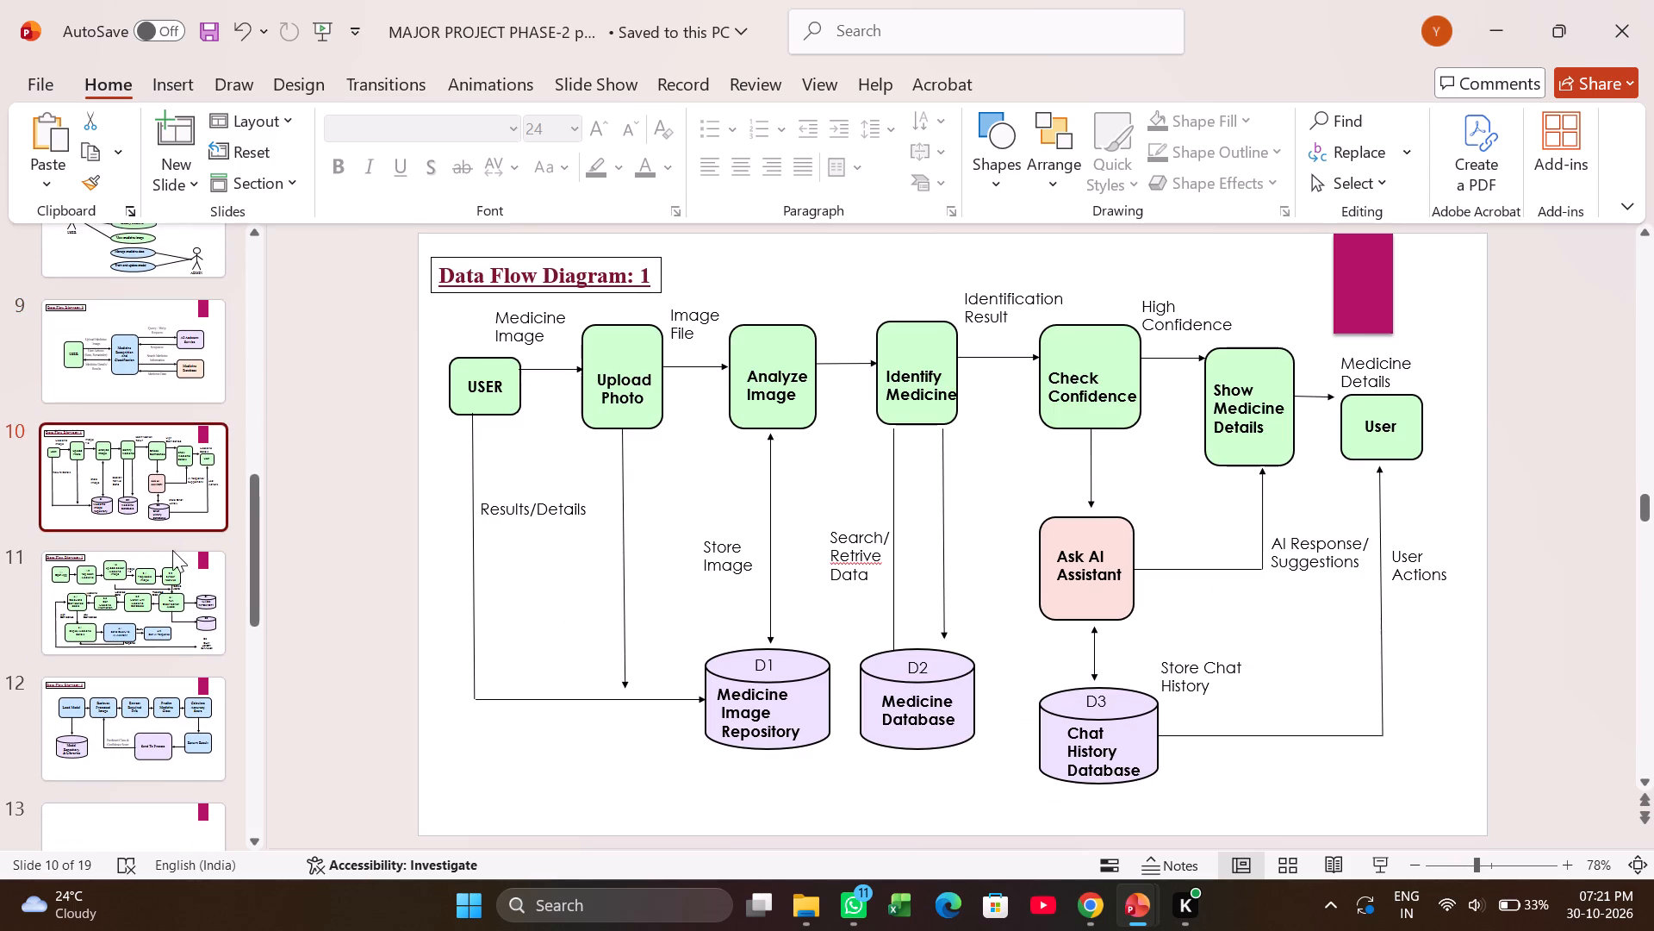
left_click(166, 615)
scroll(170, 615, "down", 4)
left_click(158, 529)
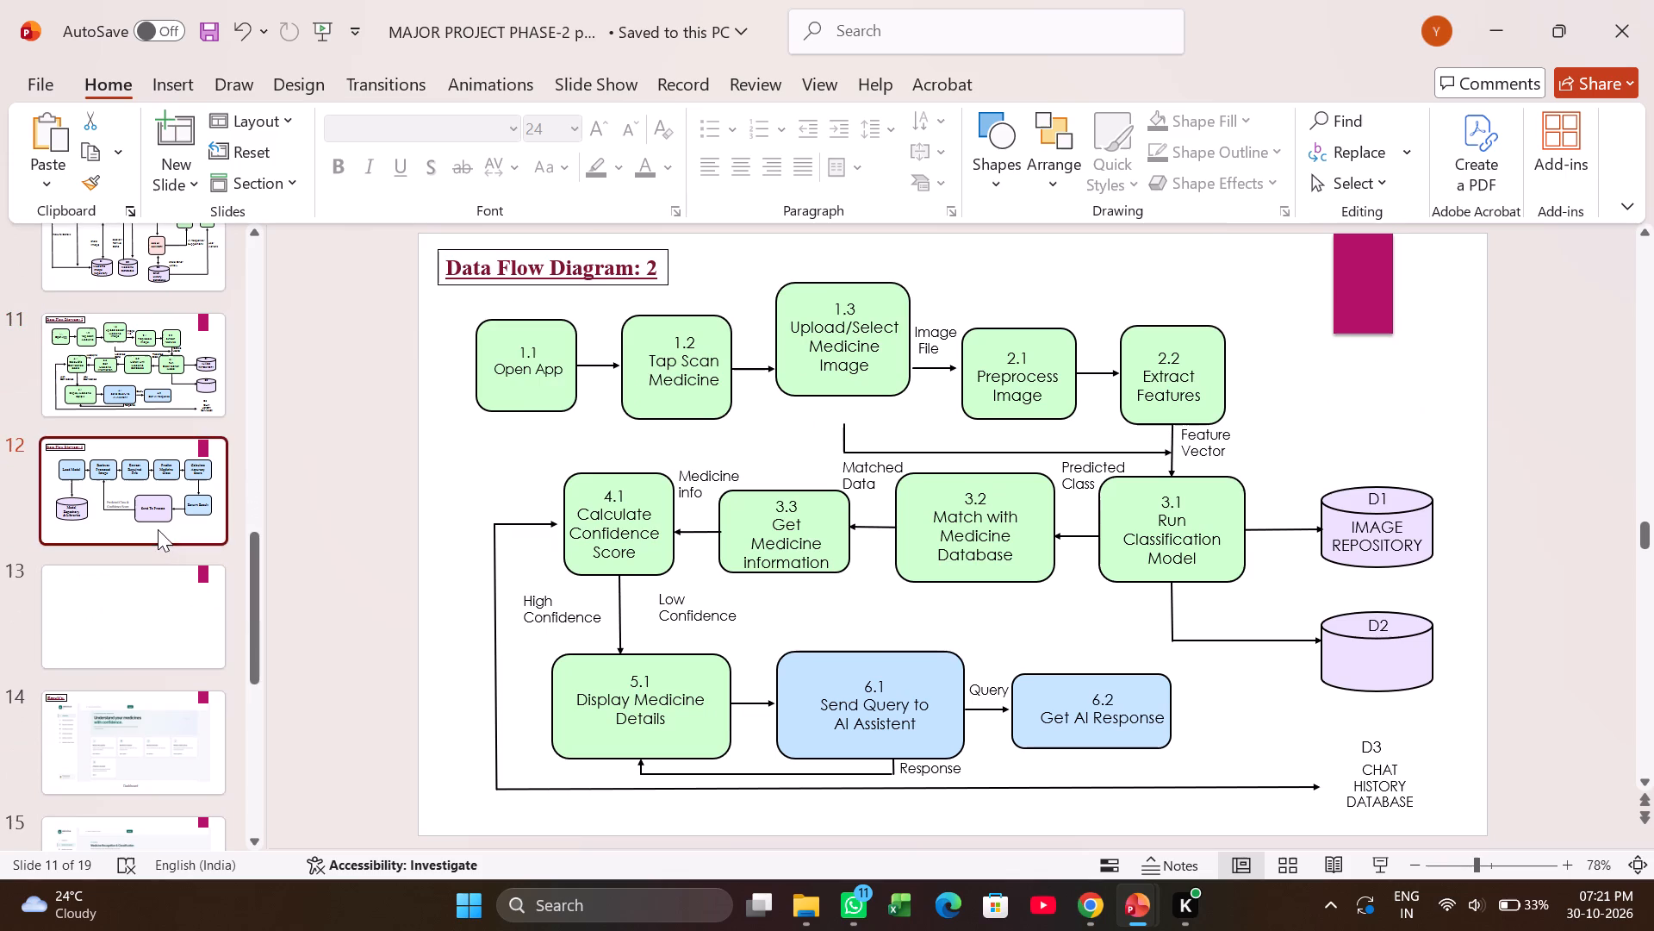
Review the blank slide 13, the results slides and the Conclusion slide.
left_click(190, 657)
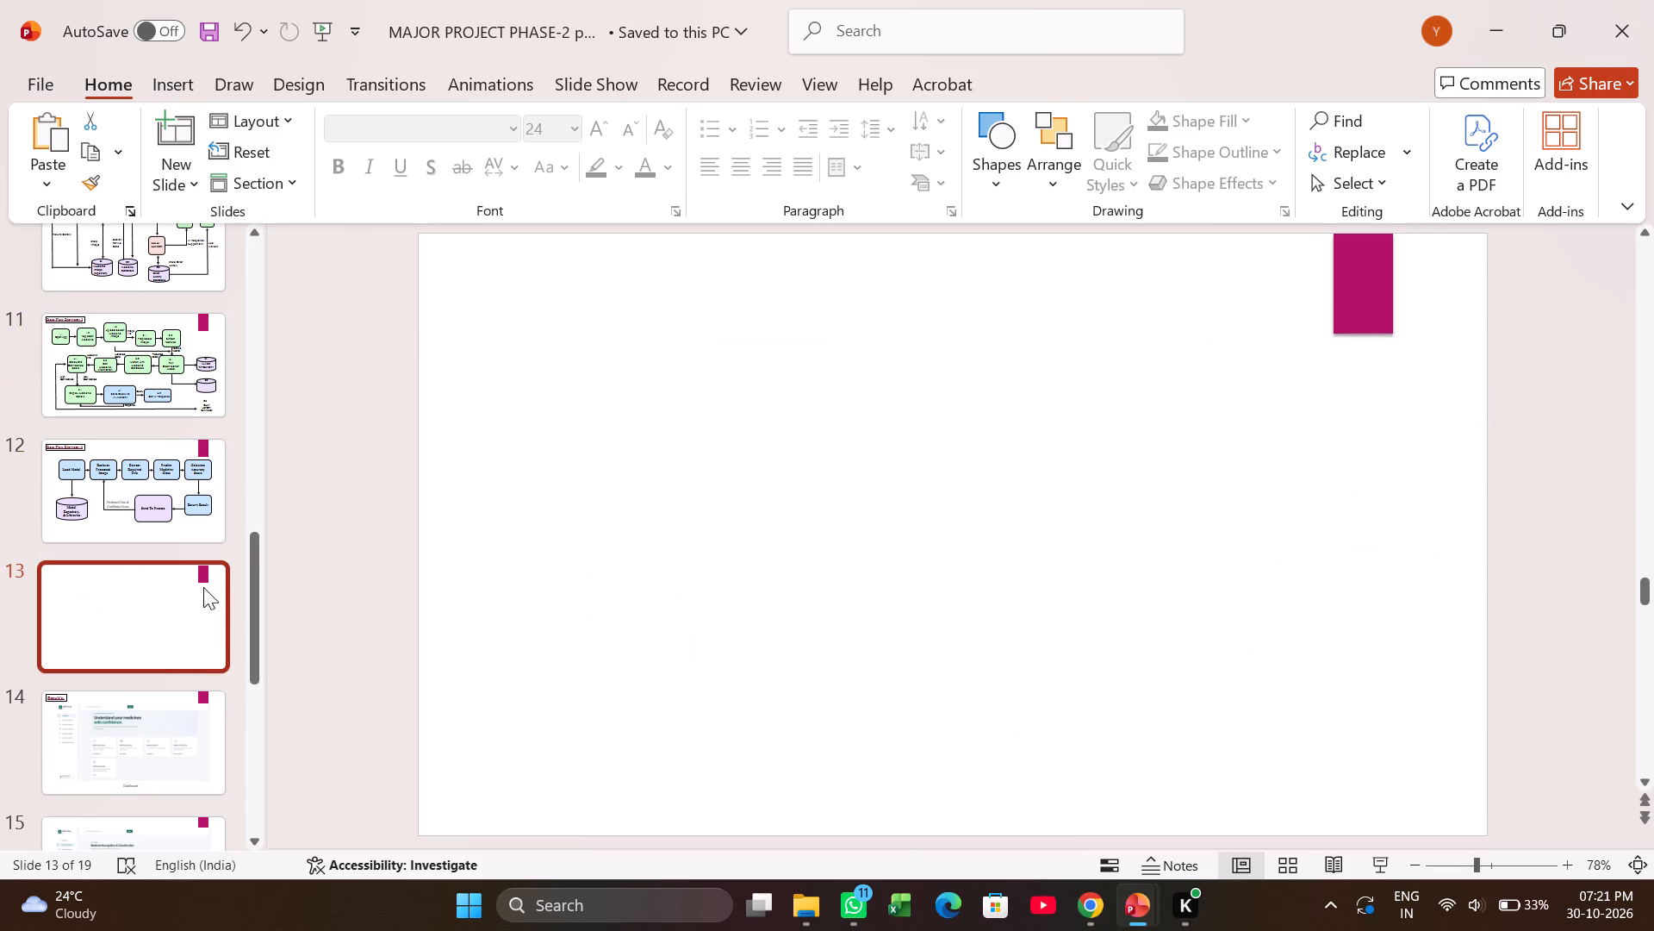
scroll(89, 568, "down", 2)
left_click(156, 615)
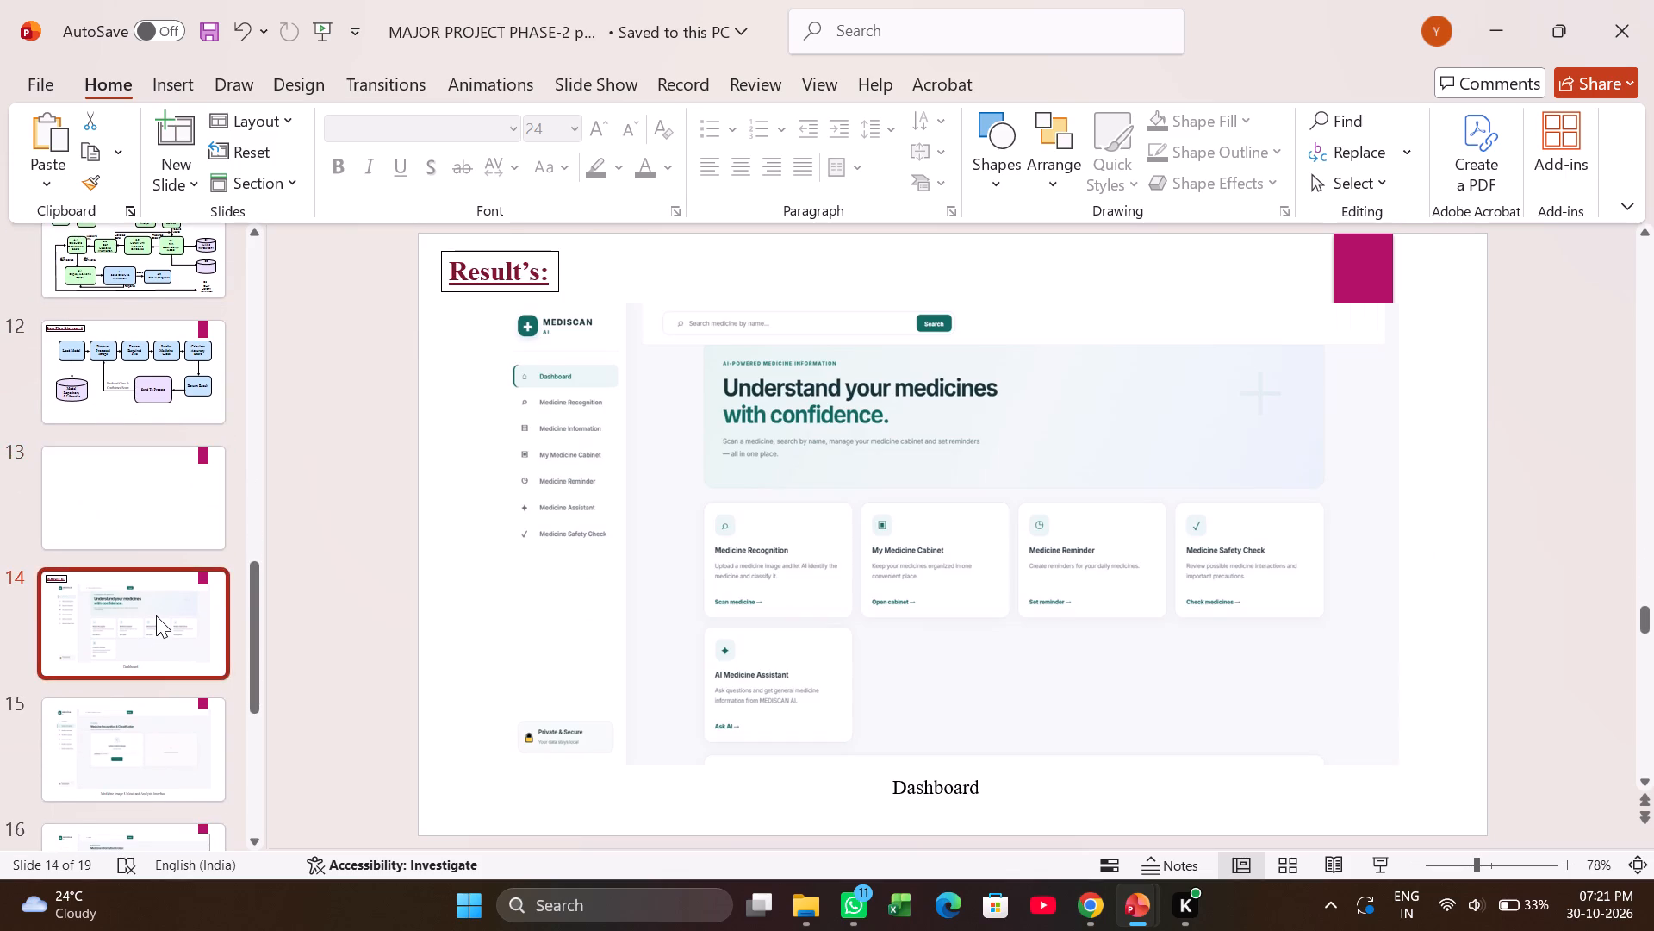
scroll(156, 615, "down", 3)
left_click(144, 610)
left_click(154, 662)
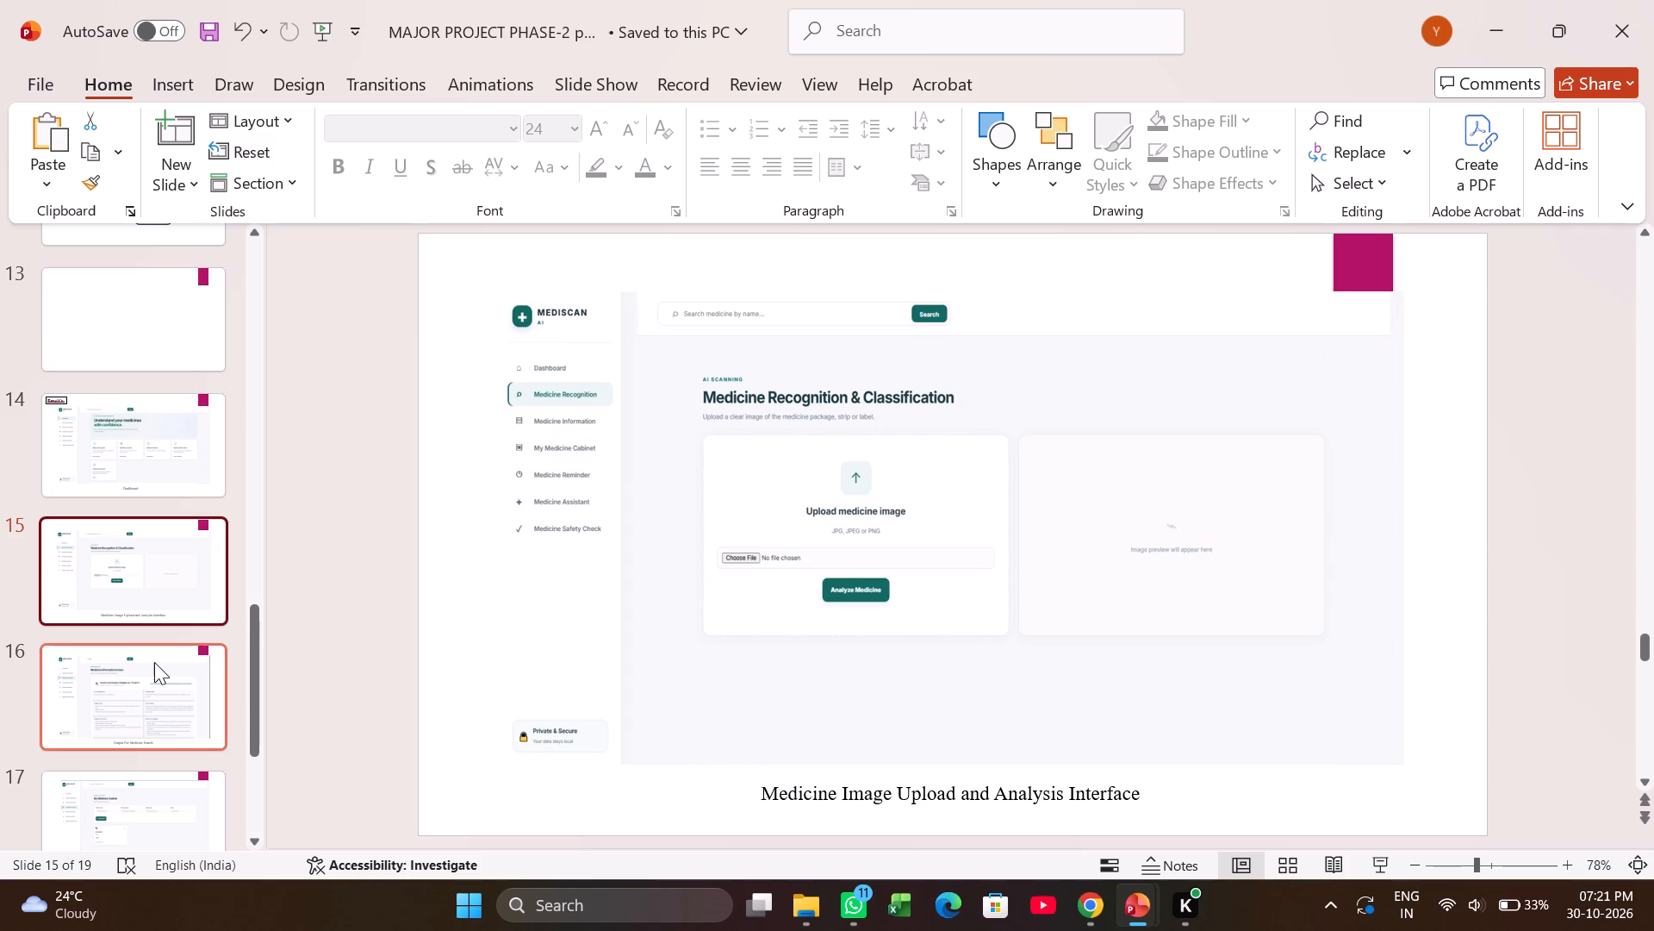
scroll(159, 664, "down", 5)
left_click(159, 653)
Recheck Data Flow Diagrams 0, 1 and 2 on slides 9 to 11 and the block diagram on slide 7.
scroll(93, 610, "up", 5)
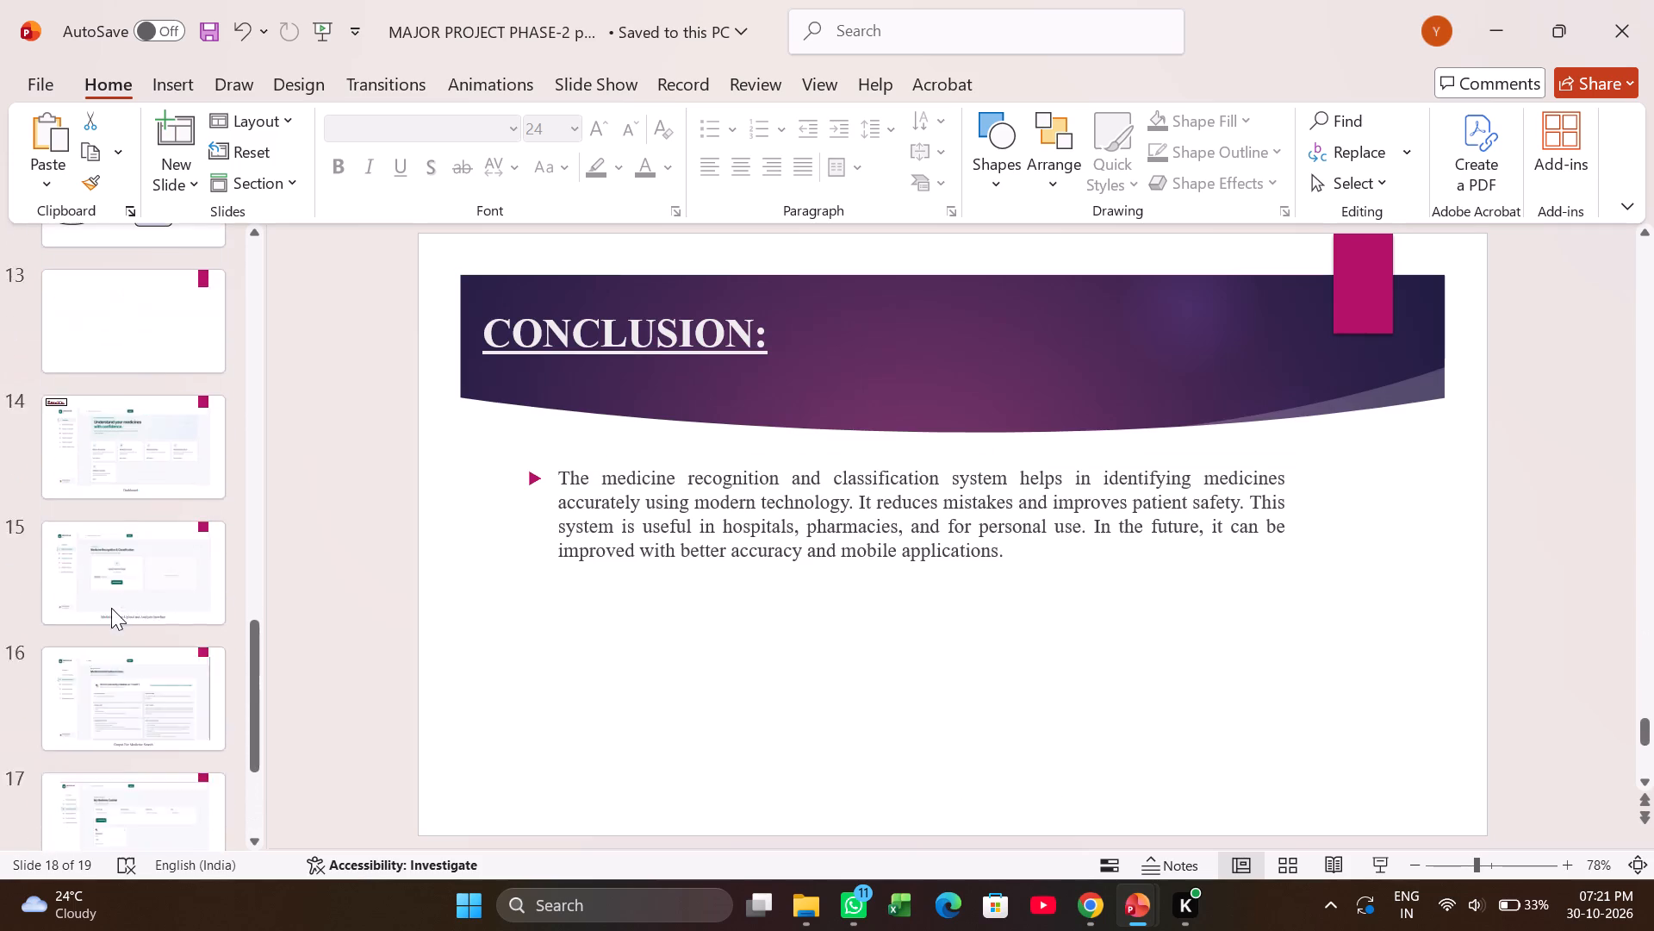
scroll(111, 608, "up", 12)
left_click(171, 560)
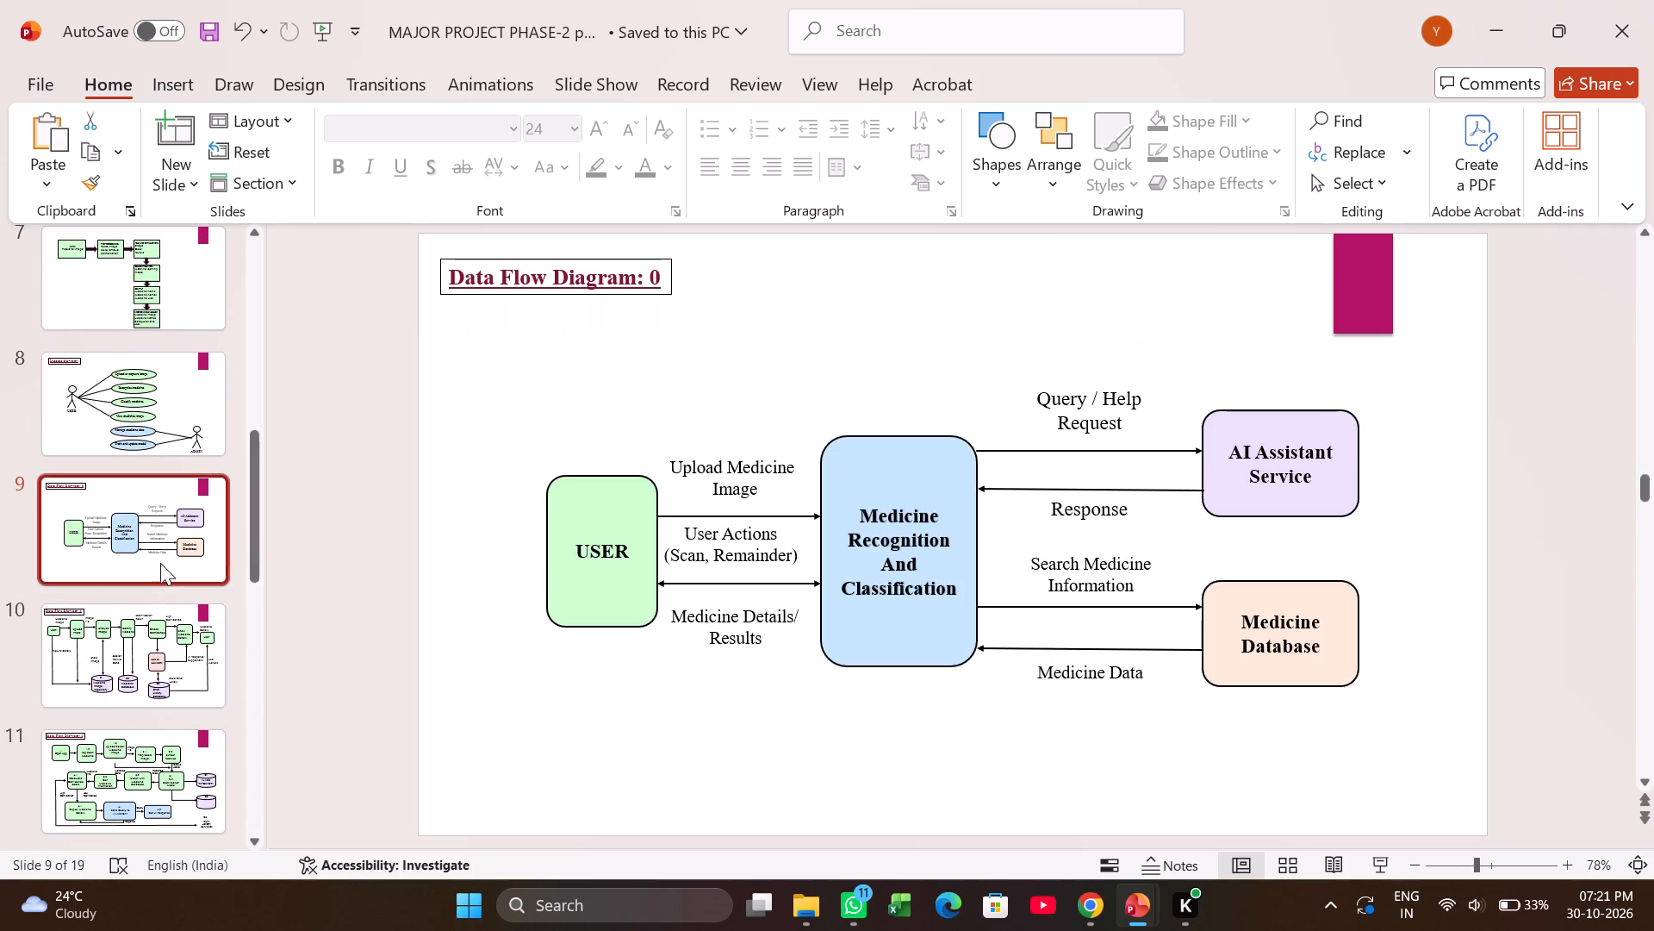
left_click(165, 665)
scroll(158, 686, "down", 3)
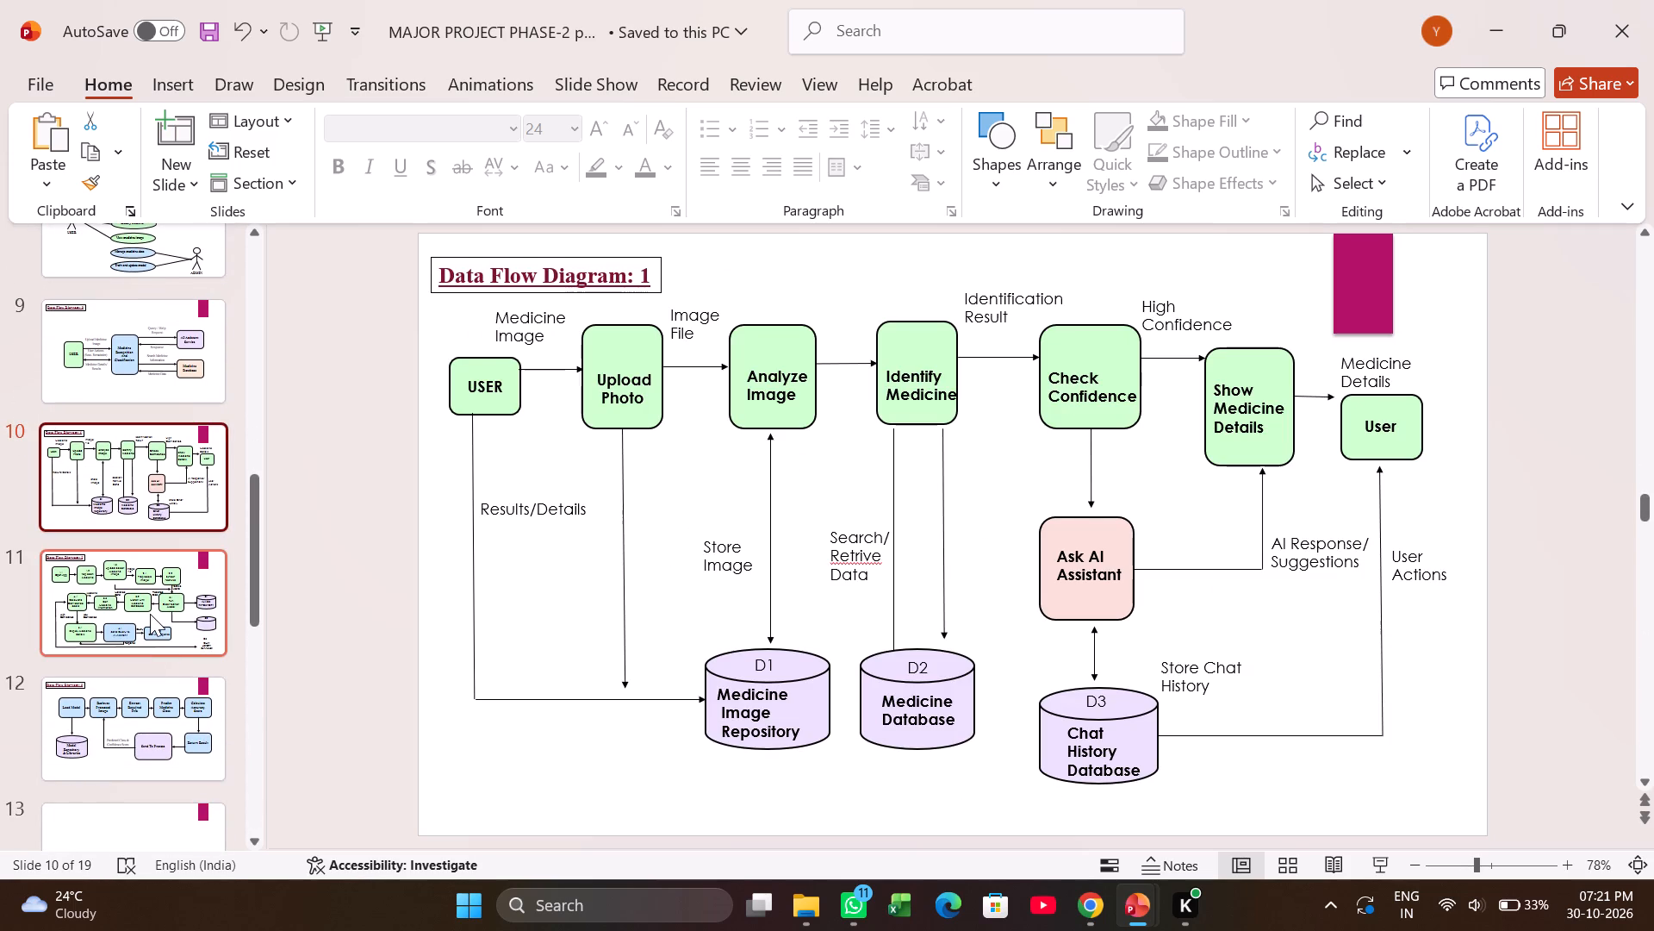
left_click(150, 614)
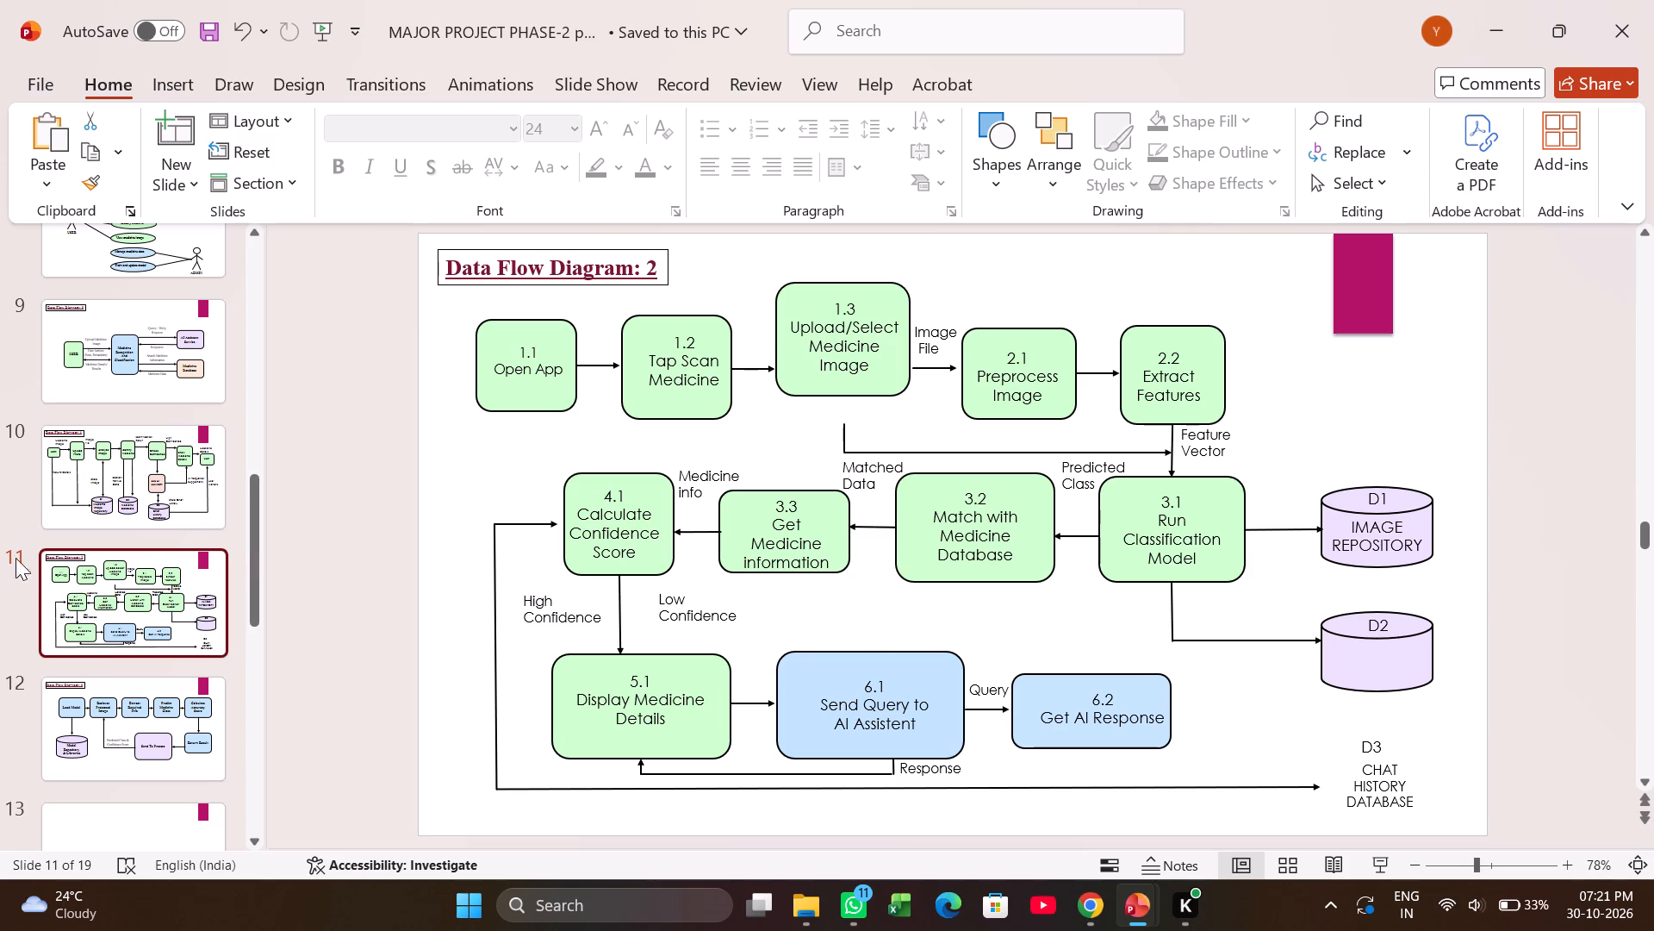
left_click(161, 456)
left_click(138, 359)
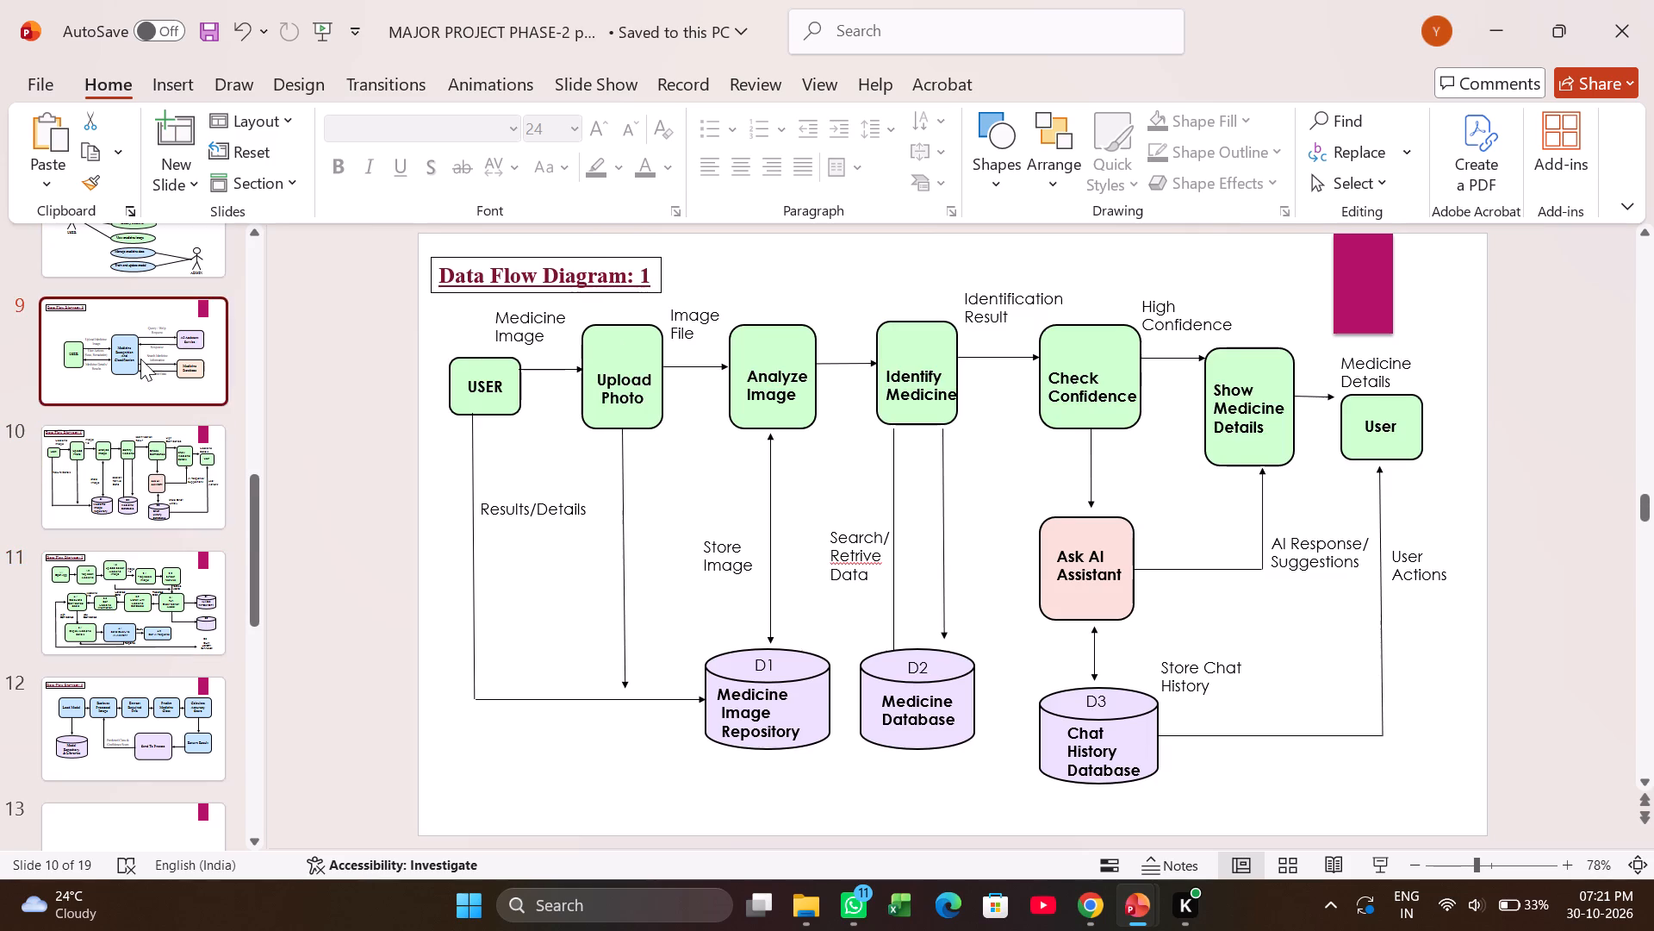
scroll(270, 452, "up", 5)
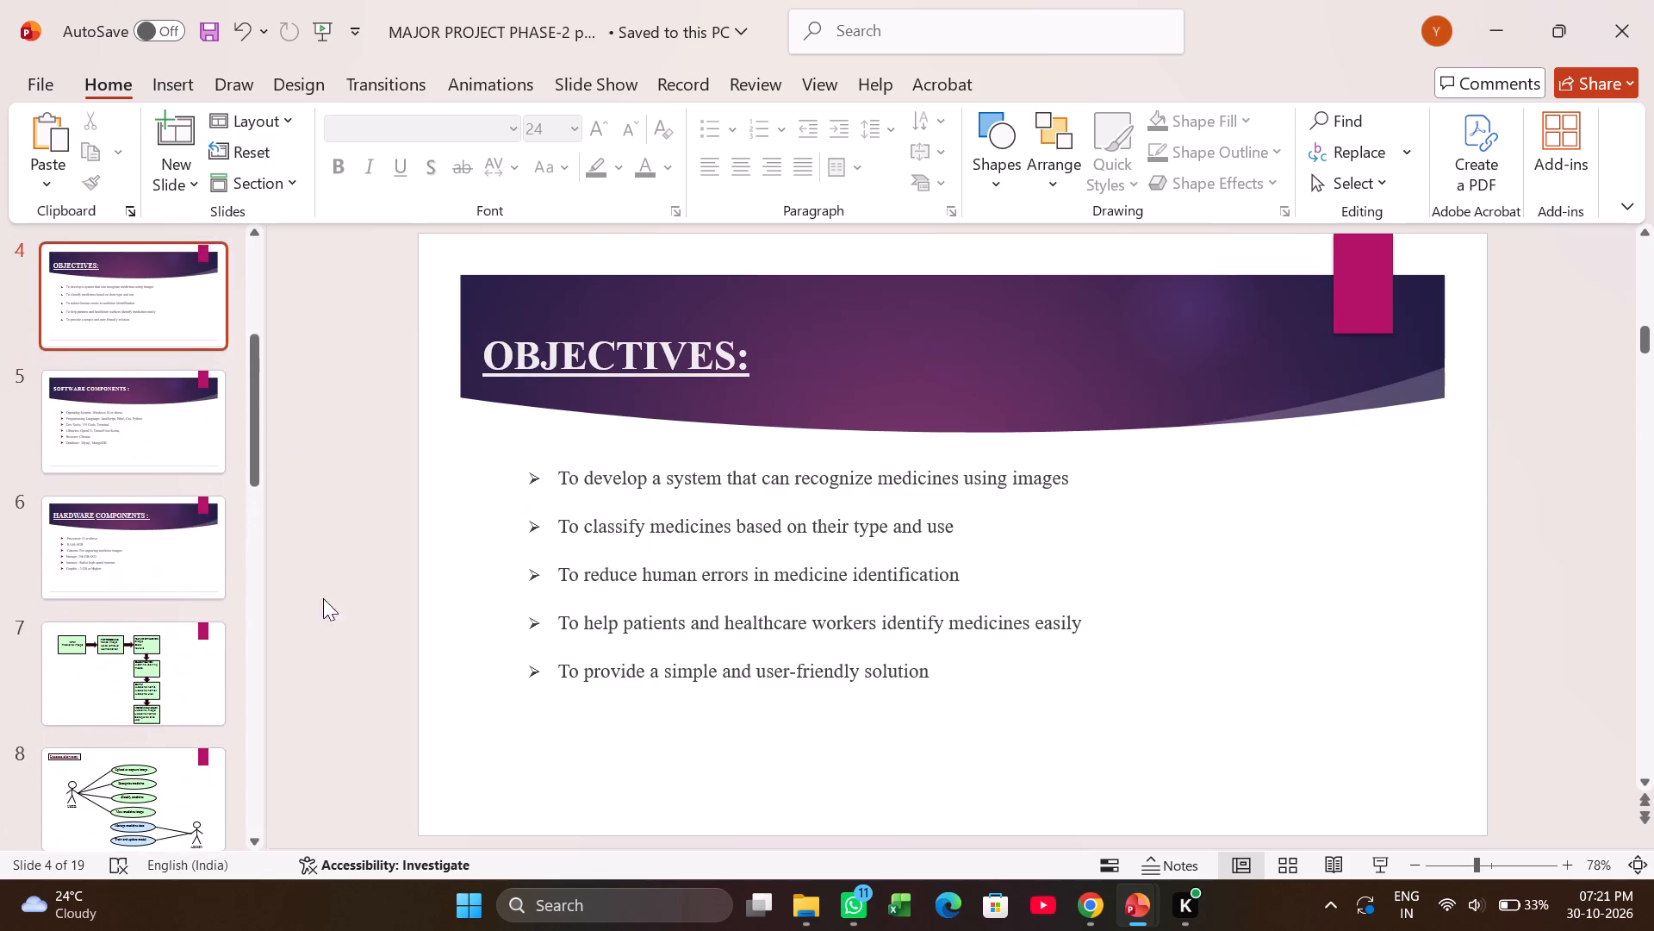
scroll(191, 569, "down", 5)
left_click(97, 375)
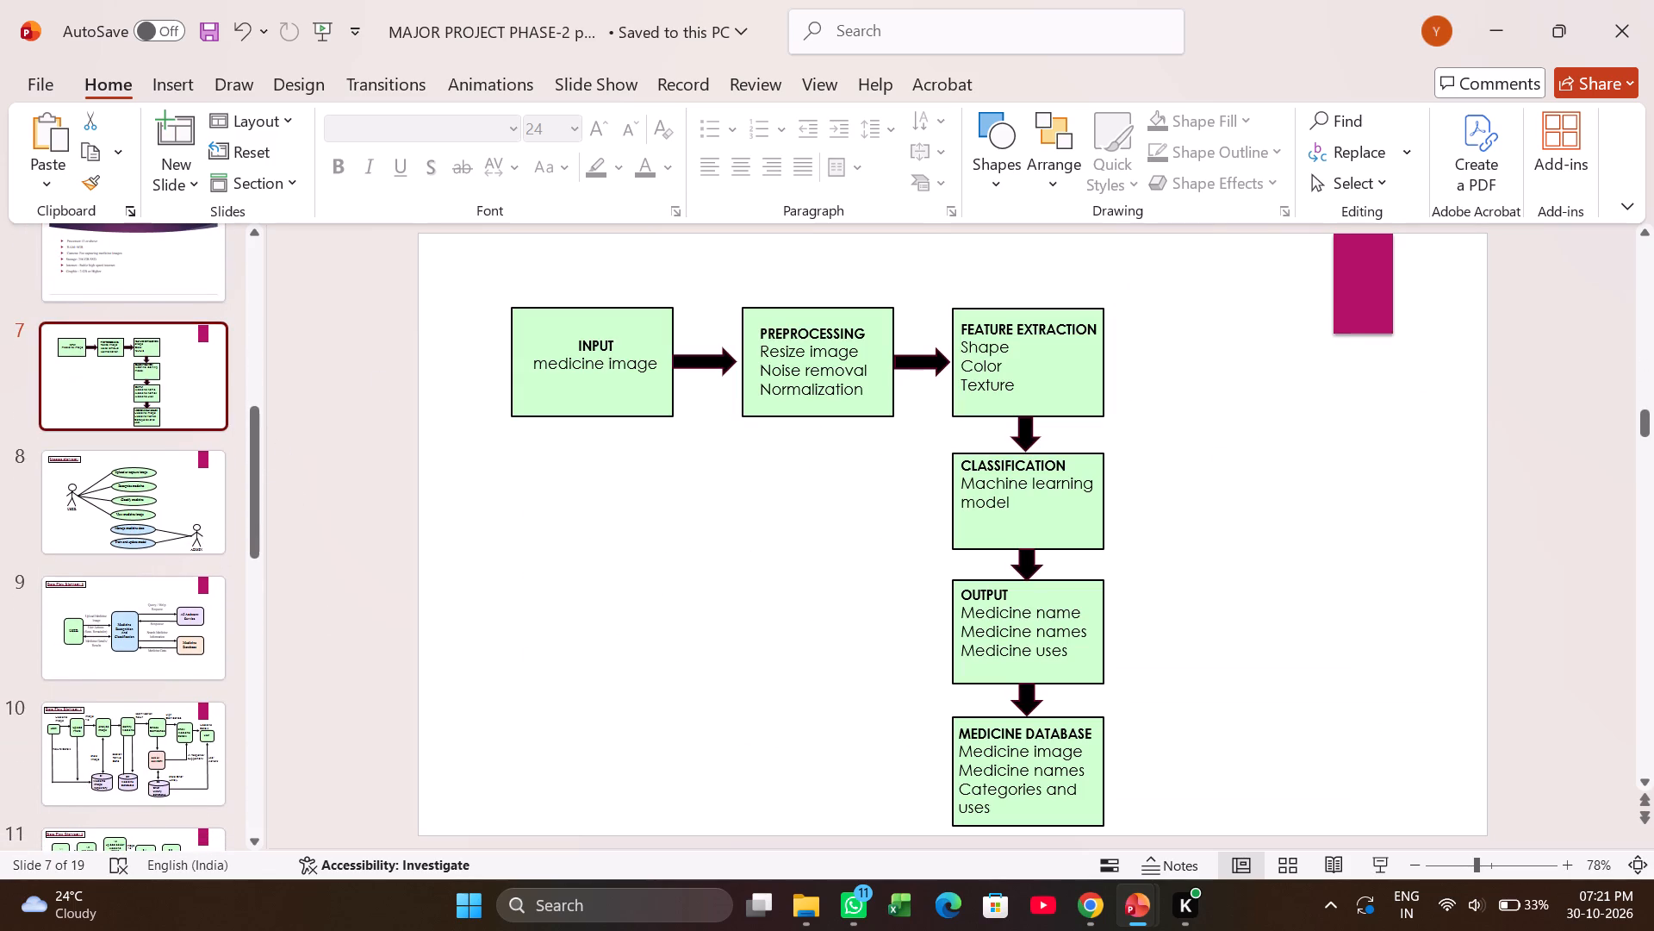
left_click(1011, 498)
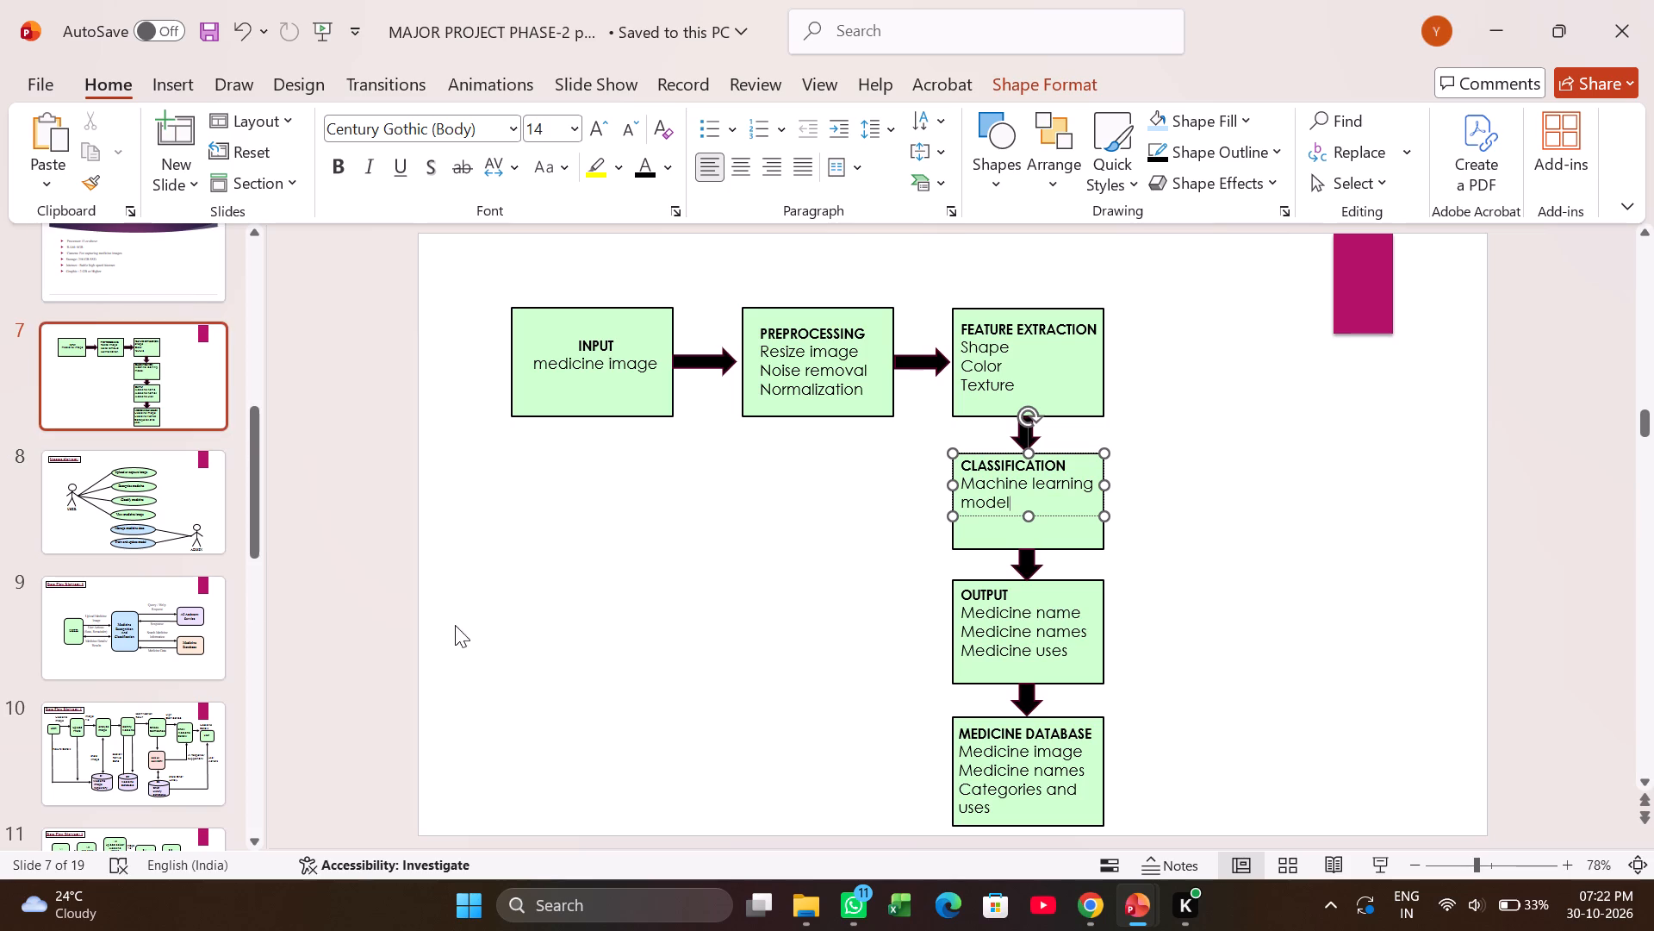
Examine the Usecase diagram and Data Flow Diagrams 0 to 3 on slides 8 to 12 in sequence.
left_click(115, 518)
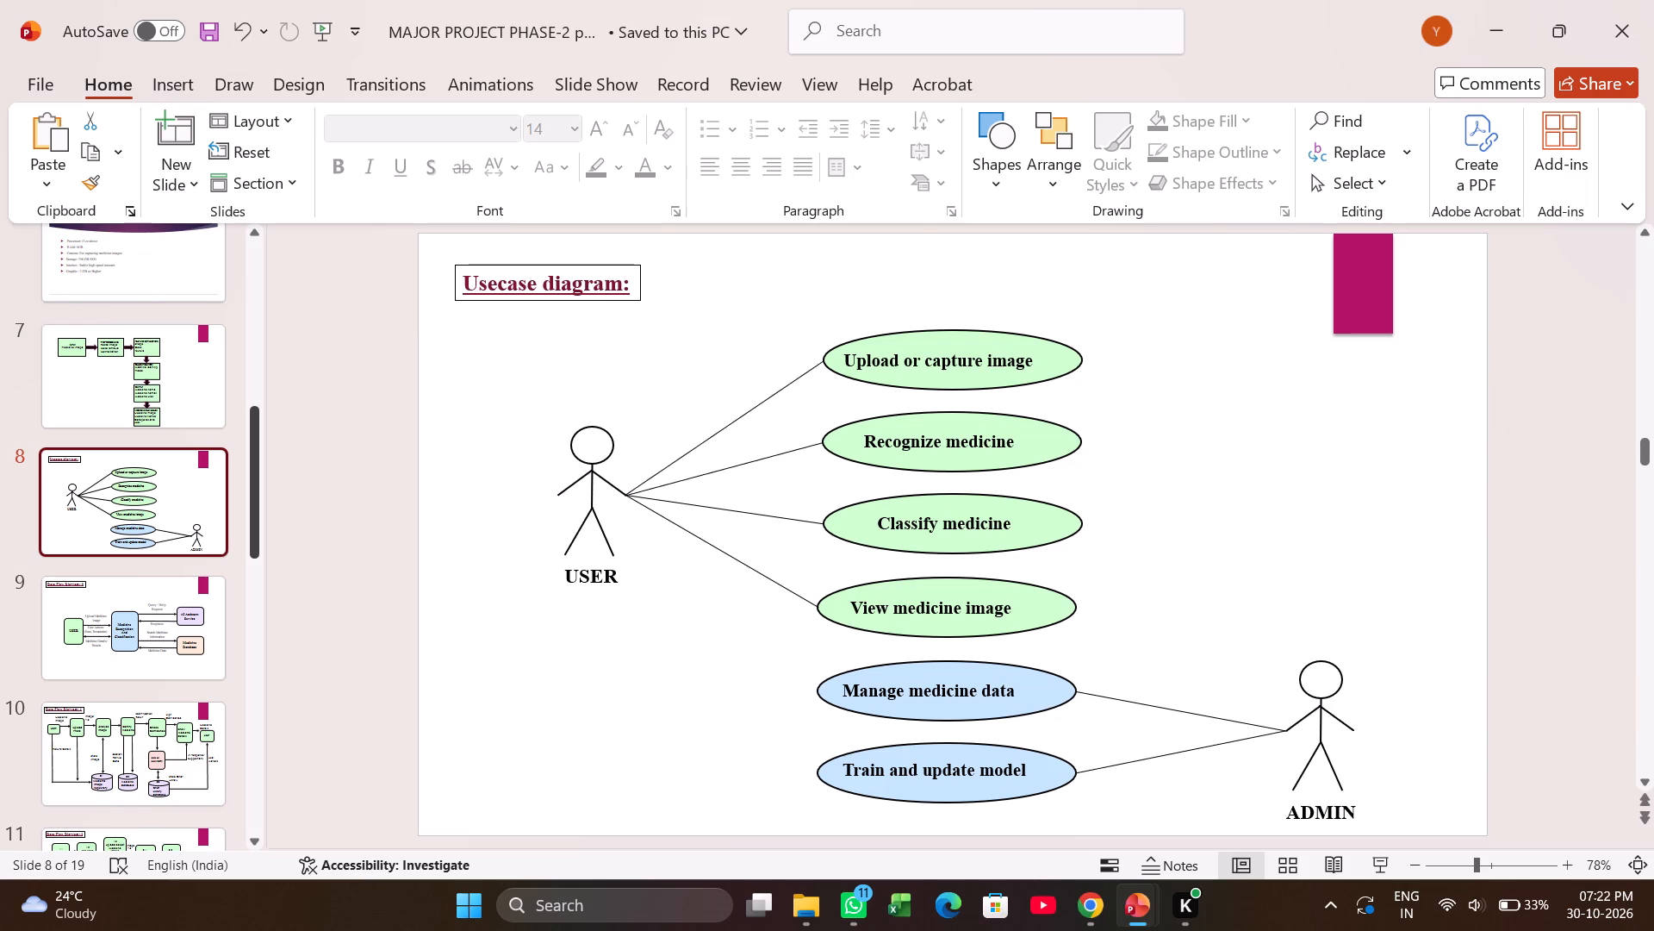
left_click(129, 632)
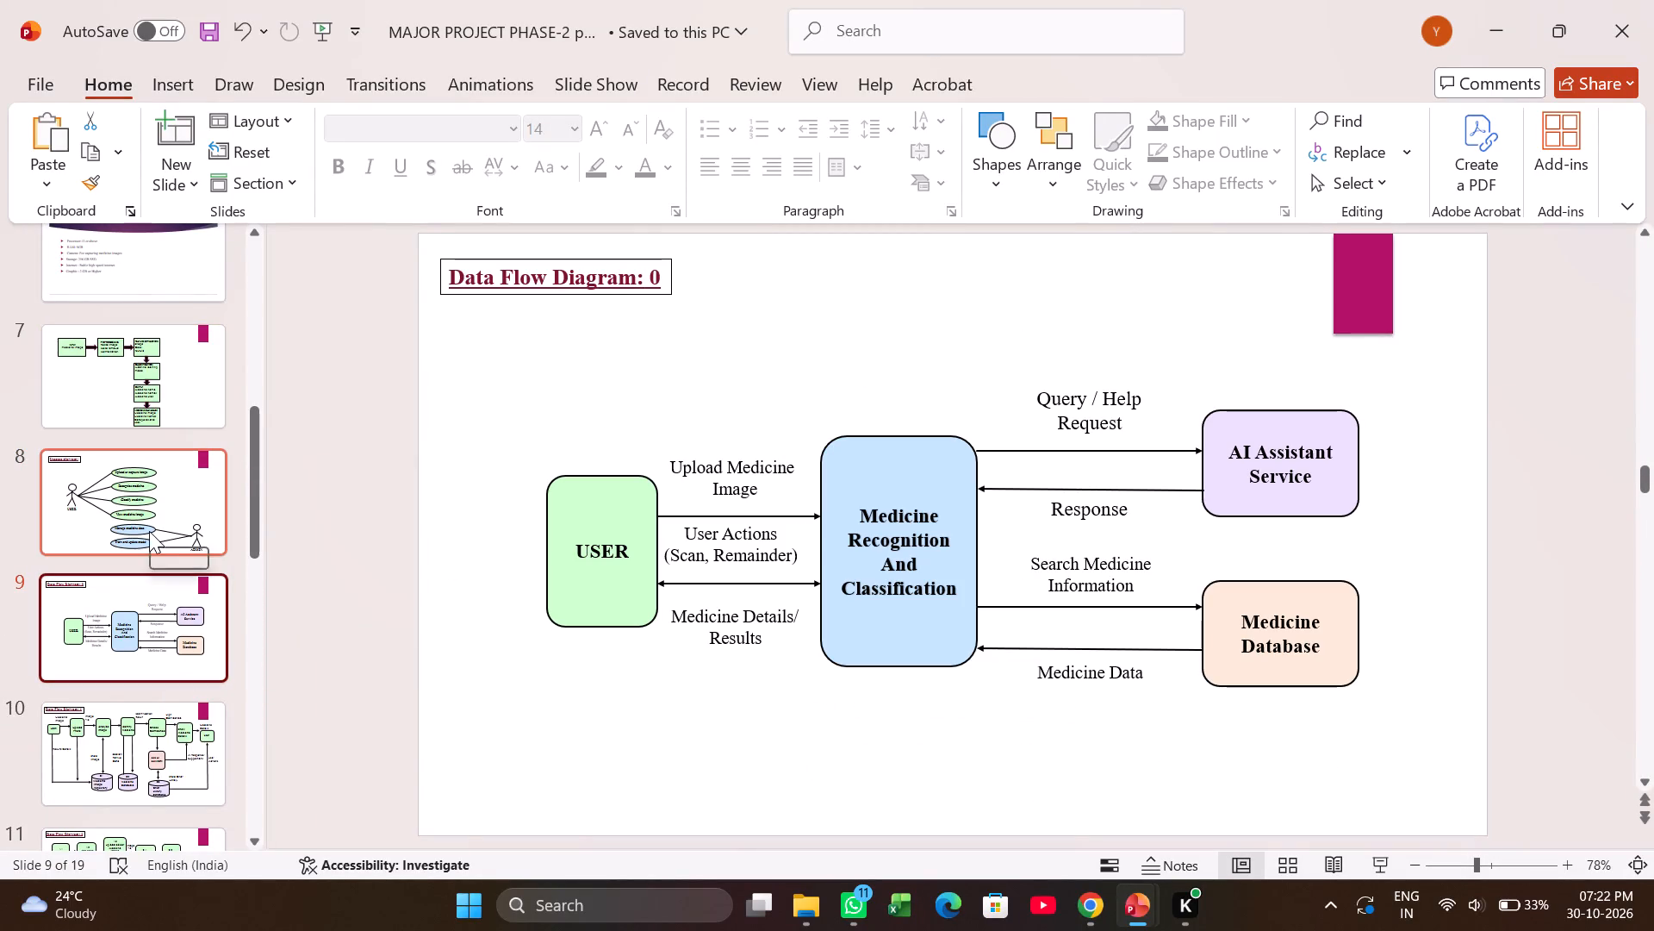
scroll(87, 620, "down", 3)
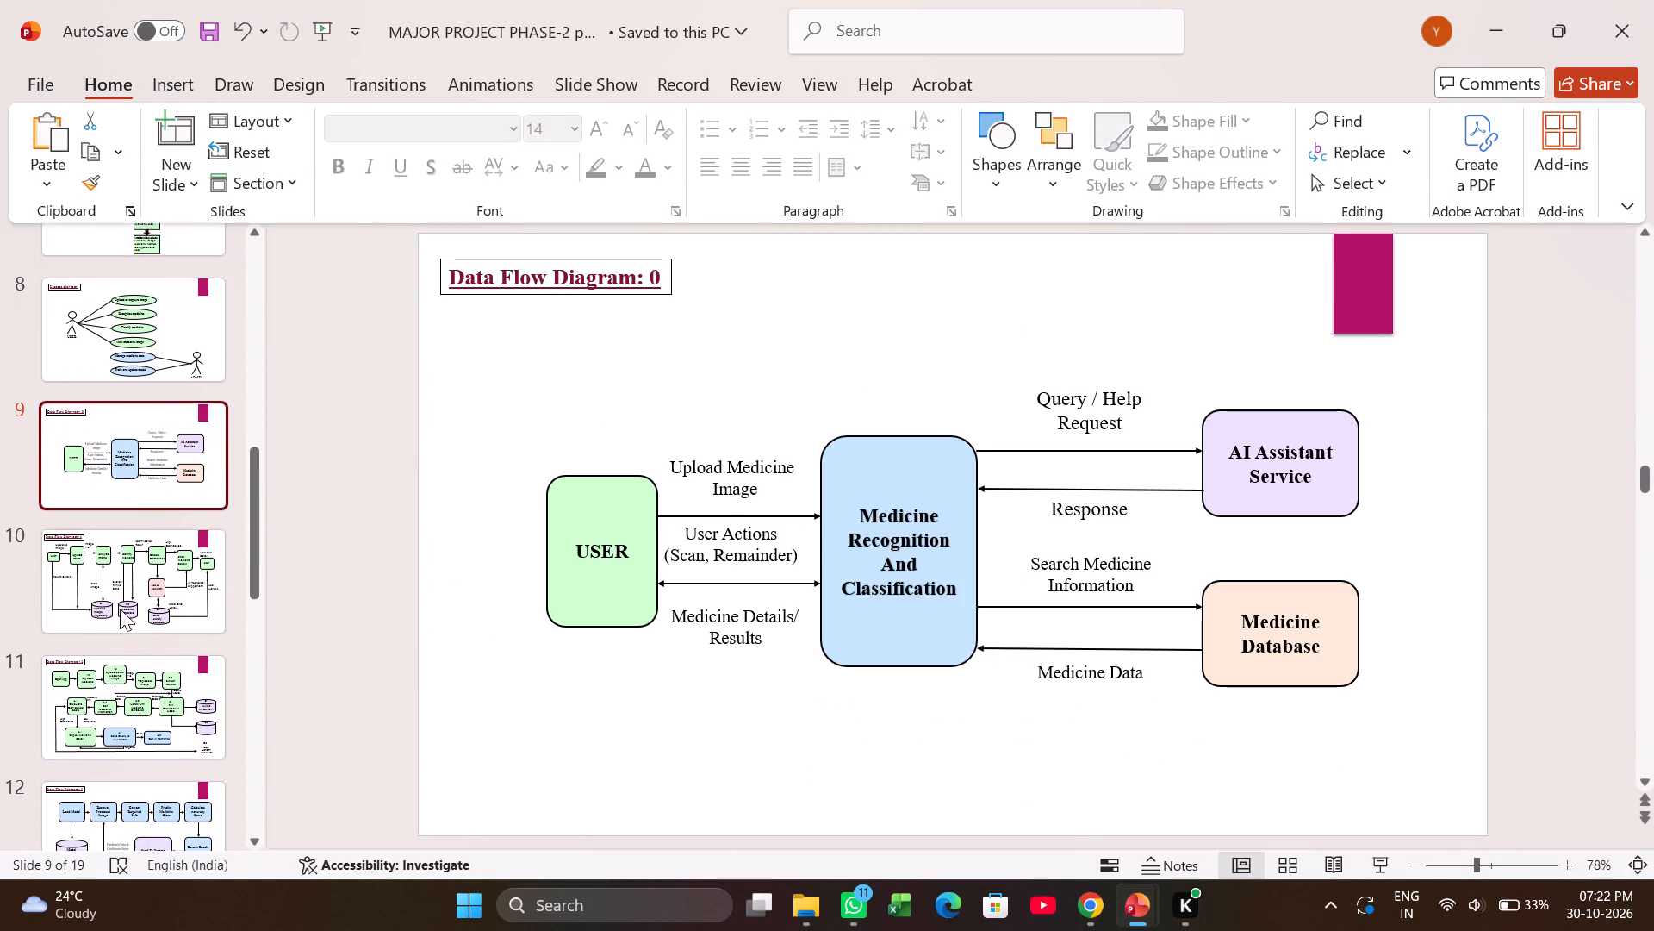
left_click(148, 553)
left_click(155, 686)
scroll(152, 768, "down", 3)
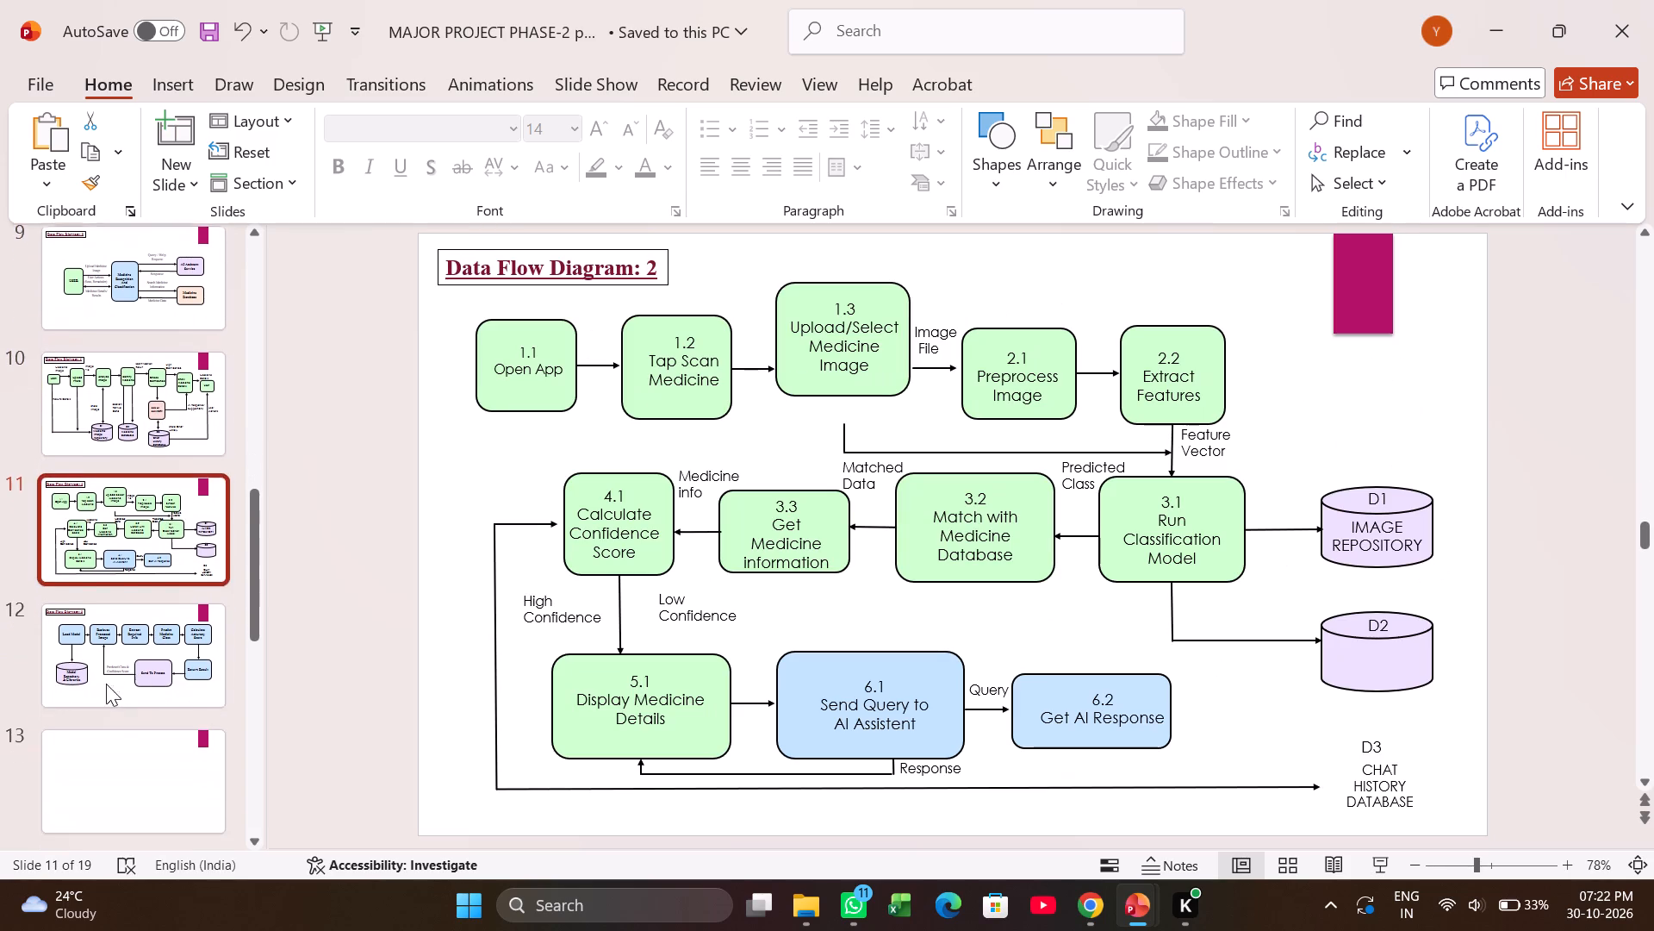
left_click(134, 668)
scroll(148, 669, "down", 4)
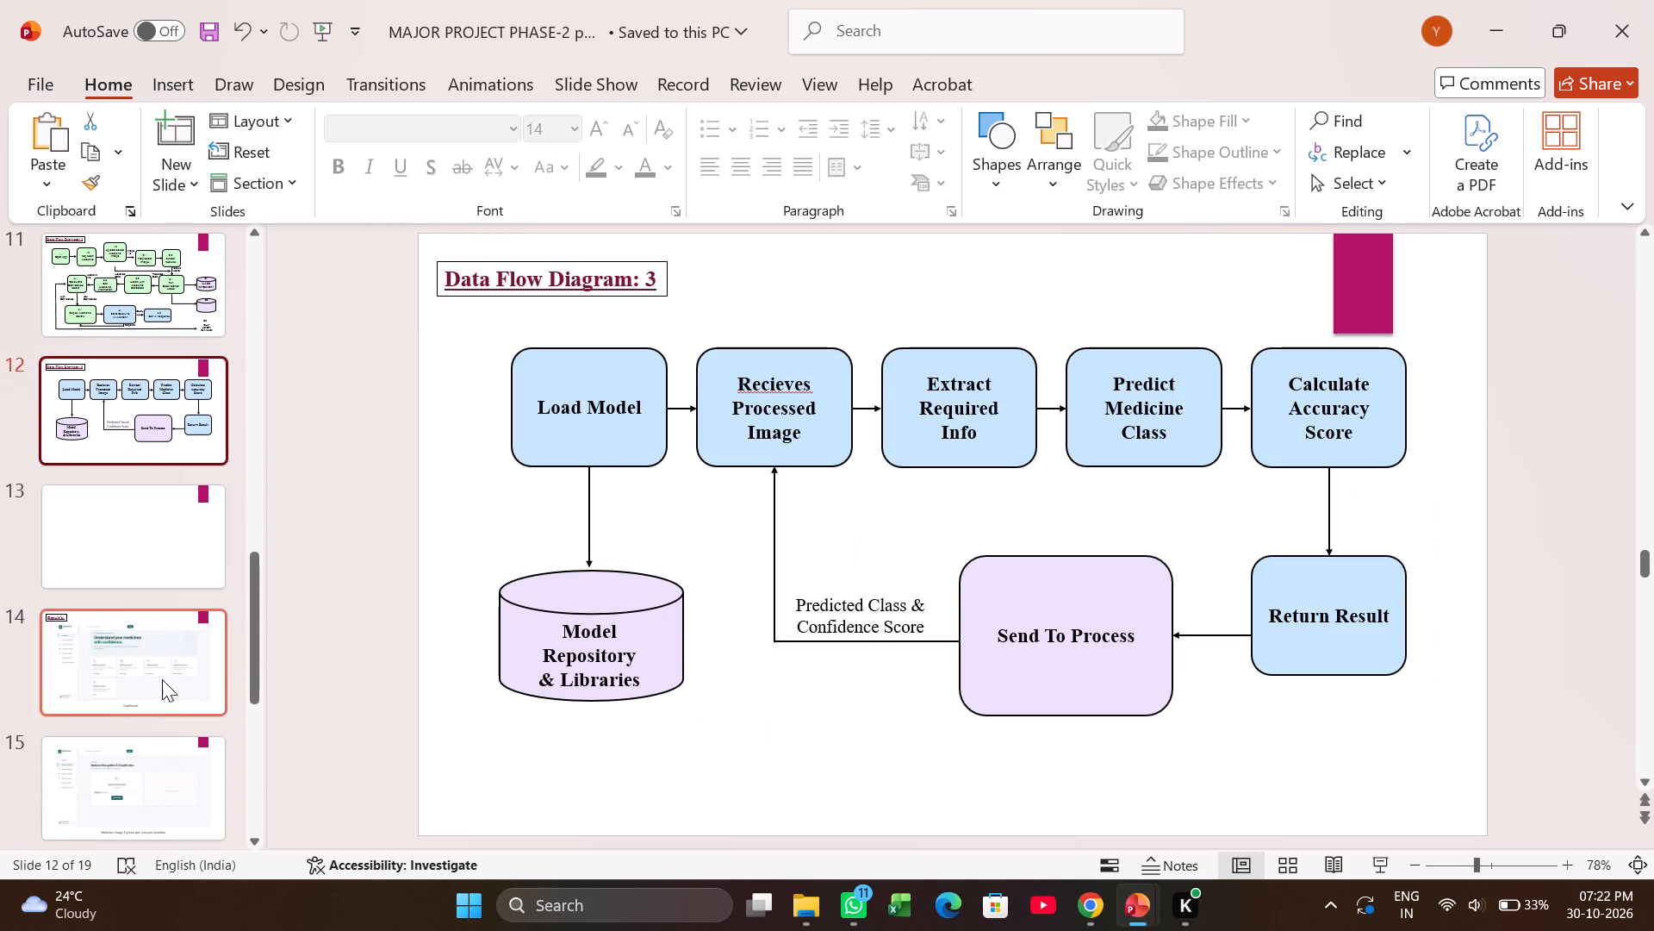
Examine the results screenshots and the Conclusion slide, and return to the "Result's:" slide 14.
left_click(164, 695)
scroll(196, 764, "down", 2)
left_click(186, 689)
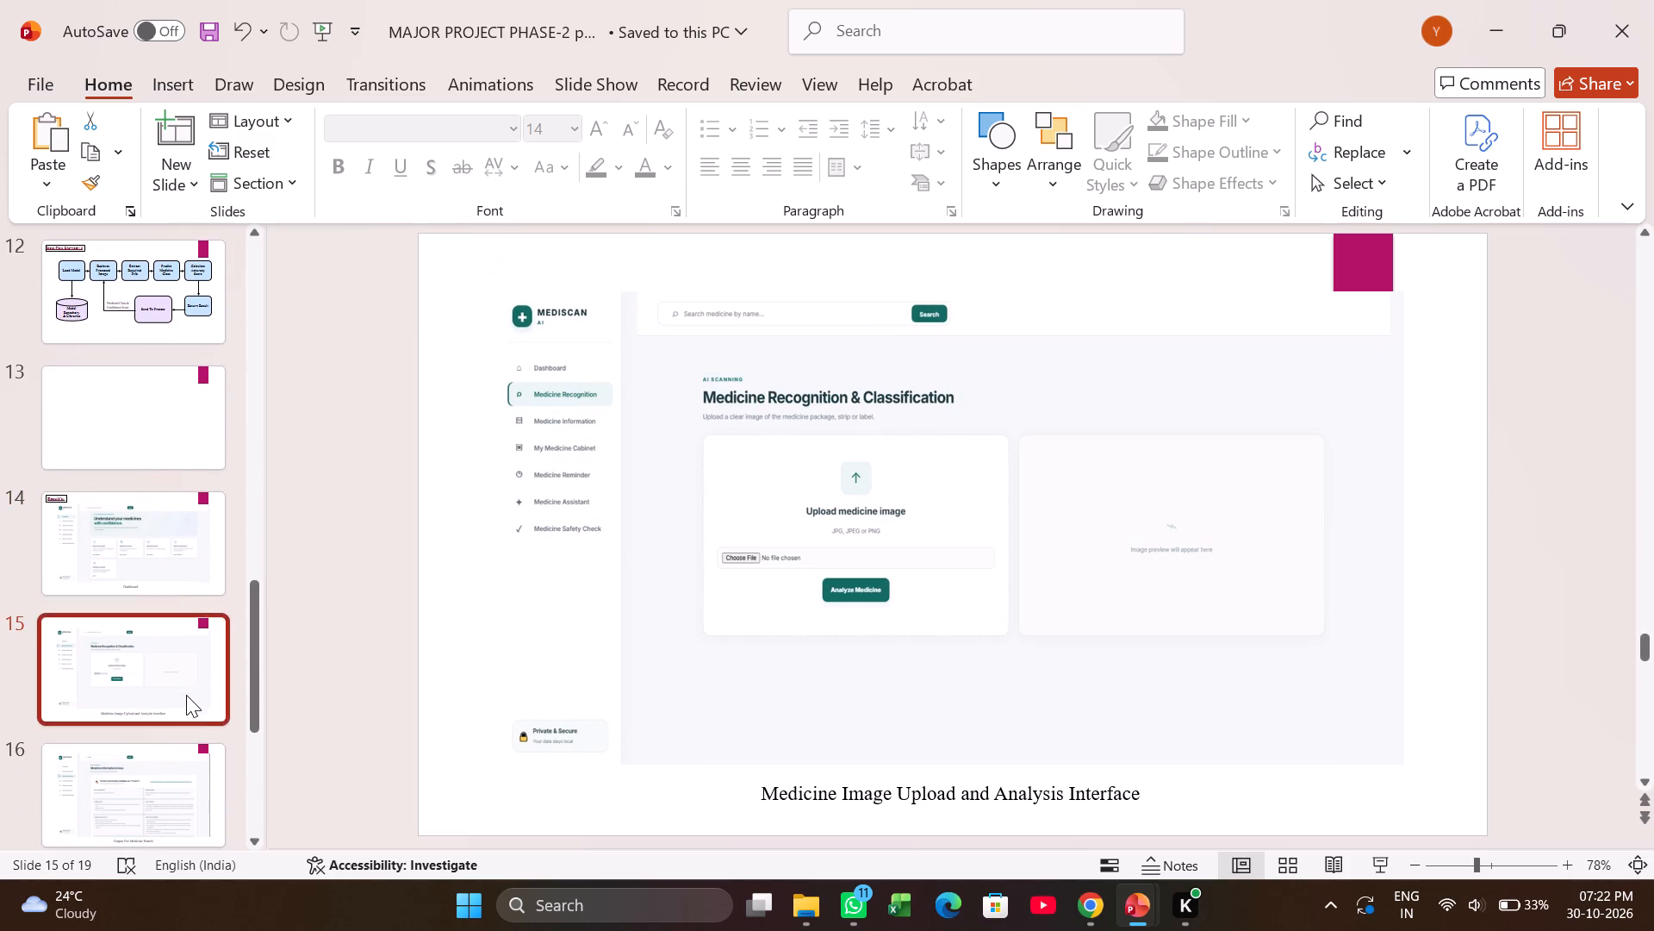
scroll(190, 752, "down", 3)
left_click(121, 618)
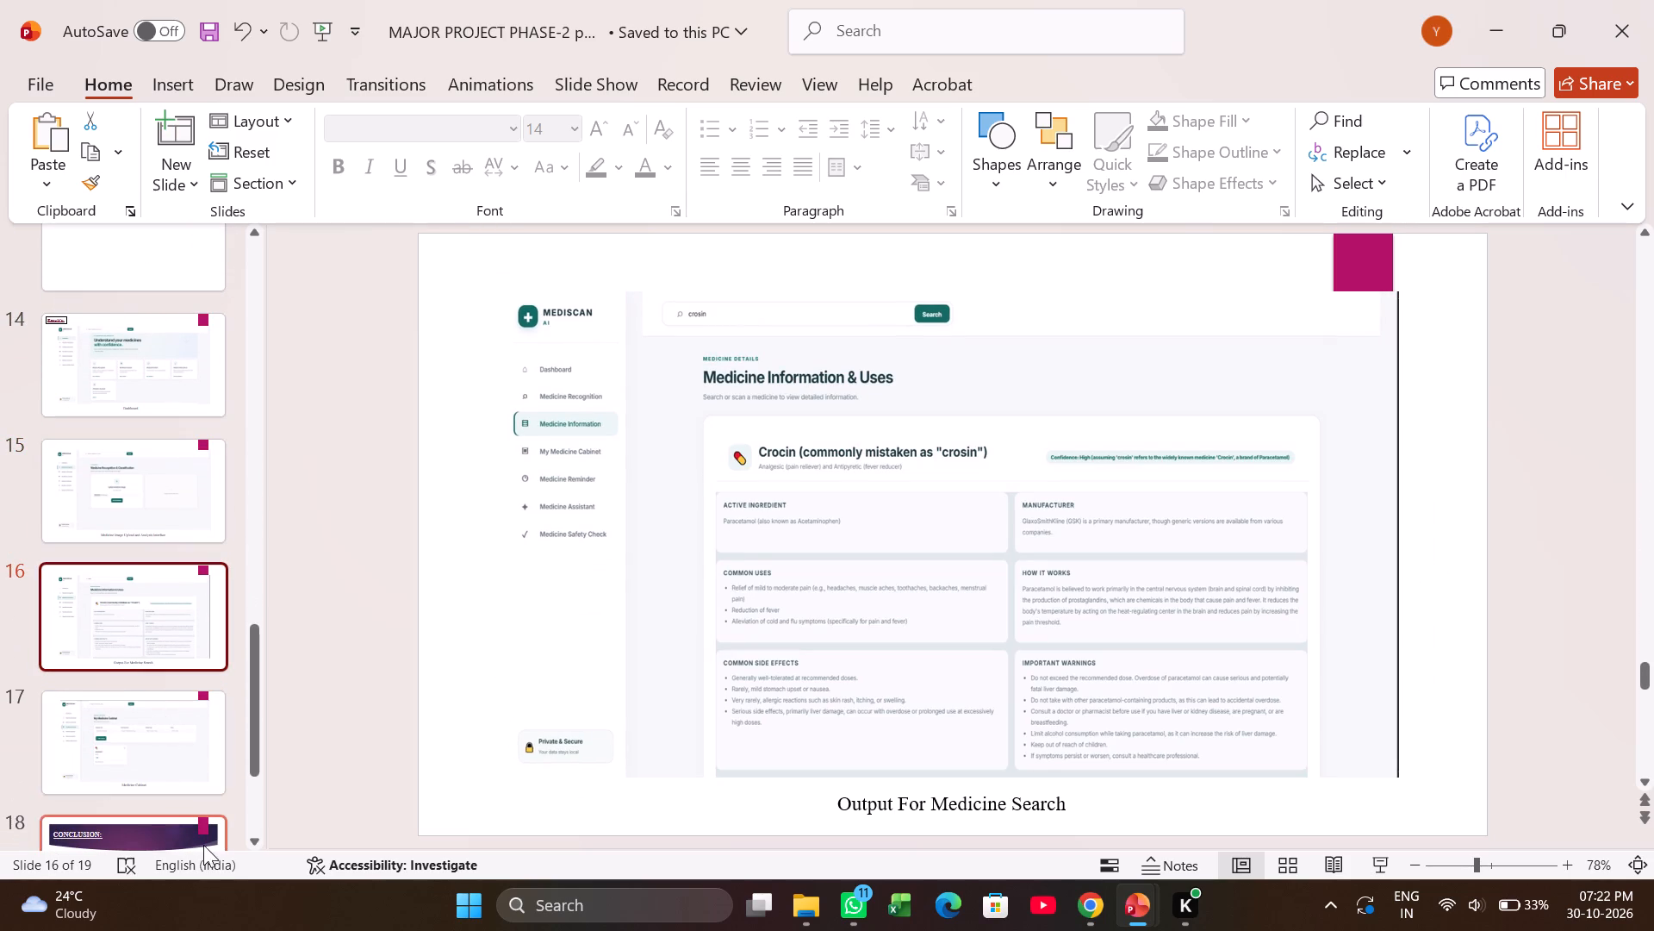
left_click(146, 743)
scroll(148, 741, "down", 5)
left_click(139, 672)
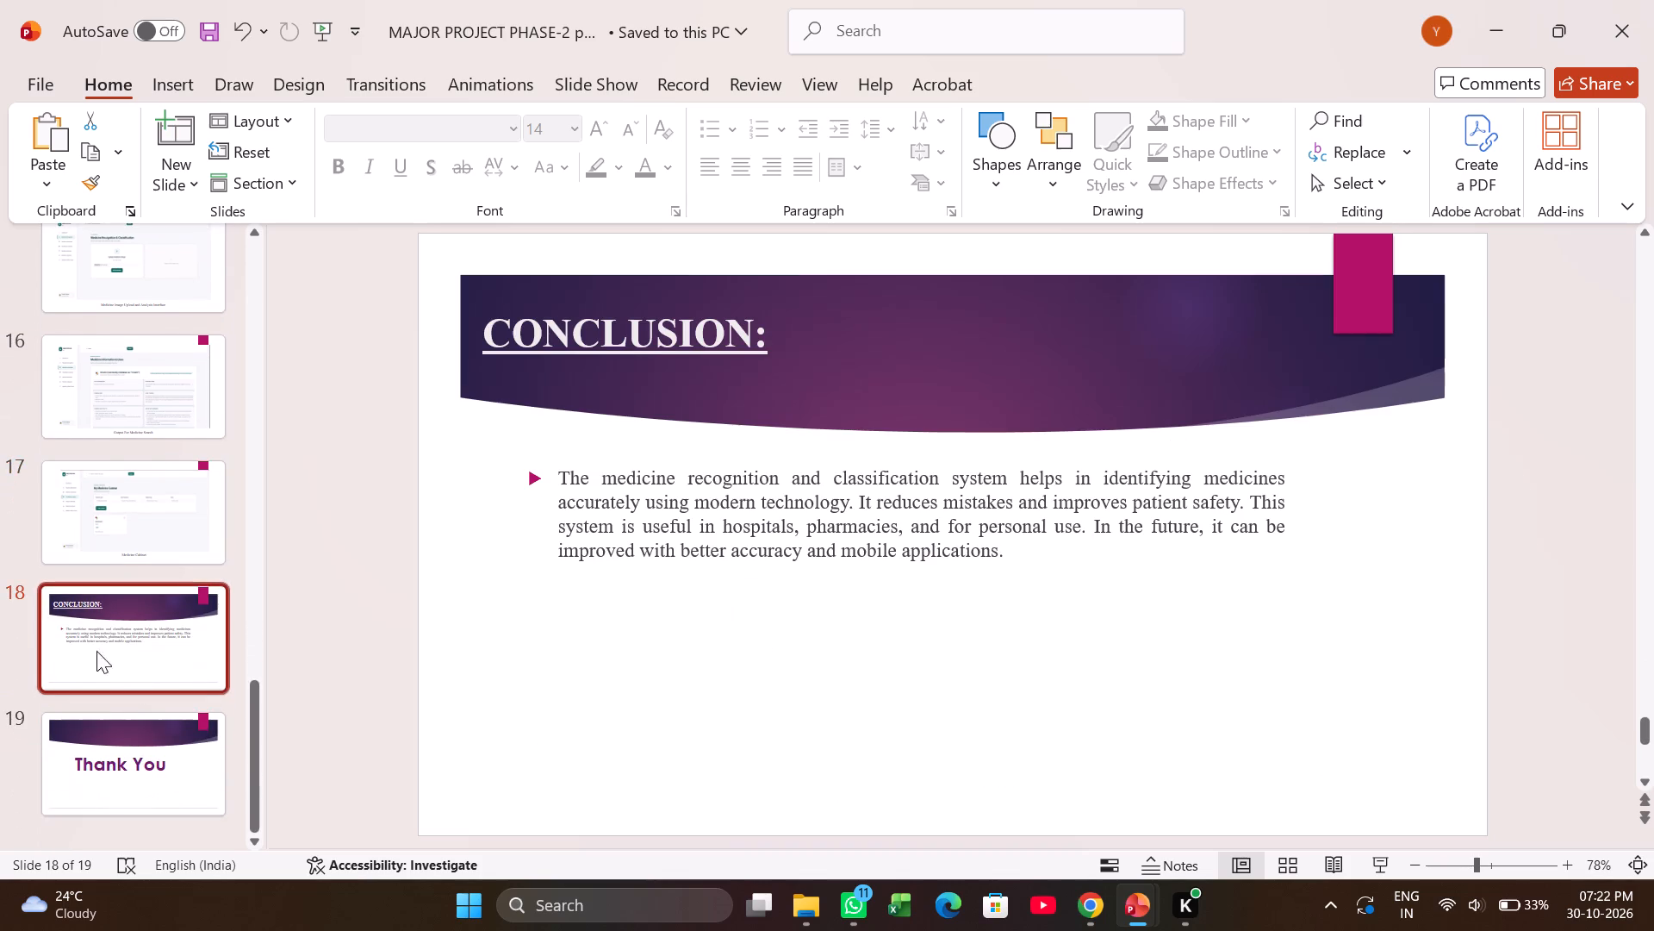
scroll(47, 608, "up", 6)
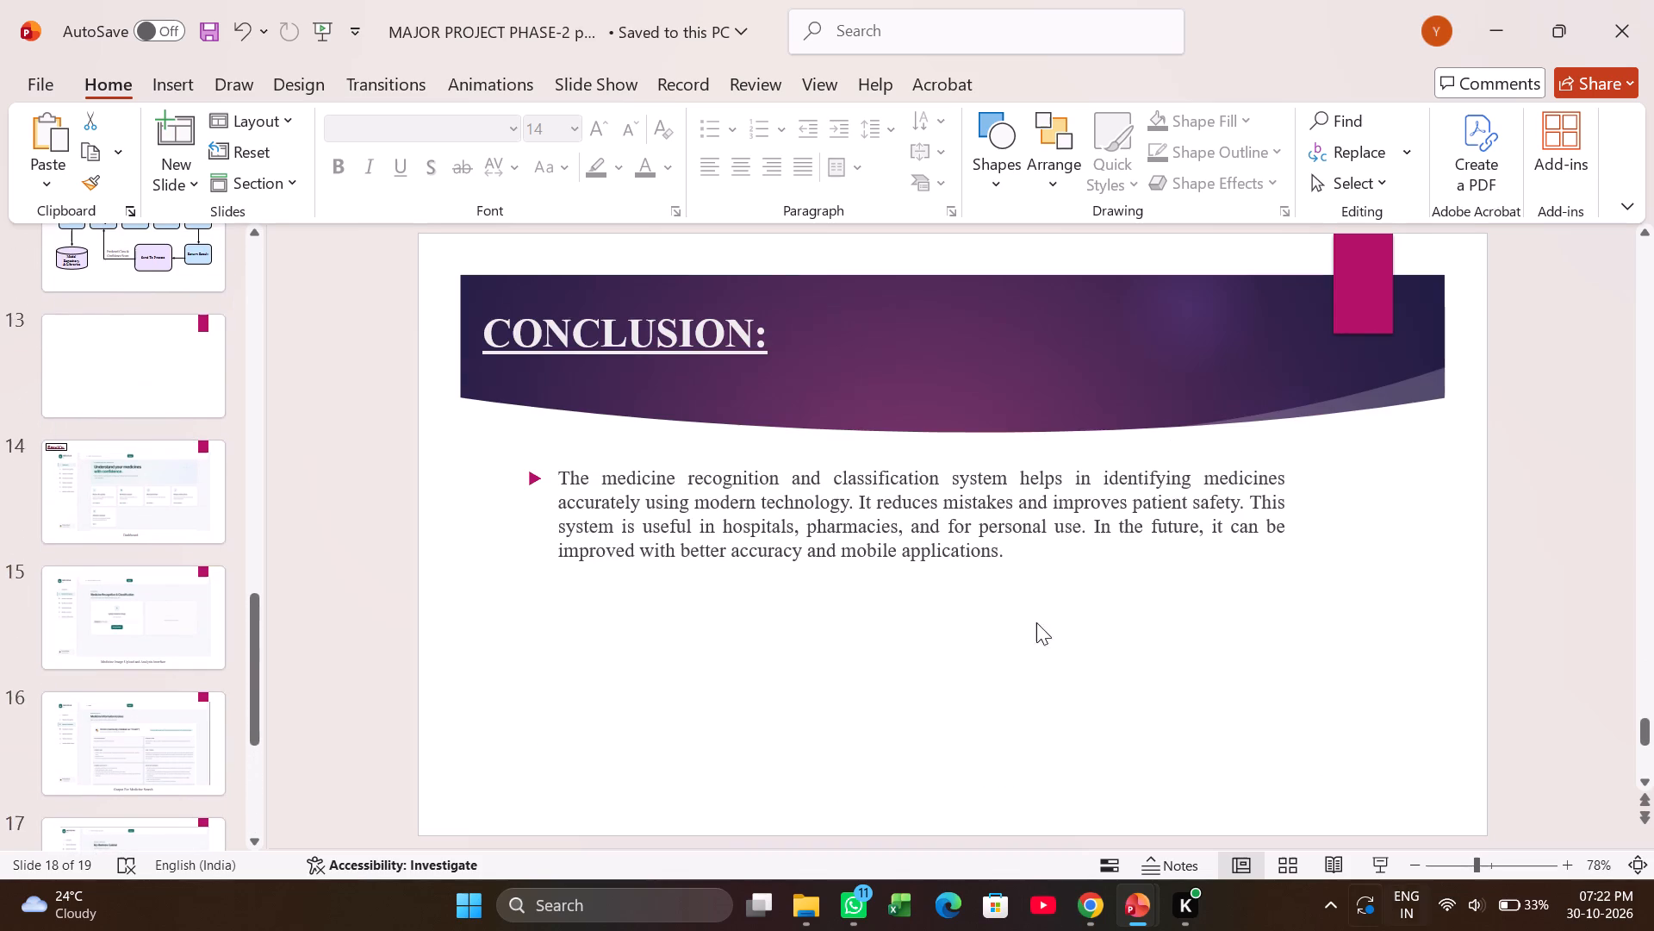
scroll(134, 513, "up", 1)
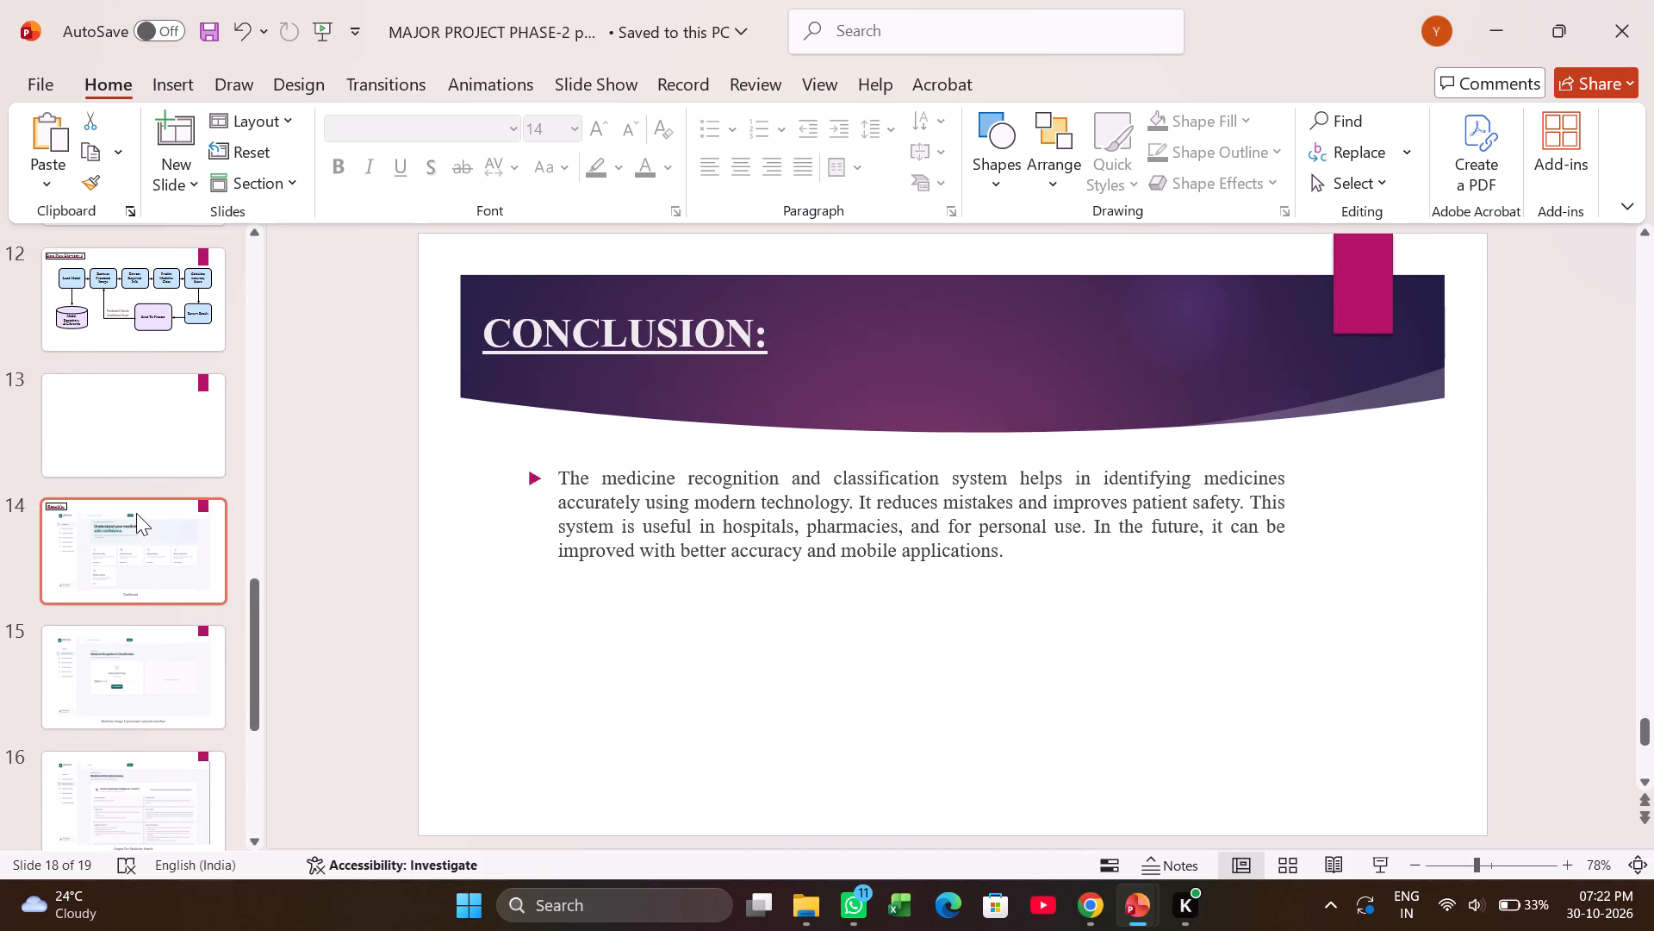
scroll(139, 503, "up", 1)
scroll(600, 524, "up", 4)
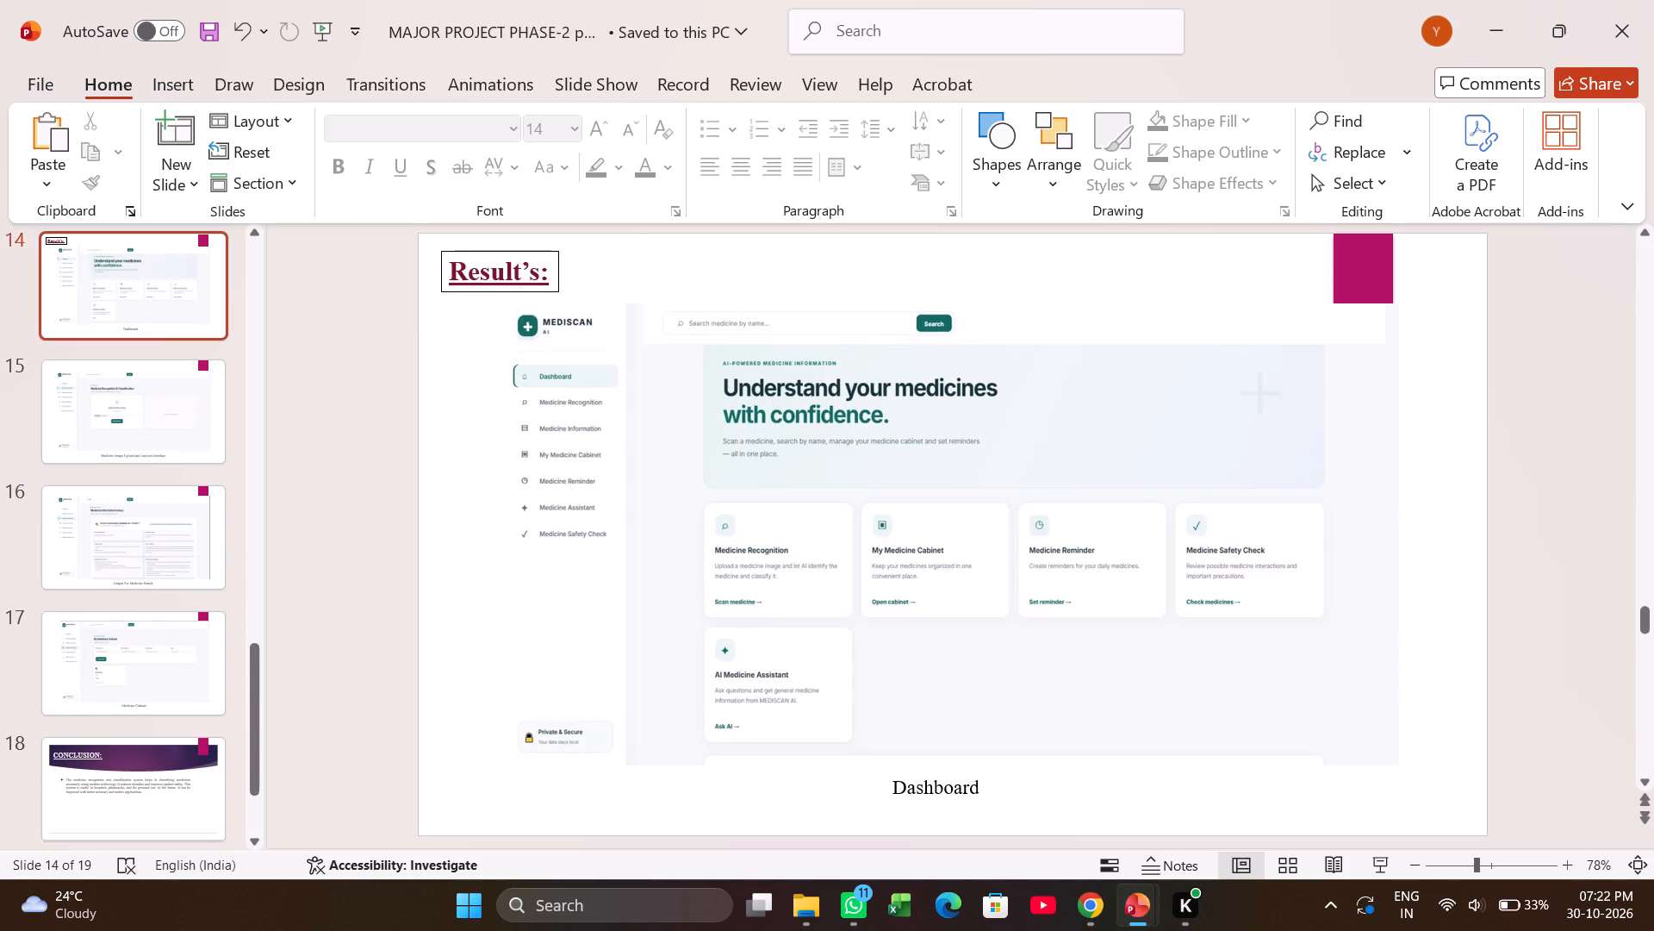
Review the Hardware Components slide 6, the diagram slides after it and the results slides through the Medicine Cabinet slide 17.
scroll(620, 520, "up", 9)
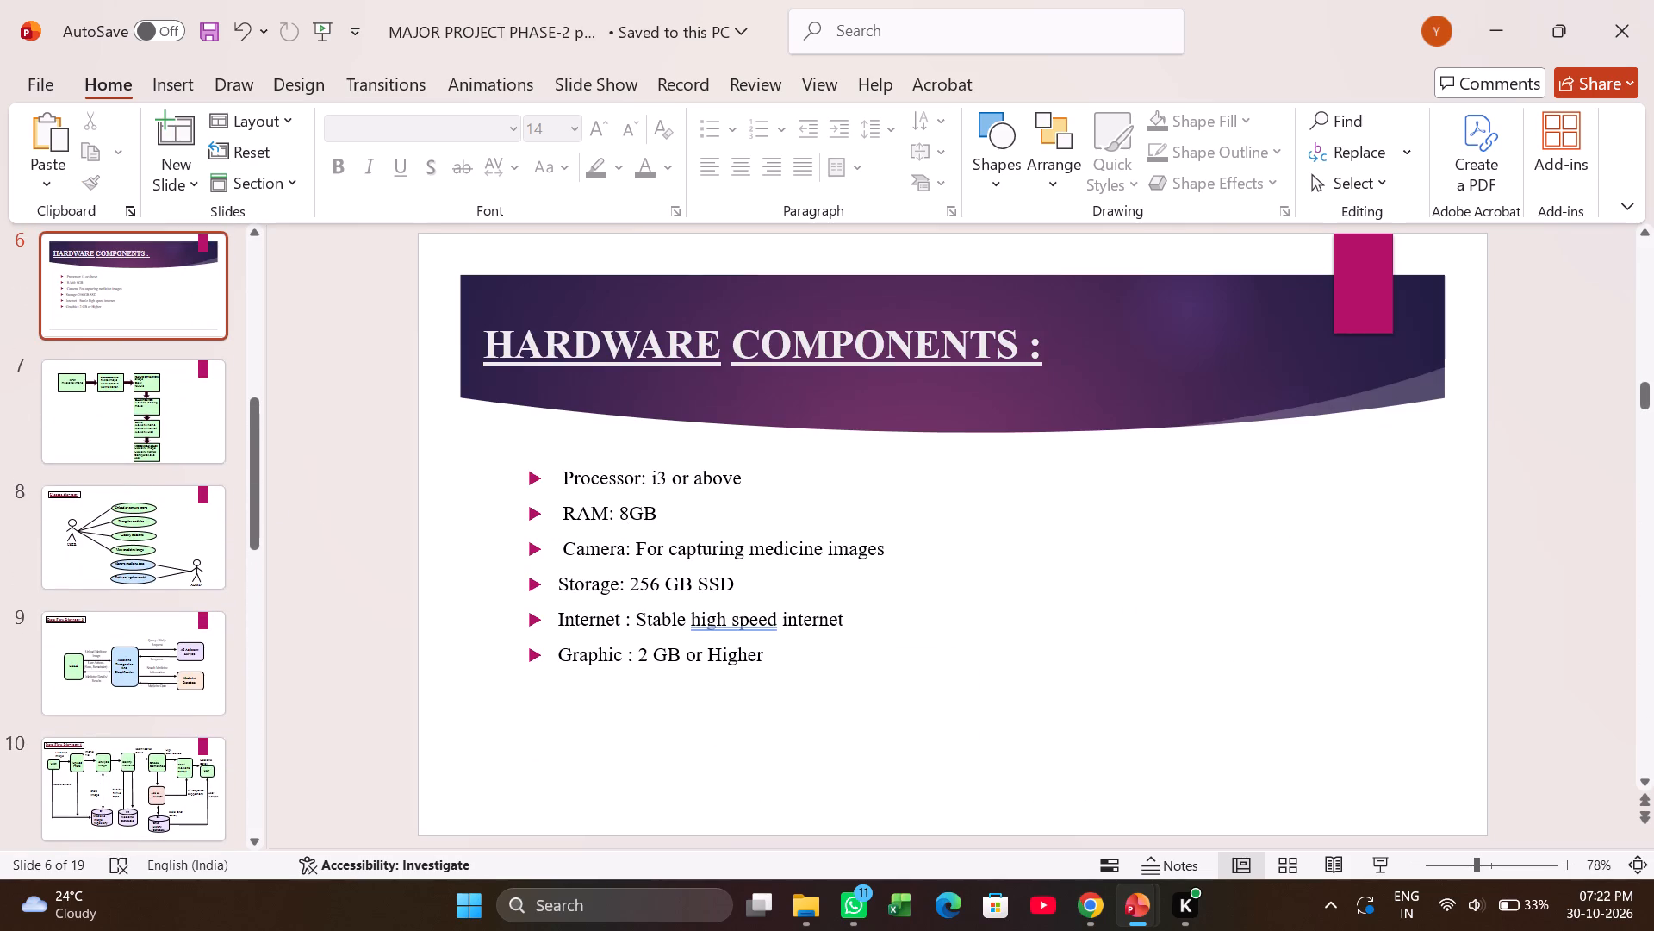
right_click(739, 628)
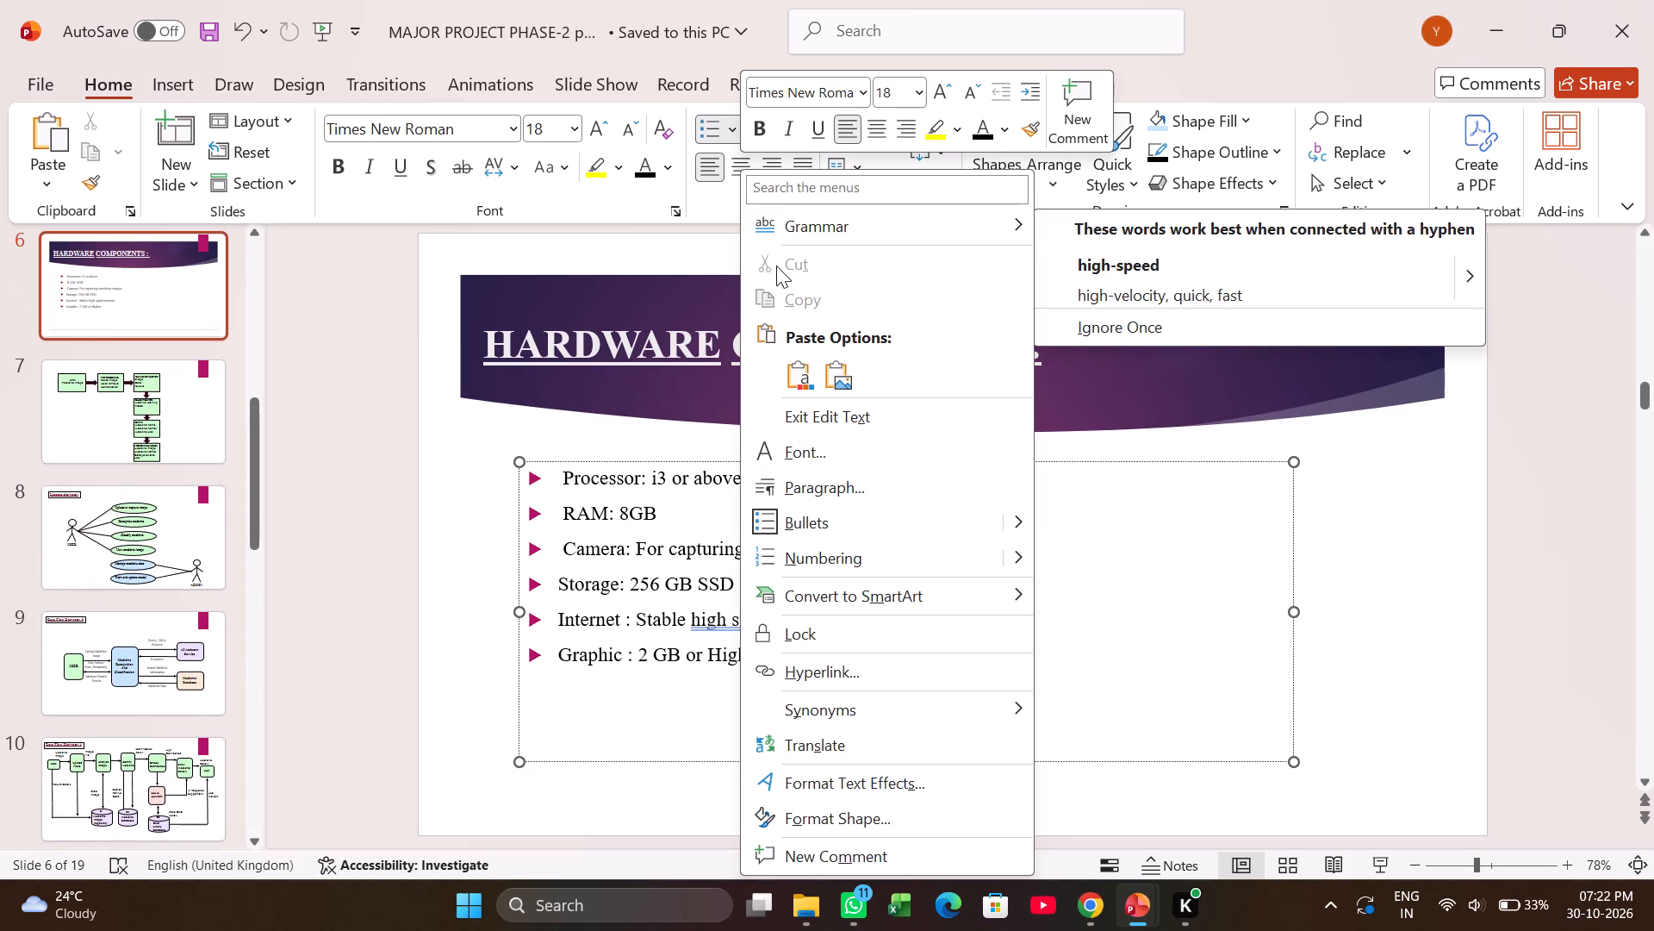
scroll(850, 674, "down", 1)
scroll(858, 761, "down", 1)
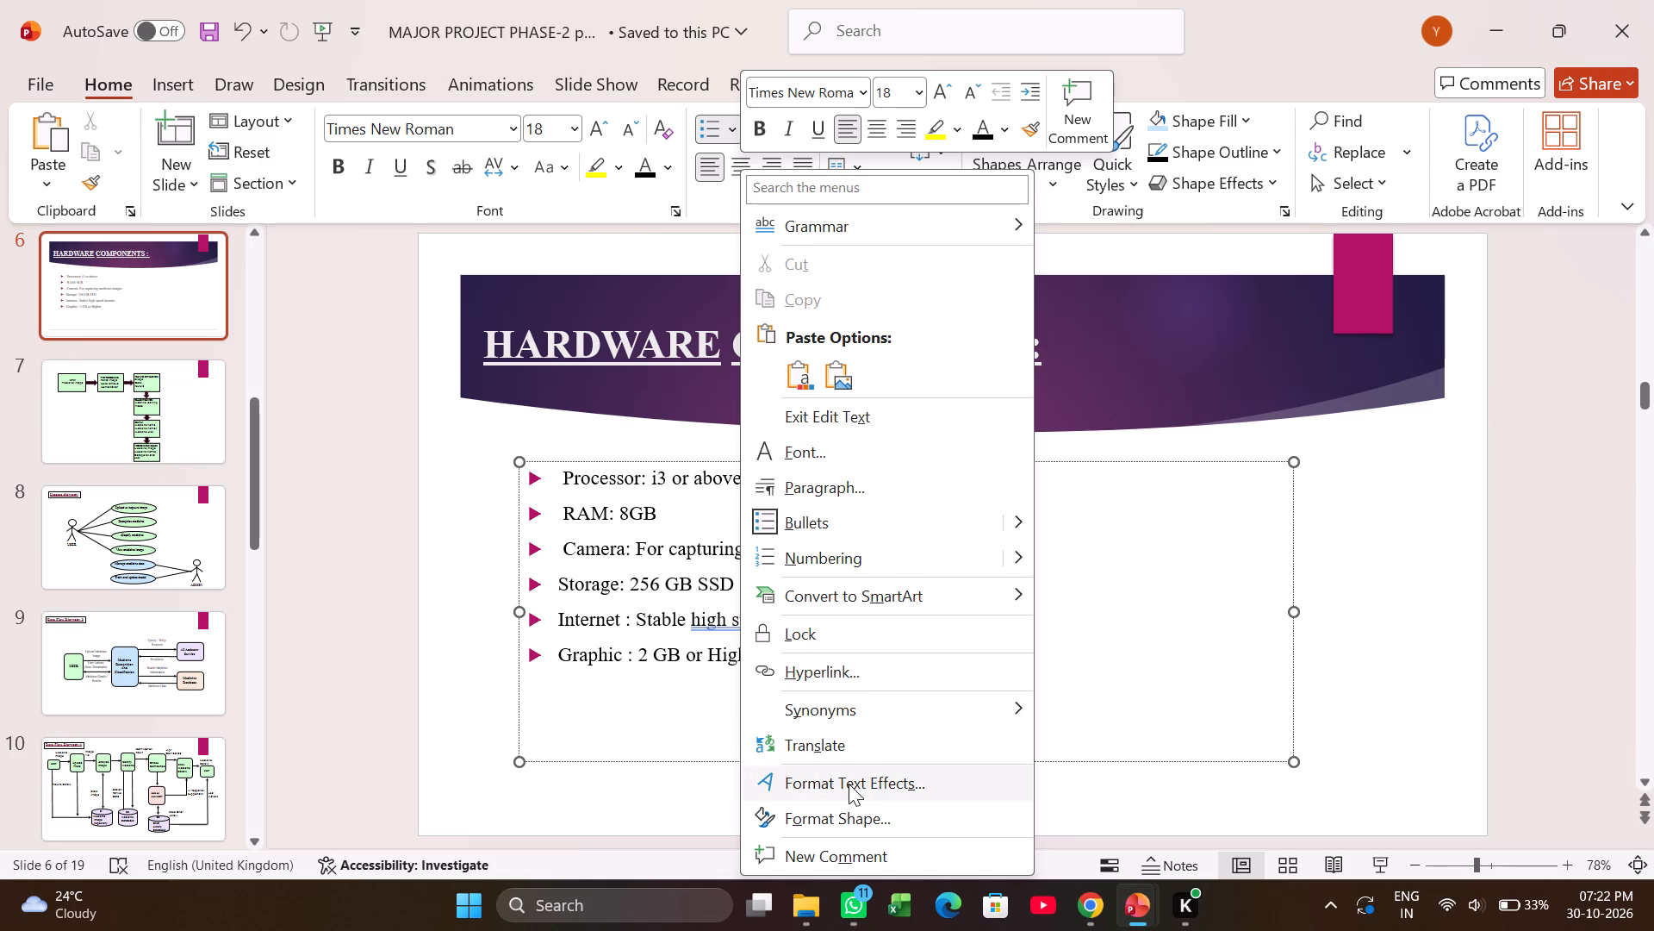
left_click(312, 665)
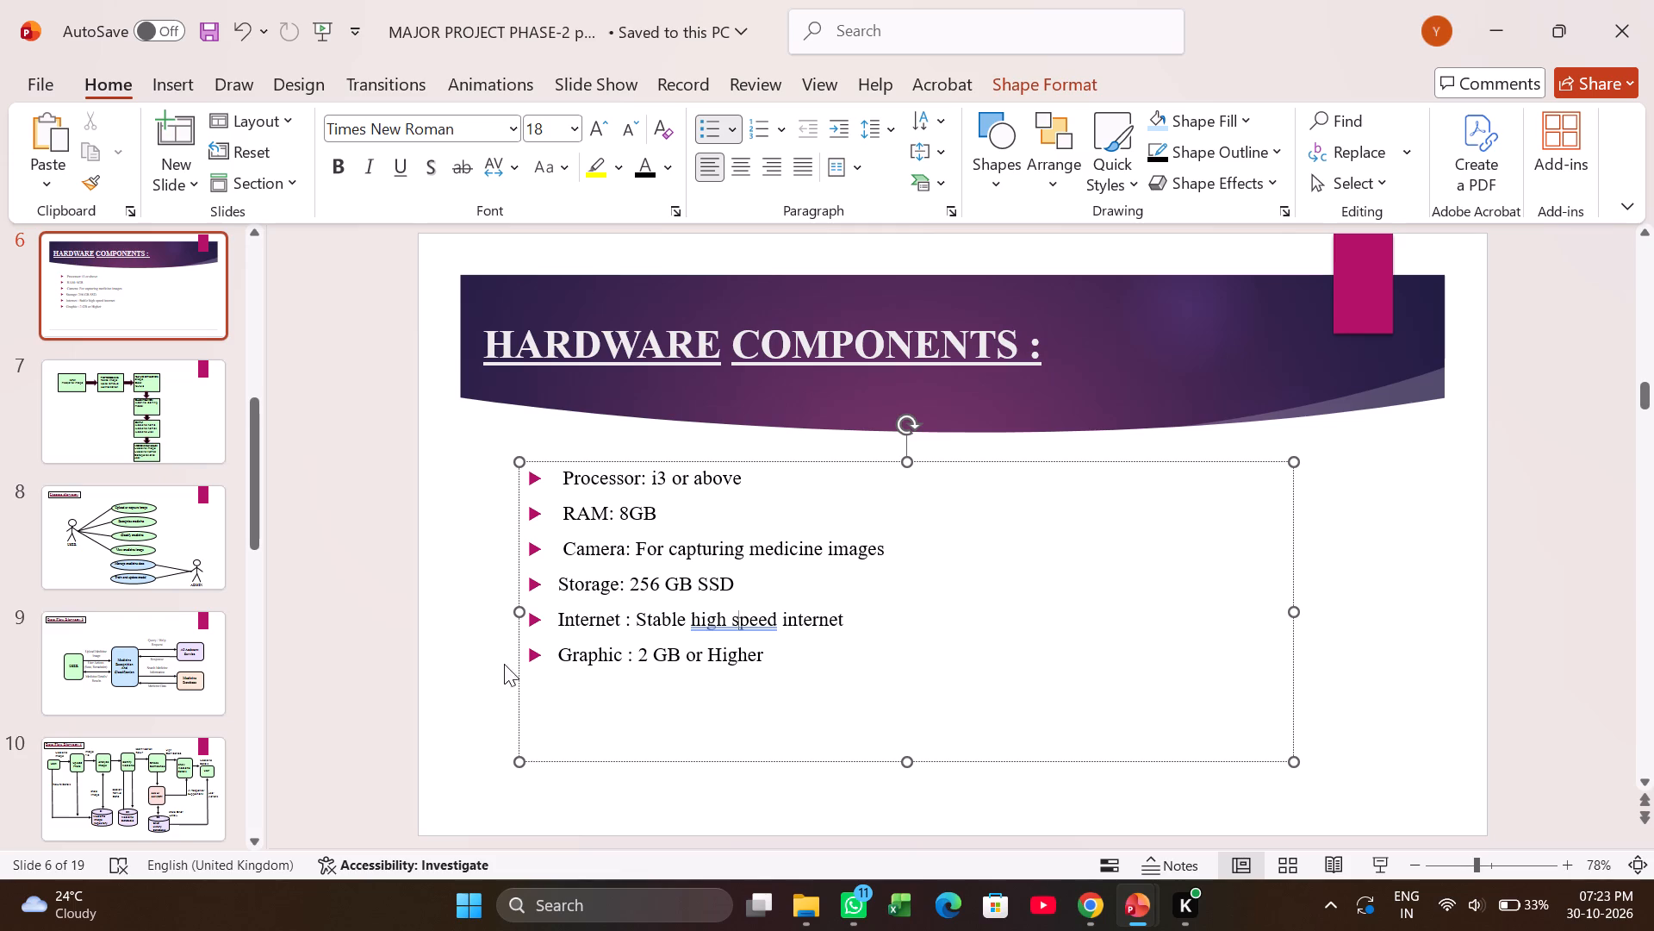
scroll(195, 610, "down", 6)
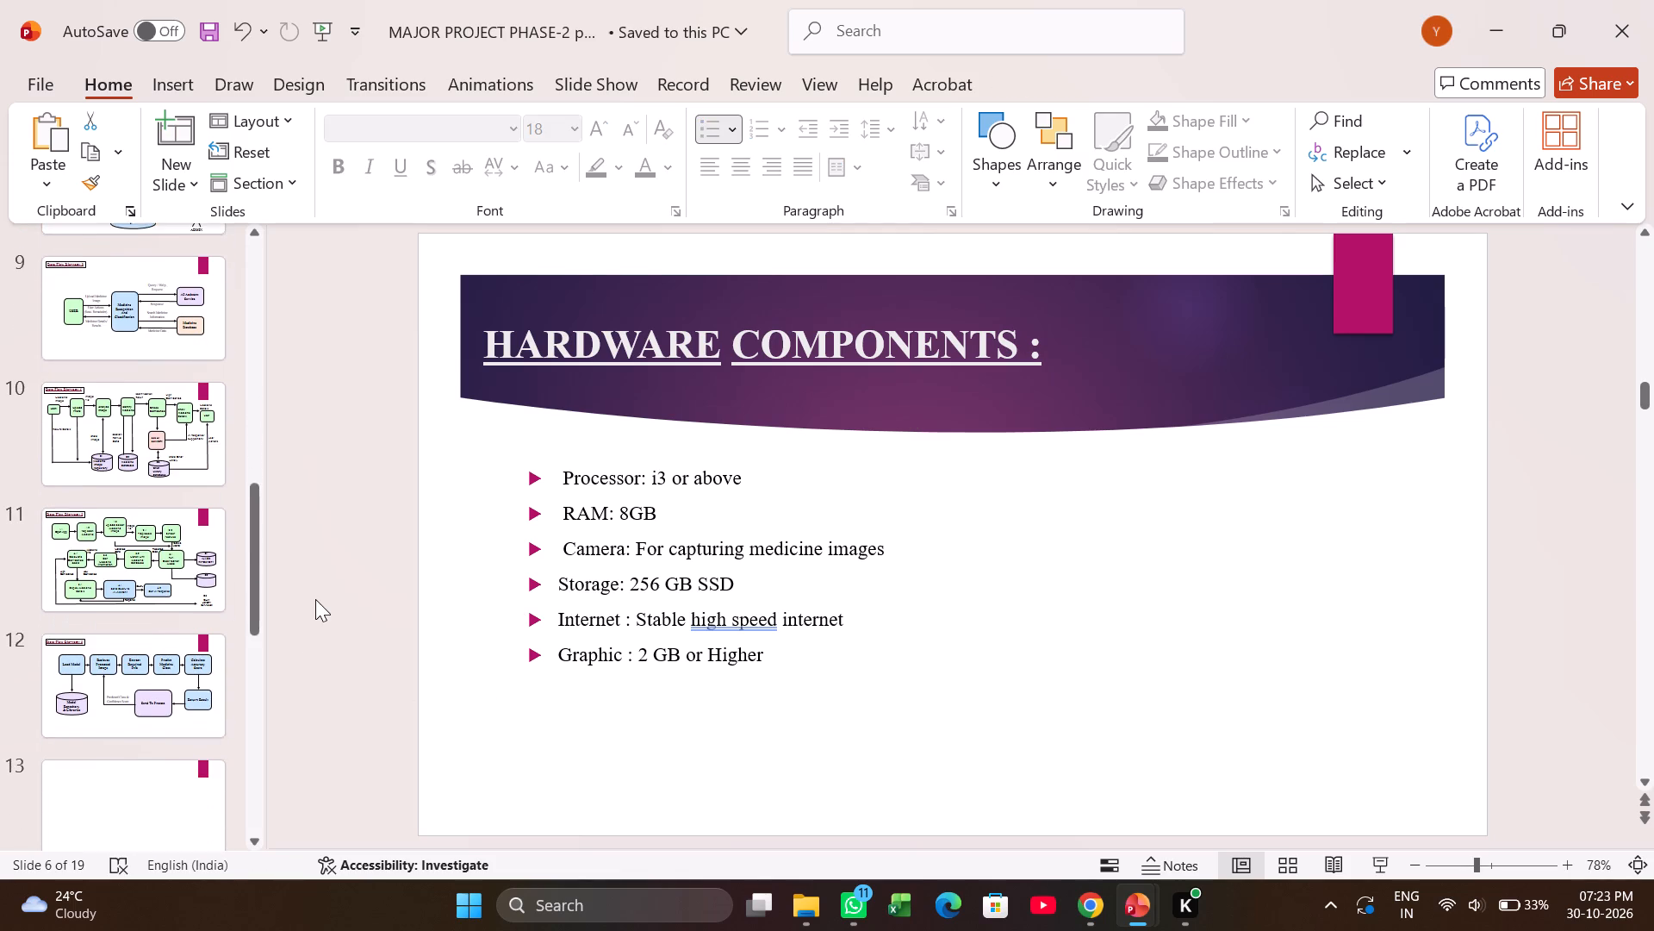
scroll(315, 599, "down", 11)
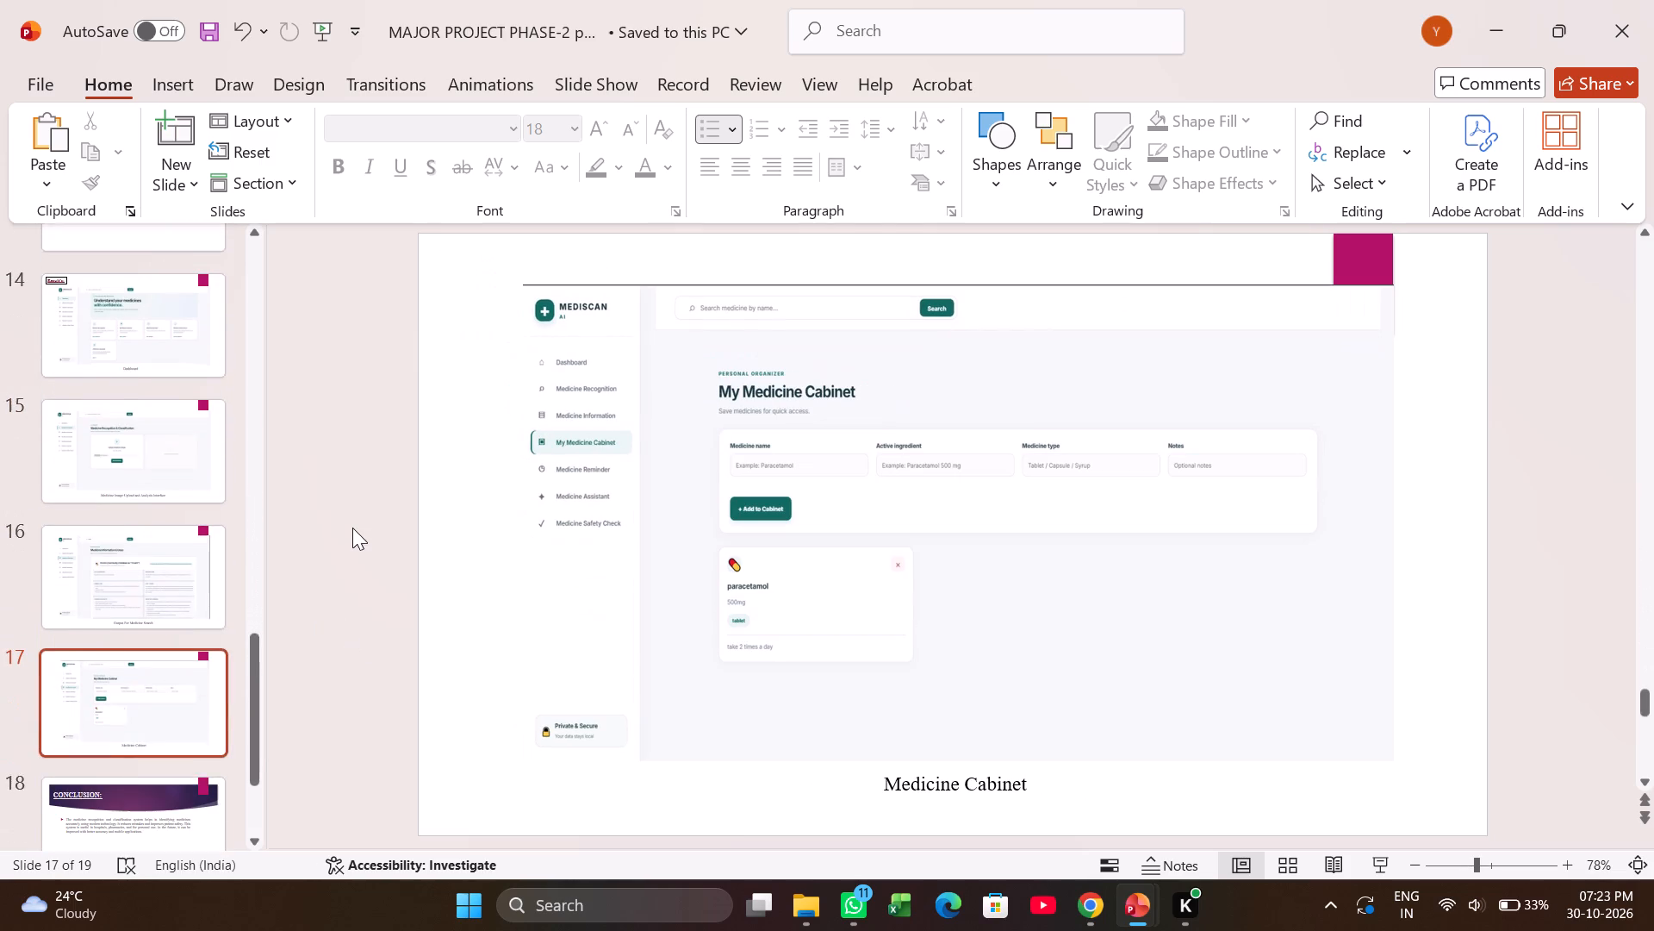